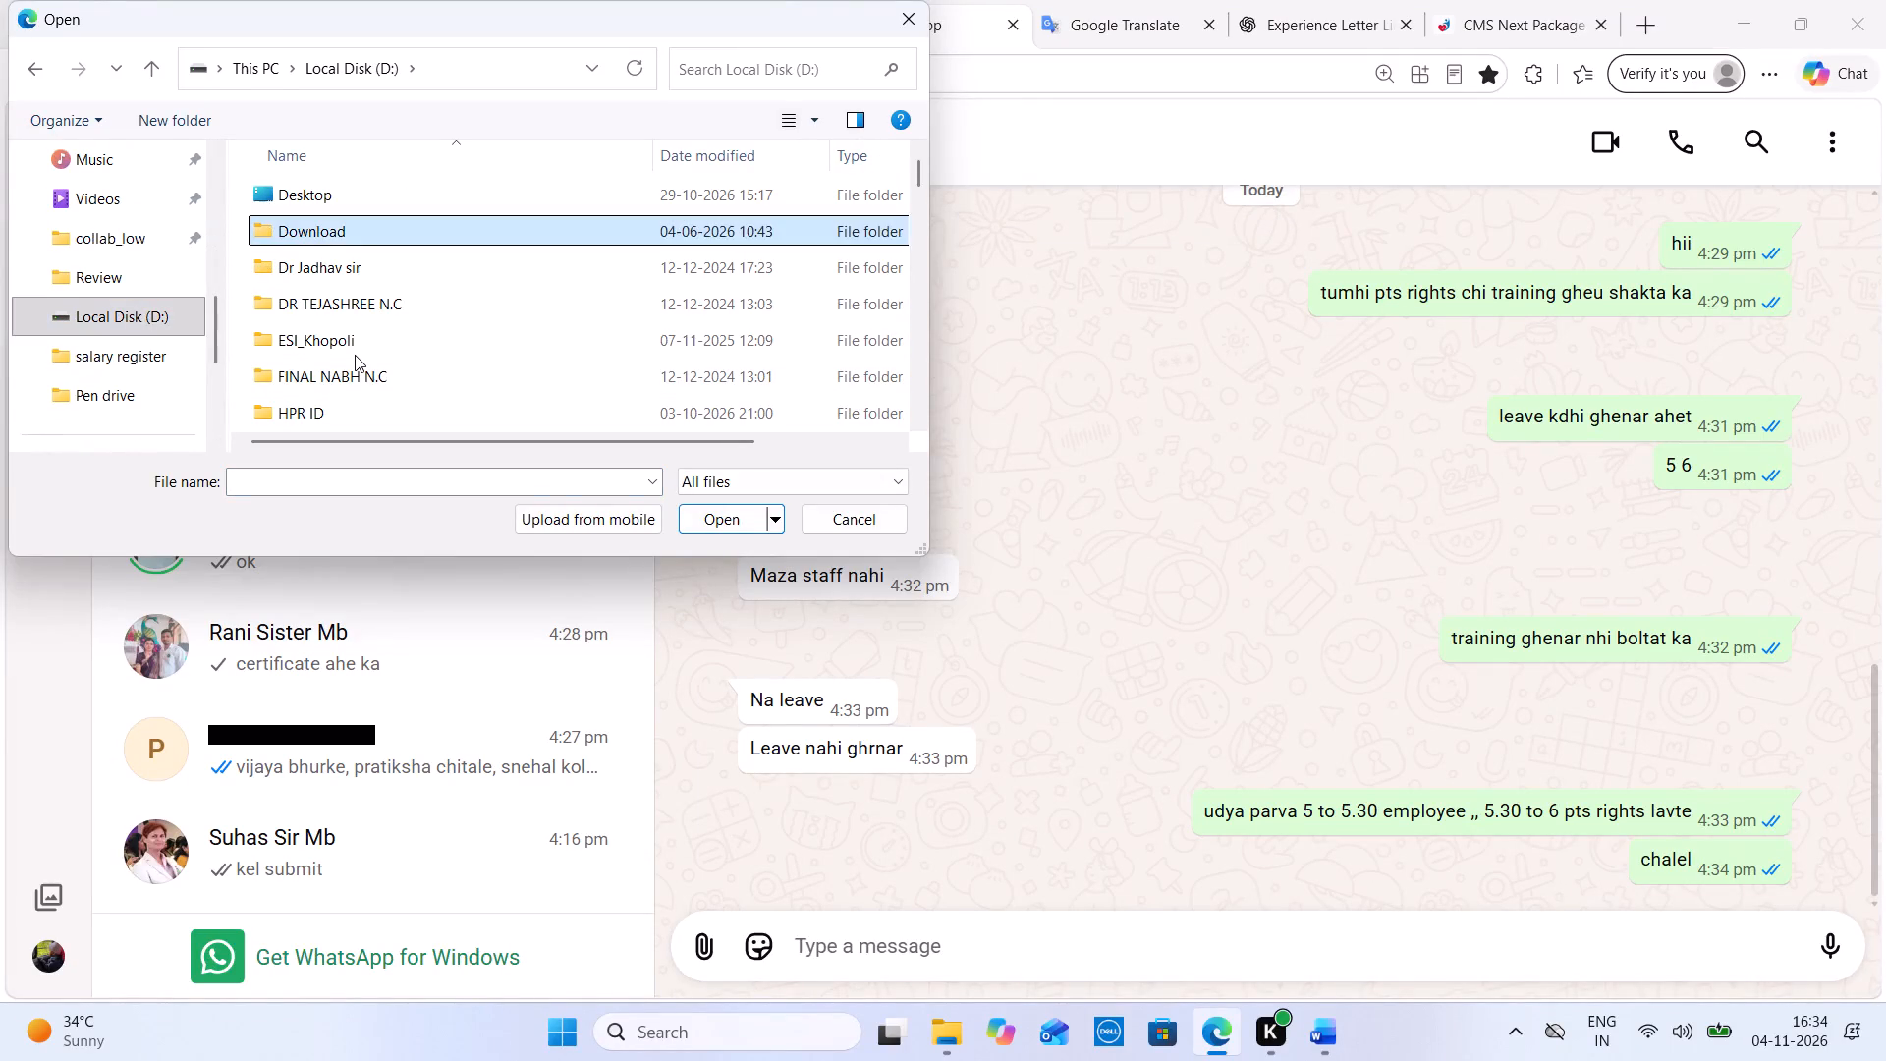
Open the Pen drive folder on Local Disk (D:) in the file selection dialog.
{"action": "key", "text": "Down"}
{"action": "key", "text": "Down"}
{"action": "key", "text": "Down"}
{"action": "key", "text": "Down"}
{"action": "key", "text": "Down"}
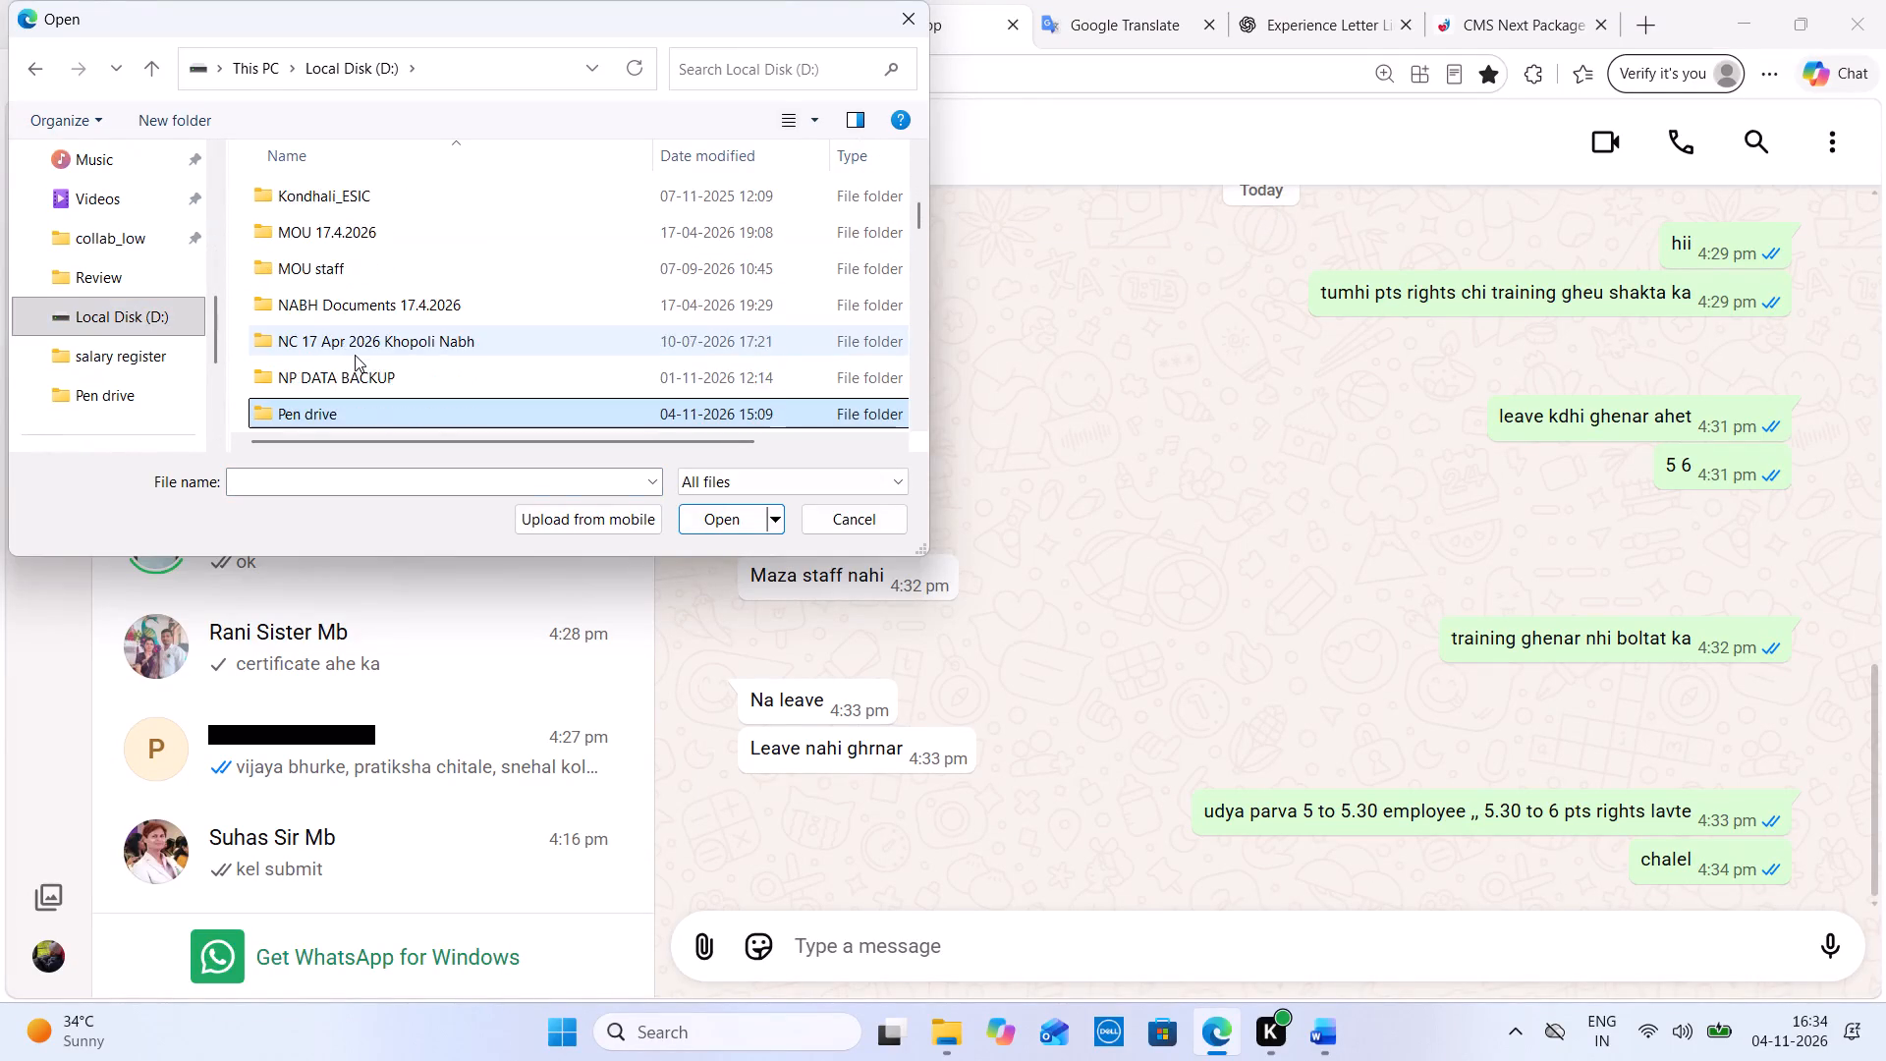
{"action": "key", "text": "Down"}
{"action": "key", "text": "Up"}
{"action": "double_click", "coordinate": [314, 363]}
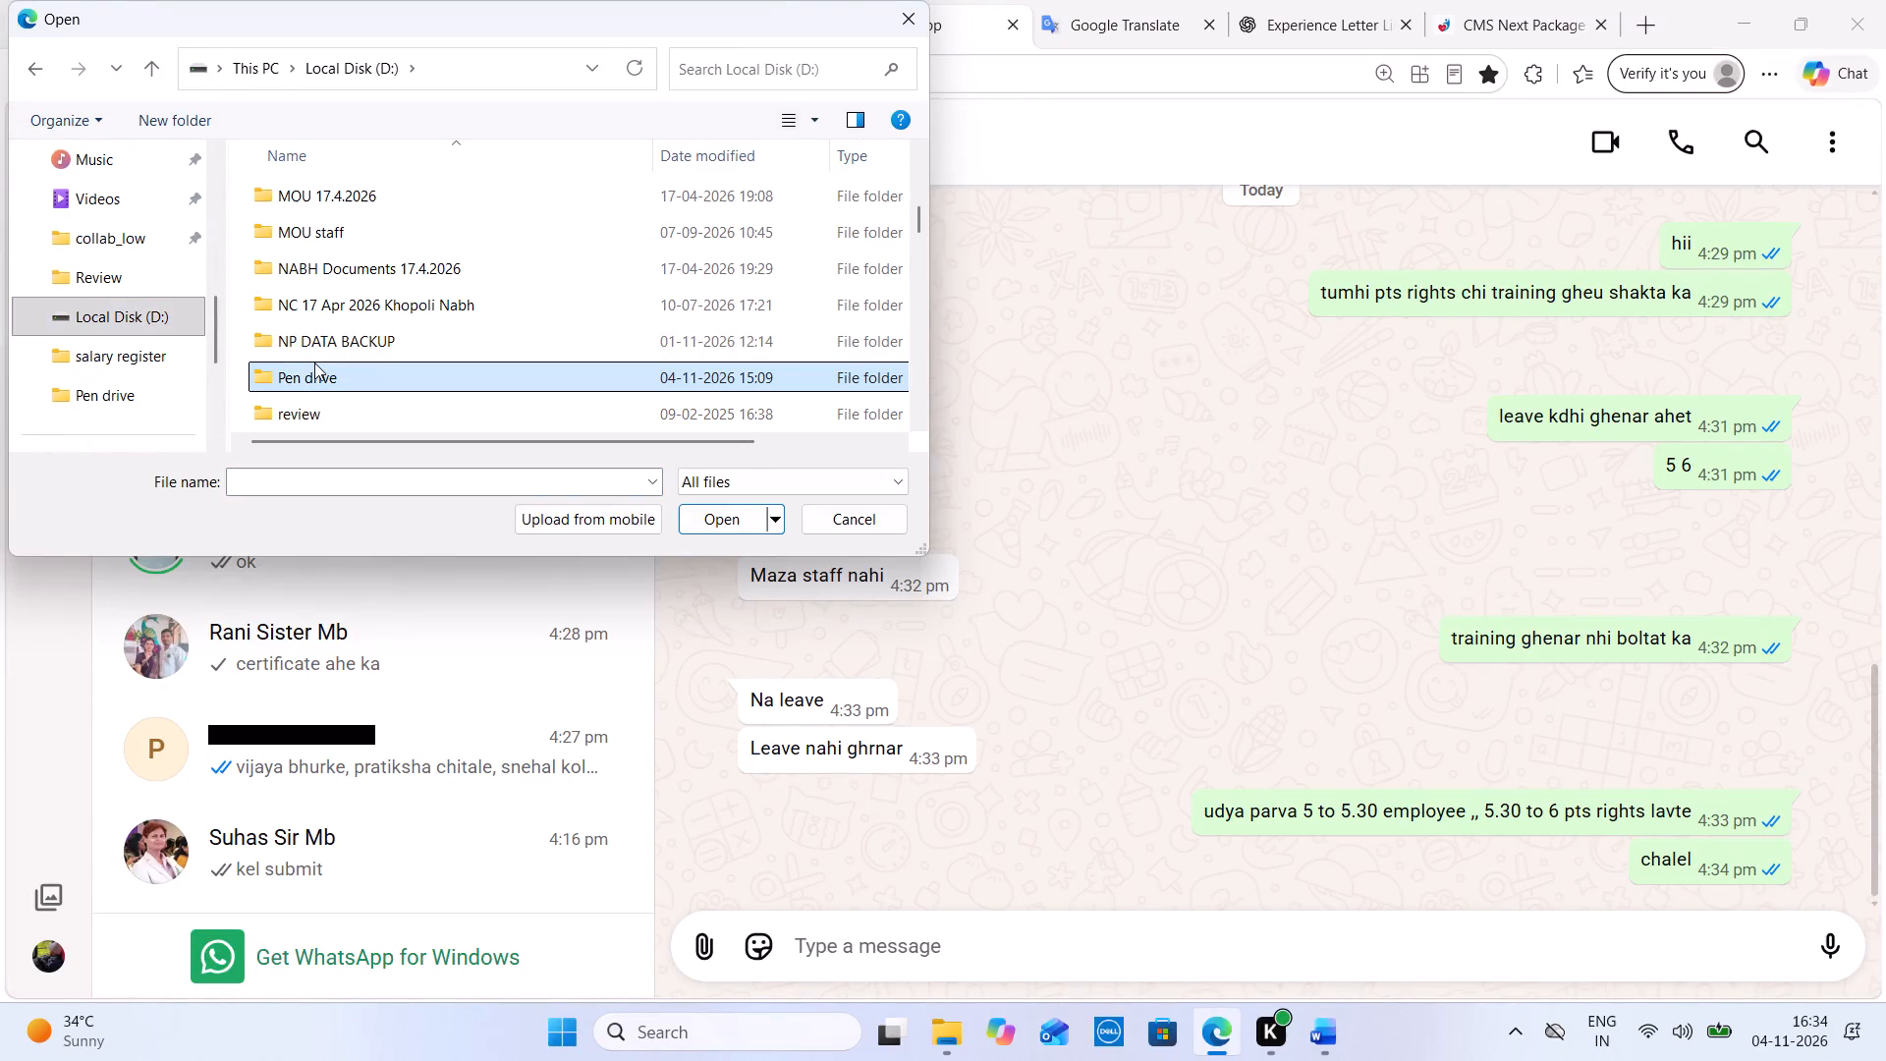
Open the 2017 all training sheet folder inside the TRAINING folder of Pen drive.
{"action": "double_click", "coordinate": [922, 372]}
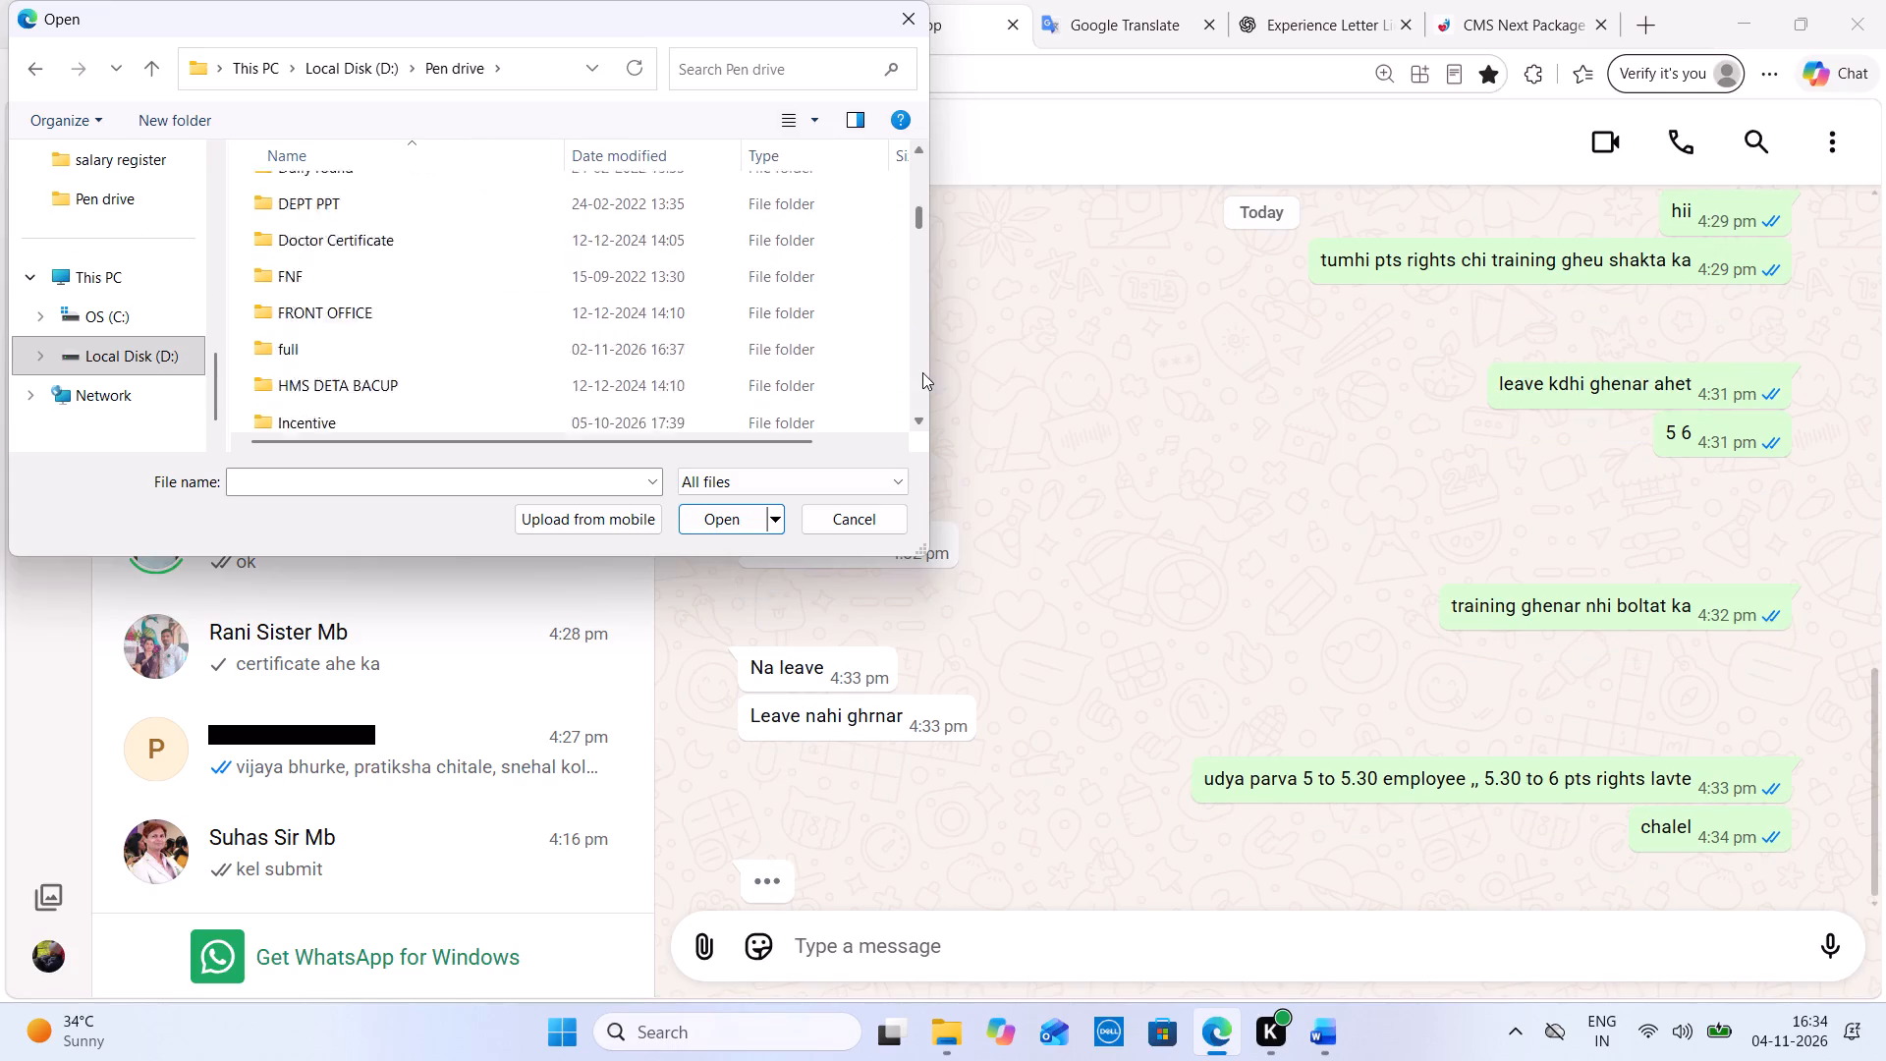
{"action": "left_click", "coordinate": [337, 342]}
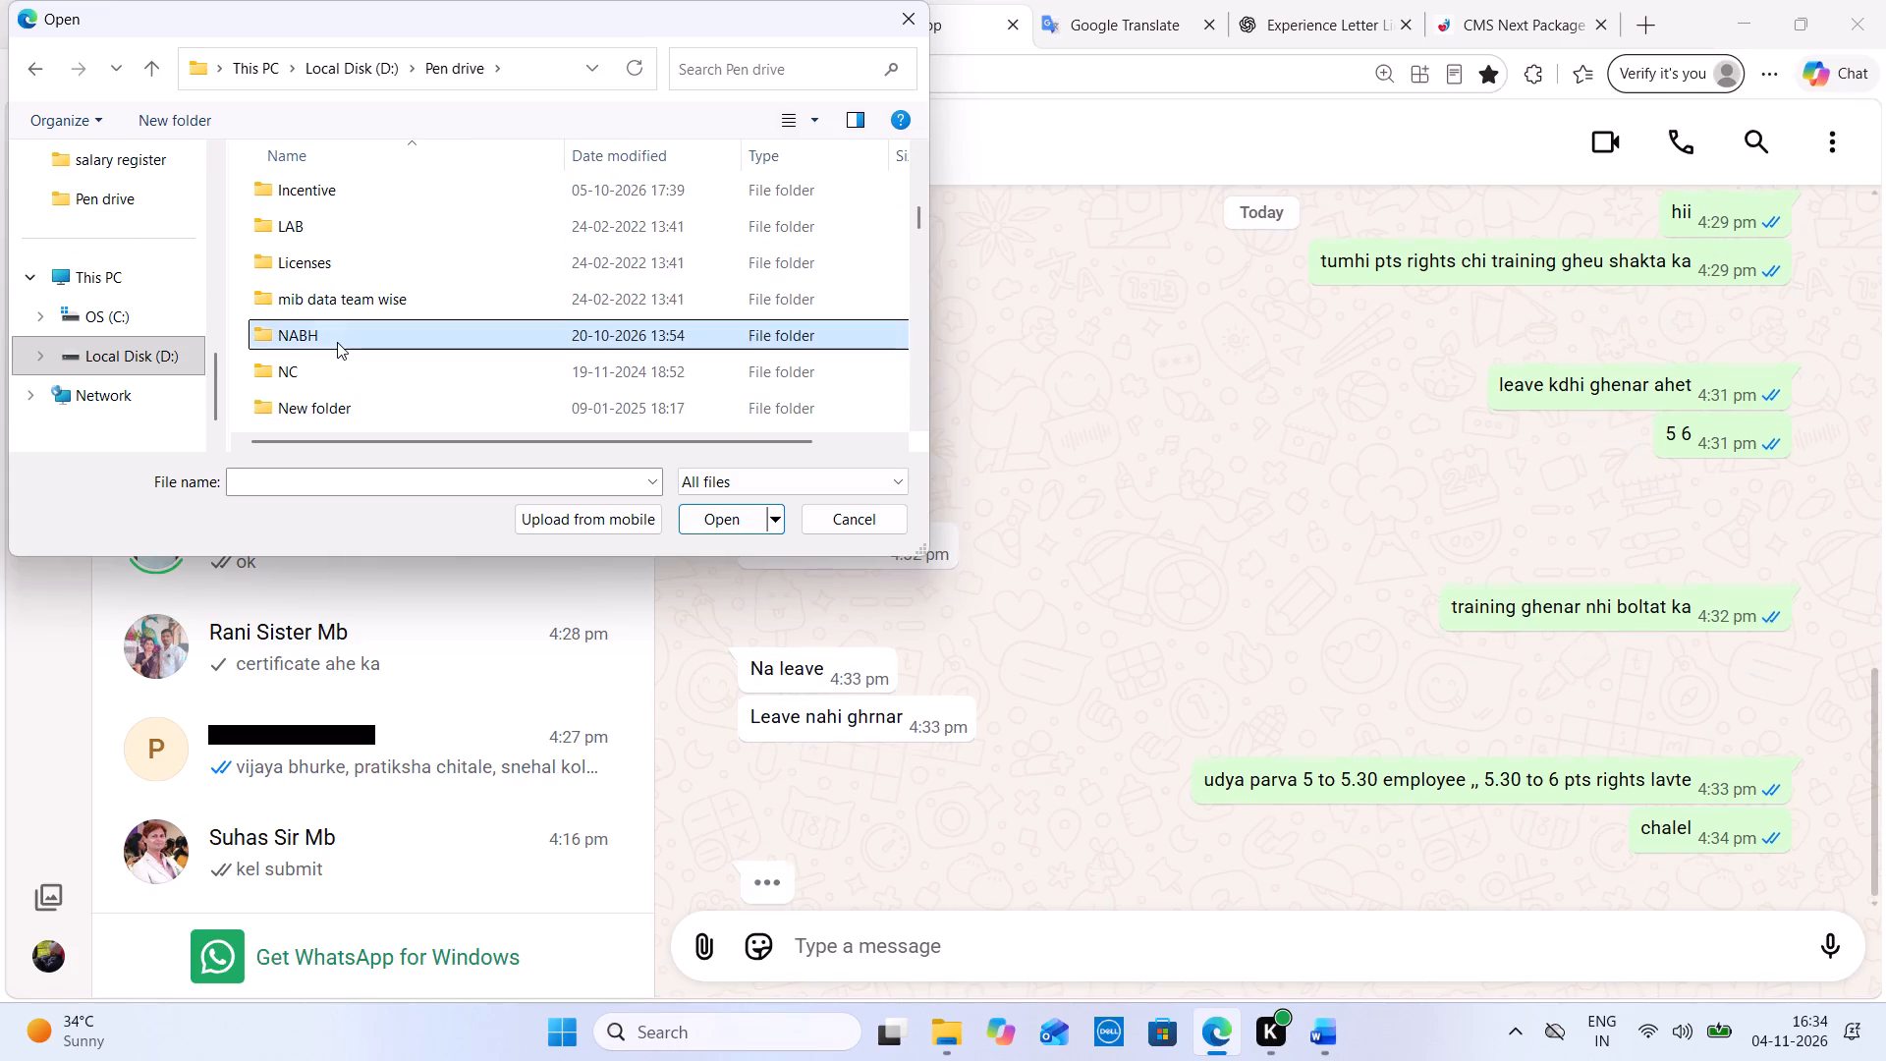
{"action": "left_click", "coordinate": [924, 359]}
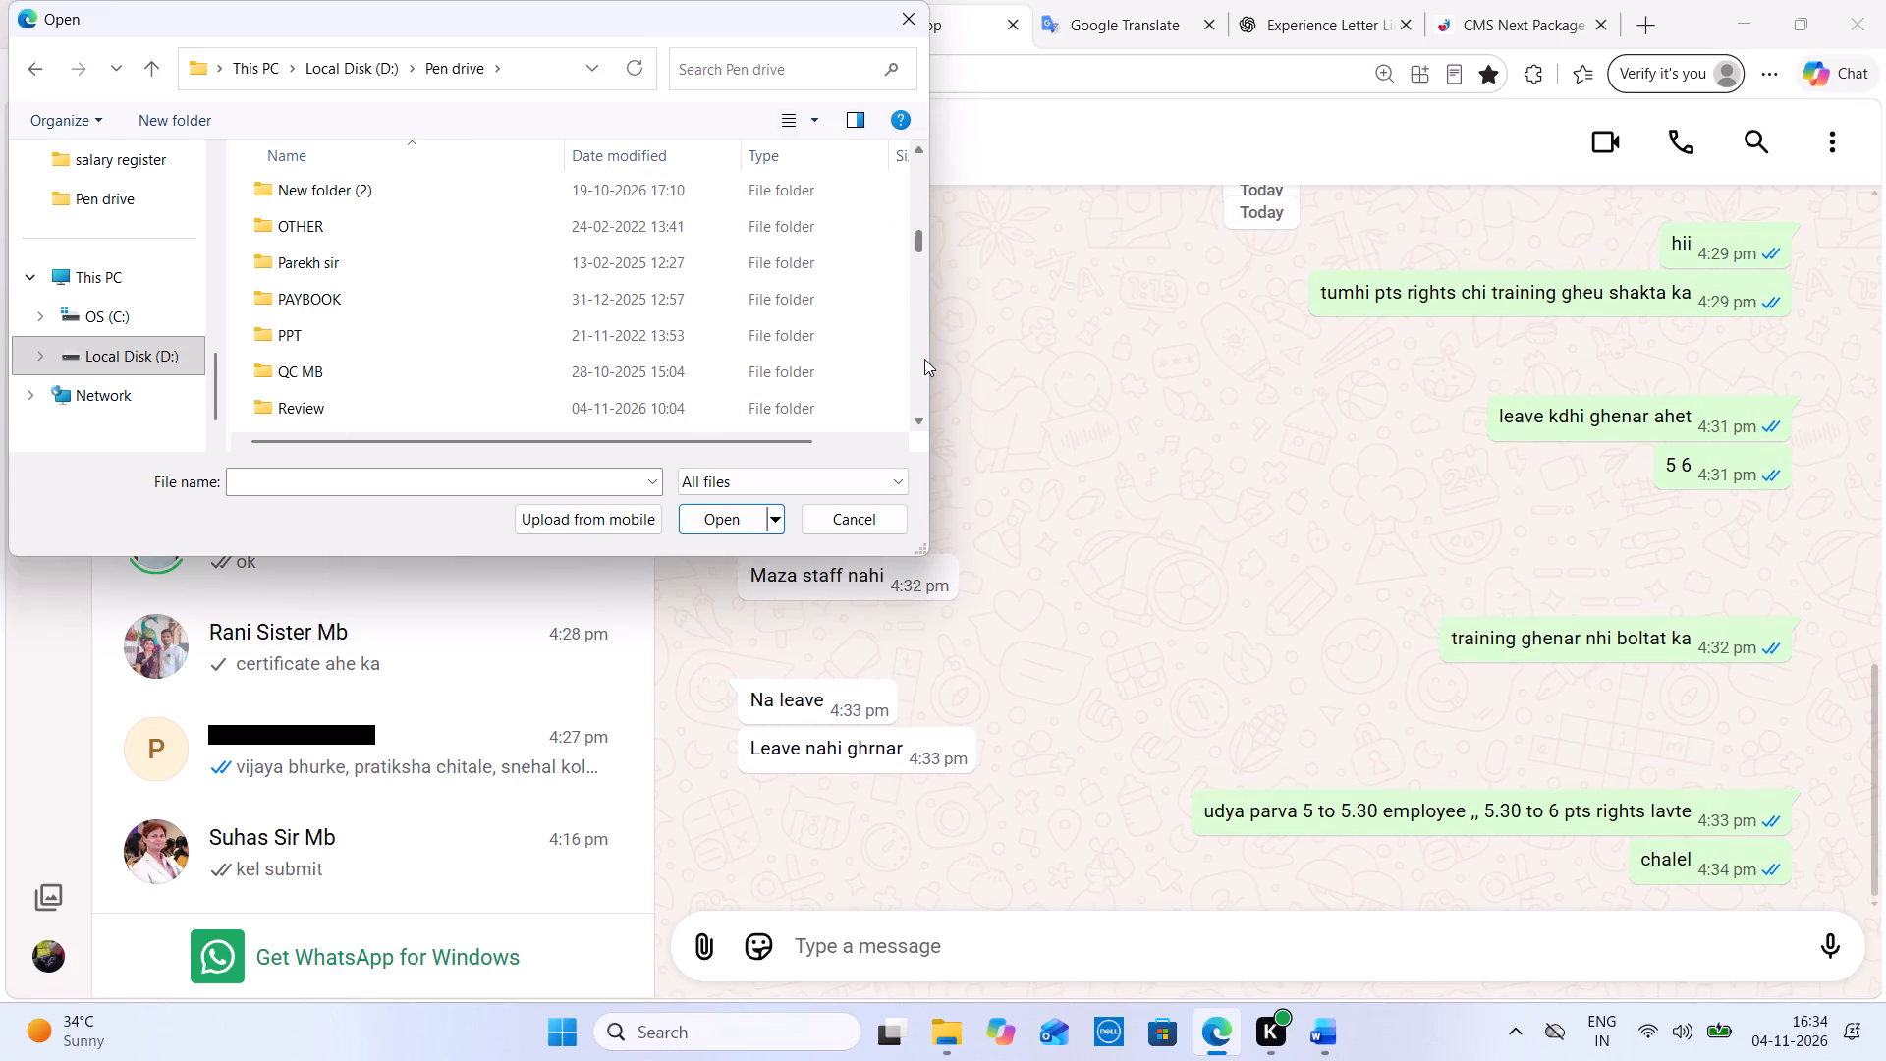
{"action": "left_click", "coordinate": [924, 364]}
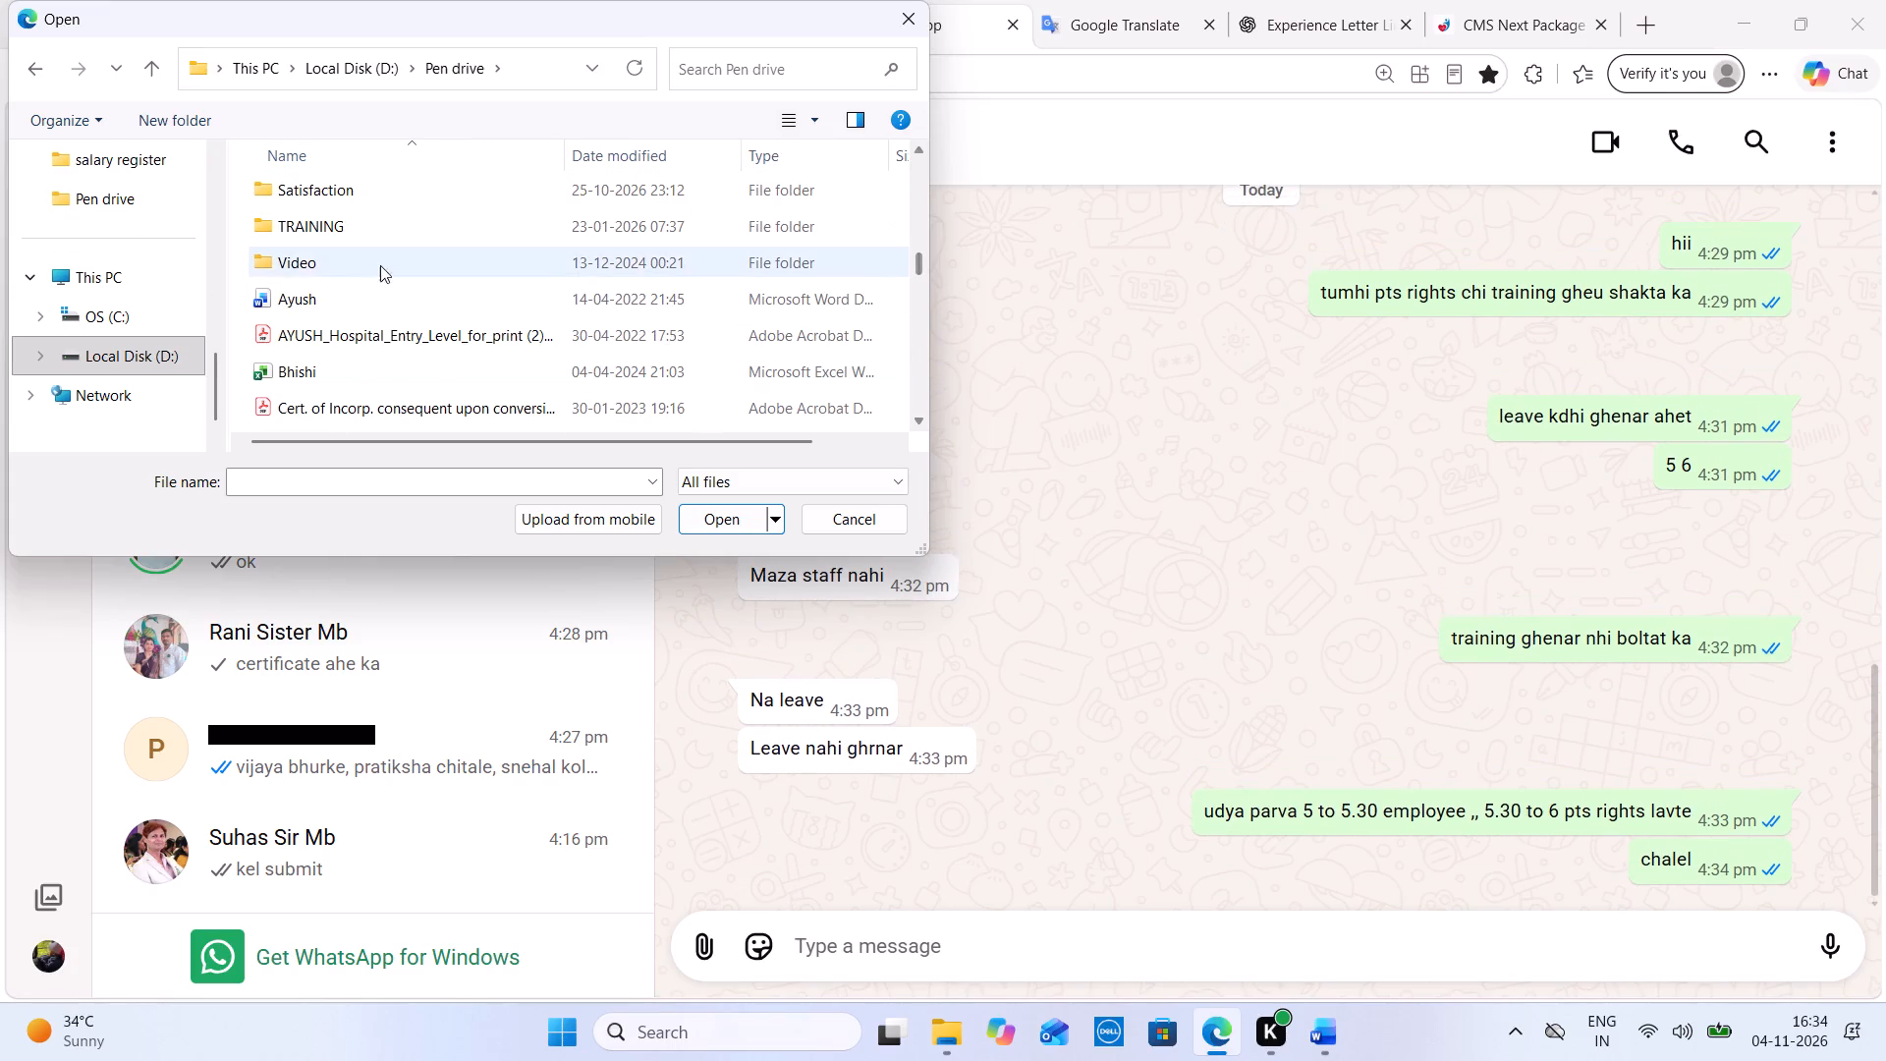
{"action": "double_click", "coordinate": [370, 236]}
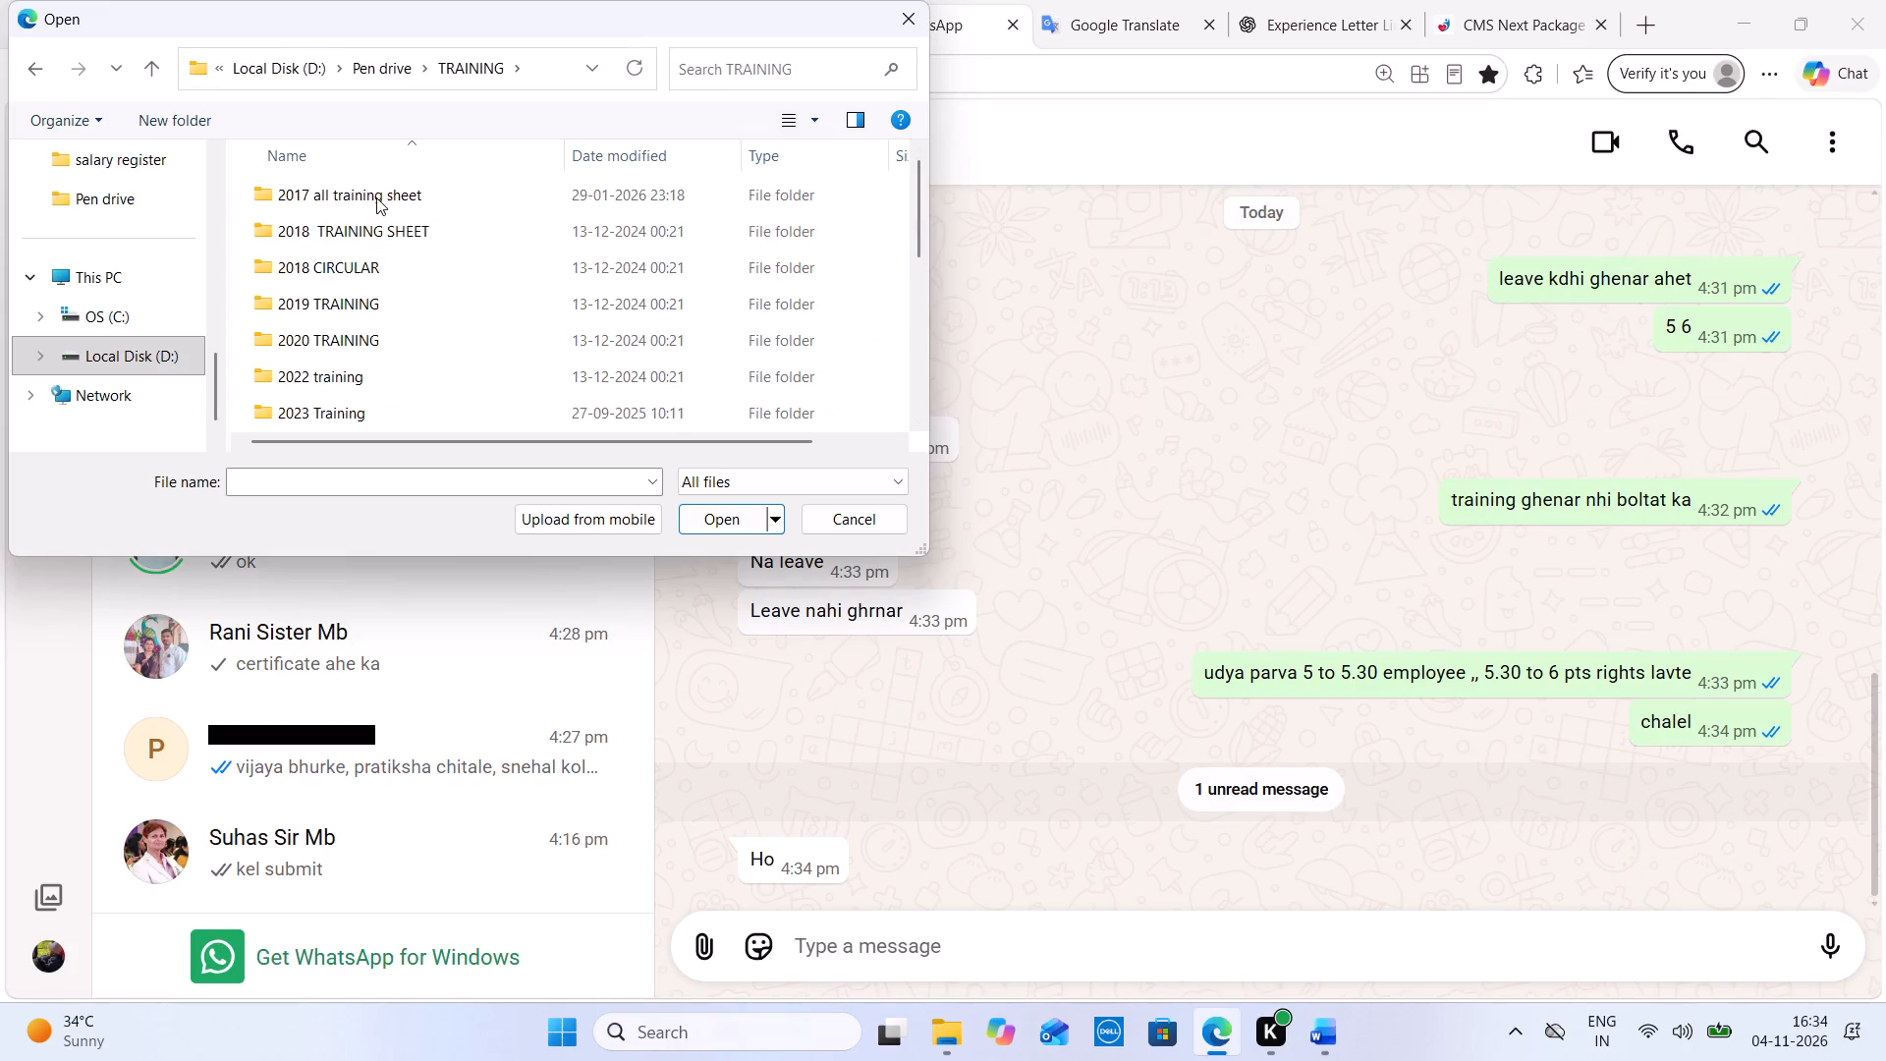
{"action": "double_click", "coordinate": [376, 197]}
Check the contents of the all training ppt 2018, 2017 CIRCULAR and 2017Dipartment training folders, returning to 2017 all training sheet.
{"action": "double_click", "coordinate": [413, 306]}
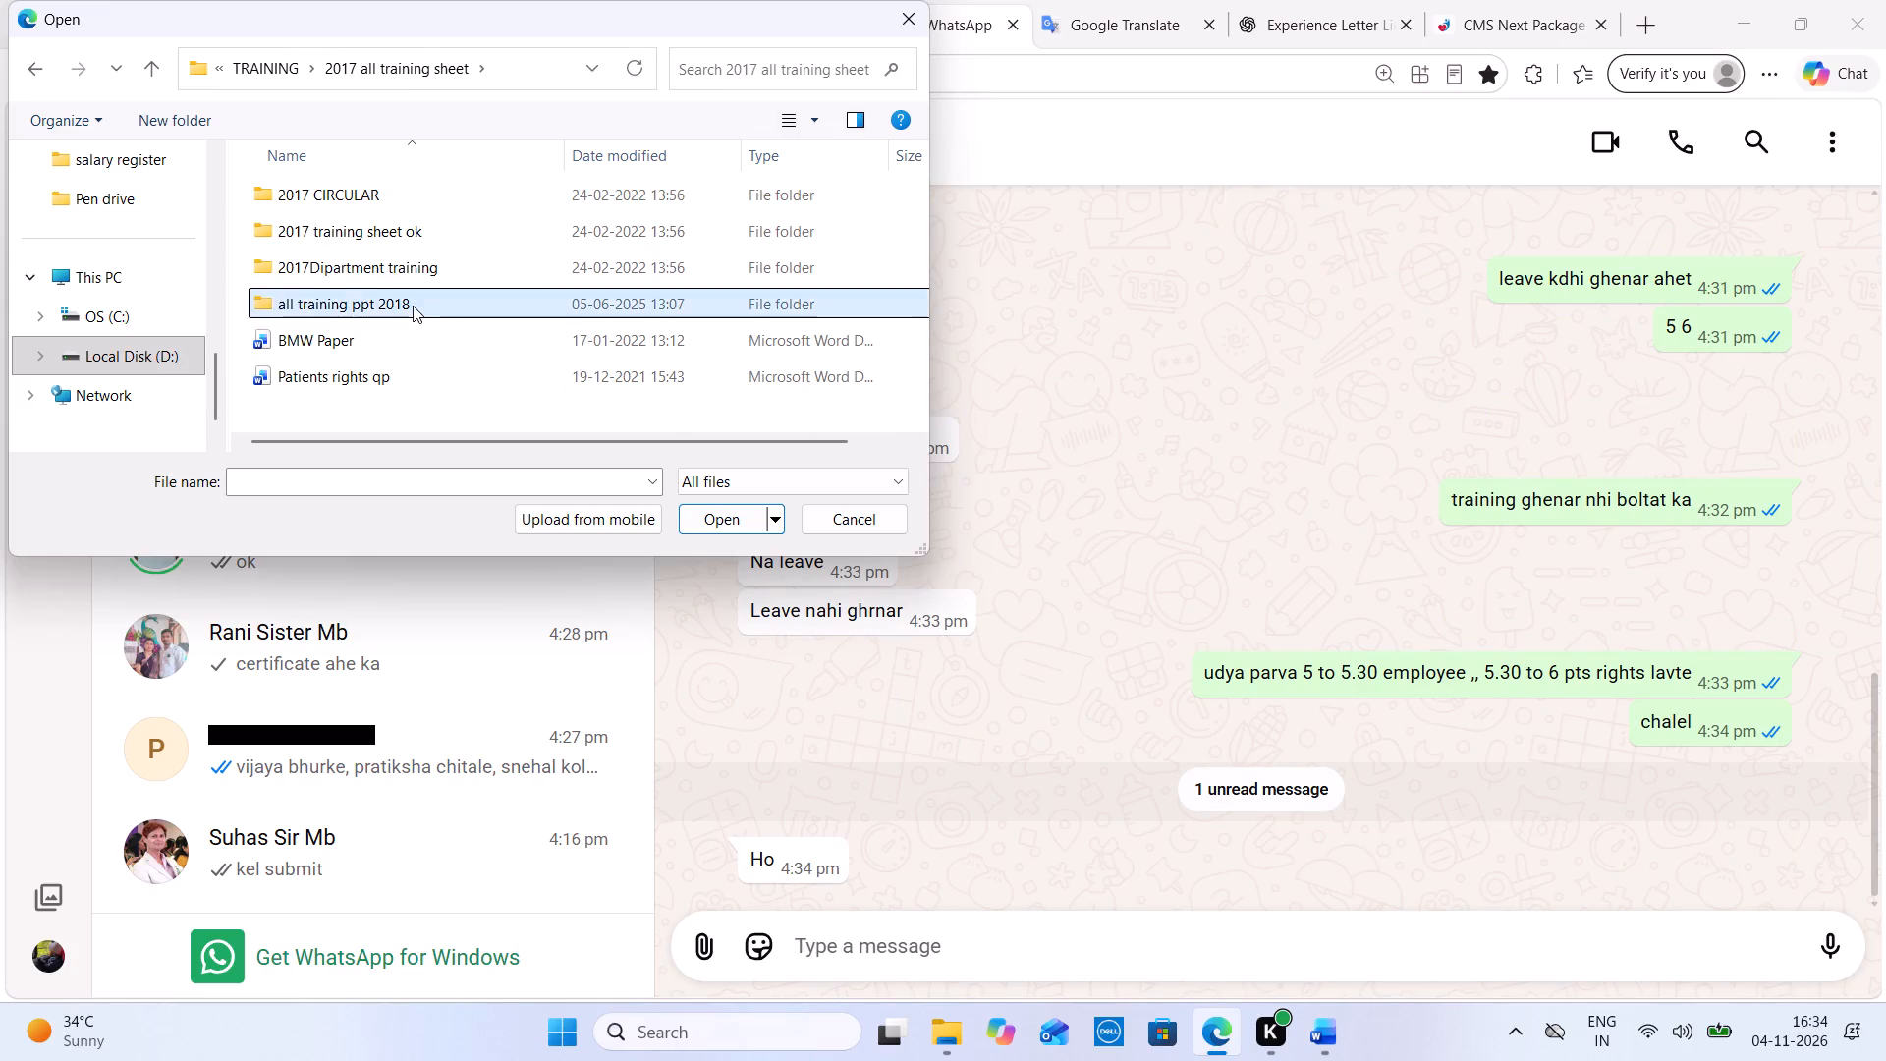
{"action": "left_click", "coordinate": [45, 72]}
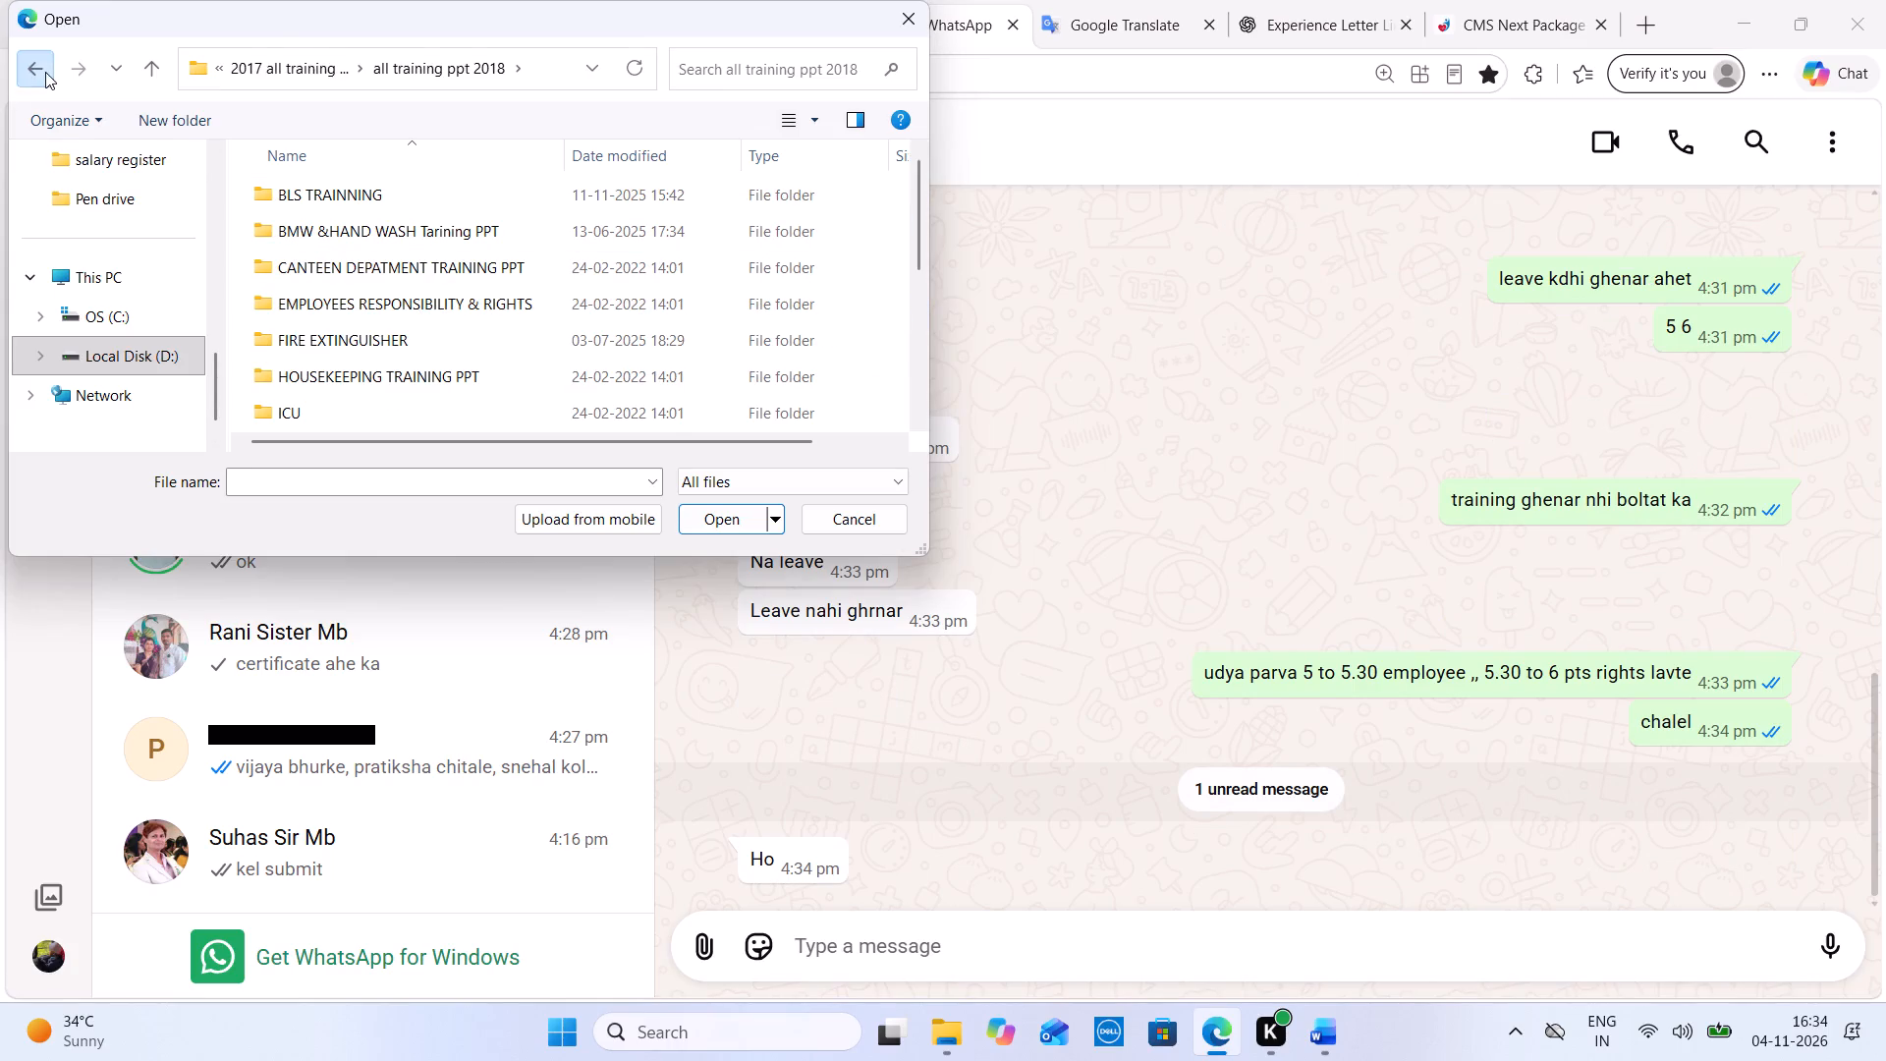
{"action": "double_click", "coordinate": [351, 191]}
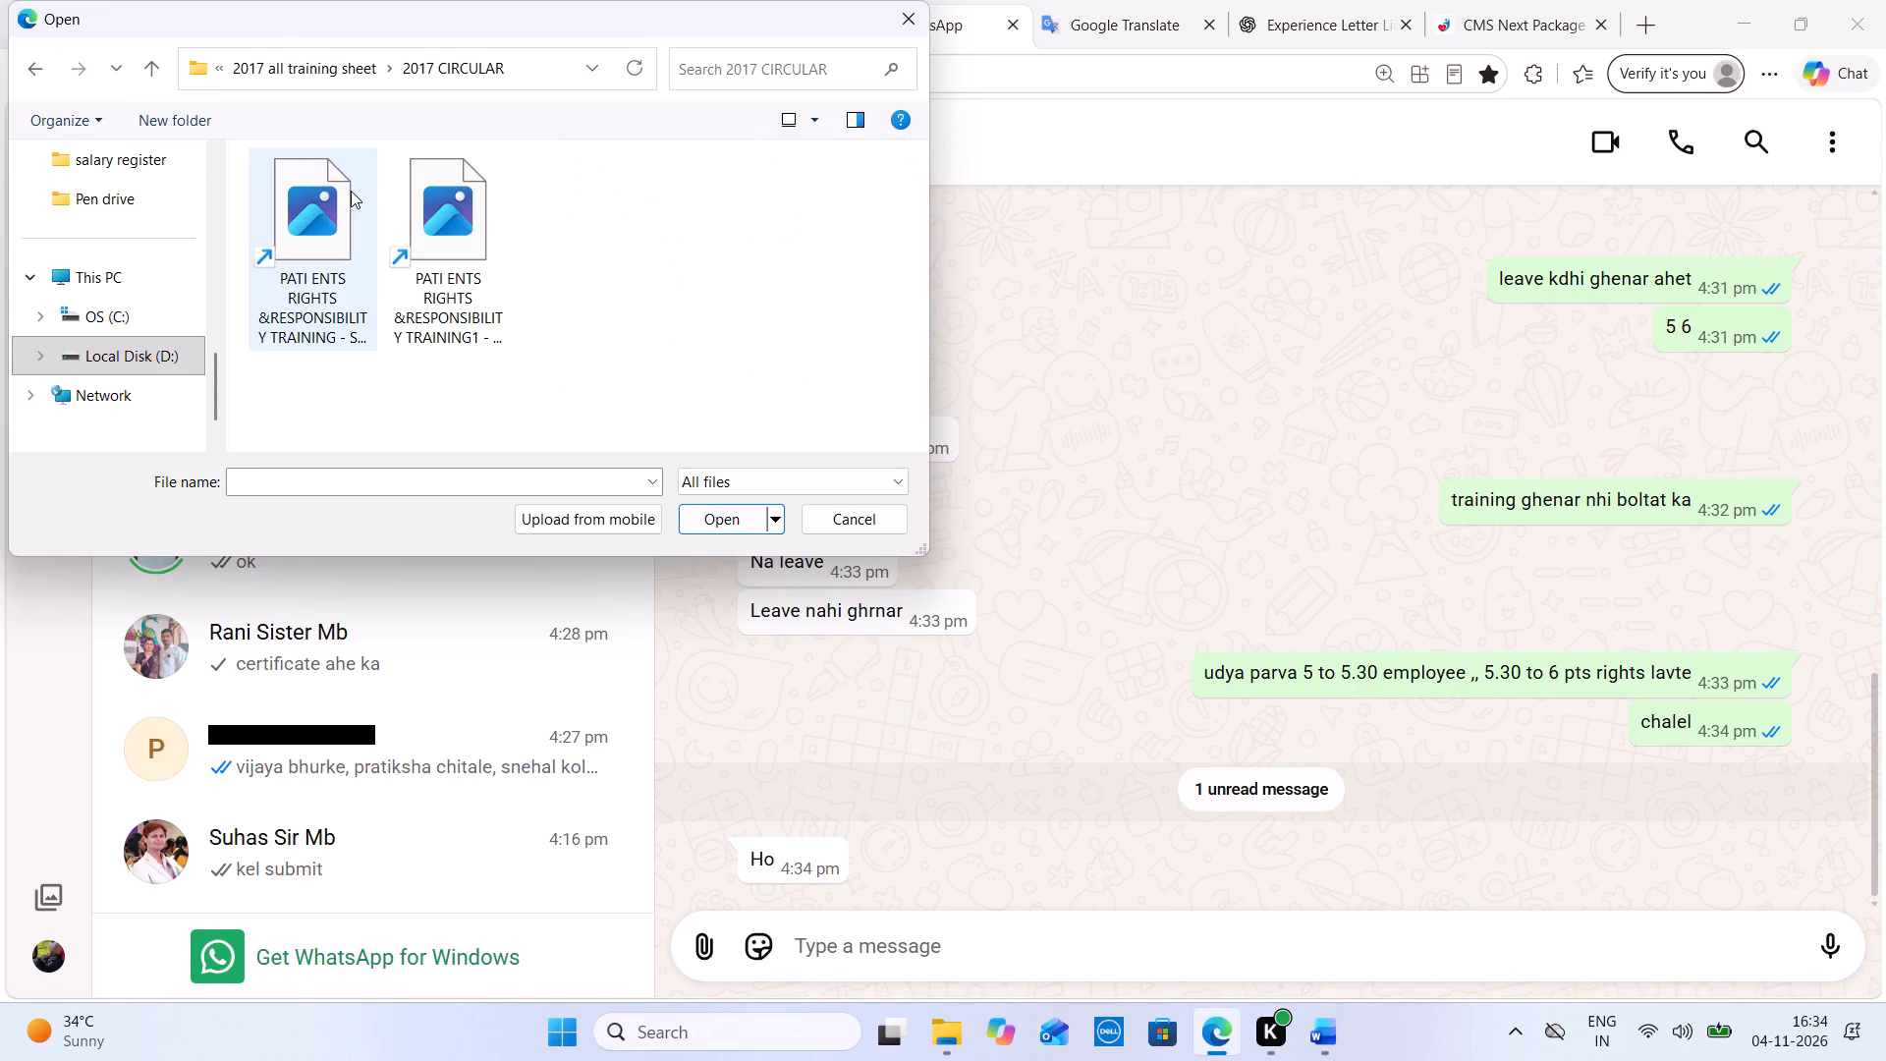
{"action": "left_click", "coordinate": [33, 79]}
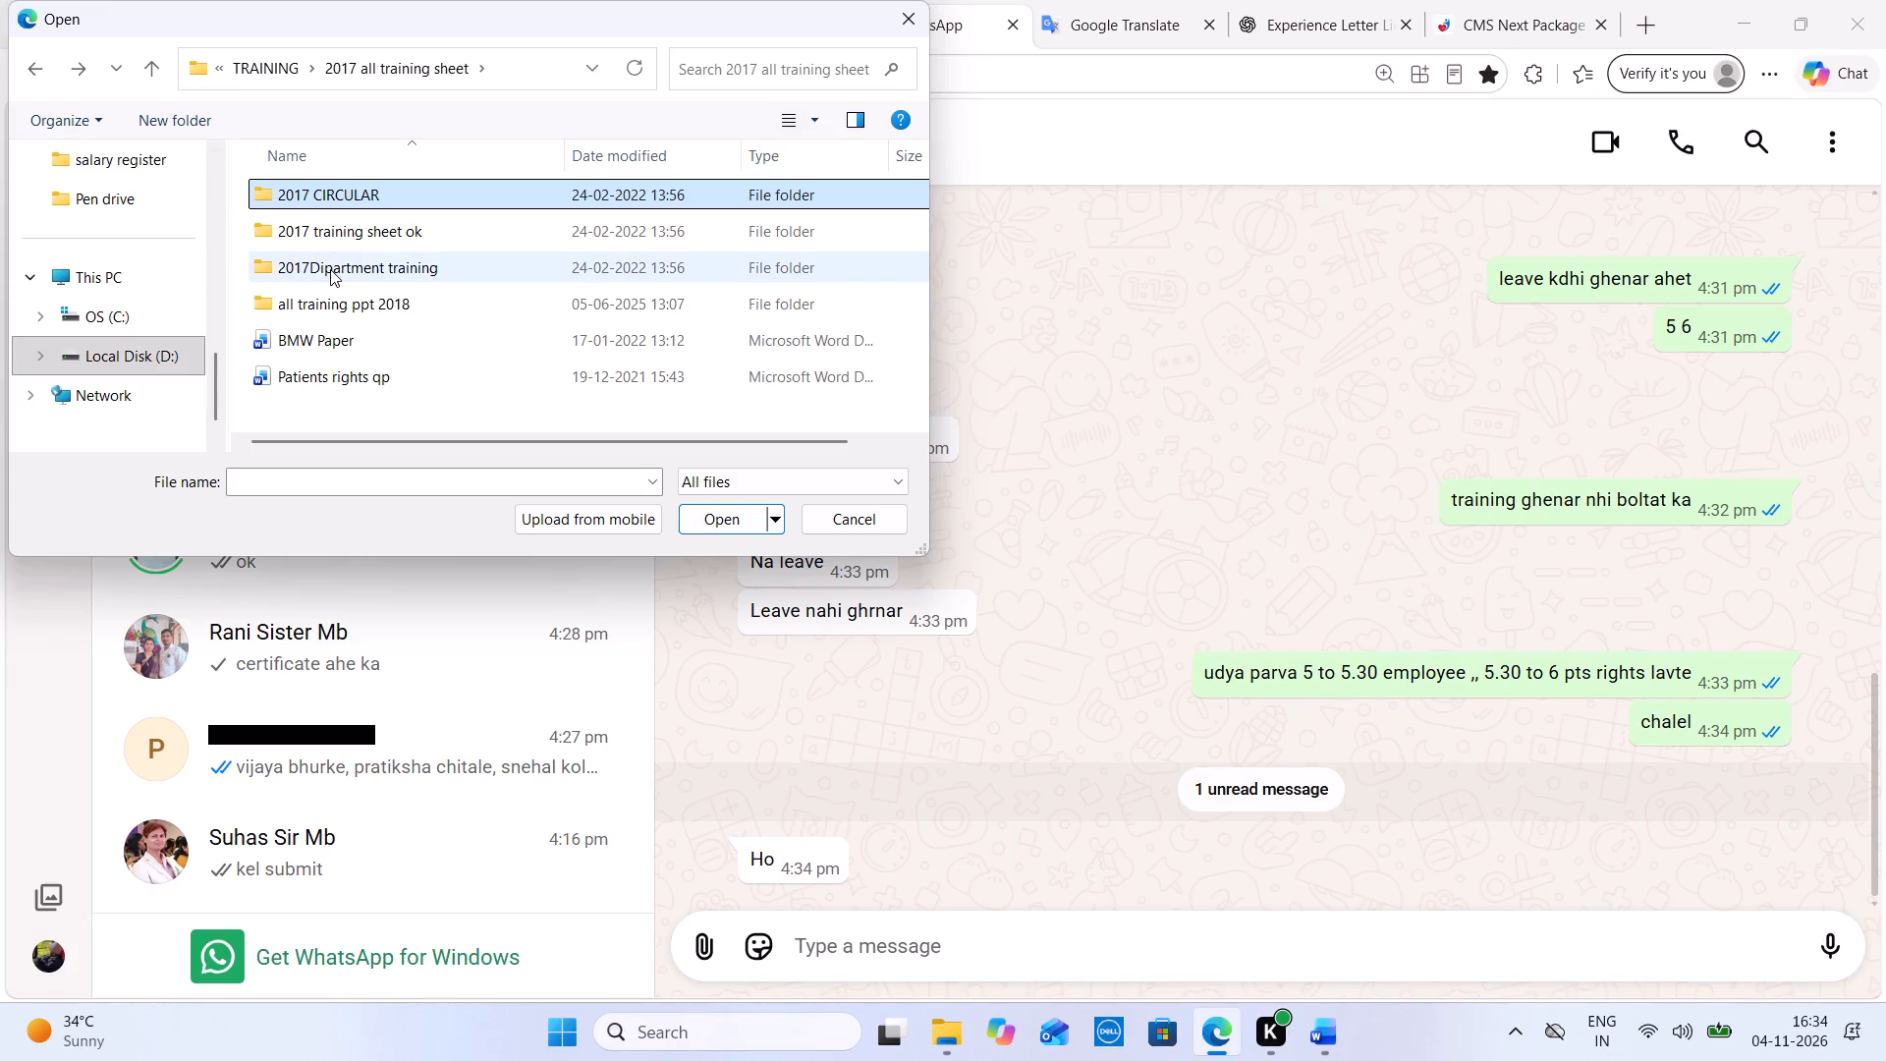
{"action": "double_click", "coordinate": [330, 269]}
{"action": "left_click", "coordinate": [25, 71]}
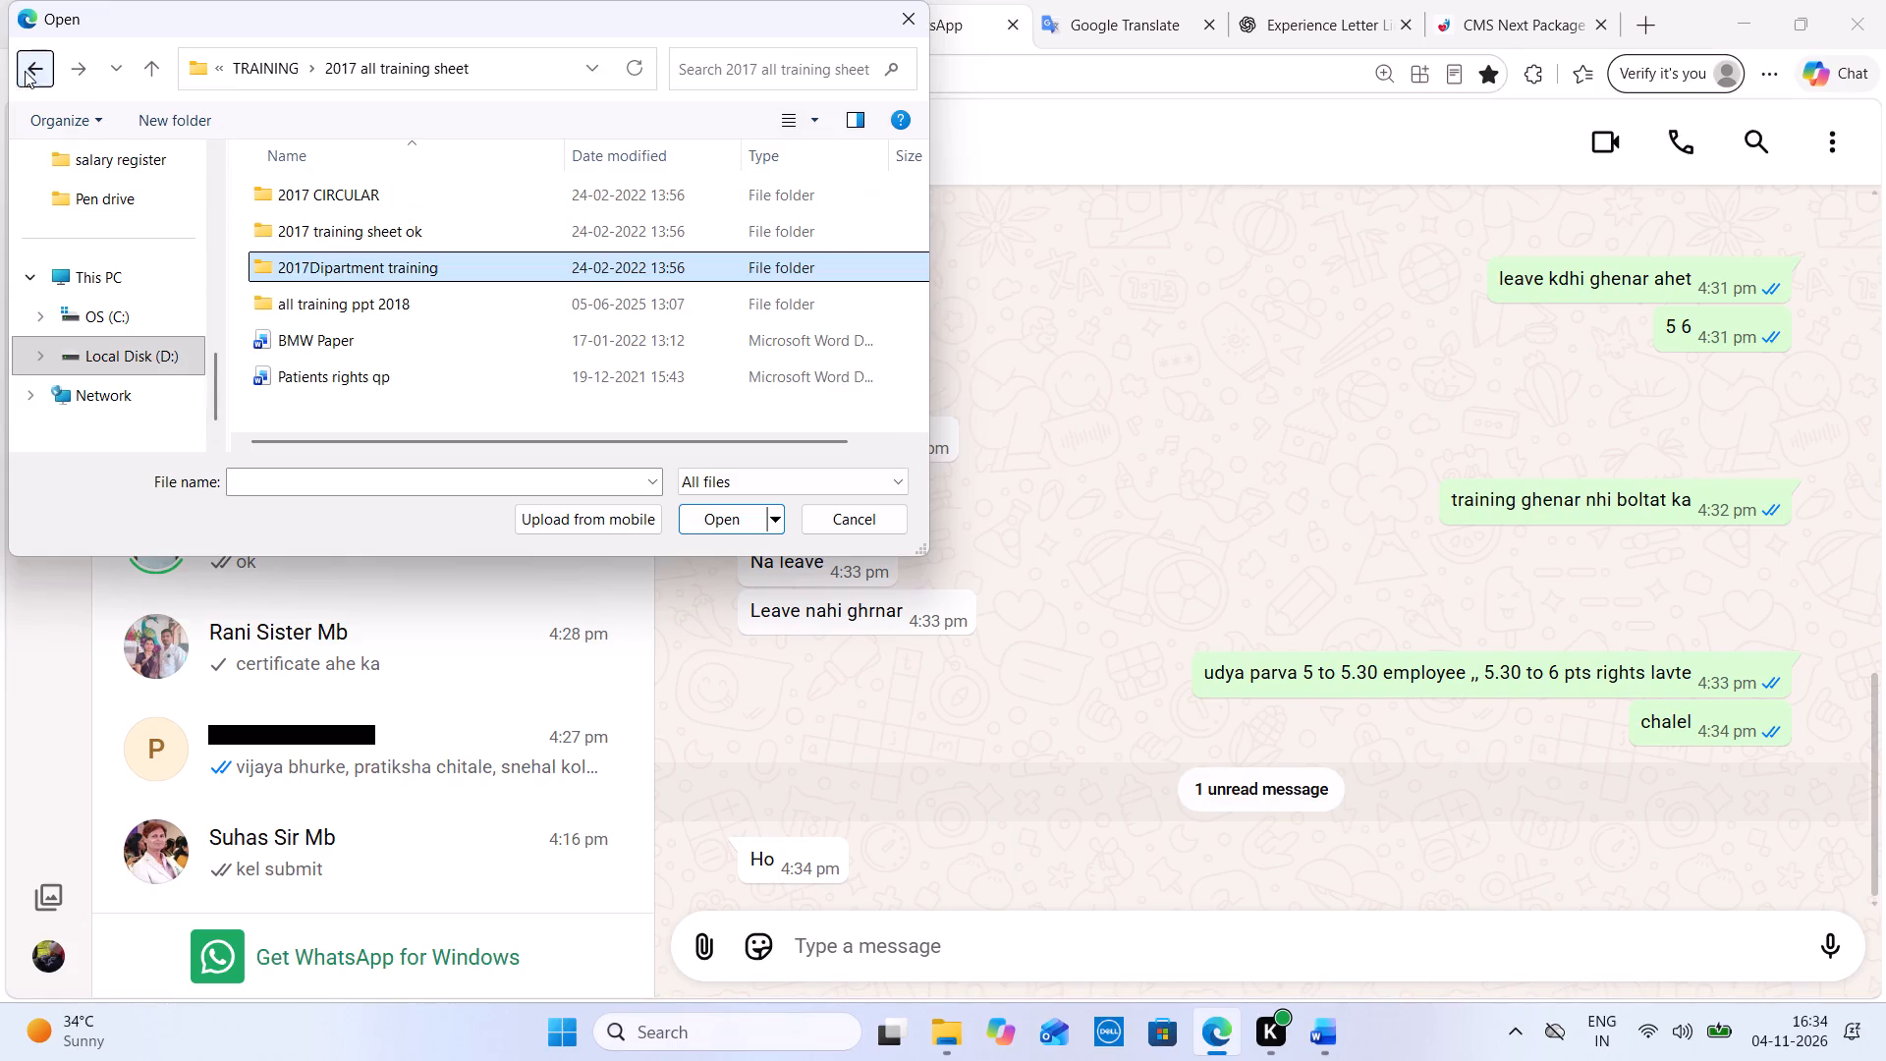
Open the all training ppt 2018 folder and browse its subfolders for the patients' rights training material.
{"action": "double_click", "coordinate": [373, 303]}
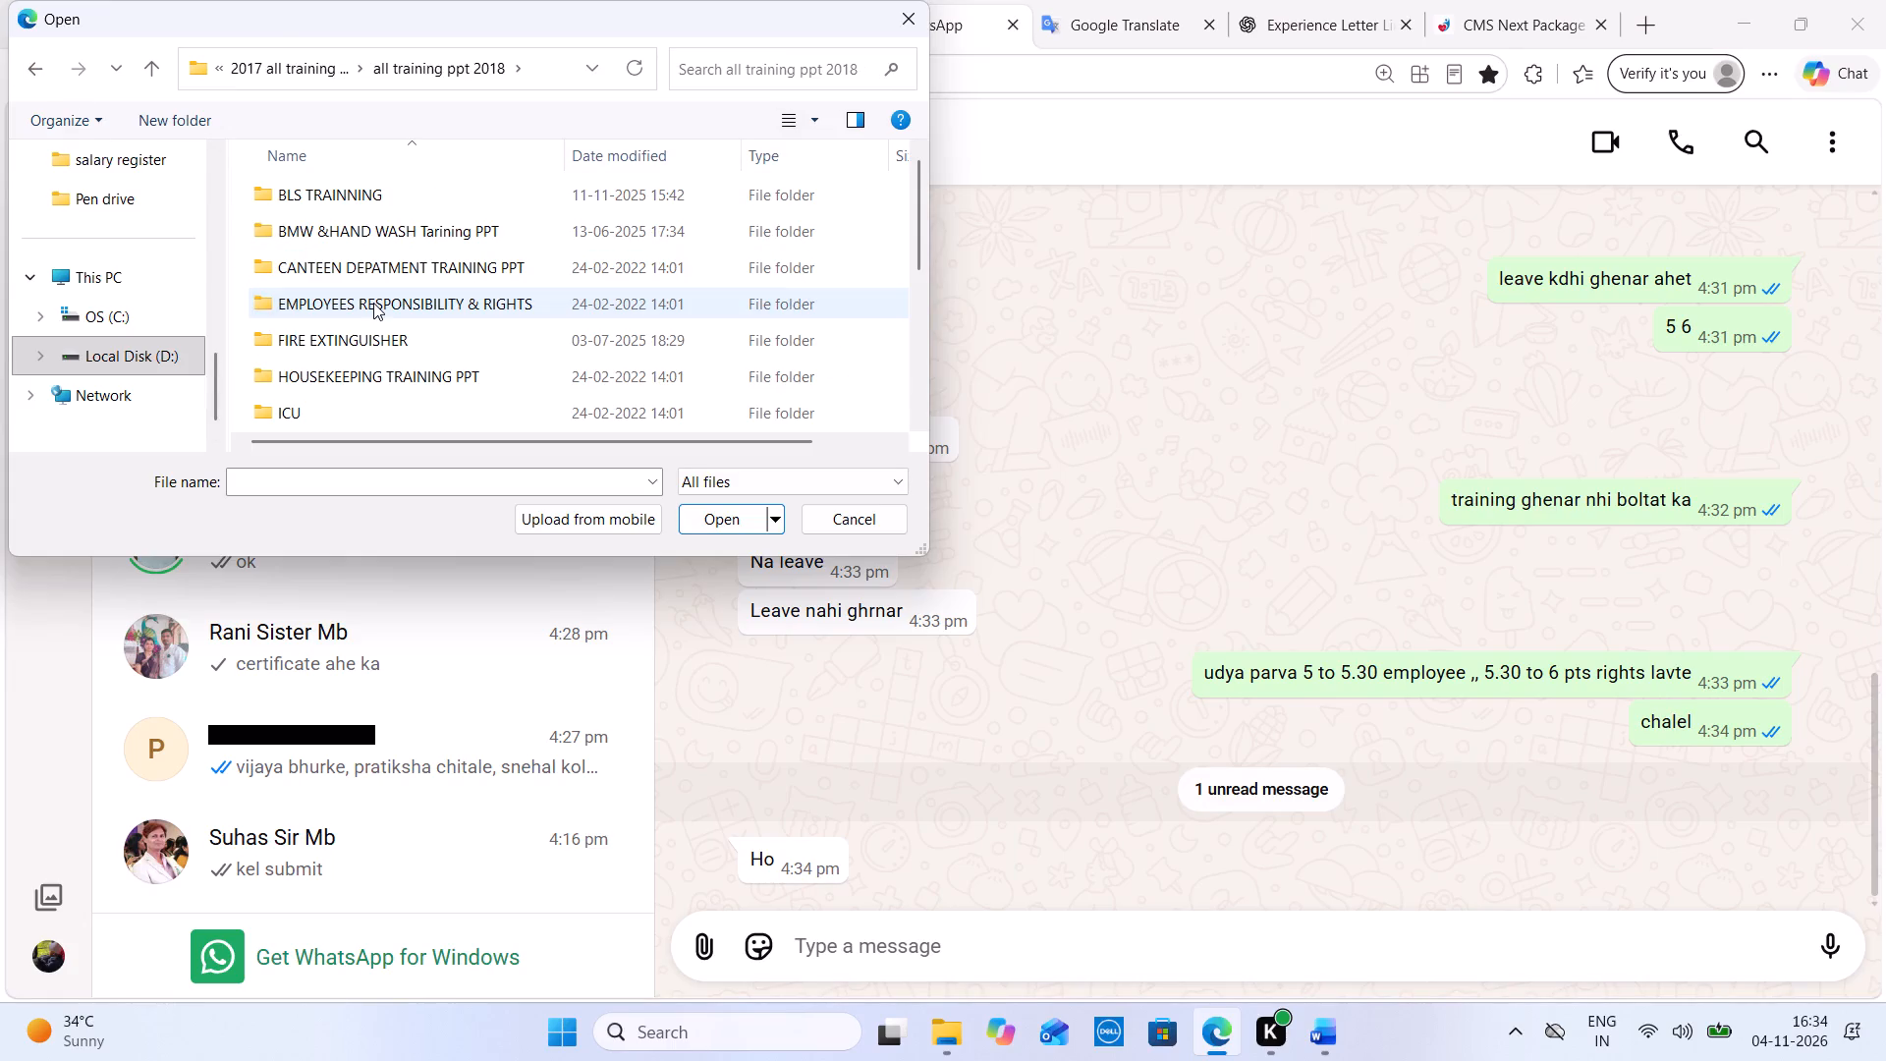
{"action": "left_click", "coordinate": [922, 369]}
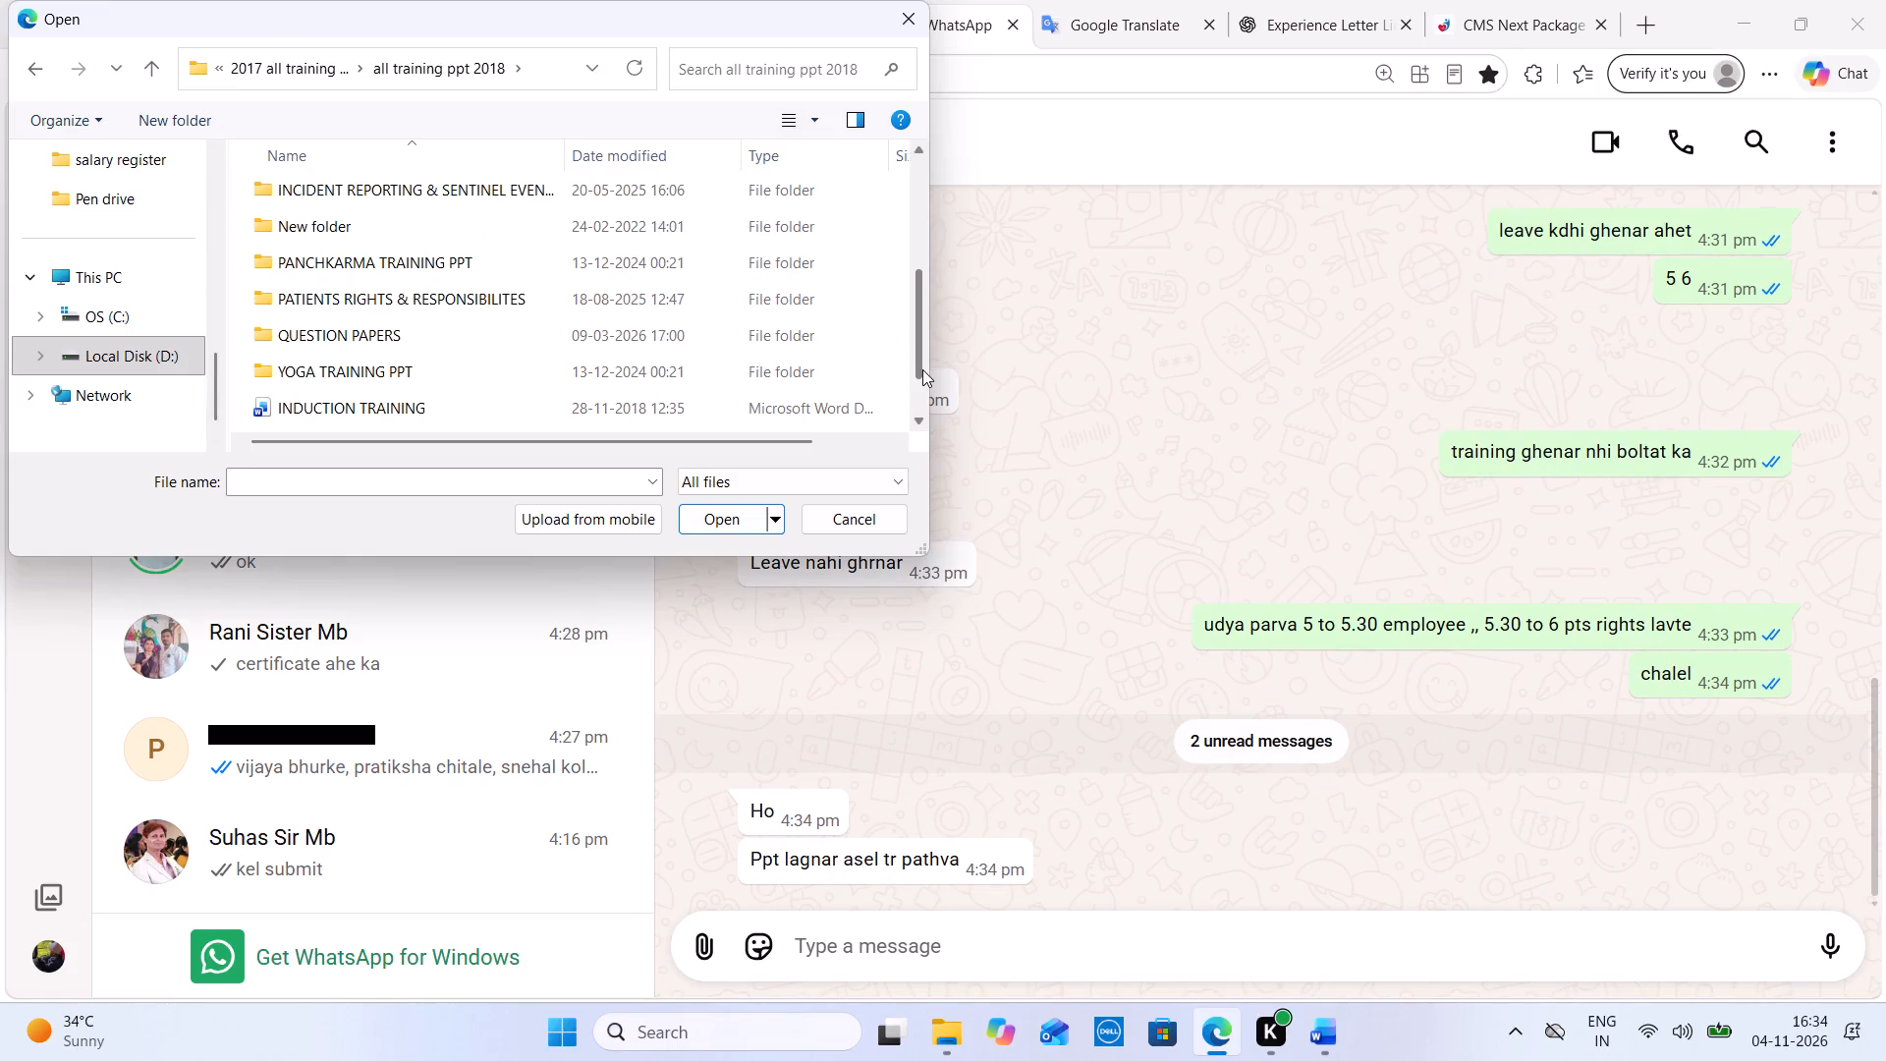
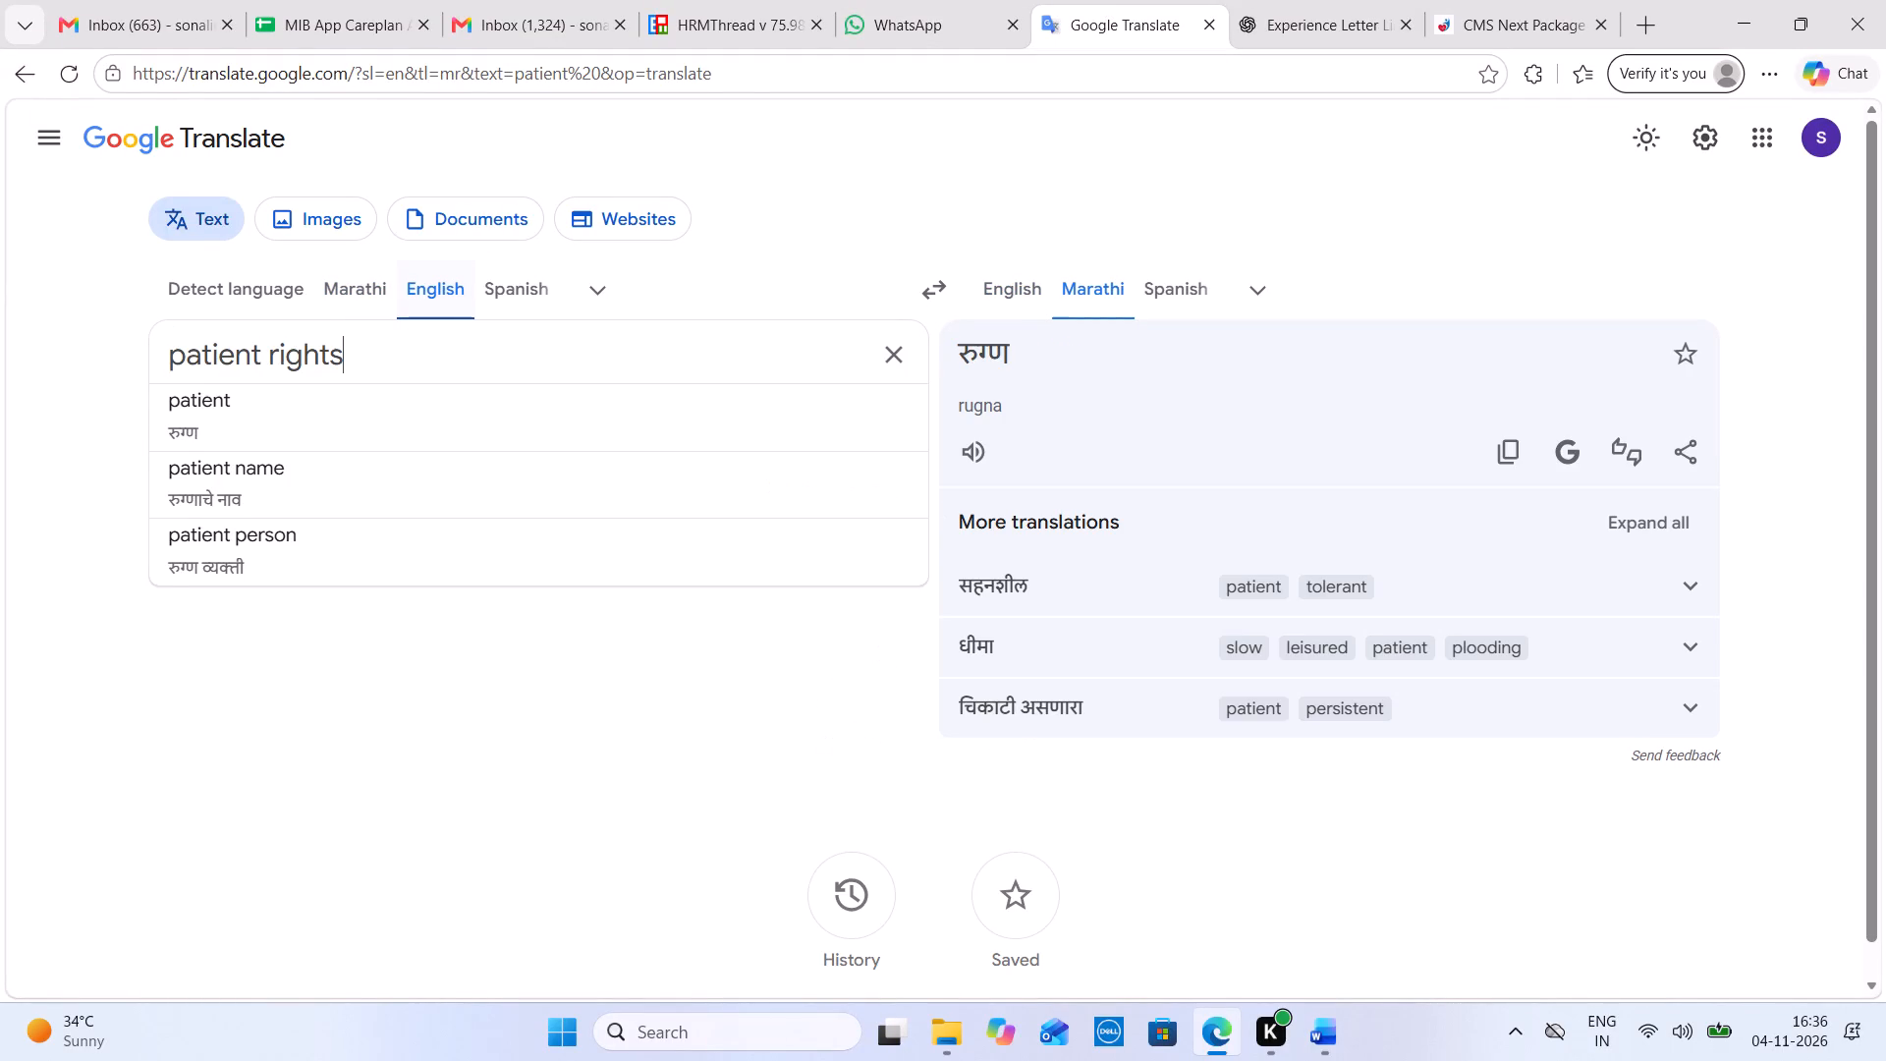
Switch to the File Explorer window showing the files on Local Disk (D:).
{"action": "left_click", "coordinate": [936, 1040]}
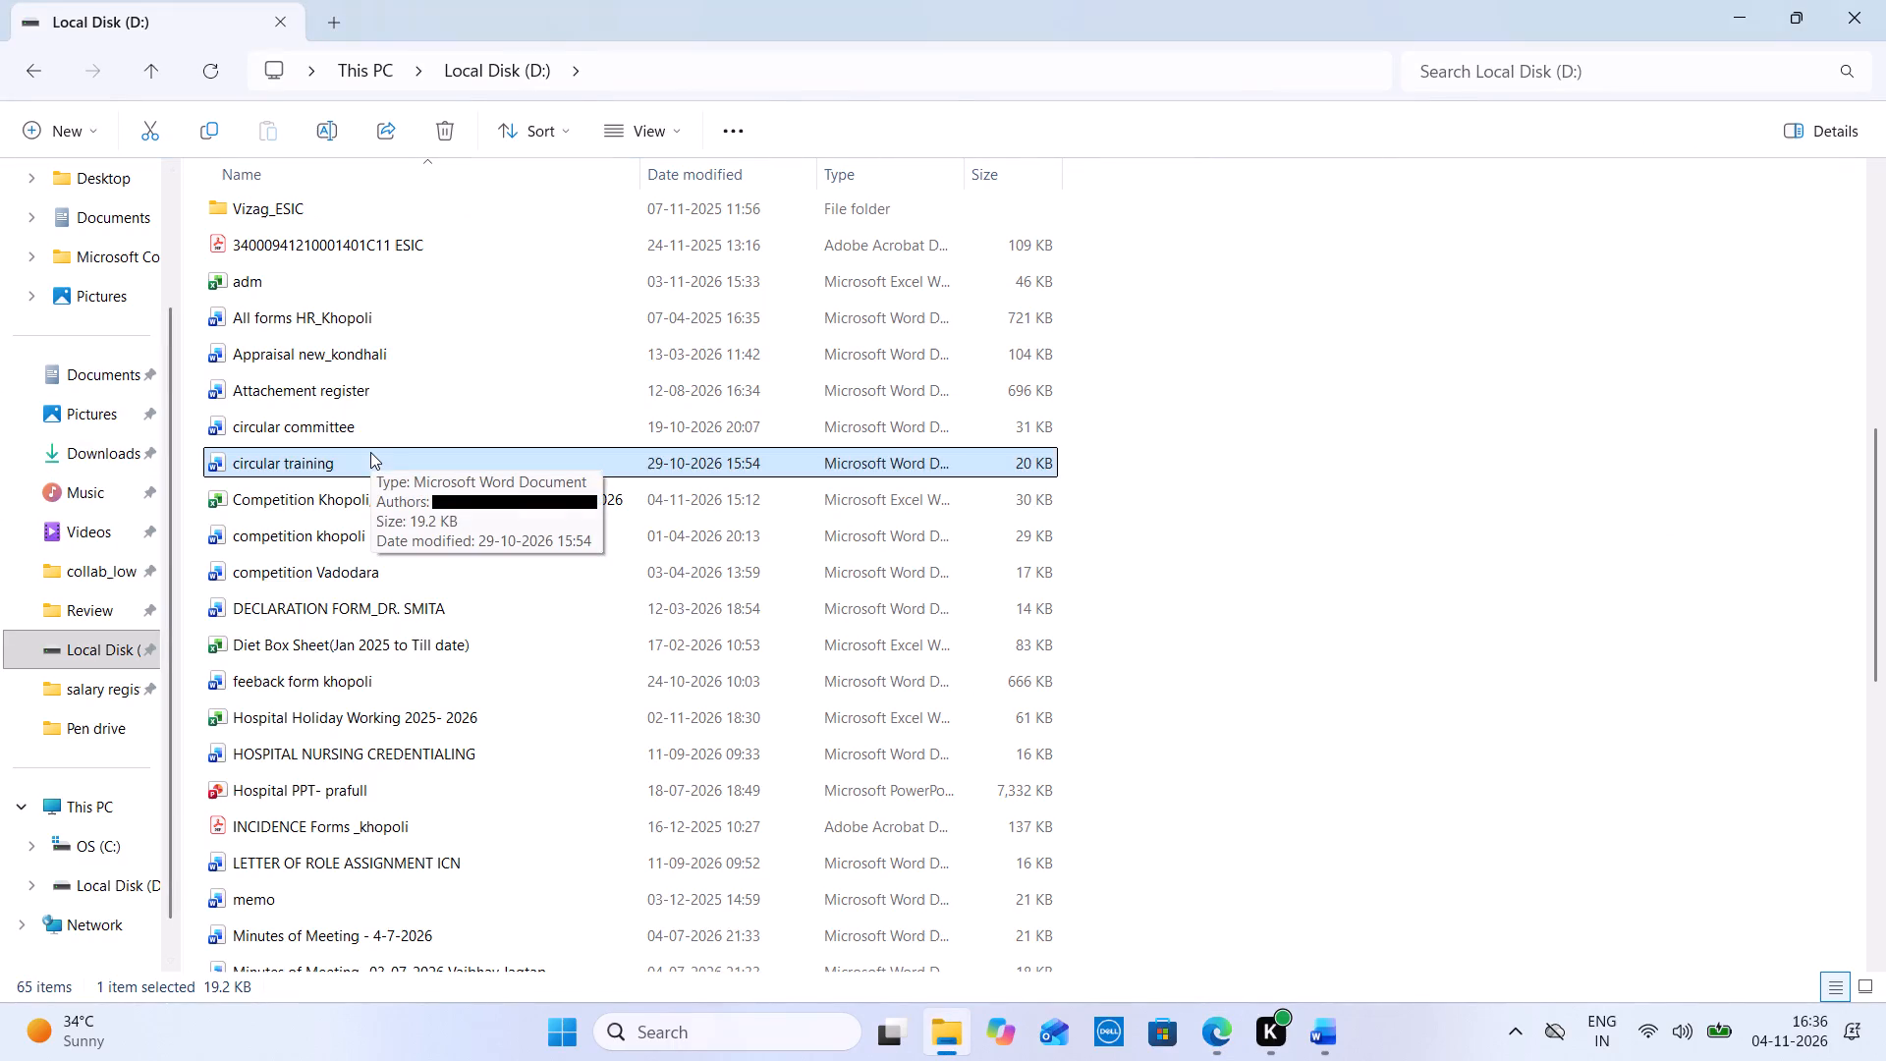
Open the committee calender workbook from the Desktop folder.
{"action": "left_click", "coordinate": [90, 649]}
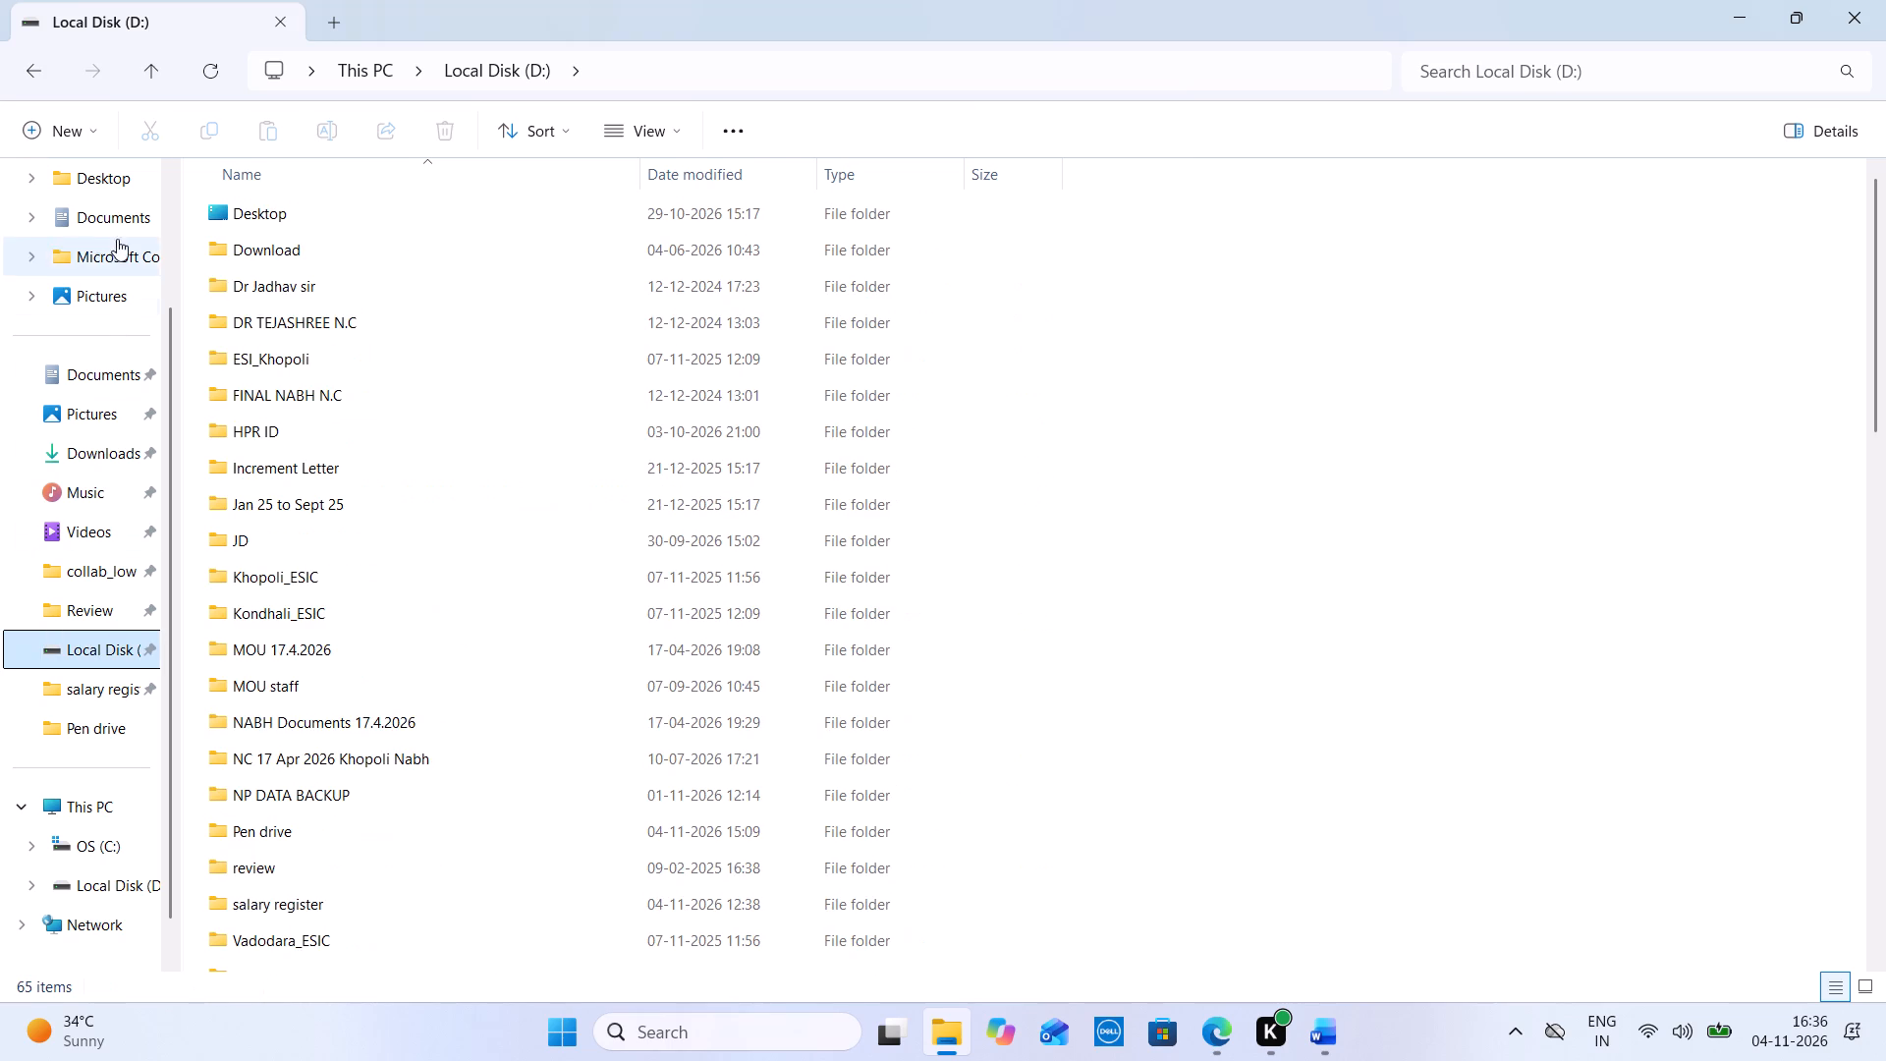
{"action": "double_click", "coordinate": [113, 181]}
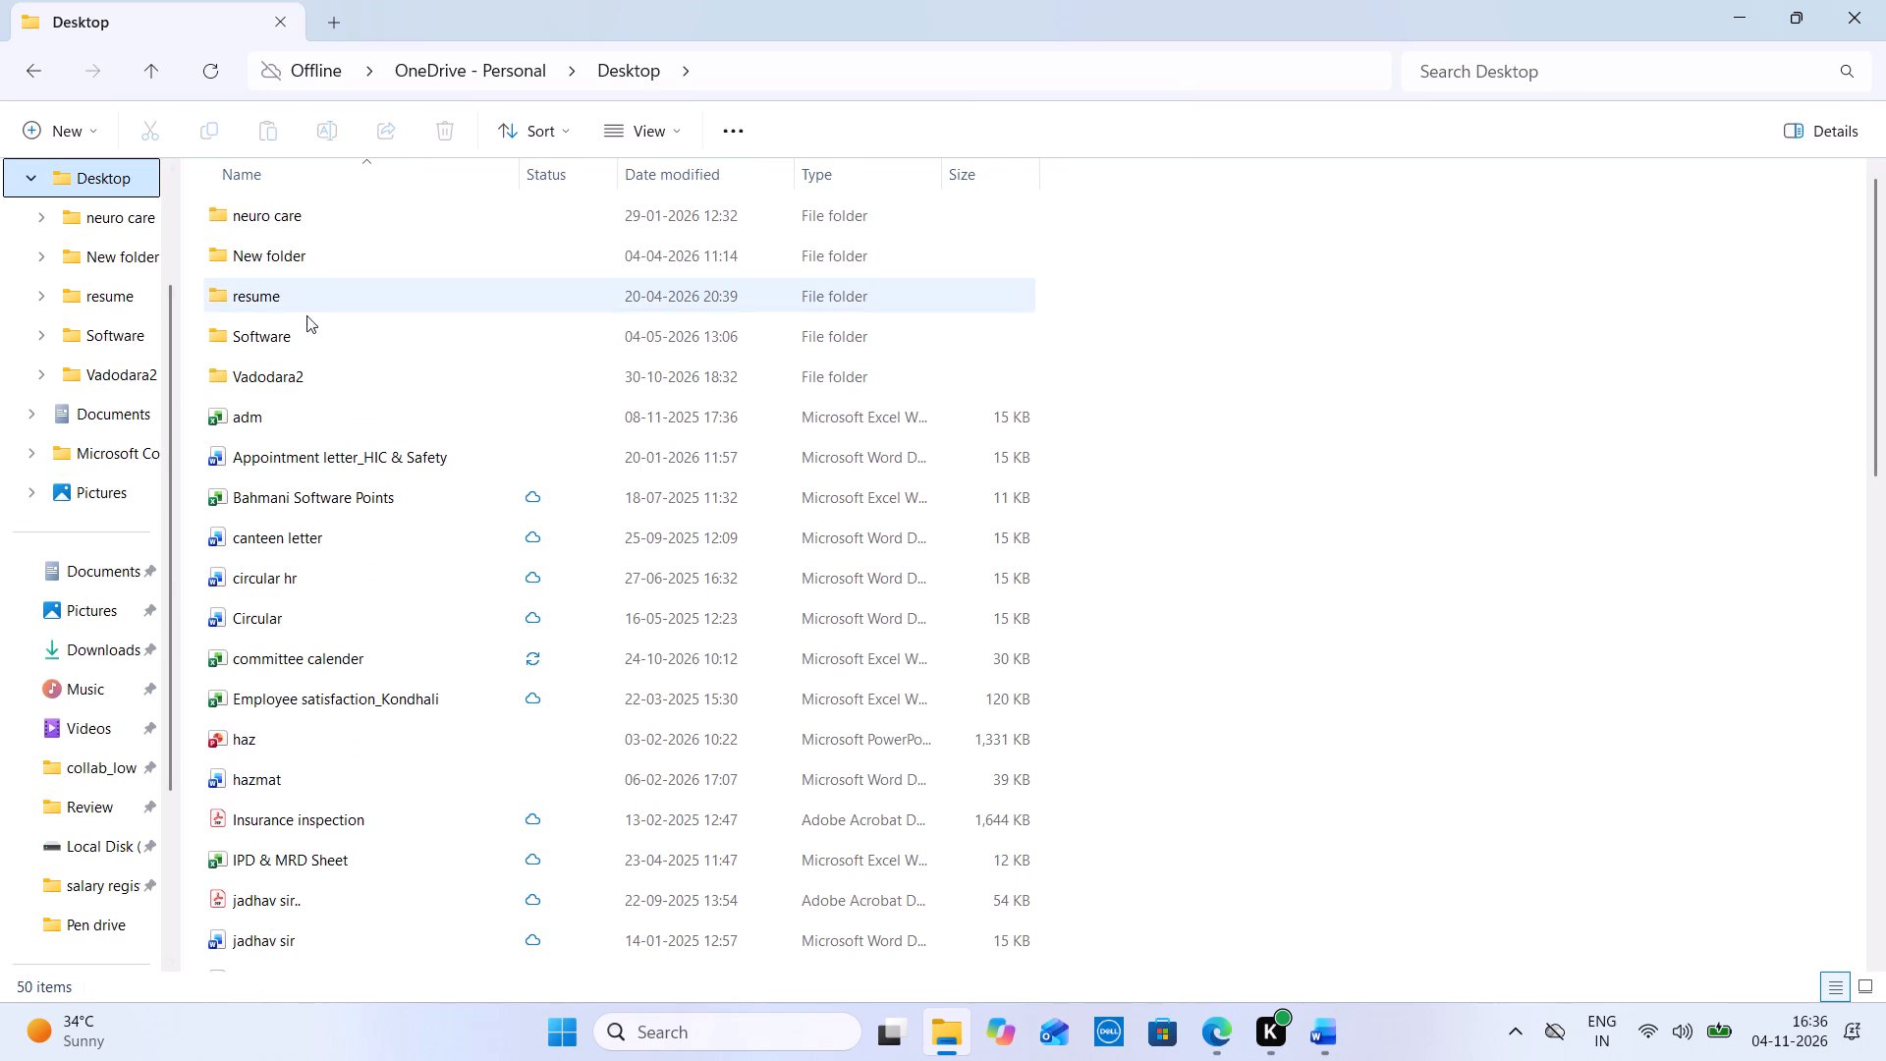
{"action": "double_click", "coordinate": [292, 645]}
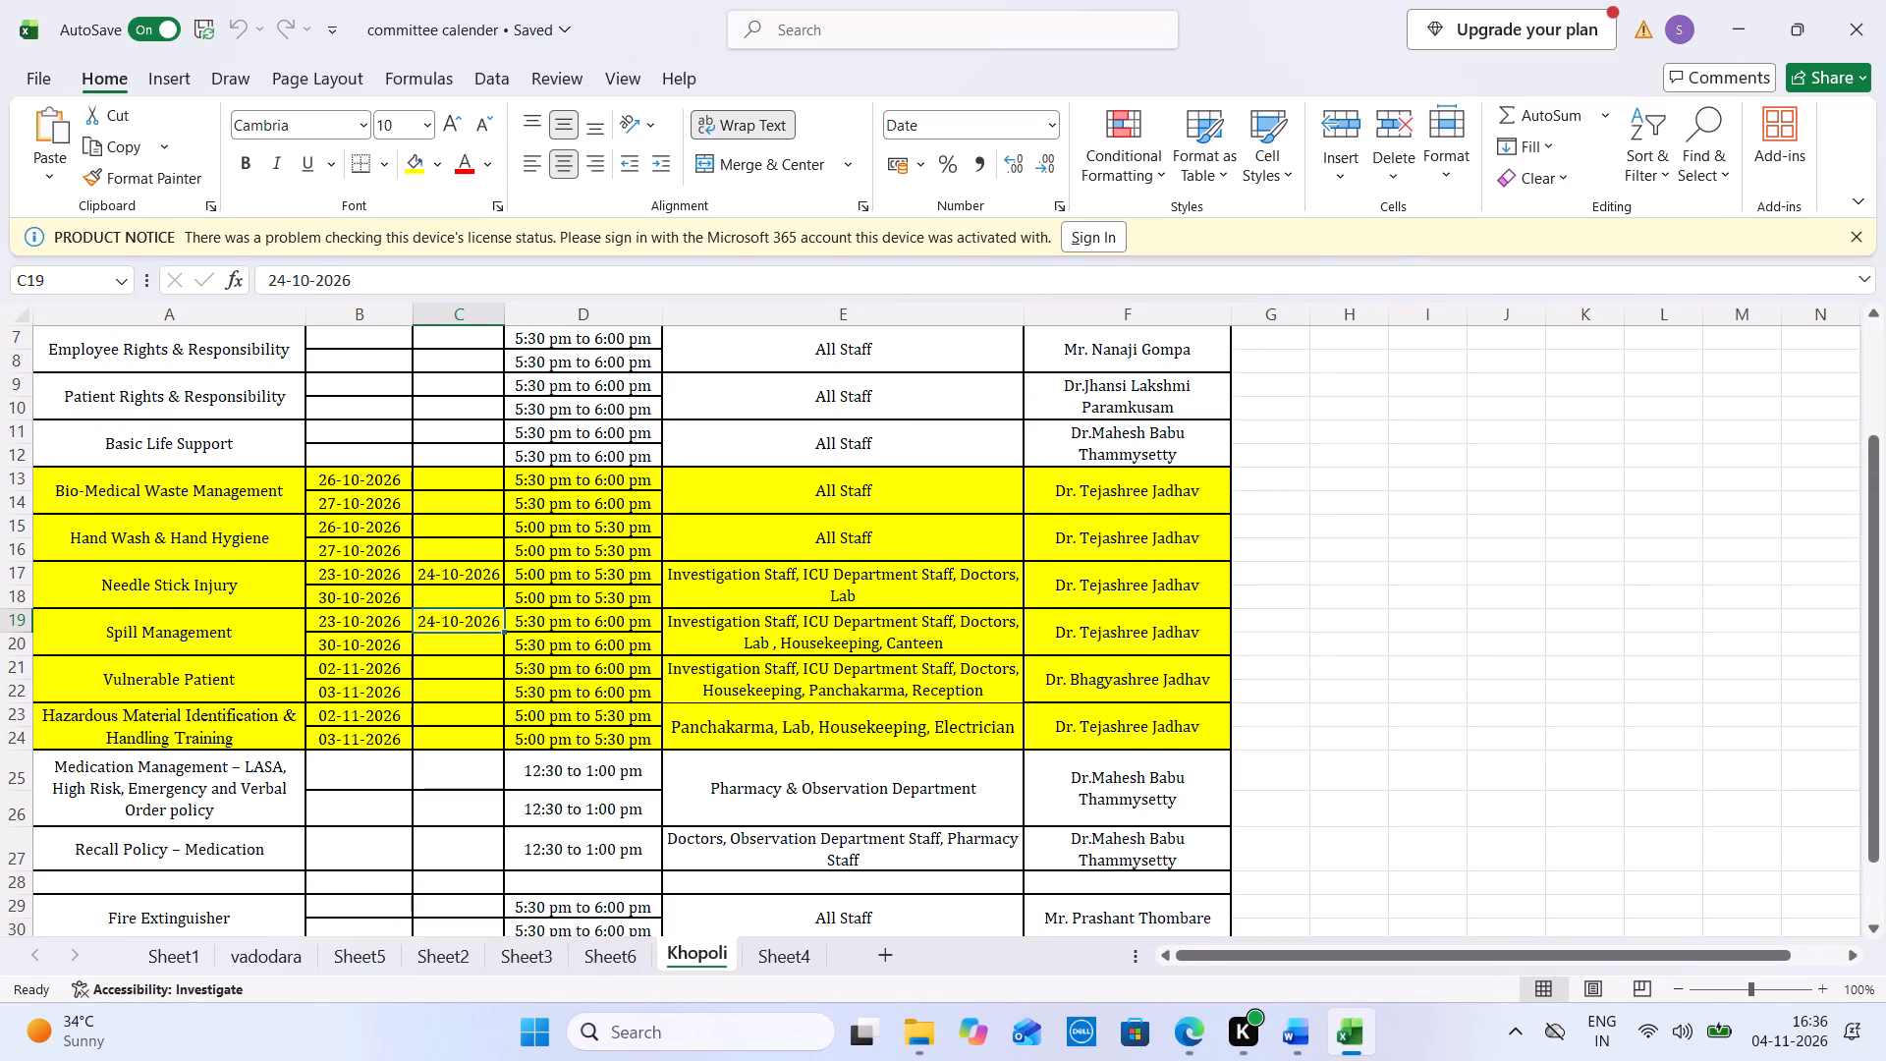
Review the training schedule on the Khopoli sheet, checking the training names, expected dates, times and trainers.
{"action": "left_click", "coordinate": [194, 769]}
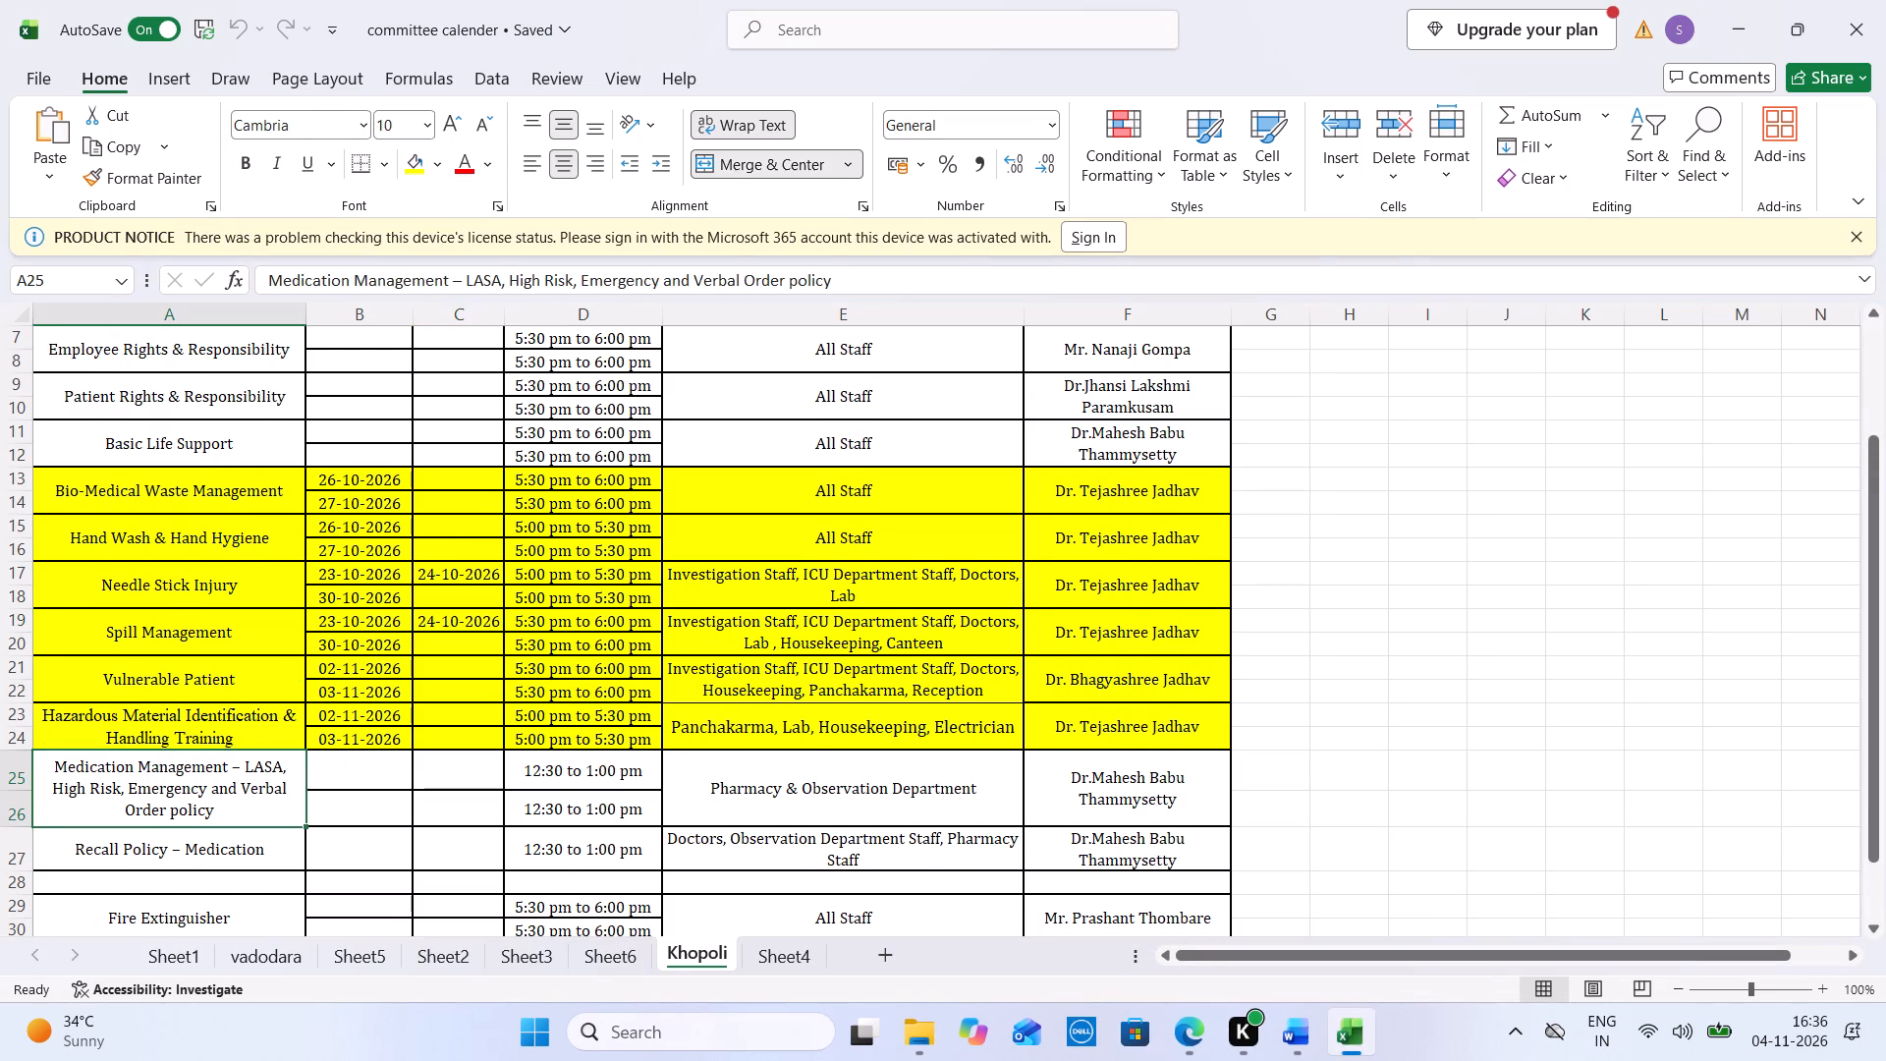
{"action": "key", "text": "Up"}
{"action": "key", "text": "Up"}
{"action": "key", "text": "Up"}
{"action": "key", "text": "Up"}
{"action": "key", "text": "Up"}
{"action": "key", "text": "Up"}
{"action": "key", "text": "Up"}
{"action": "key", "text": "Up"}
{"action": "key", "text": "Up"}
{"action": "key", "text": "Up"}
{"action": "key", "text": "Up"}
{"action": "key", "text": "Up"}
{"action": "key", "text": "Up"}
{"action": "key", "text": "Up"}
{"action": "key", "text": "Up"}
{"action": "key", "text": "Up"}
{"action": "key", "text": "Up"}
{"action": "key", "text": "Up"}
{"action": "key", "text": "Up"}
{"action": "key", "text": "Up"}
{"action": "key", "text": "Down"}
{"action": "key", "text": "Down"}
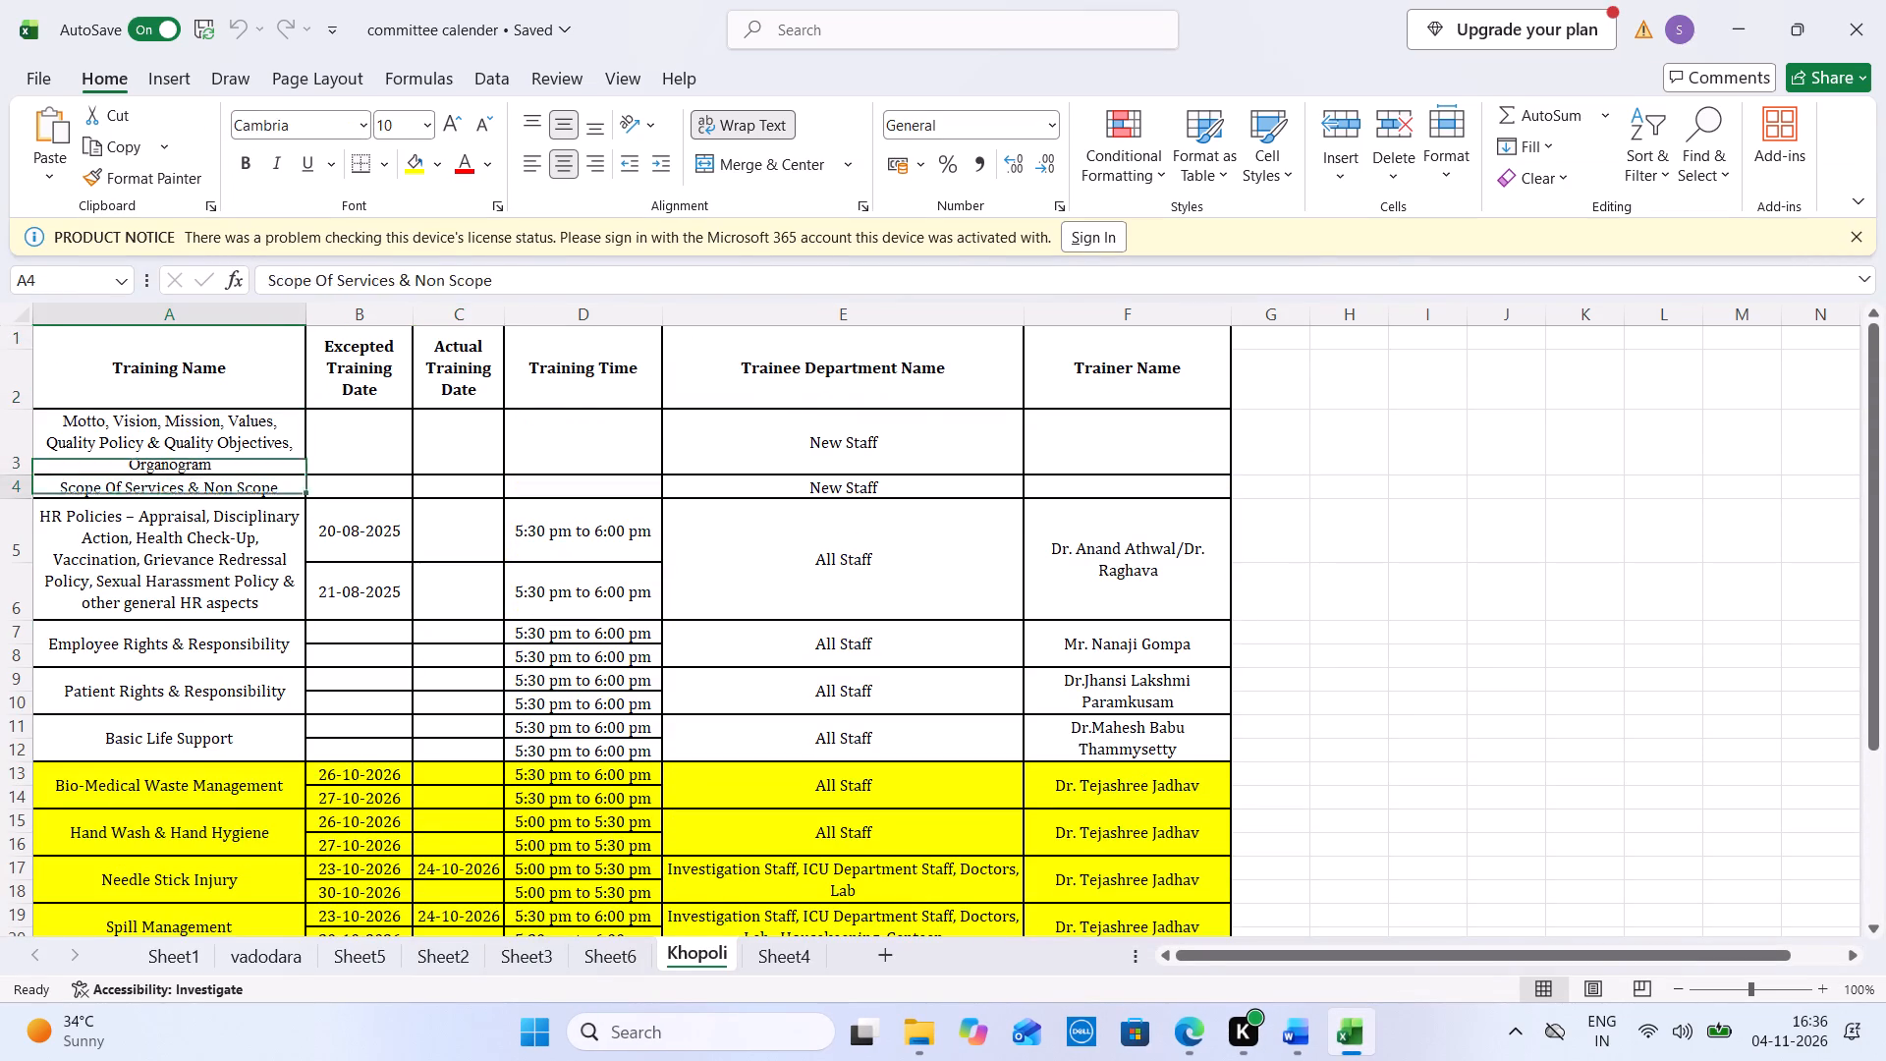
{"action": "key", "text": "Down"}
{"action": "key", "text": "Down"}
{"action": "key", "text": "Down"}
{"action": "key", "text": "Down"}
{"action": "key", "text": "Down"}
{"action": "key", "text": "Down"}
{"action": "key", "text": "Down"}
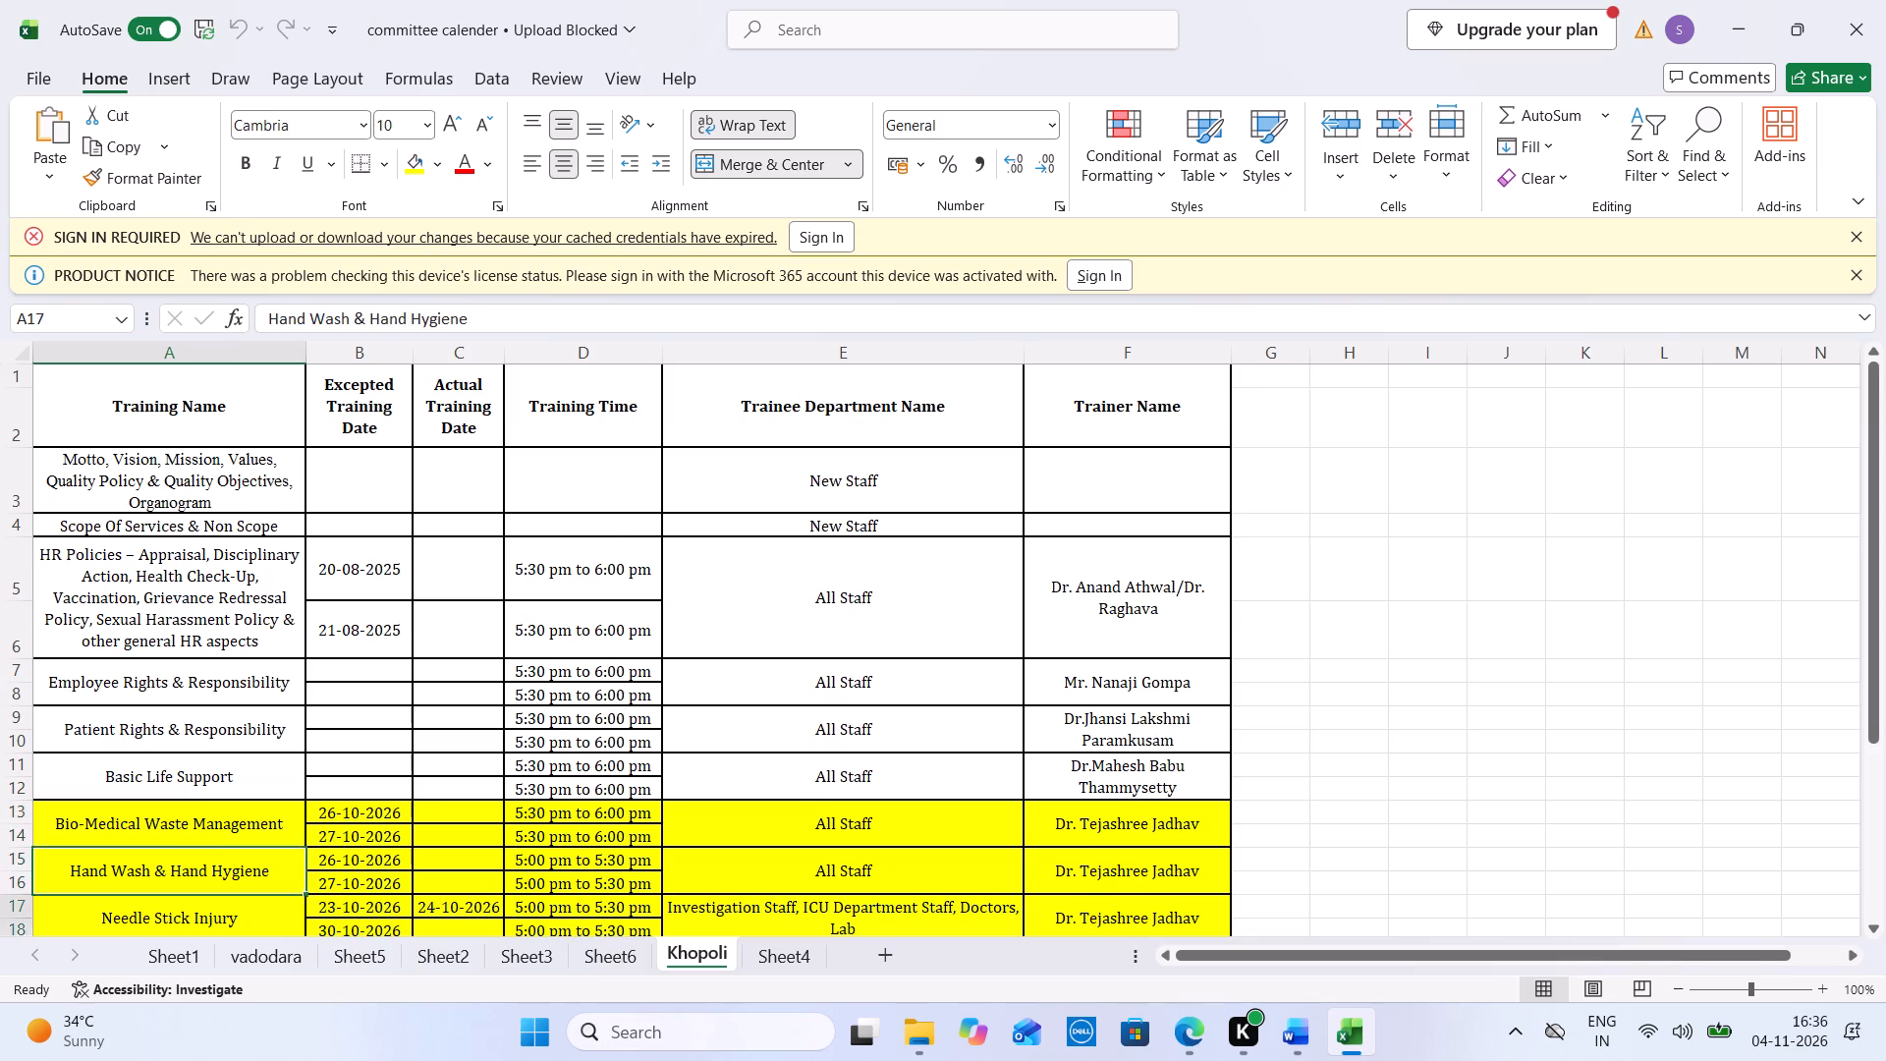
{"action": "key", "text": "Down"}
{"action": "key", "text": "Down"}
{"action": "key", "text": "Down"}
{"action": "key", "text": "Down"}
{"action": "key", "text": "Down"}
{"action": "key", "text": "Down"}
{"action": "key", "text": "Down"}
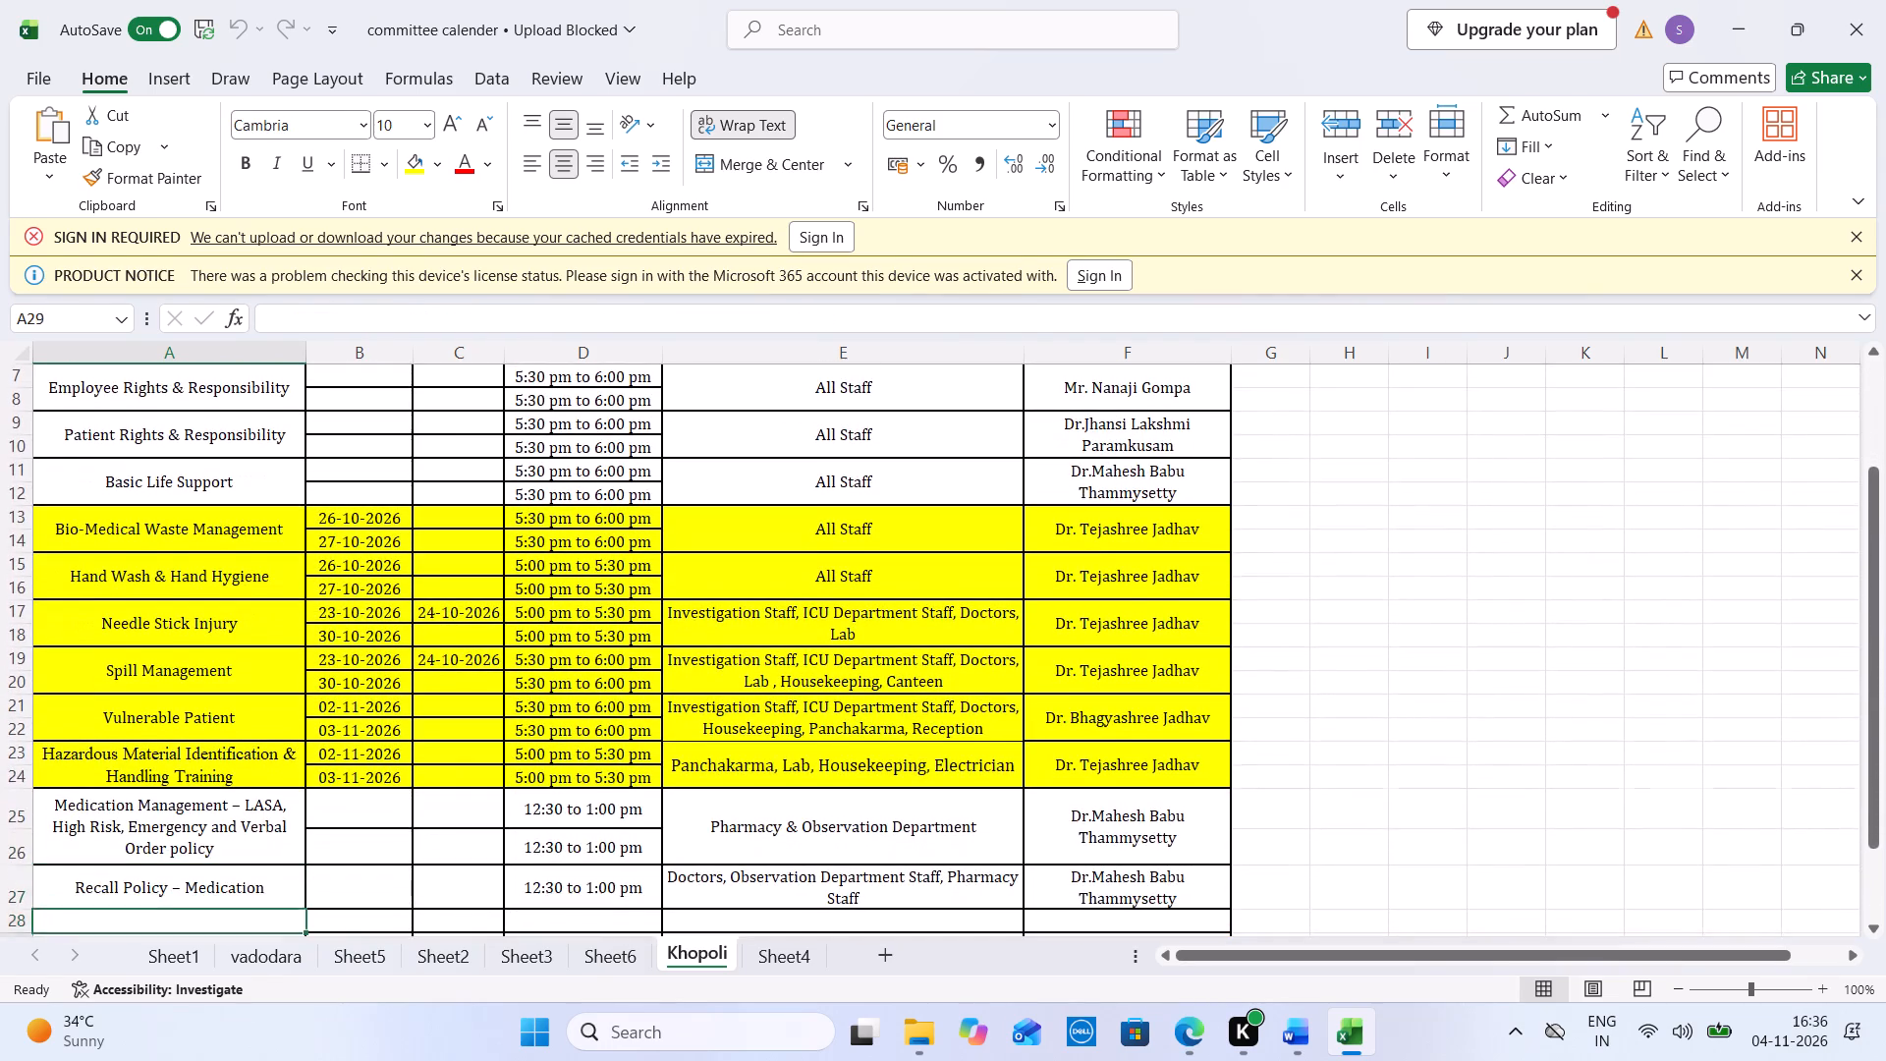
{"action": "key", "text": "Down"}
{"action": "key", "text": "Down"}
{"action": "key", "text": "Down"}
{"action": "key", "text": "Down"}
{"action": "key", "text": "Down"}
{"action": "key", "text": "Down"}
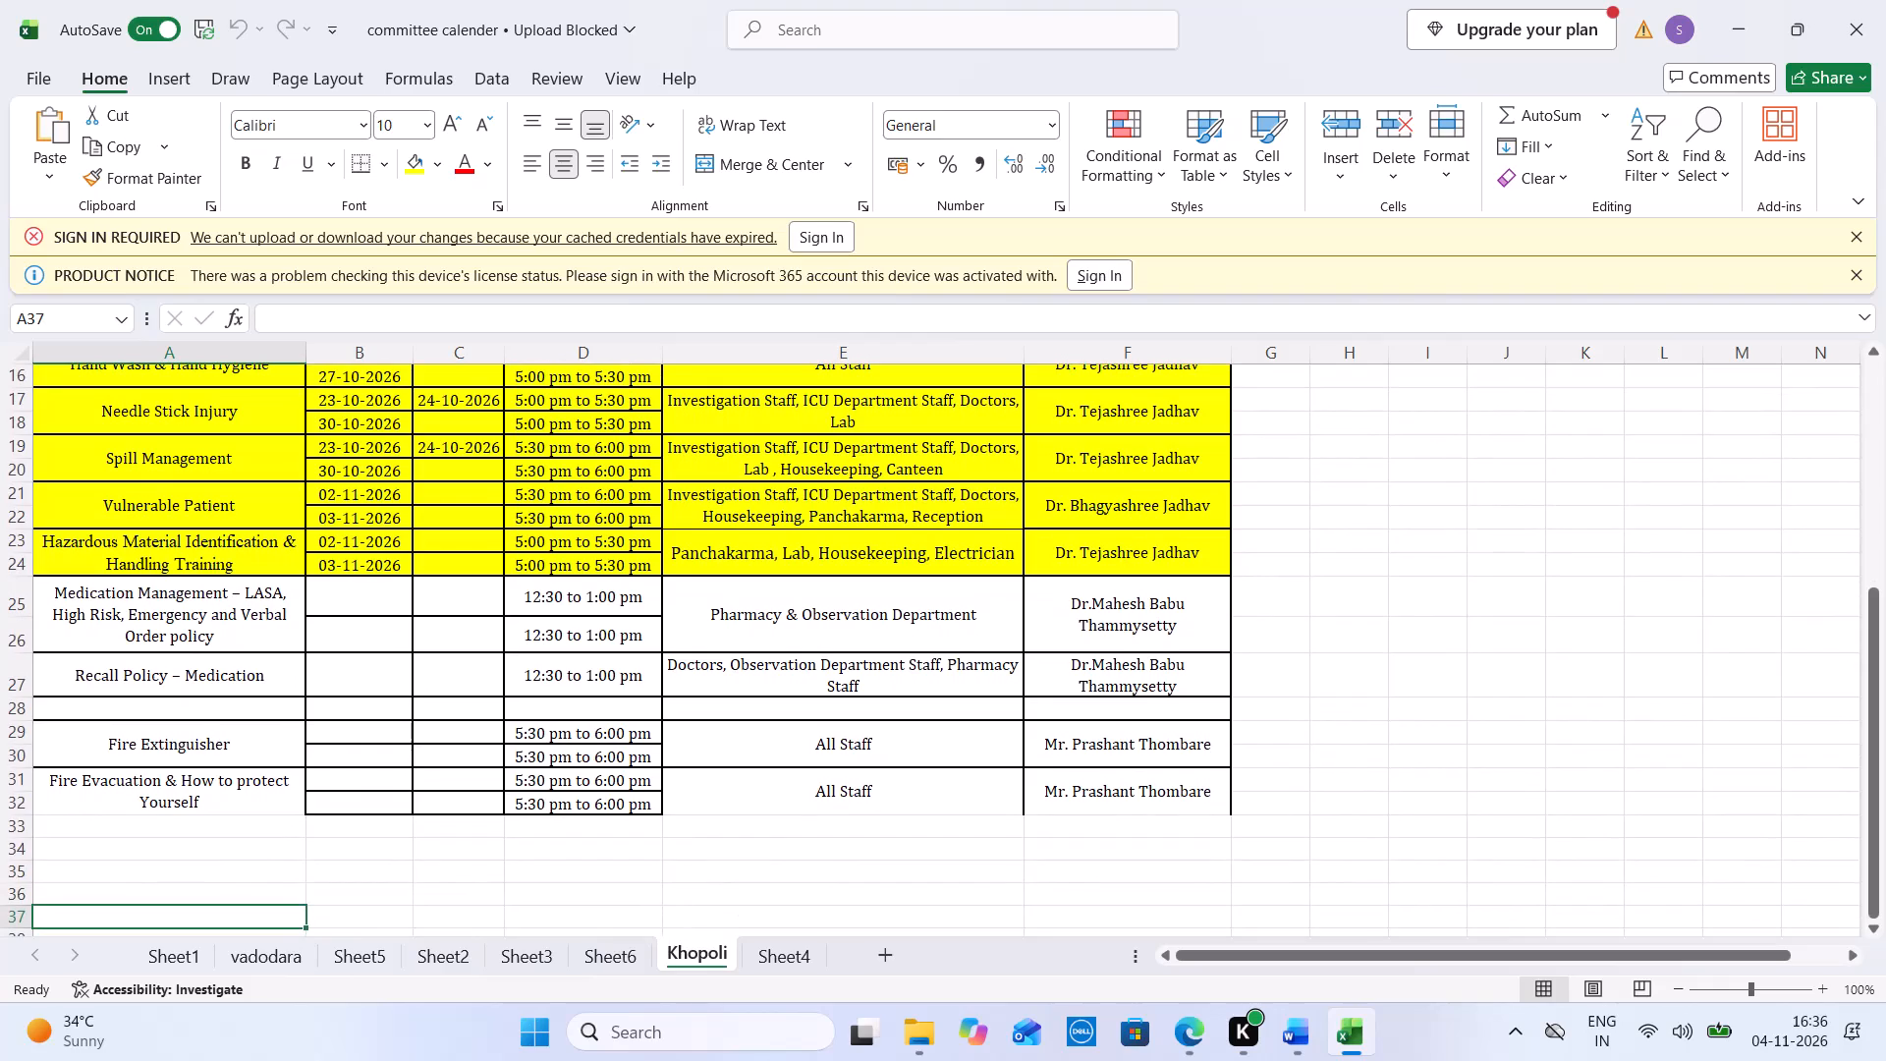
{"action": "key", "text": "Up"}
{"action": "key", "text": "Up"}
{"action": "key", "text": "Up"}
{"action": "key", "text": "Up"}
{"action": "key", "text": "Up"}
{"action": "key", "text": "Up"}
{"action": "key", "text": "Up"}
{"action": "key", "text": "Up"}
{"action": "key", "text": "Up"}
{"action": "key", "text": "Up"}
{"action": "key", "text": "Up"}
{"action": "key", "text": "Up"}
{"action": "key", "text": "Up"}
{"action": "key", "text": "Up"}
{"action": "key", "text": "Up"}
{"action": "key", "text": "Up"}
{"action": "key", "text": "Up"}
{"action": "key", "text": "Up"}
{"action": "key", "text": "Up"}
{"action": "key", "text": "Up"}
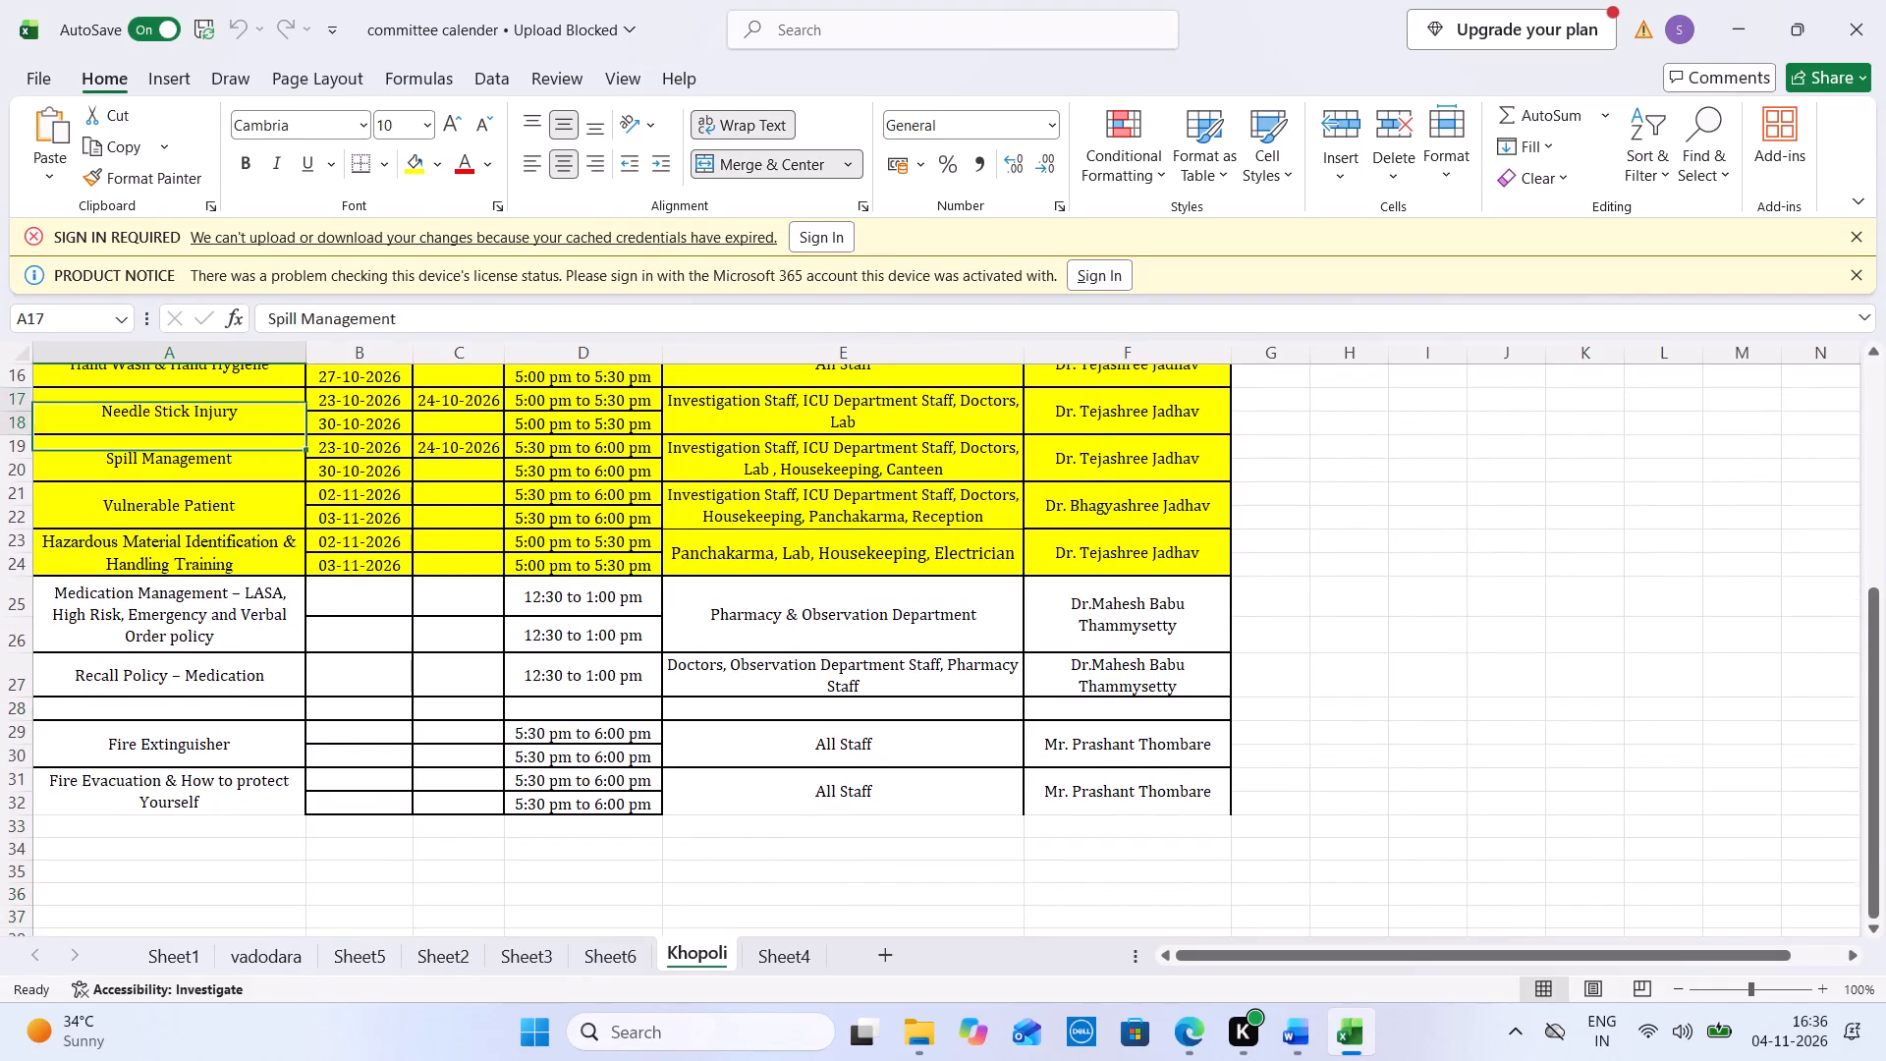
{"action": "key", "text": "Down"}
{"action": "key", "text": "Down"}
{"action": "key", "text": "Down"}
{"action": "key", "text": "Down"}
{"action": "key", "text": "Down"}
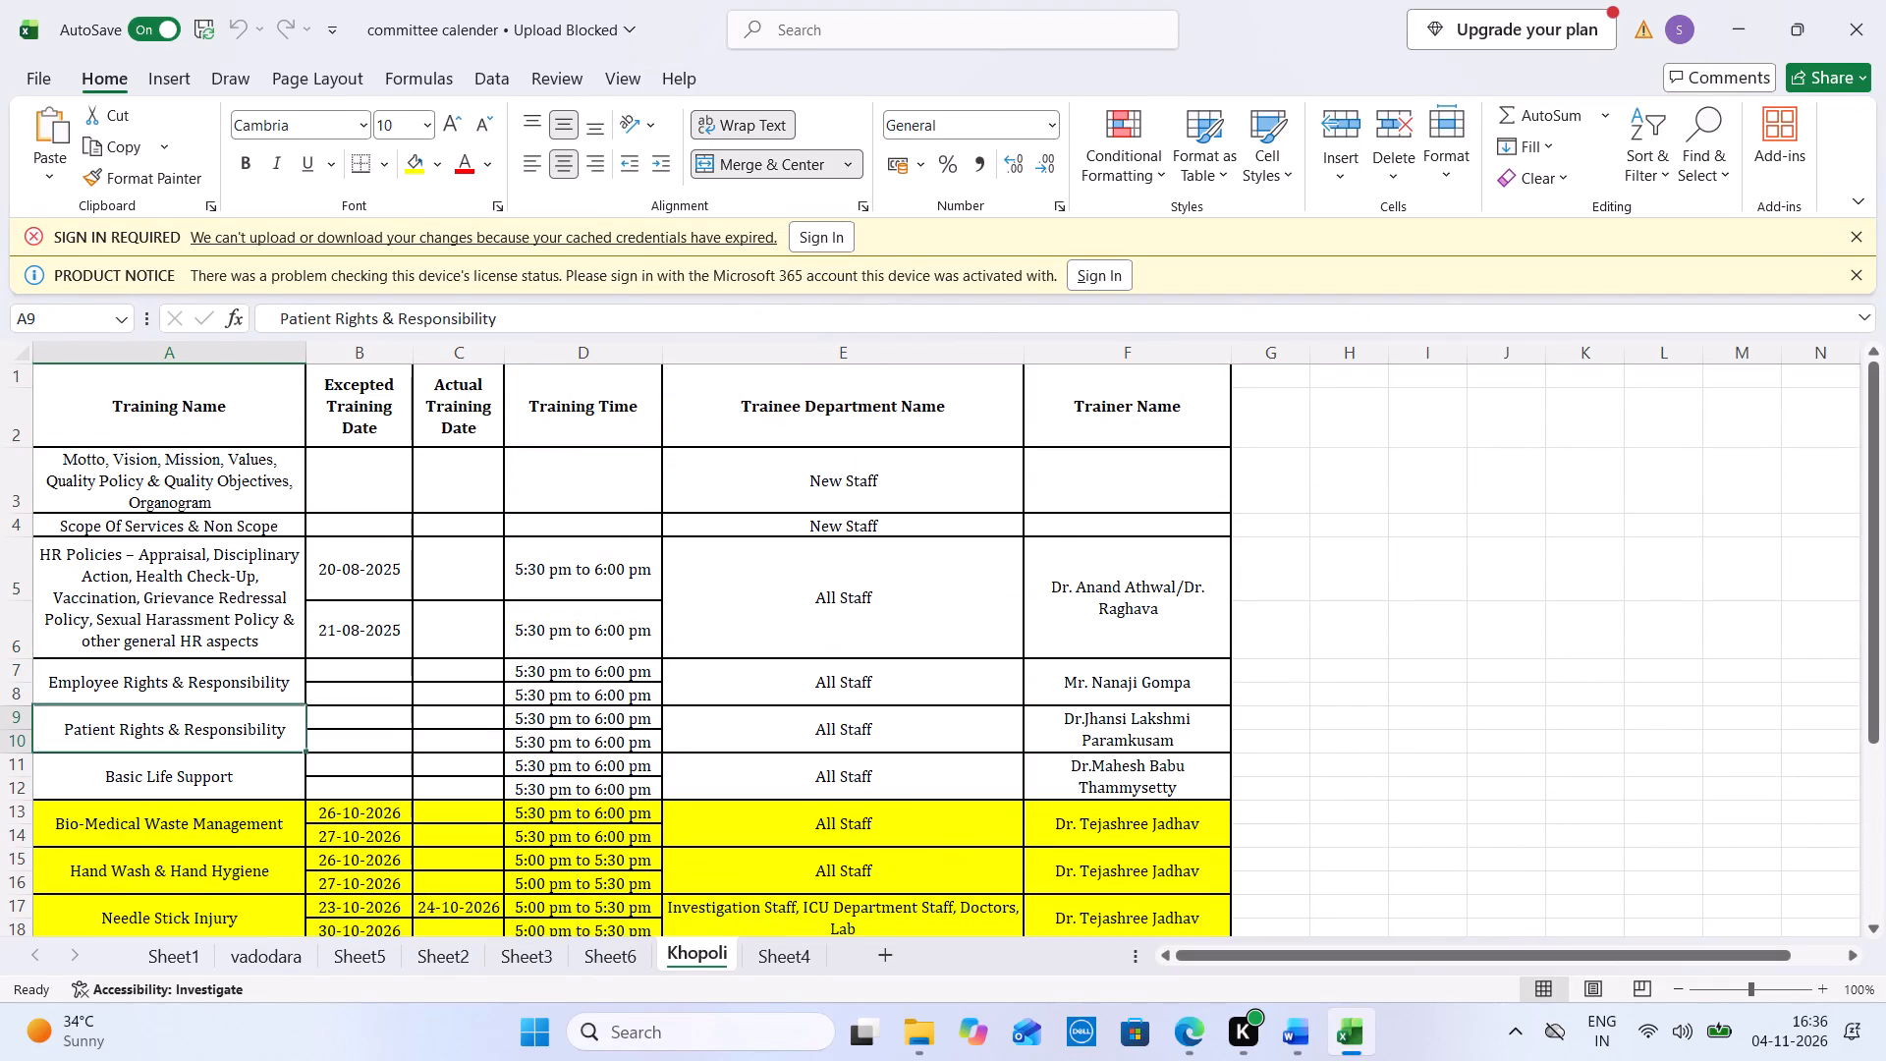
{"action": "key", "text": "Down"}
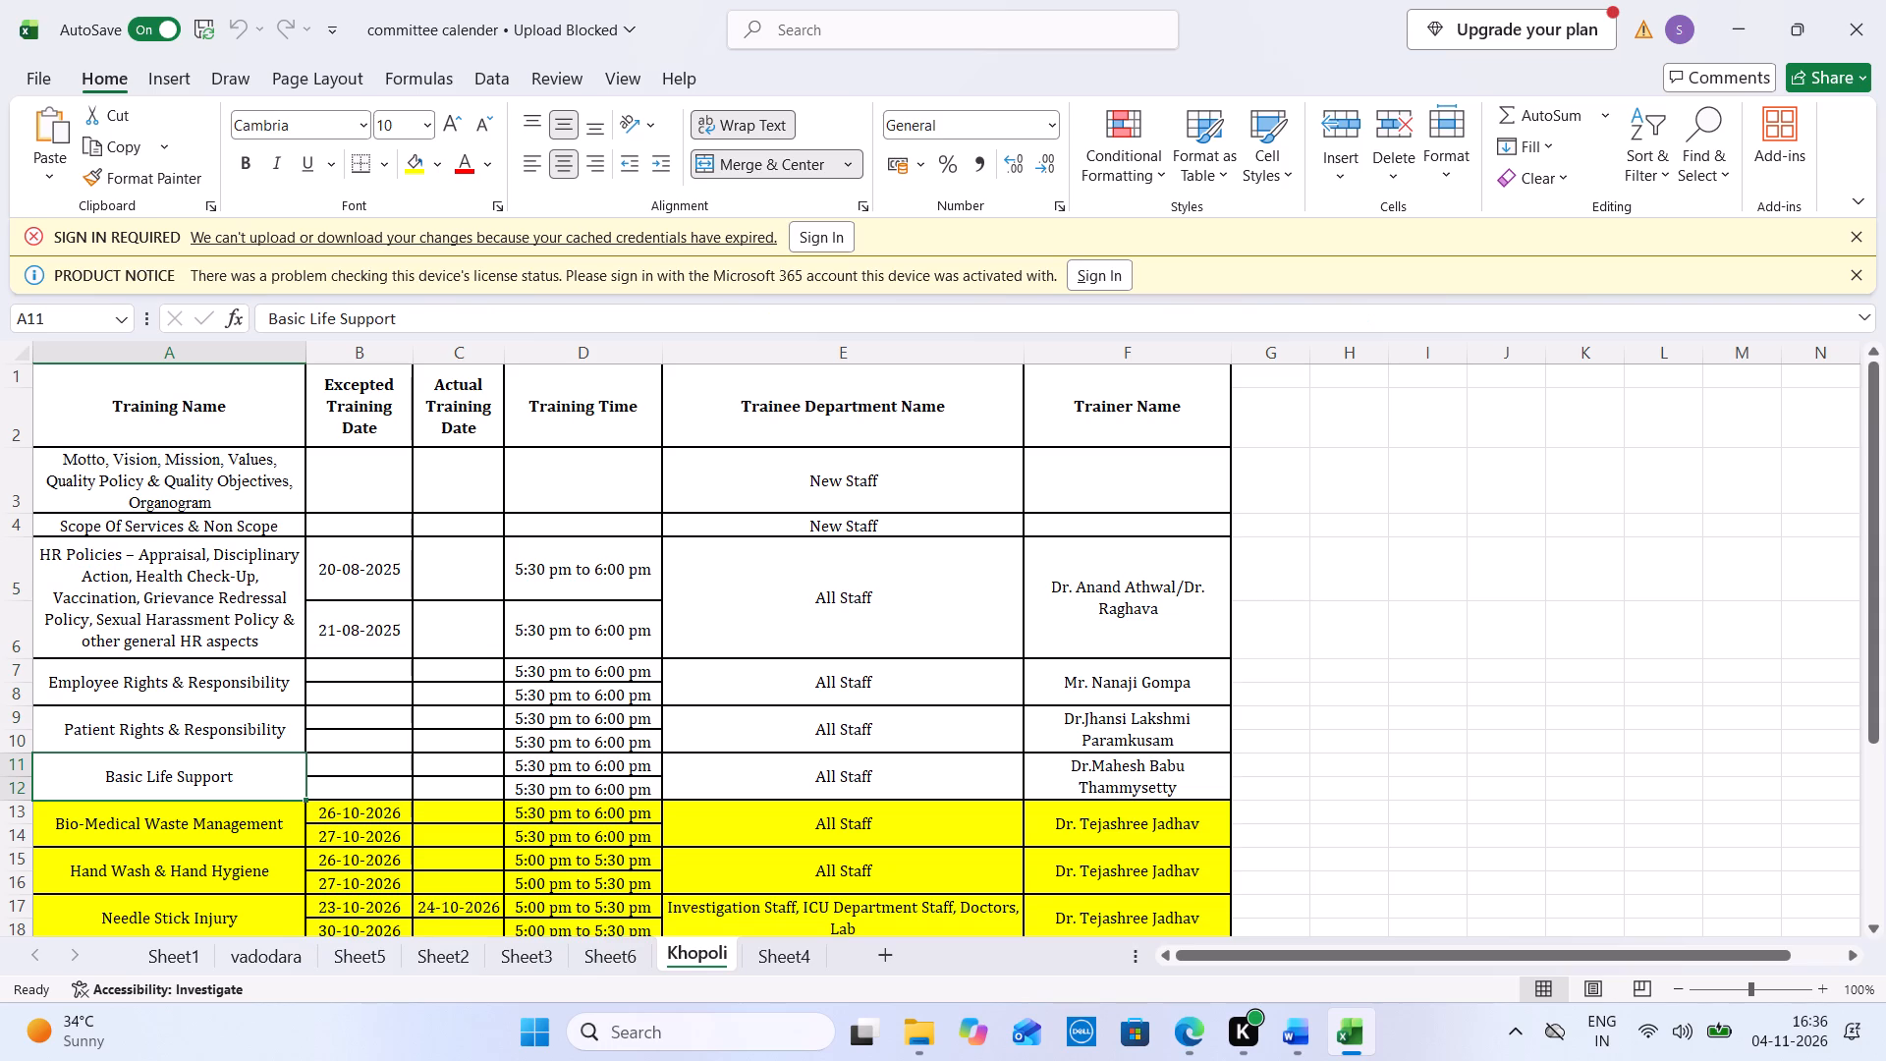
{"action": "key", "text": "Down"}
{"action": "key", "text": "Down"}
{"action": "key", "text": "Down"}
{"action": "key", "text": "Down"}
{"action": "key", "text": "Down"}
{"action": "key", "text": "Down"}
{"action": "key", "text": "Down"}
{"action": "key", "text": "Down"}
{"action": "key", "text": "Down"}
{"action": "key", "text": "Down"}
{"action": "key", "text": "Down"}
{"action": "key", "text": "Down"}
{"action": "key", "text": "Down"}
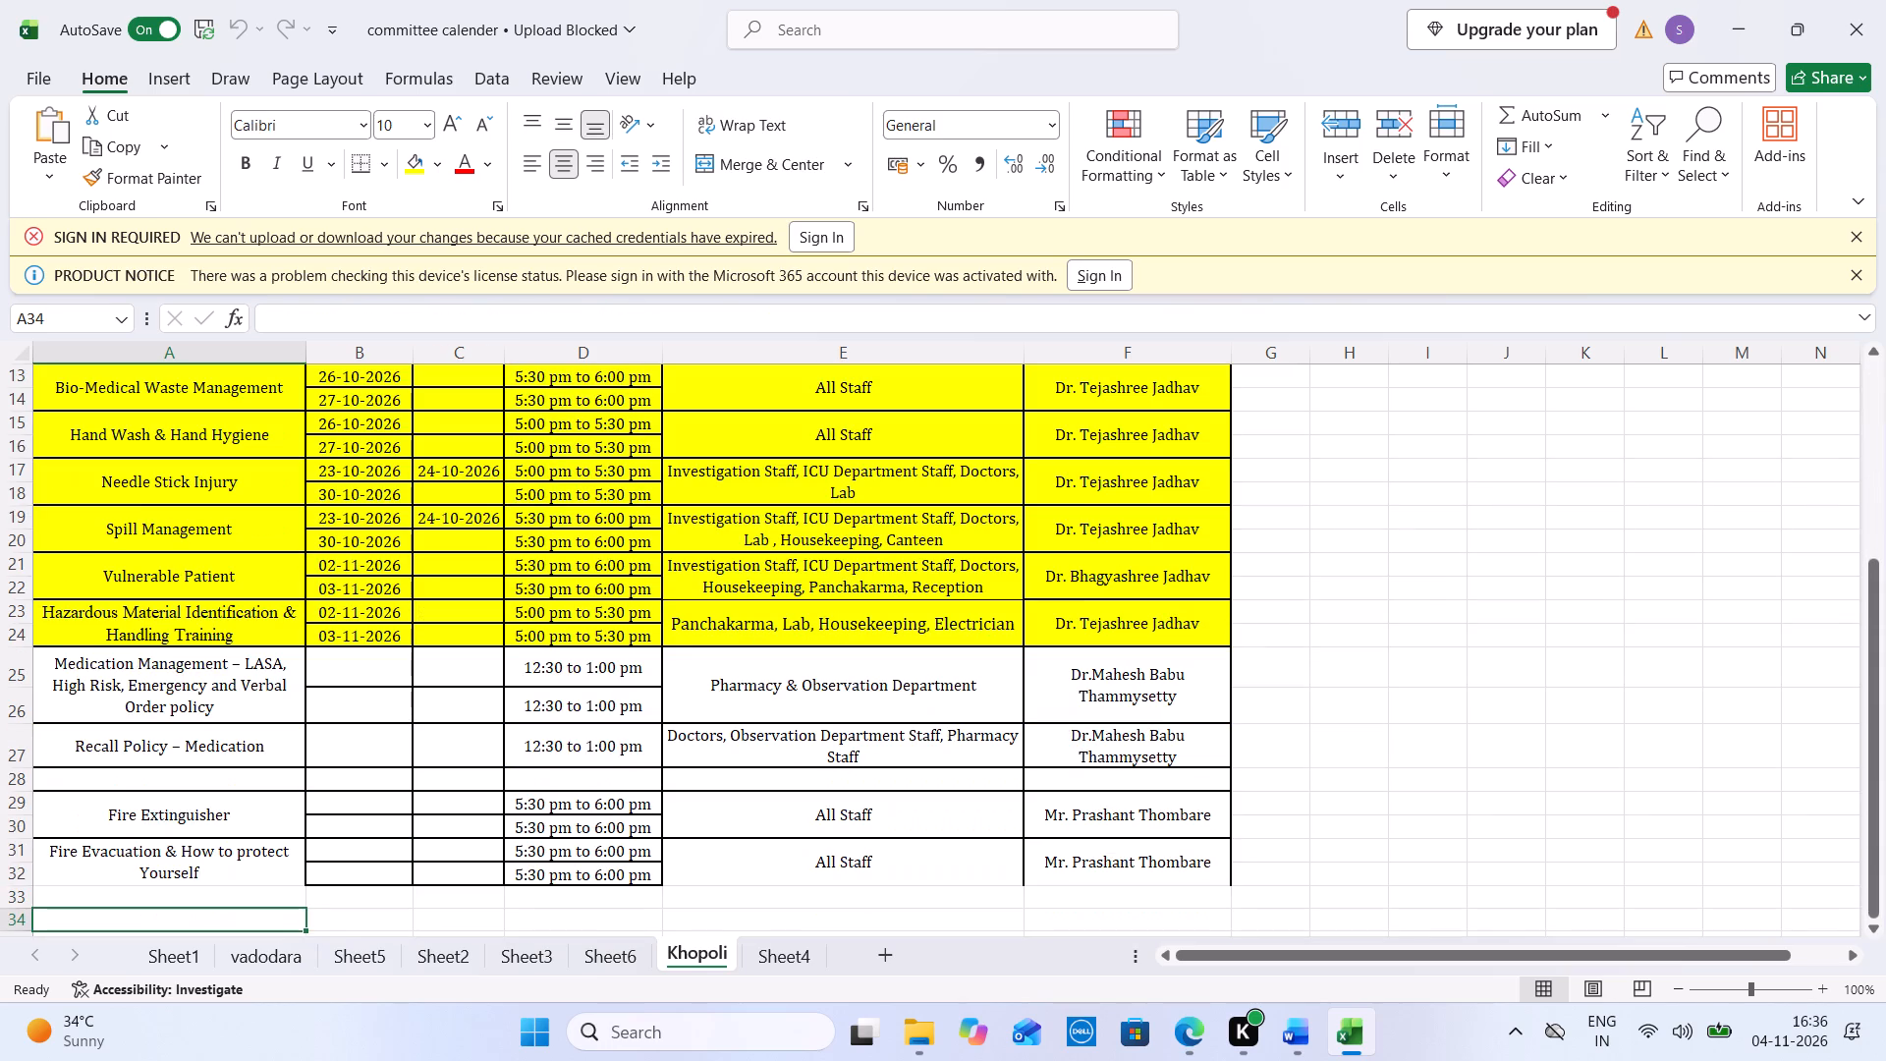
{"action": "key", "text": "Up"}
{"action": "key", "text": "Up"}
{"action": "key", "text": "Up"}
{"action": "key", "text": "Up"}
{"action": "key", "text": "Up"}
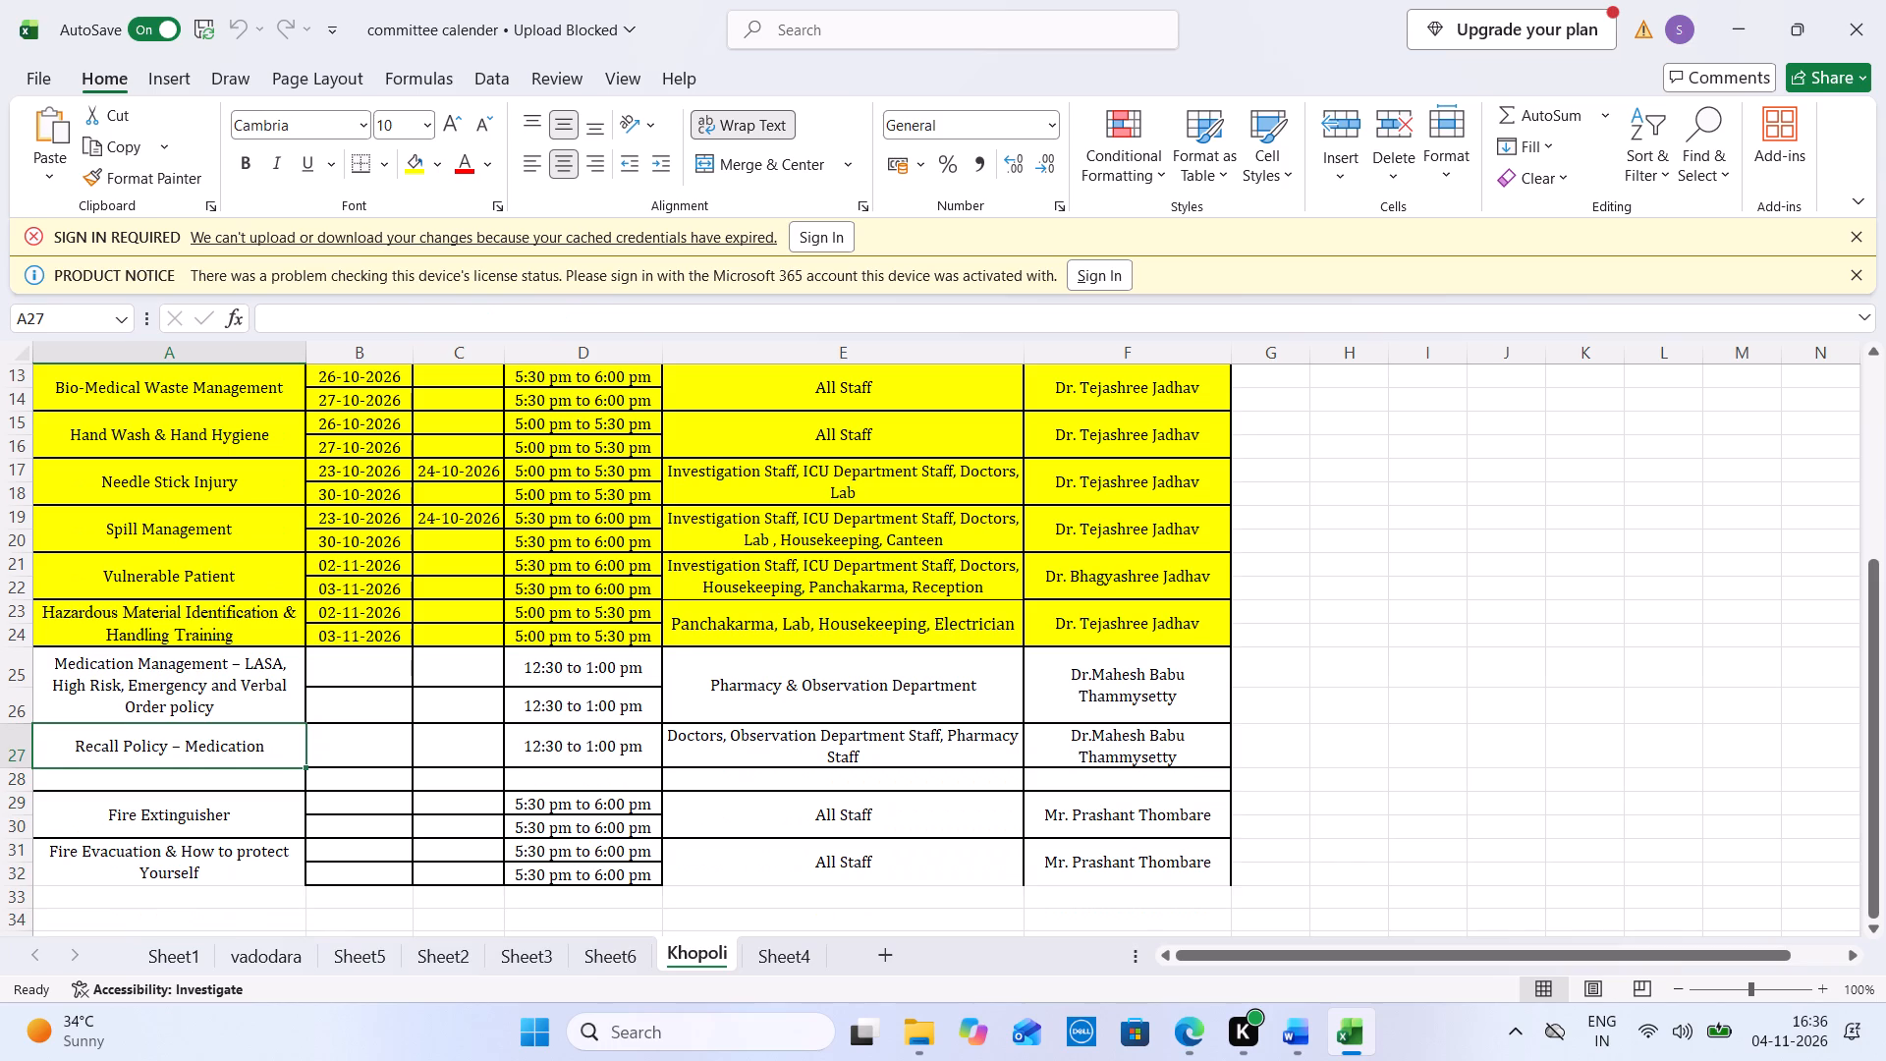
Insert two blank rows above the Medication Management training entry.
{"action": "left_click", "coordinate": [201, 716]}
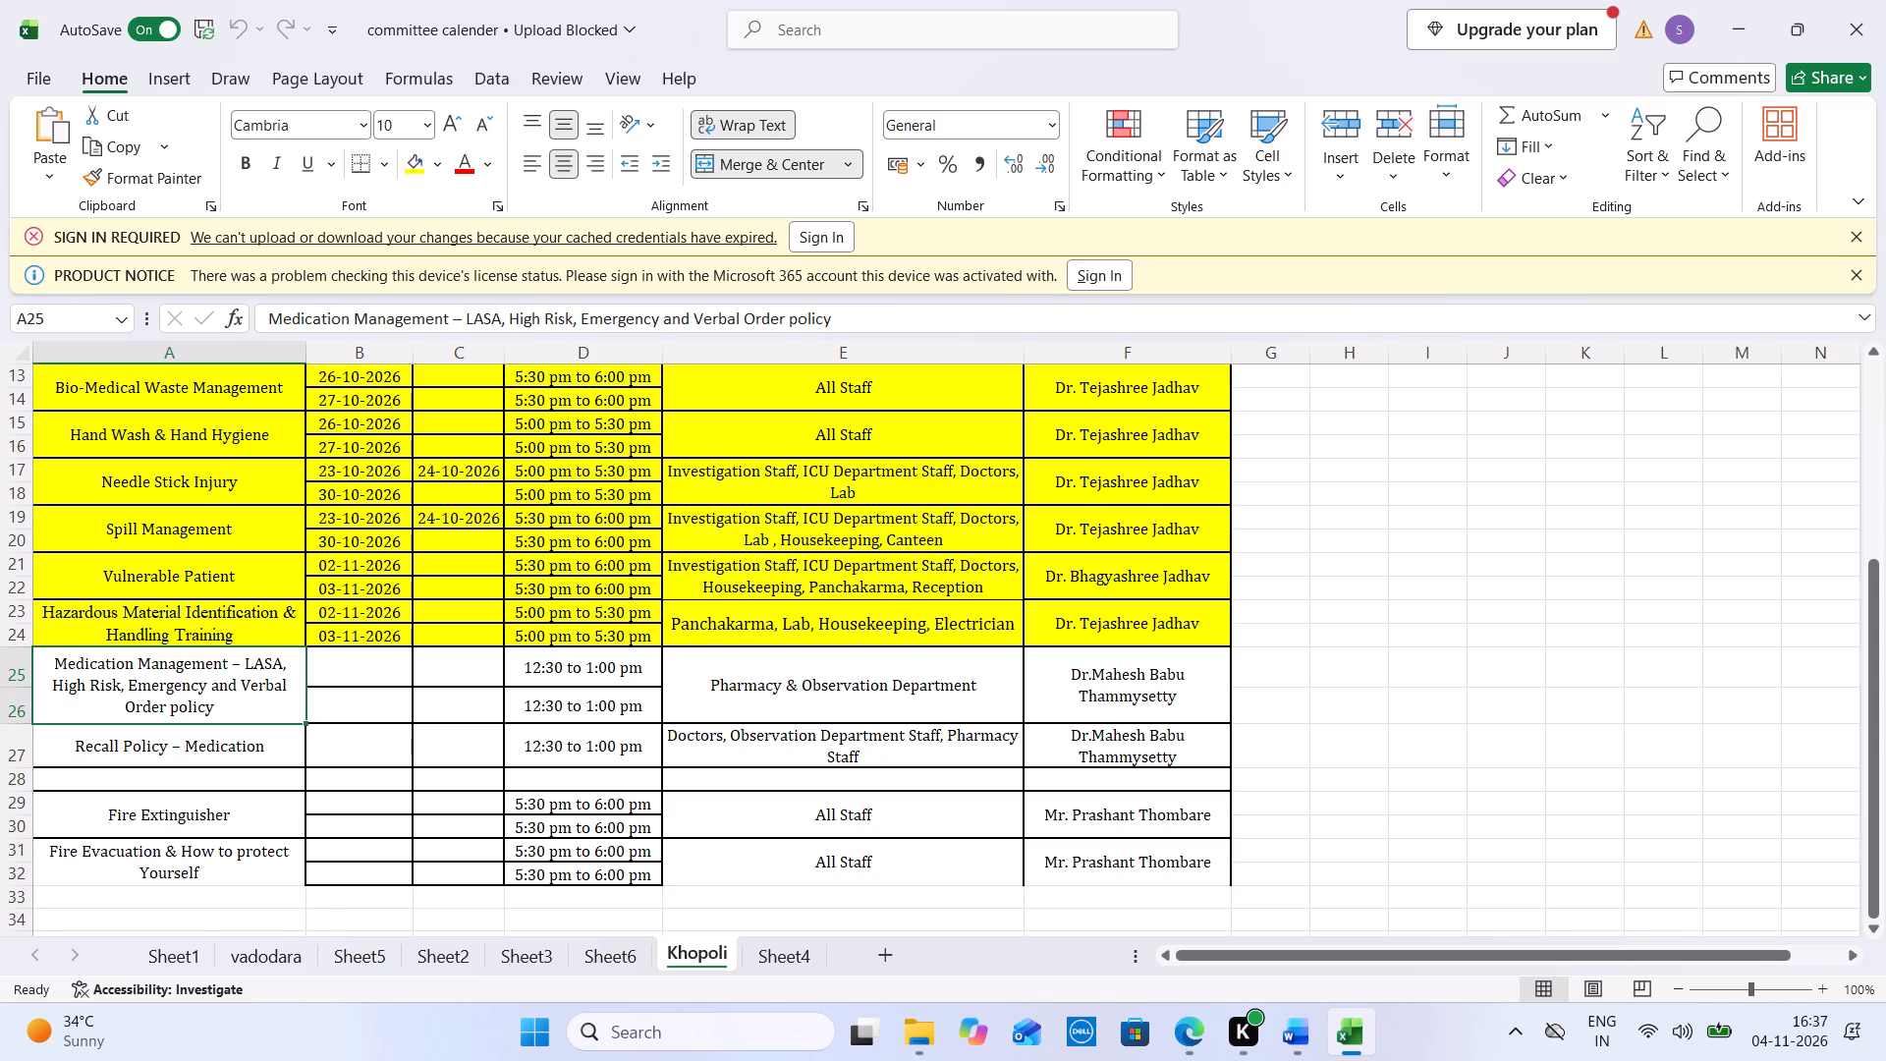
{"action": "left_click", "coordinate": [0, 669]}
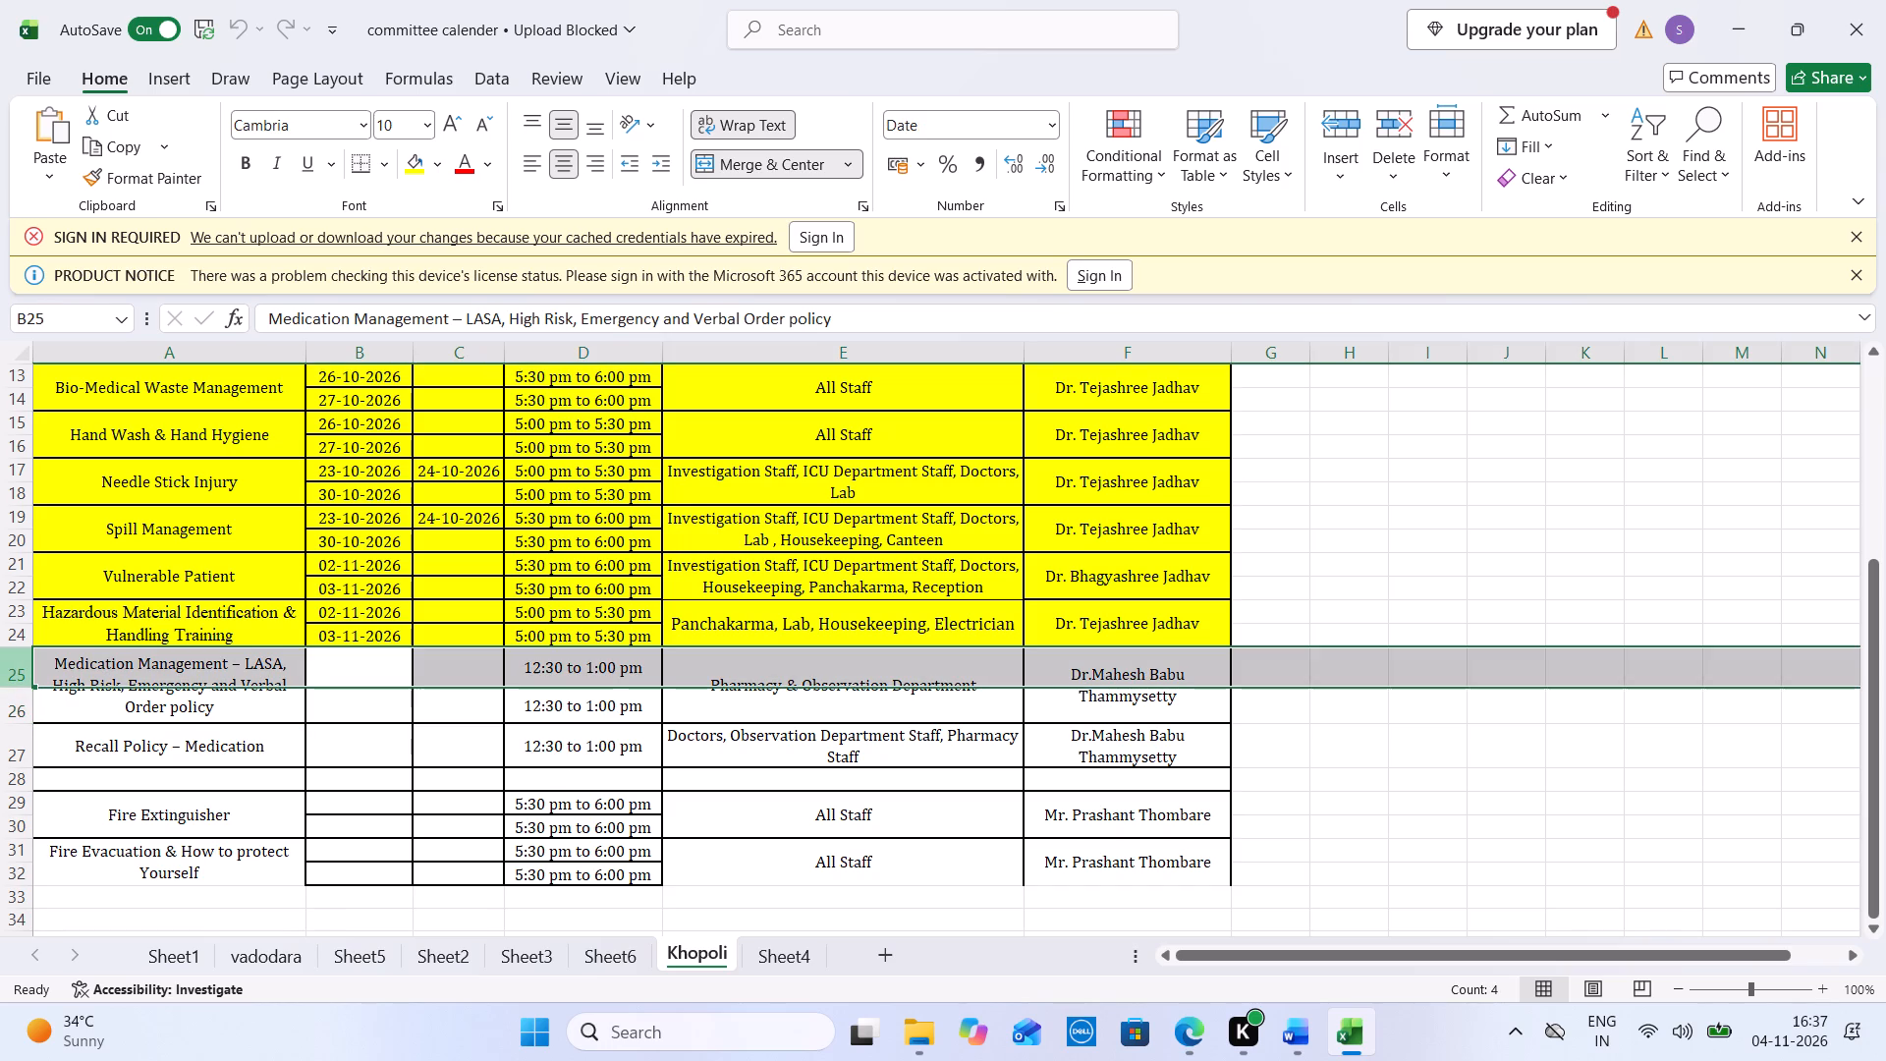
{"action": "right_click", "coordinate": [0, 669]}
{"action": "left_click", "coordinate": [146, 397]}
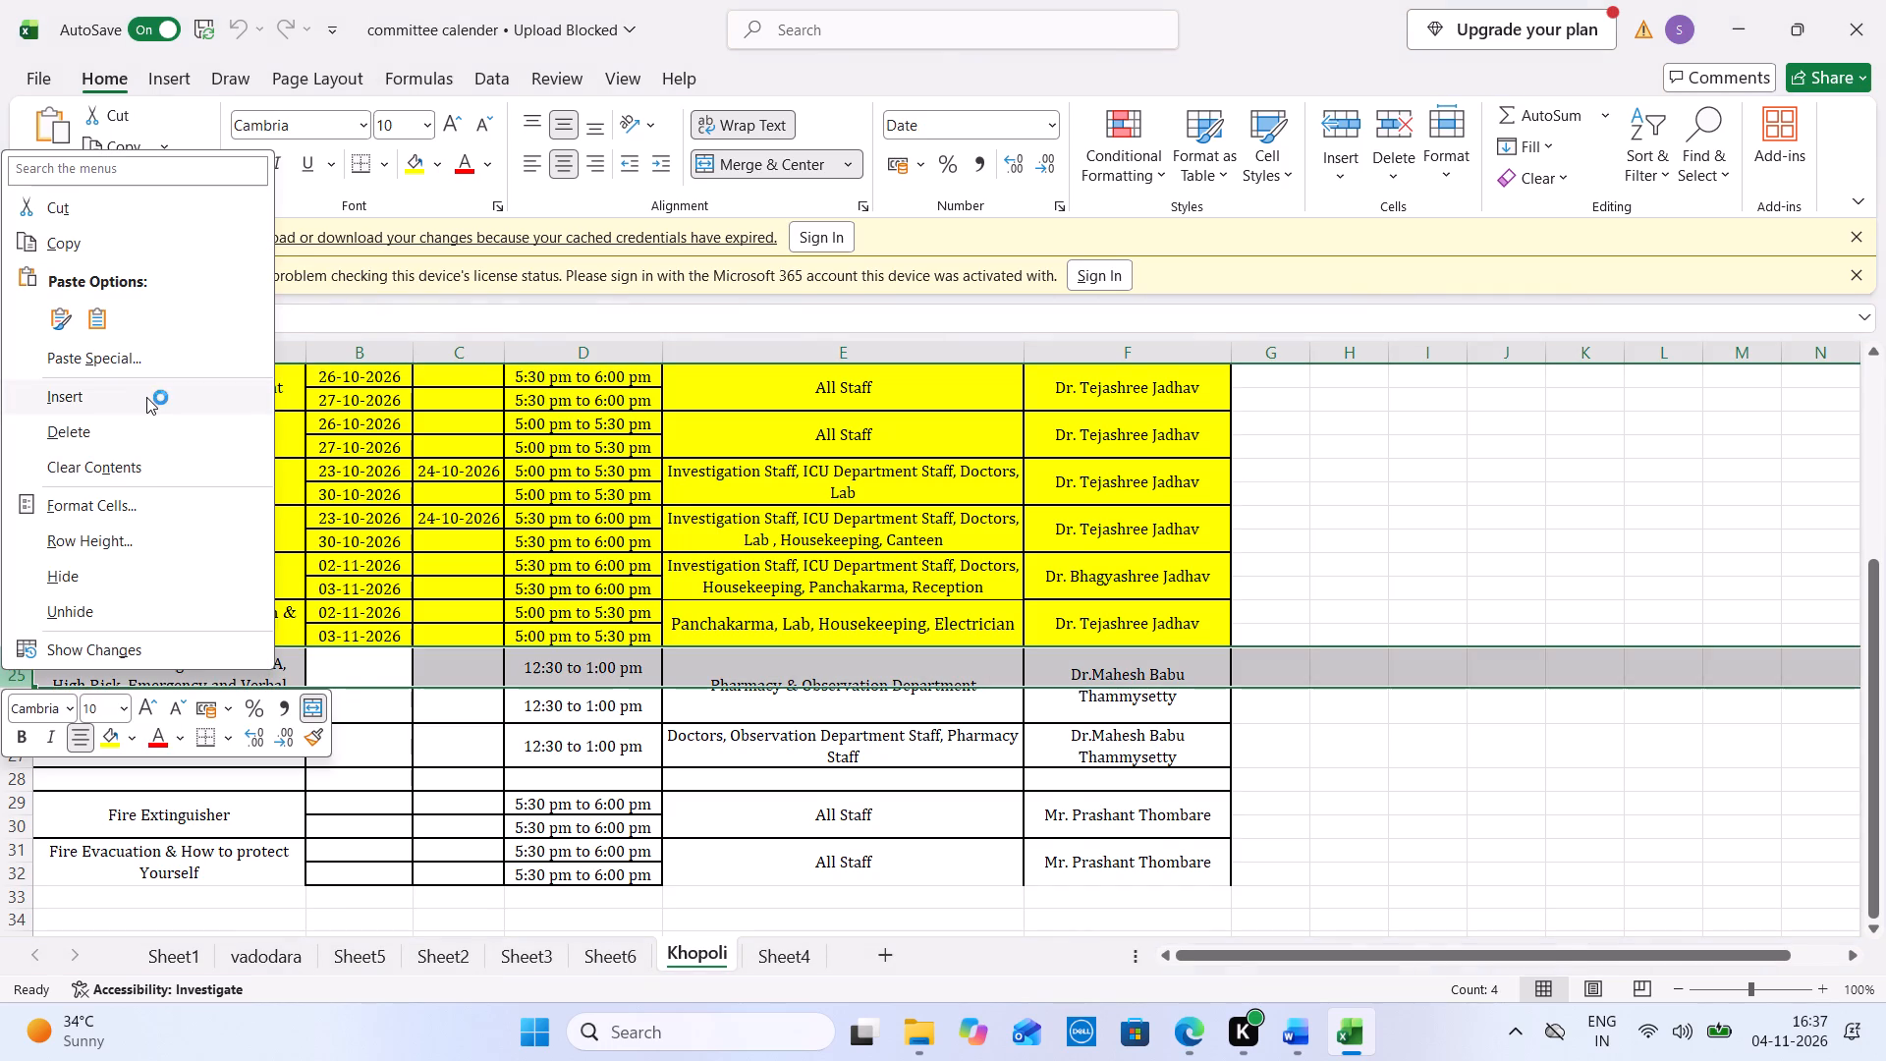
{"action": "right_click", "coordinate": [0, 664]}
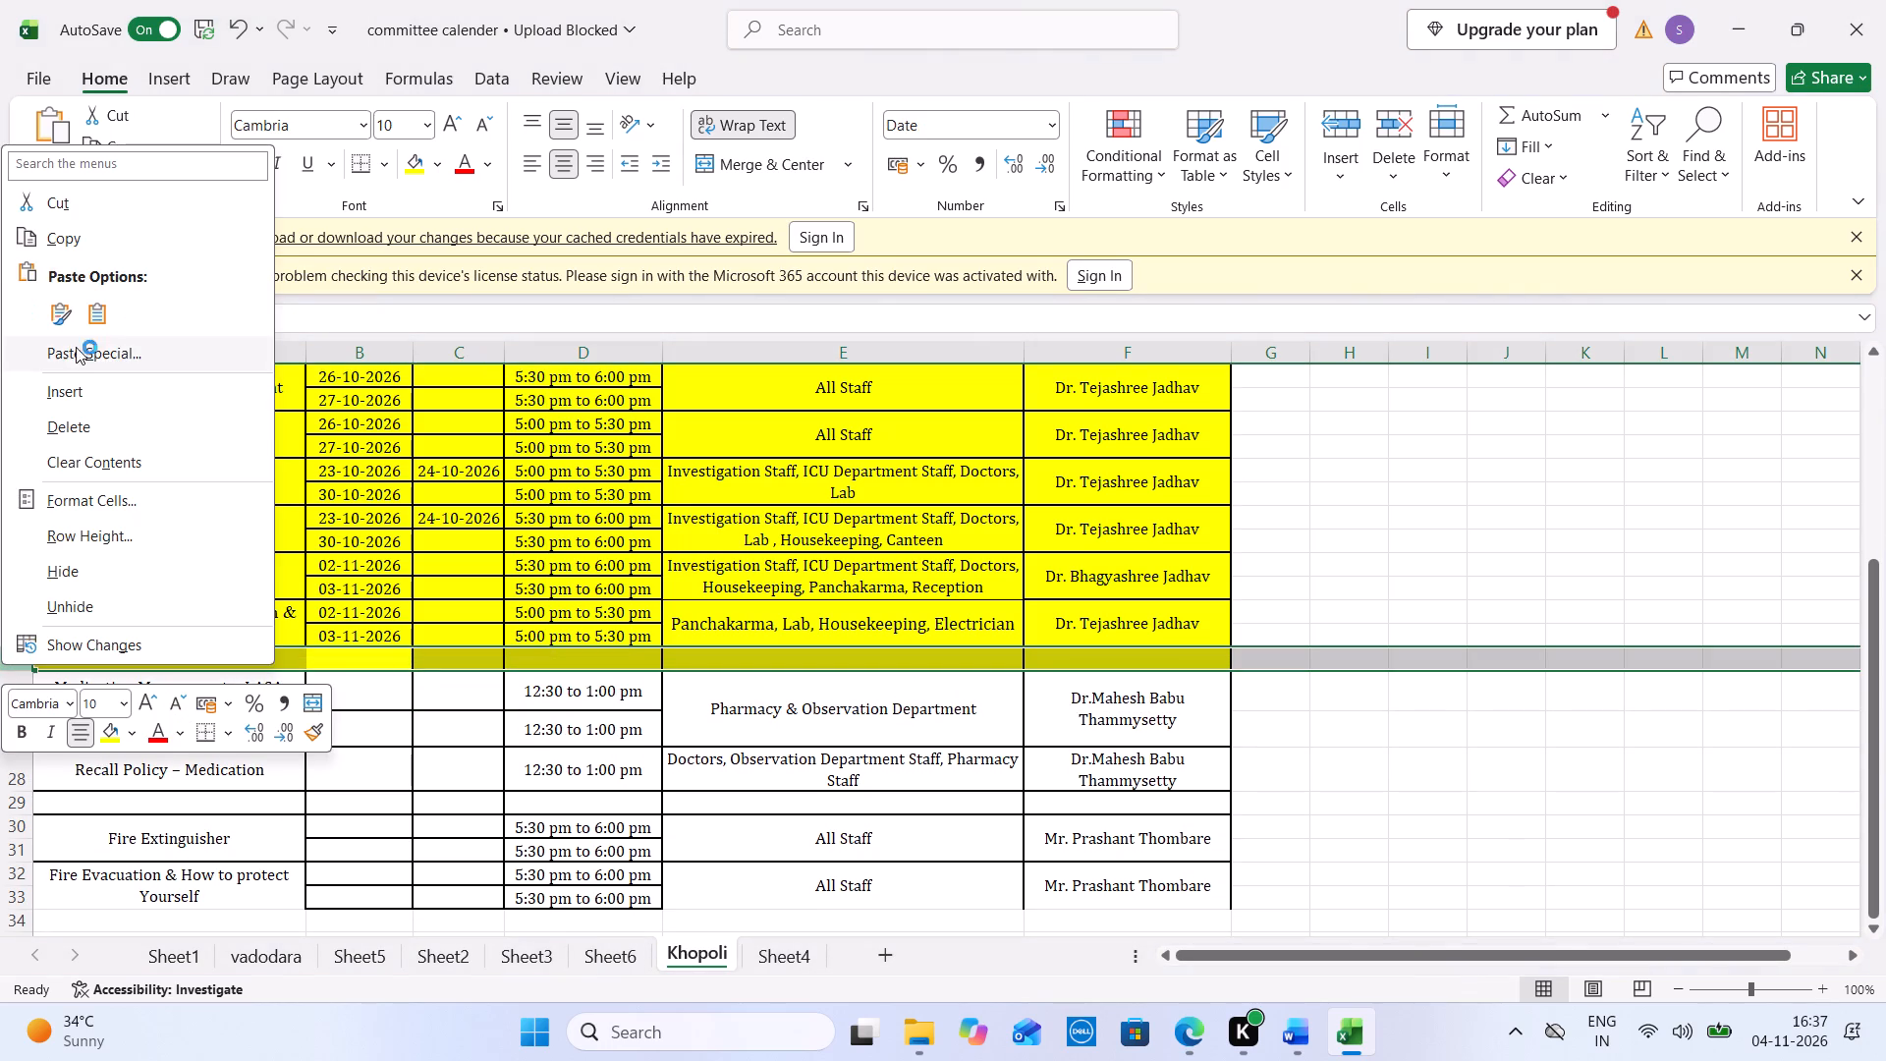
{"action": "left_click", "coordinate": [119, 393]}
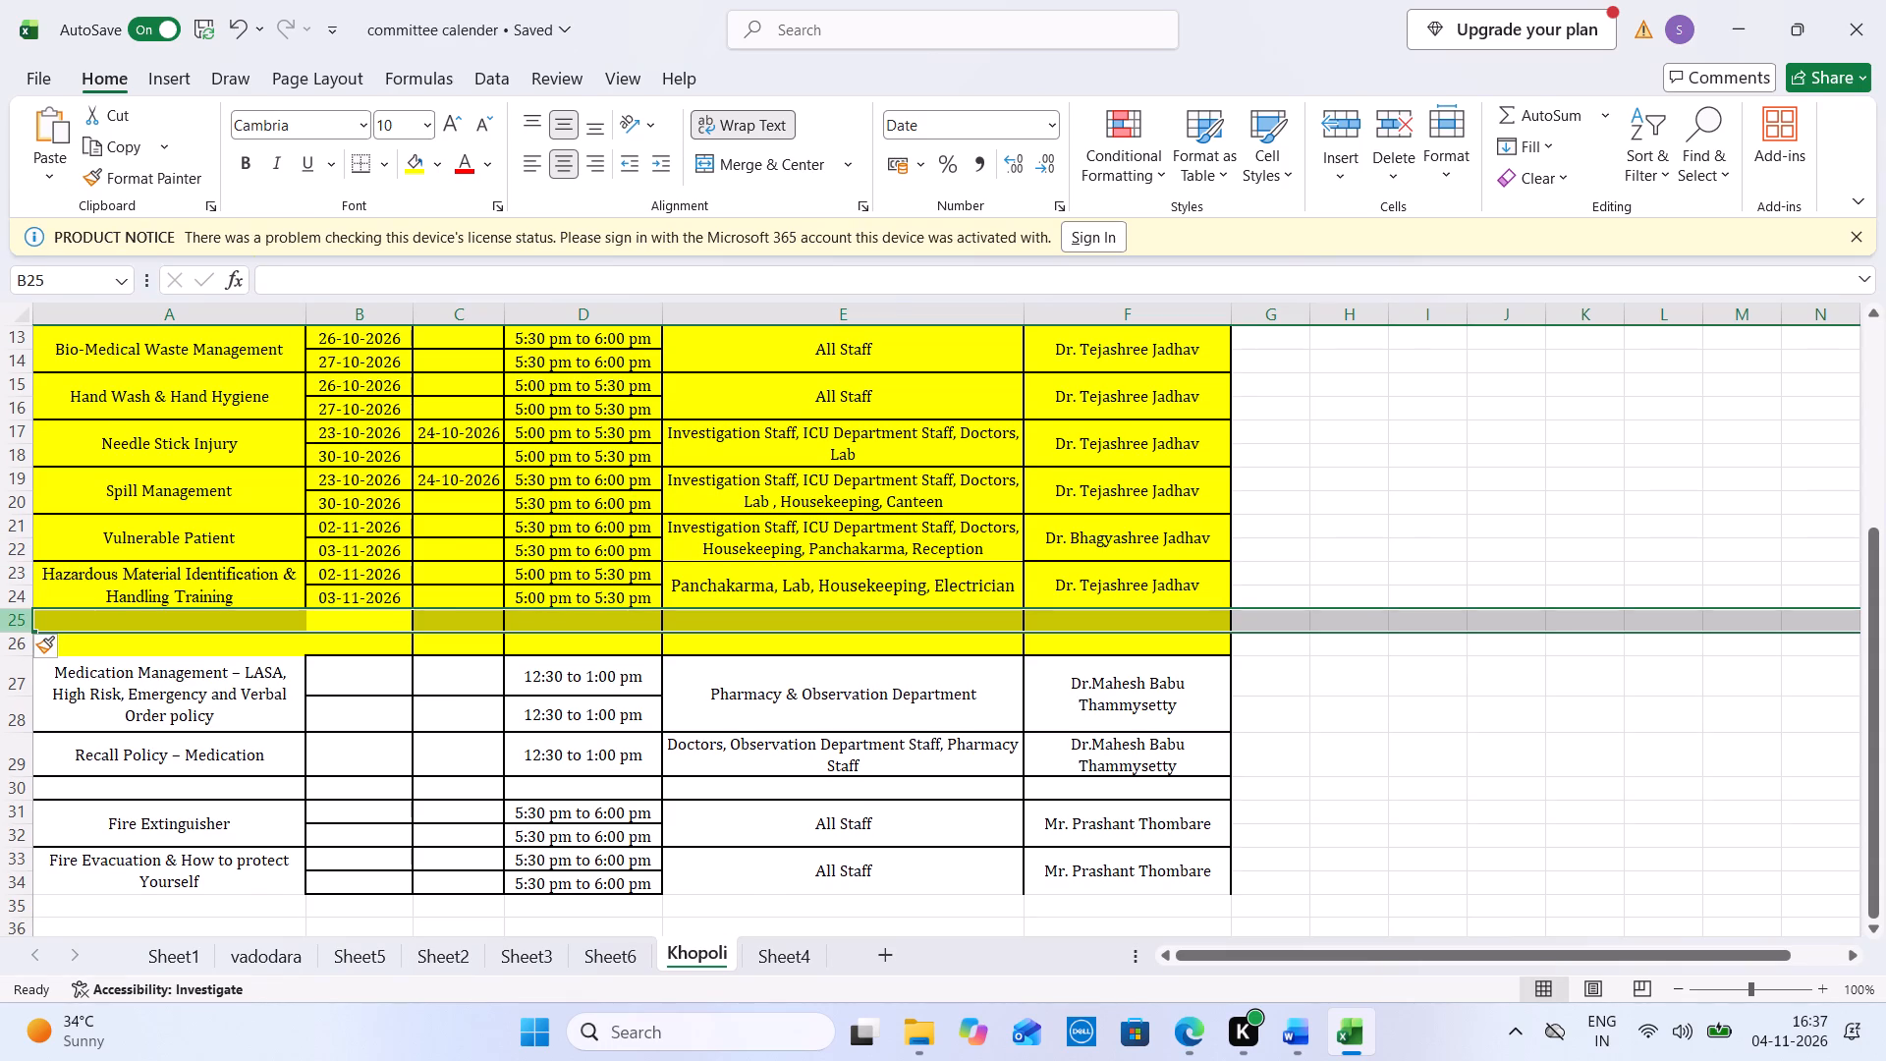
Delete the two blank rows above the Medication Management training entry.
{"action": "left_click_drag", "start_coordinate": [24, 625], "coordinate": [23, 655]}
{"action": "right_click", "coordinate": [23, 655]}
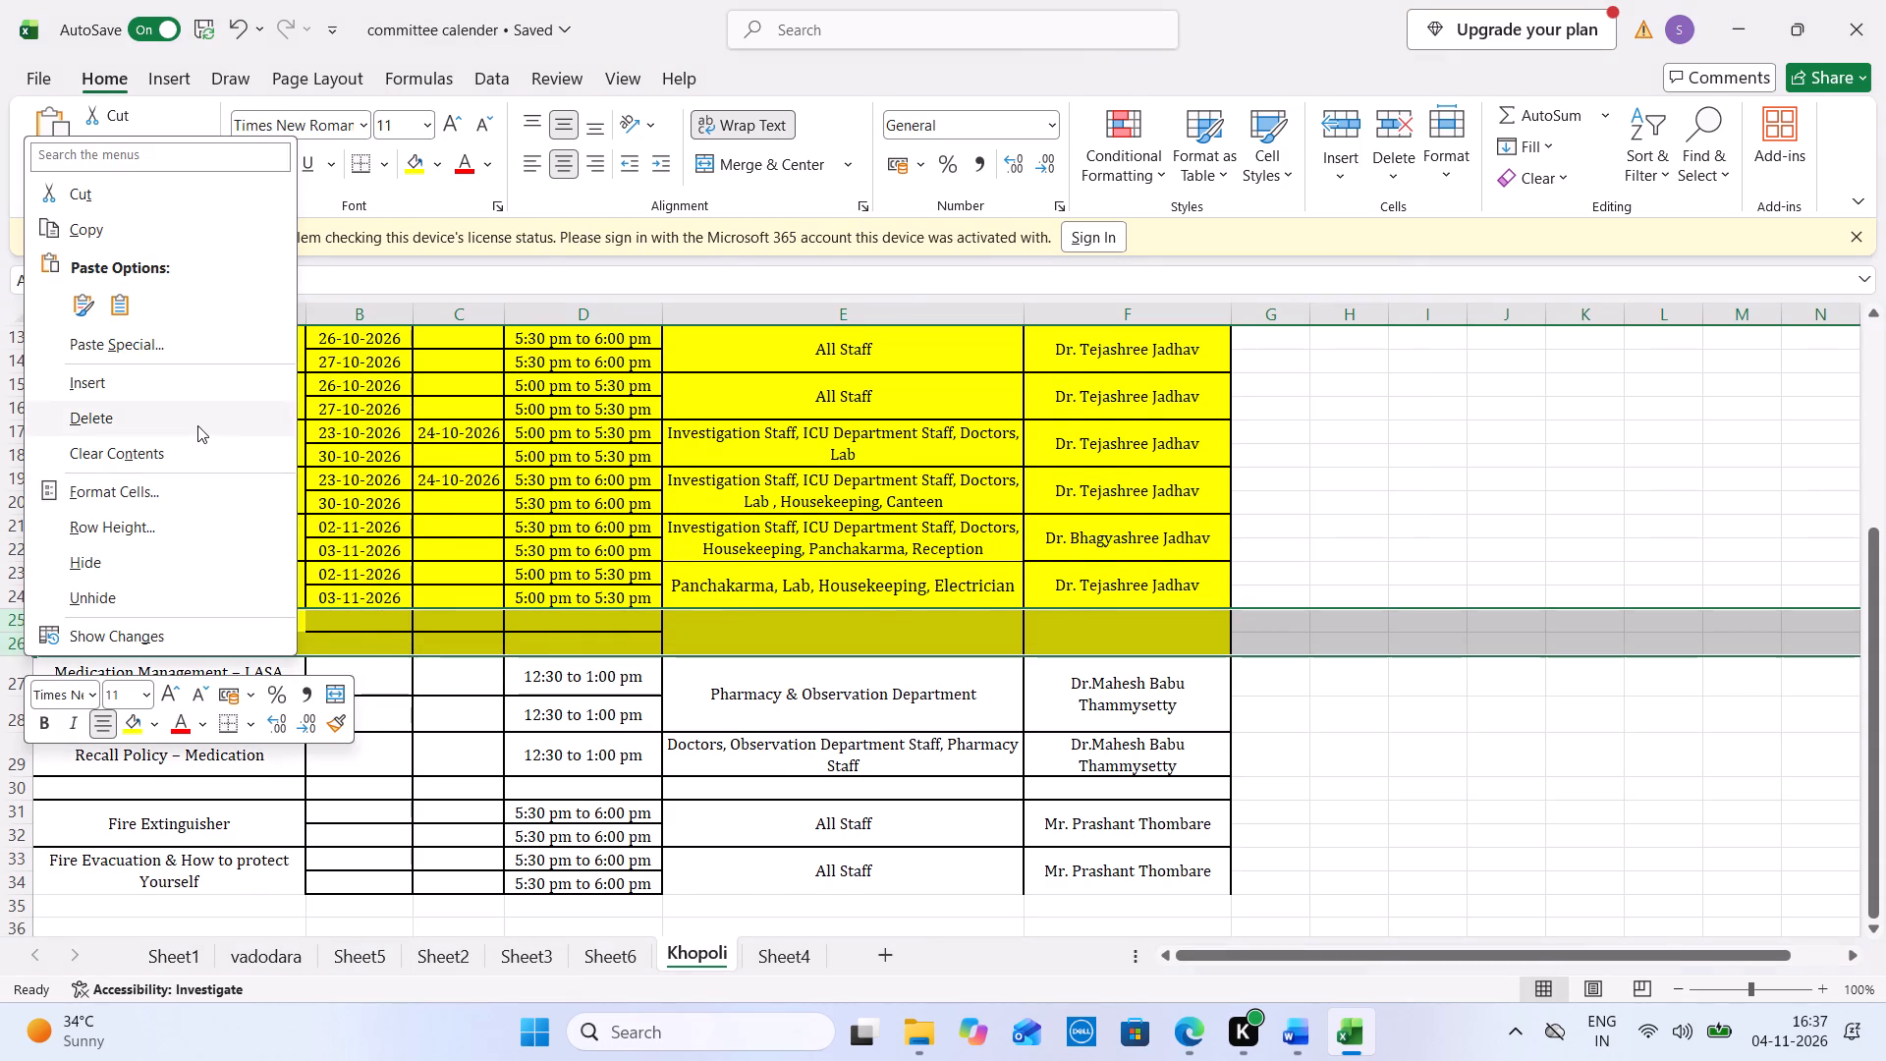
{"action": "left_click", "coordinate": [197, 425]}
Enter 05-11-2026 and 06-11-2026 as the expected training dates for Employee Rights & Responsibility.
{"action": "key", "text": "Up"}
{"action": "key", "text": "Up"}
{"action": "key", "text": "Up"}
{"action": "key", "text": "Up"}
{"action": "key", "text": "Up"}
{"action": "key", "text": "Up"}
{"action": "key", "text": "Up"}
{"action": "key", "text": "Up"}
{"action": "key", "text": "Up"}
{"action": "key", "text": "Up"}
{"action": "key", "text": "Up"}
{"action": "key", "text": "Up"}
{"action": "key", "text": "Up"}
{"action": "key", "text": "Up"}
{"action": "key", "text": "Up"}
{"action": "key", "text": "Up"}
{"action": "key", "text": "Up"}
{"action": "key", "text": "Up"}
{"action": "key", "text": "Up"}
{"action": "key", "text": "Up"}
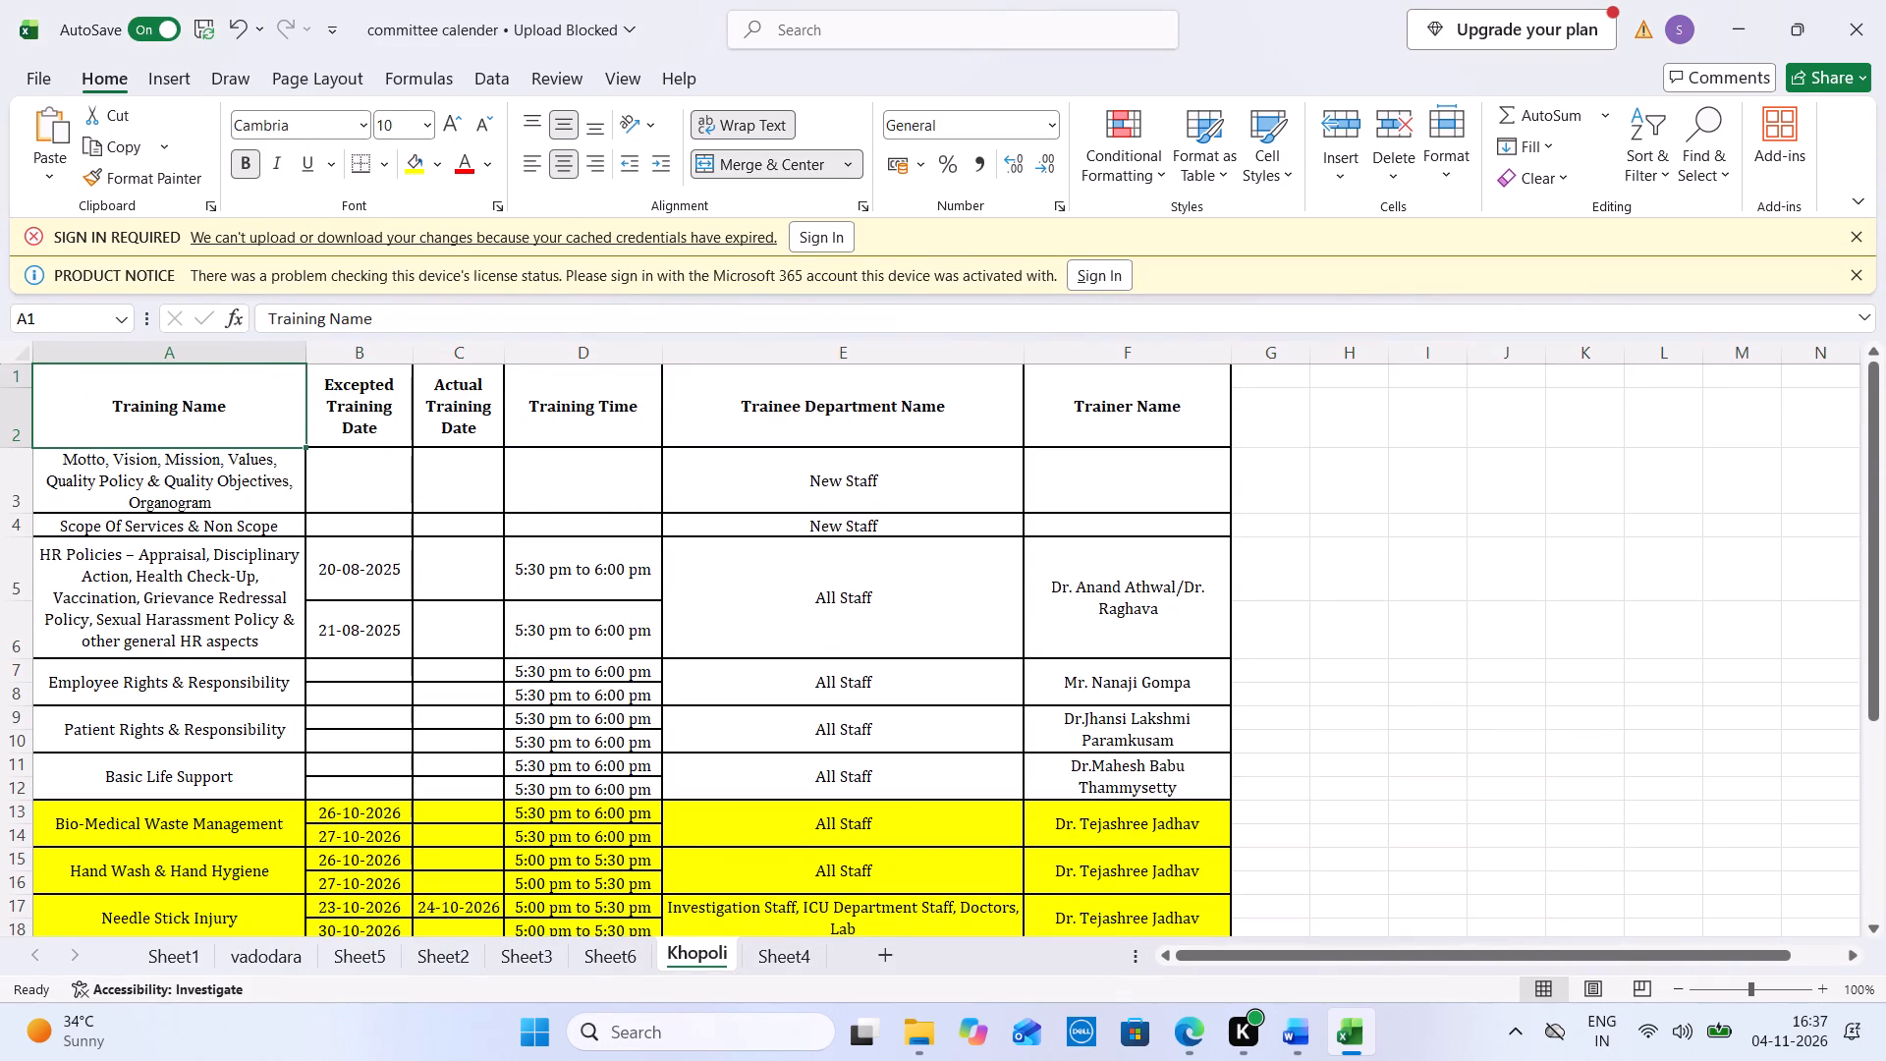
{"action": "left_click", "coordinate": [358, 664]}
{"action": "type", "text": "05-11-2026"}
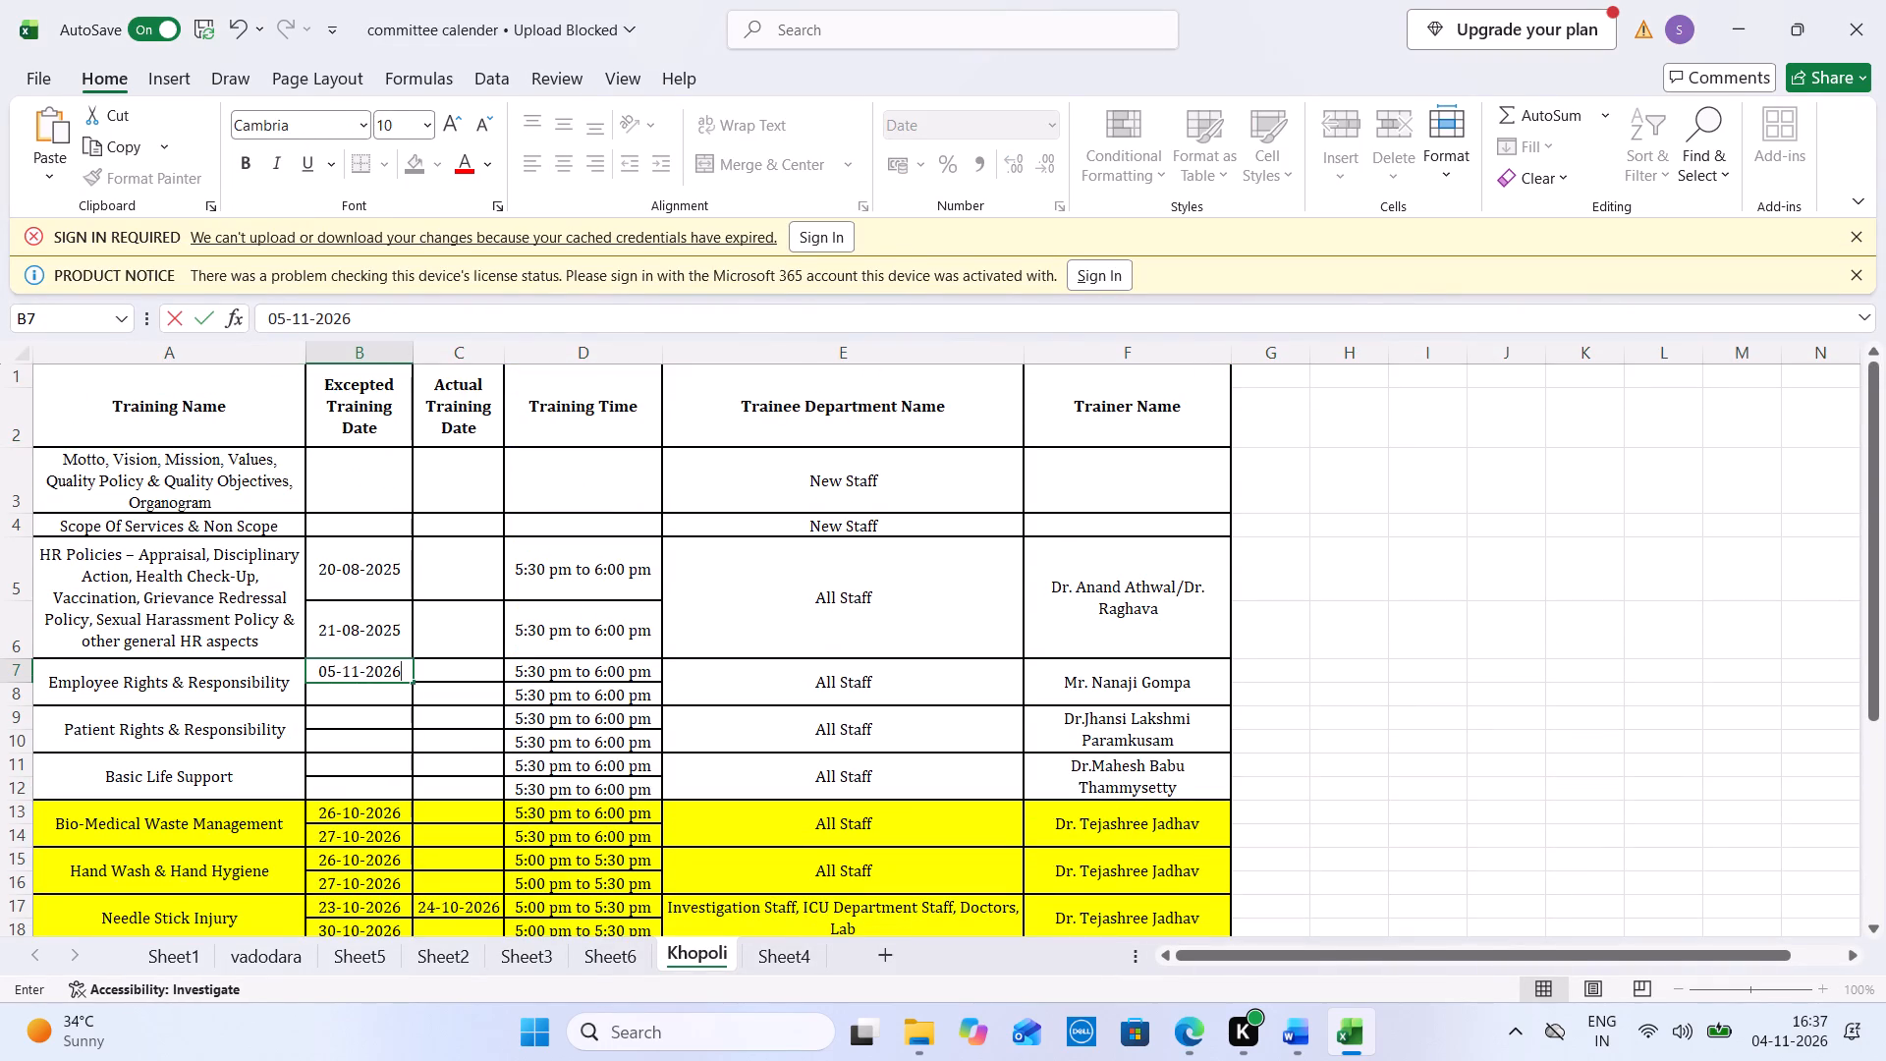
{"action": "key", "text": "Right"}
{"action": "key", "text": "Left"}
{"action": "key", "text": "Down"}
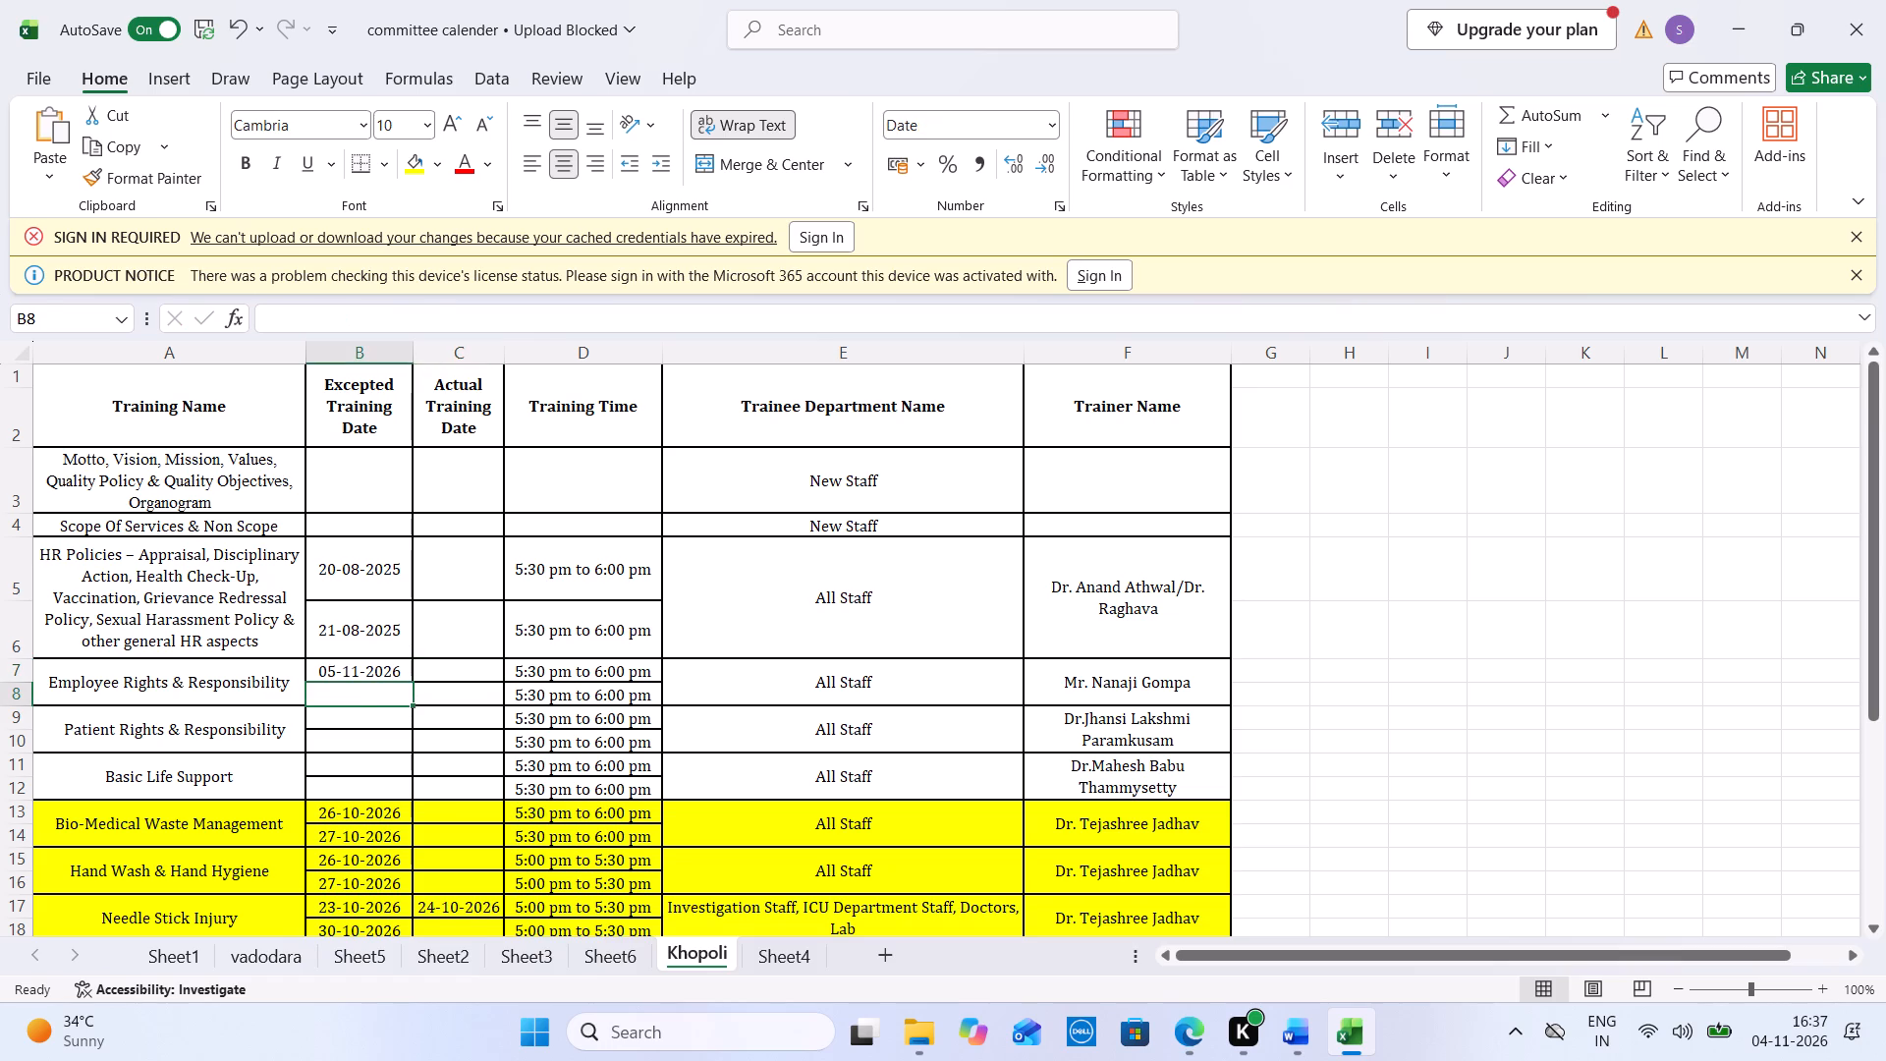
{"action": "type", "text": "6-11-2026"}
{"action": "key", "text": "Down"}
{"action": "key", "text": "Down"}
{"action": "key", "text": "Up"}
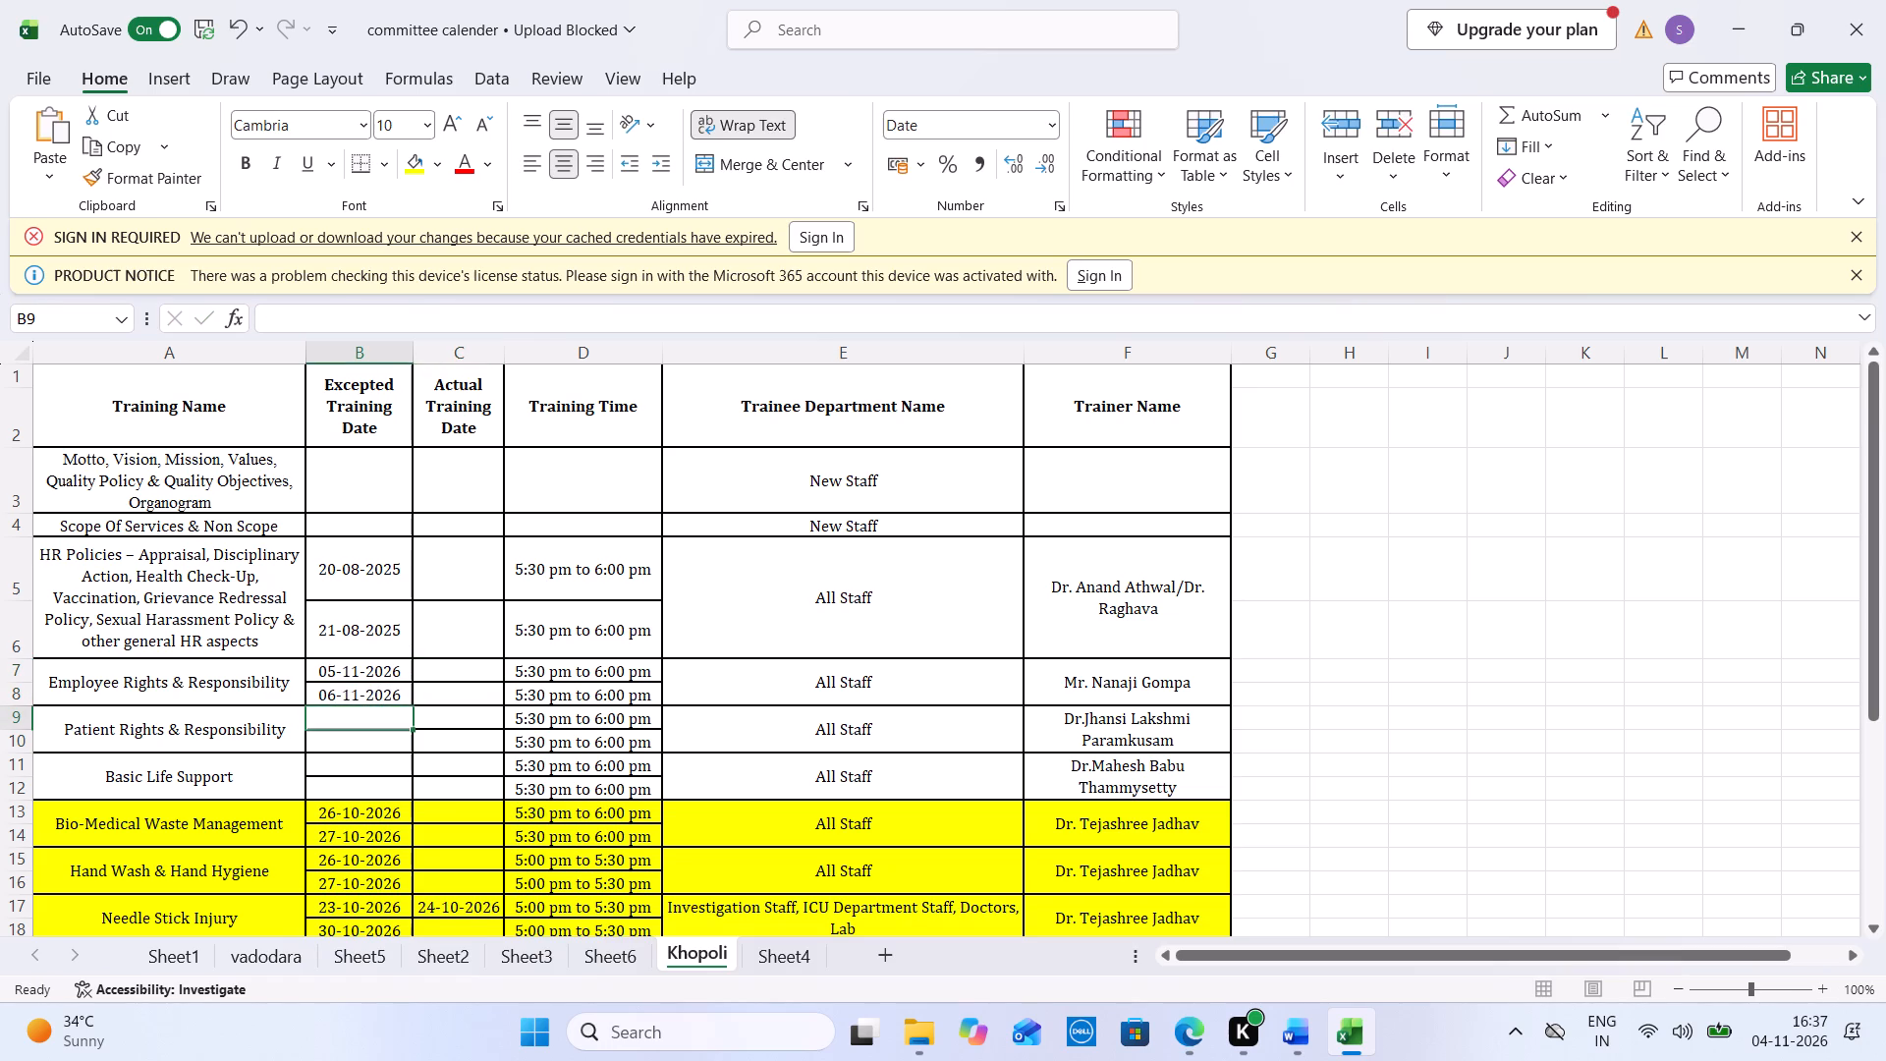
Enter 5-11-2026 and 6-11-2026 as the expected training dates for Patient Rights & Responsibility.
{"action": "type", "text": "5-11-2026"}
{"action": "key", "text": "Right"}
{"action": "key", "text": "Left"}
{"action": "key", "text": "Down"}
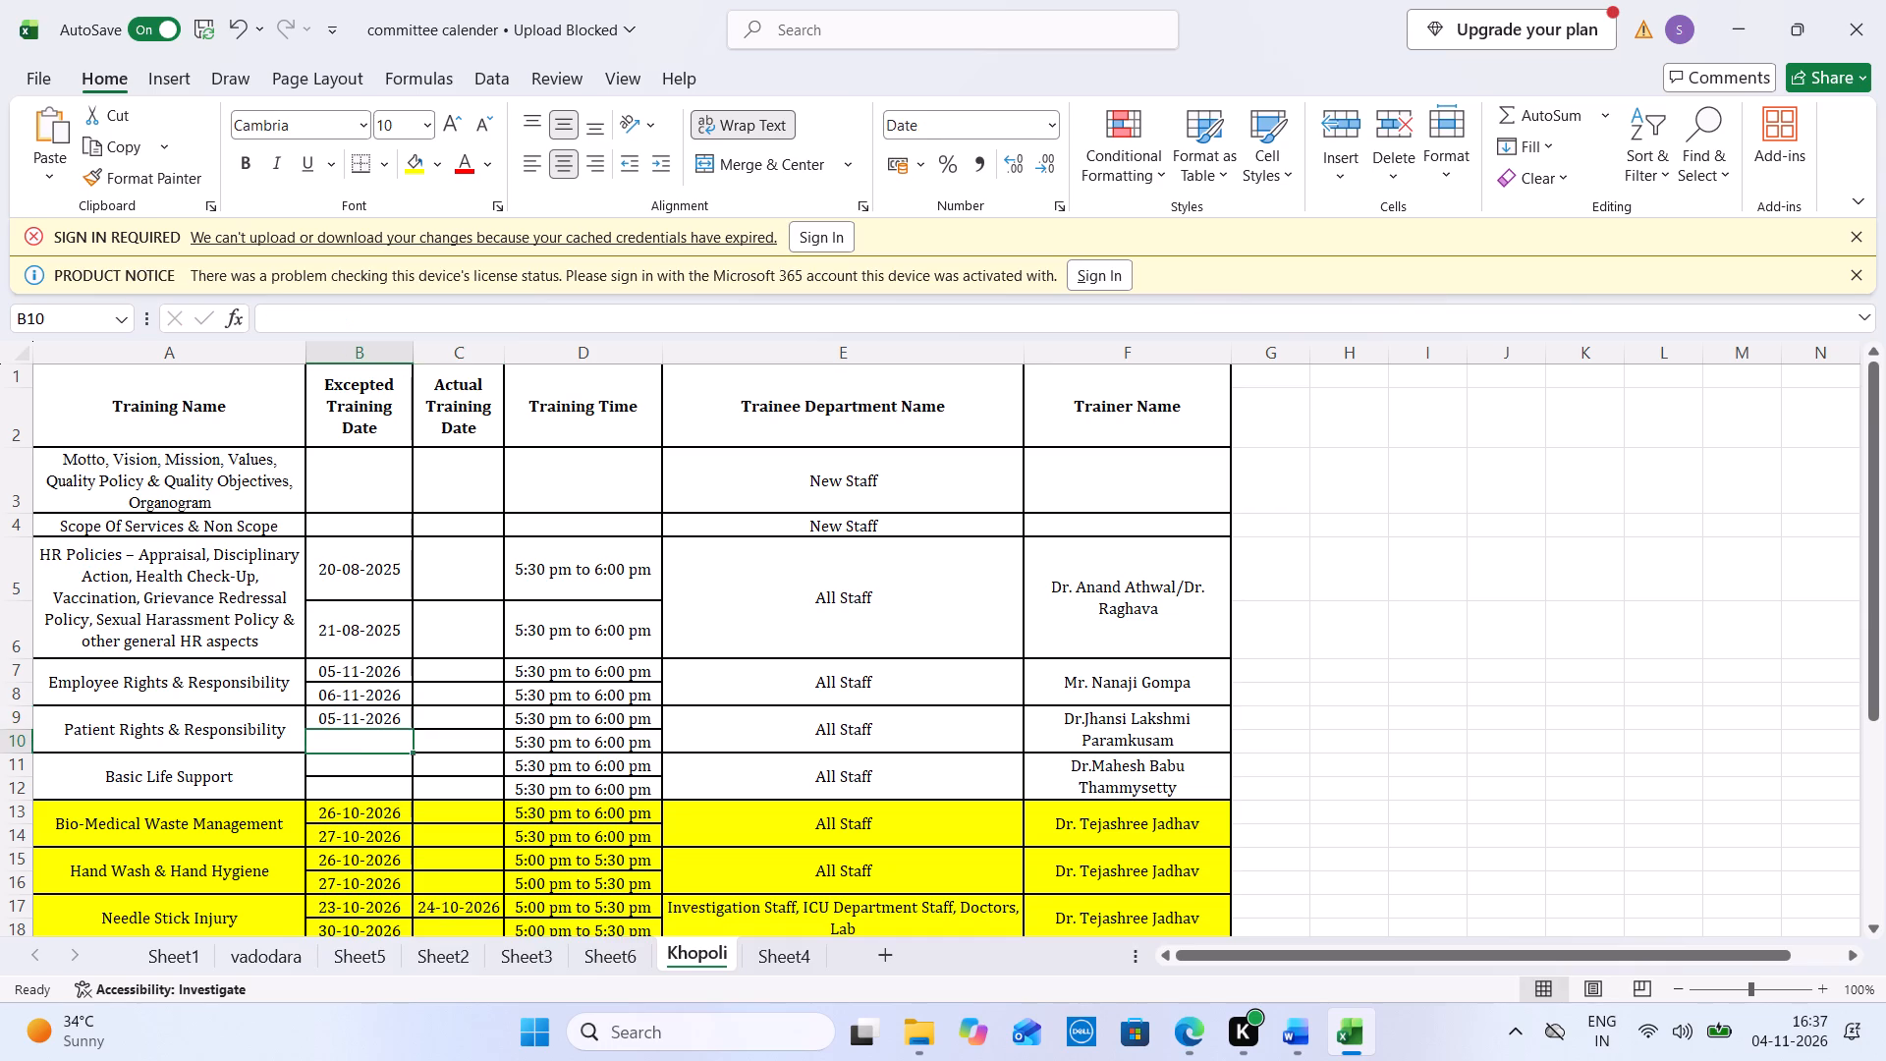
{"action": "type", "text": "6-11-2026"}
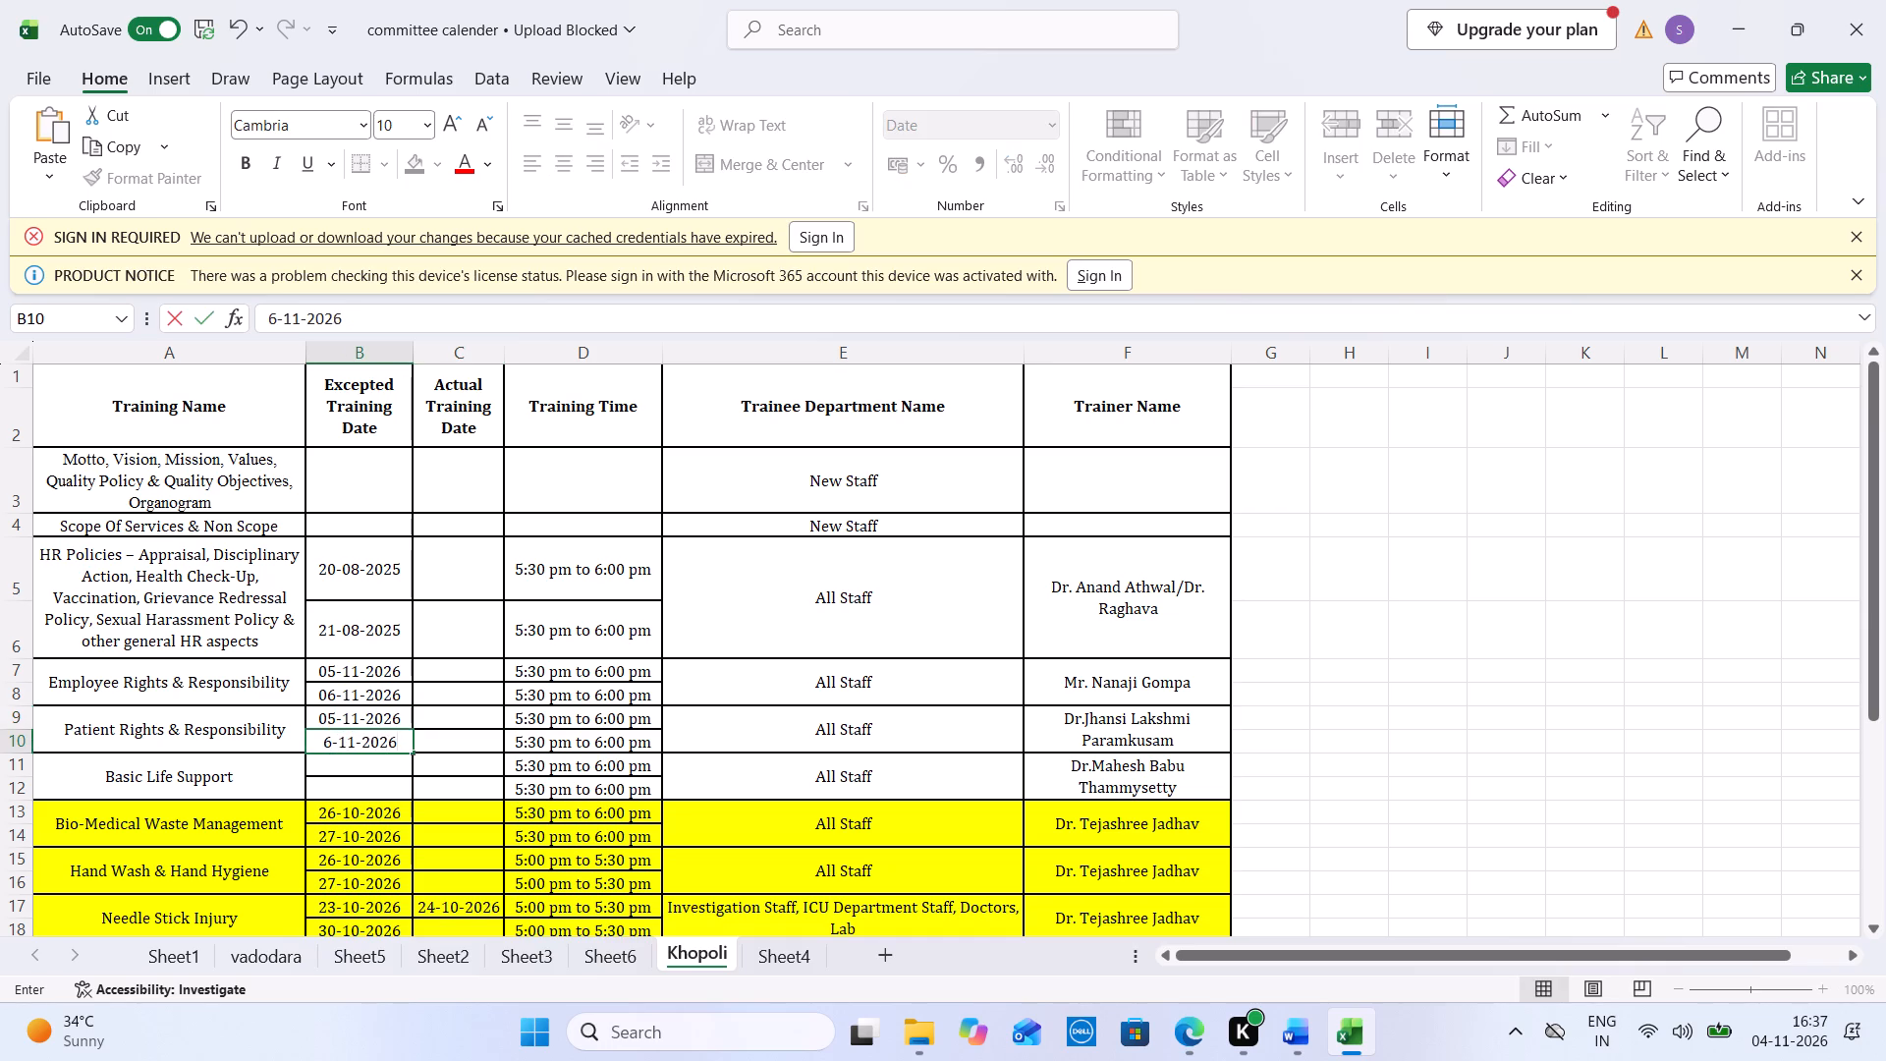
{"action": "key", "text": "Down"}
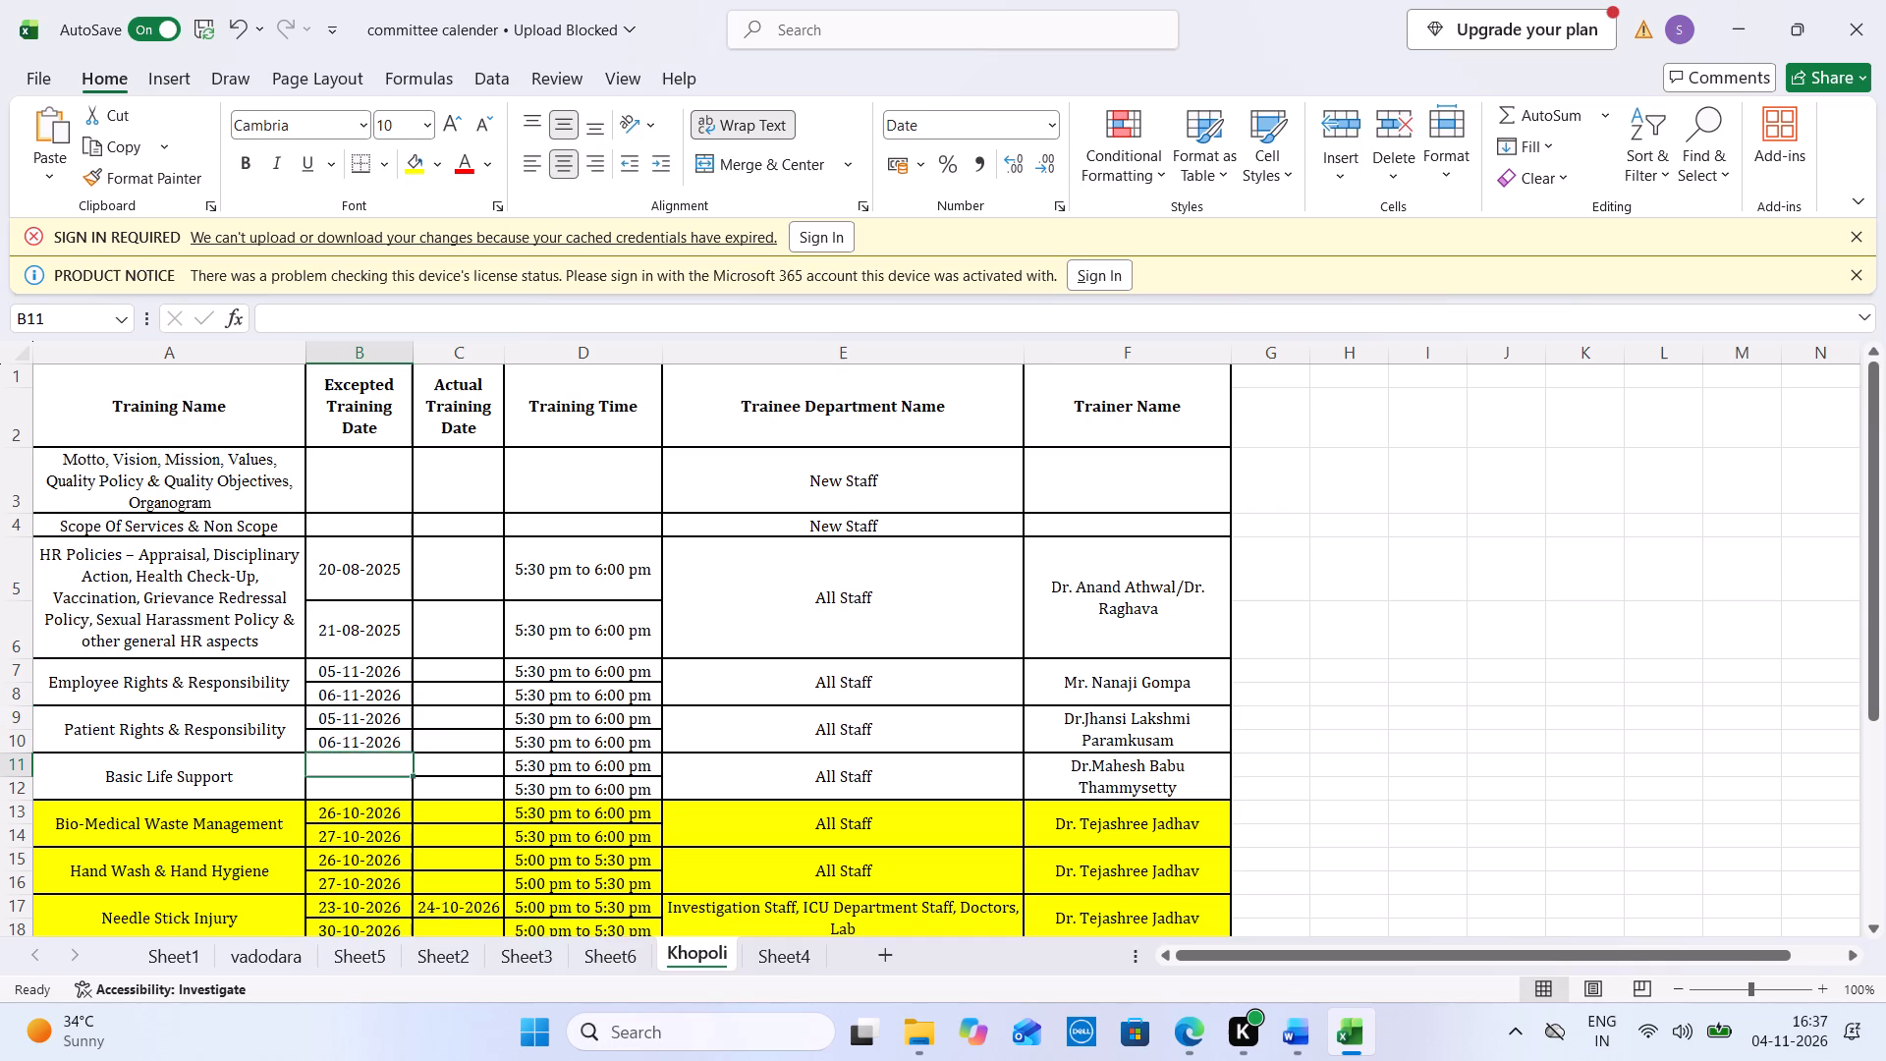
Set the trainer to Dr. Tejashree for Employee Rights & Responsibility and Dr. Bhagyashree for Patient Rights & Responsibility.
{"action": "left_click", "coordinate": [472, 672]}
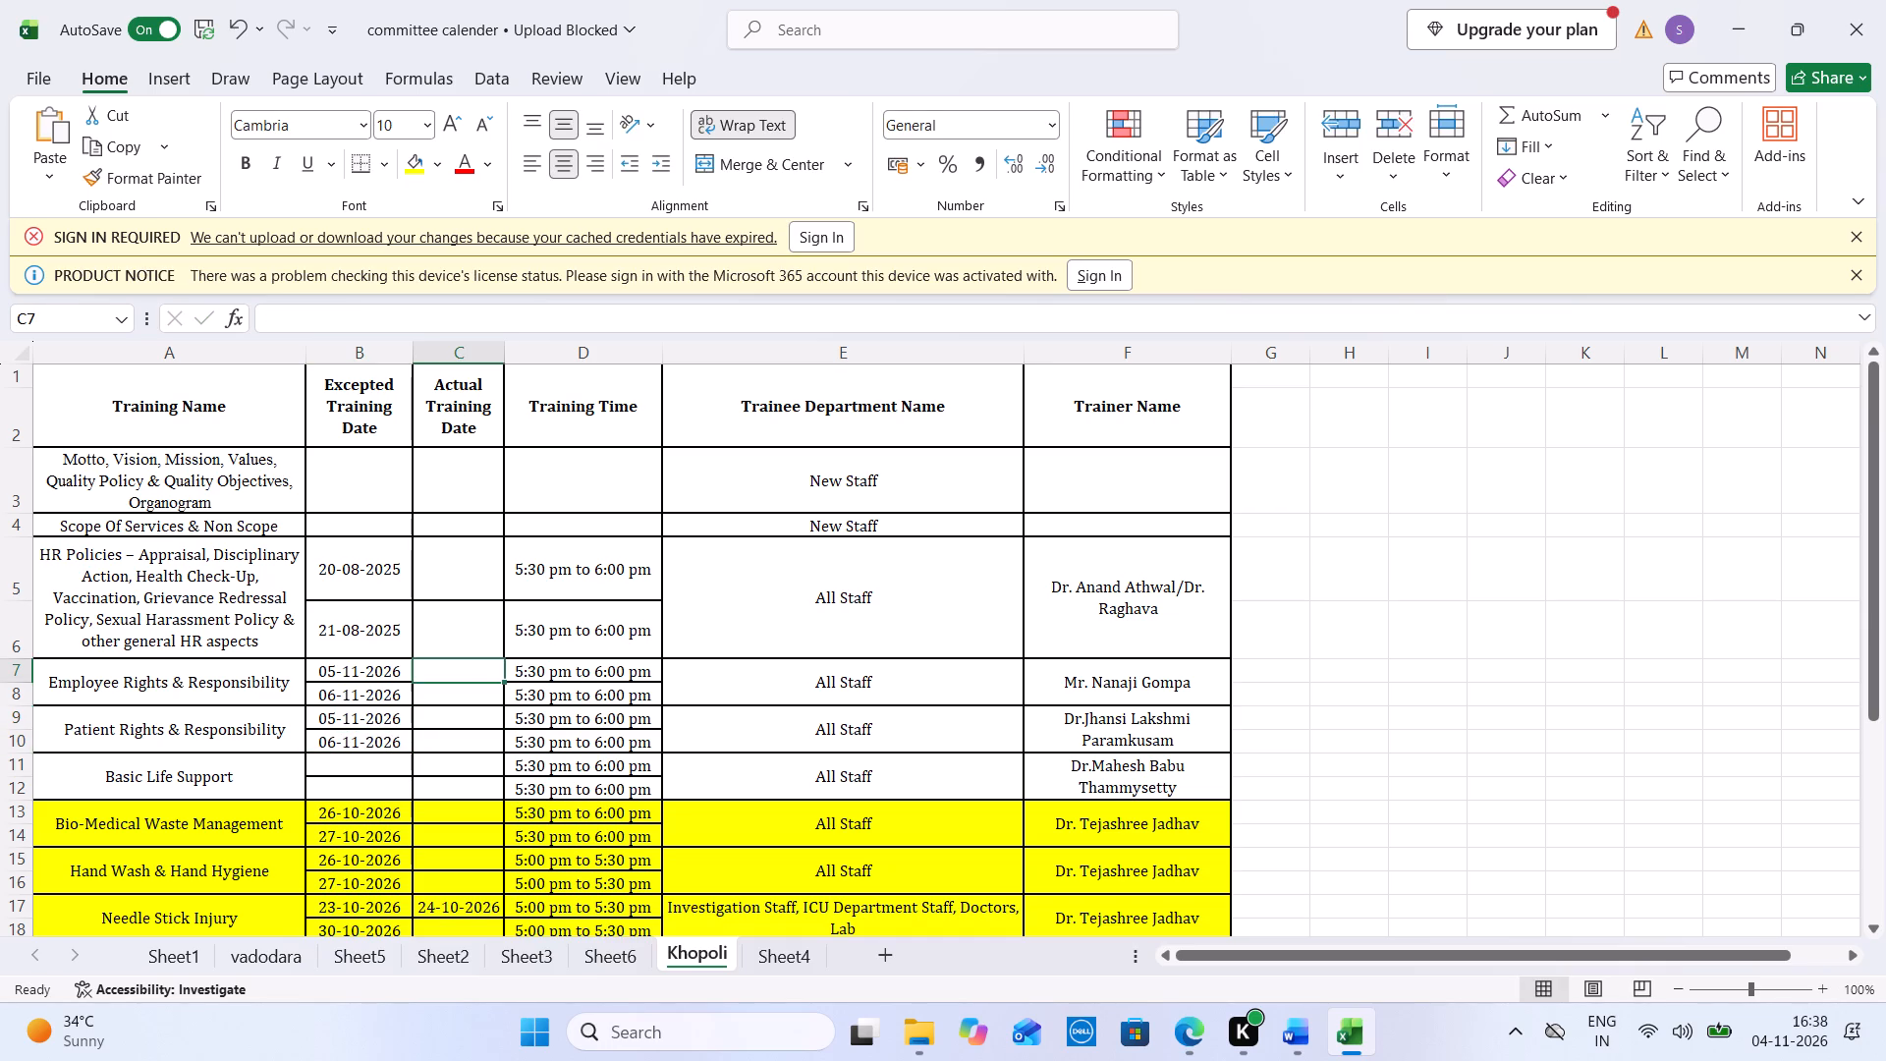
{"action": "left_click", "coordinate": [1086, 687]}
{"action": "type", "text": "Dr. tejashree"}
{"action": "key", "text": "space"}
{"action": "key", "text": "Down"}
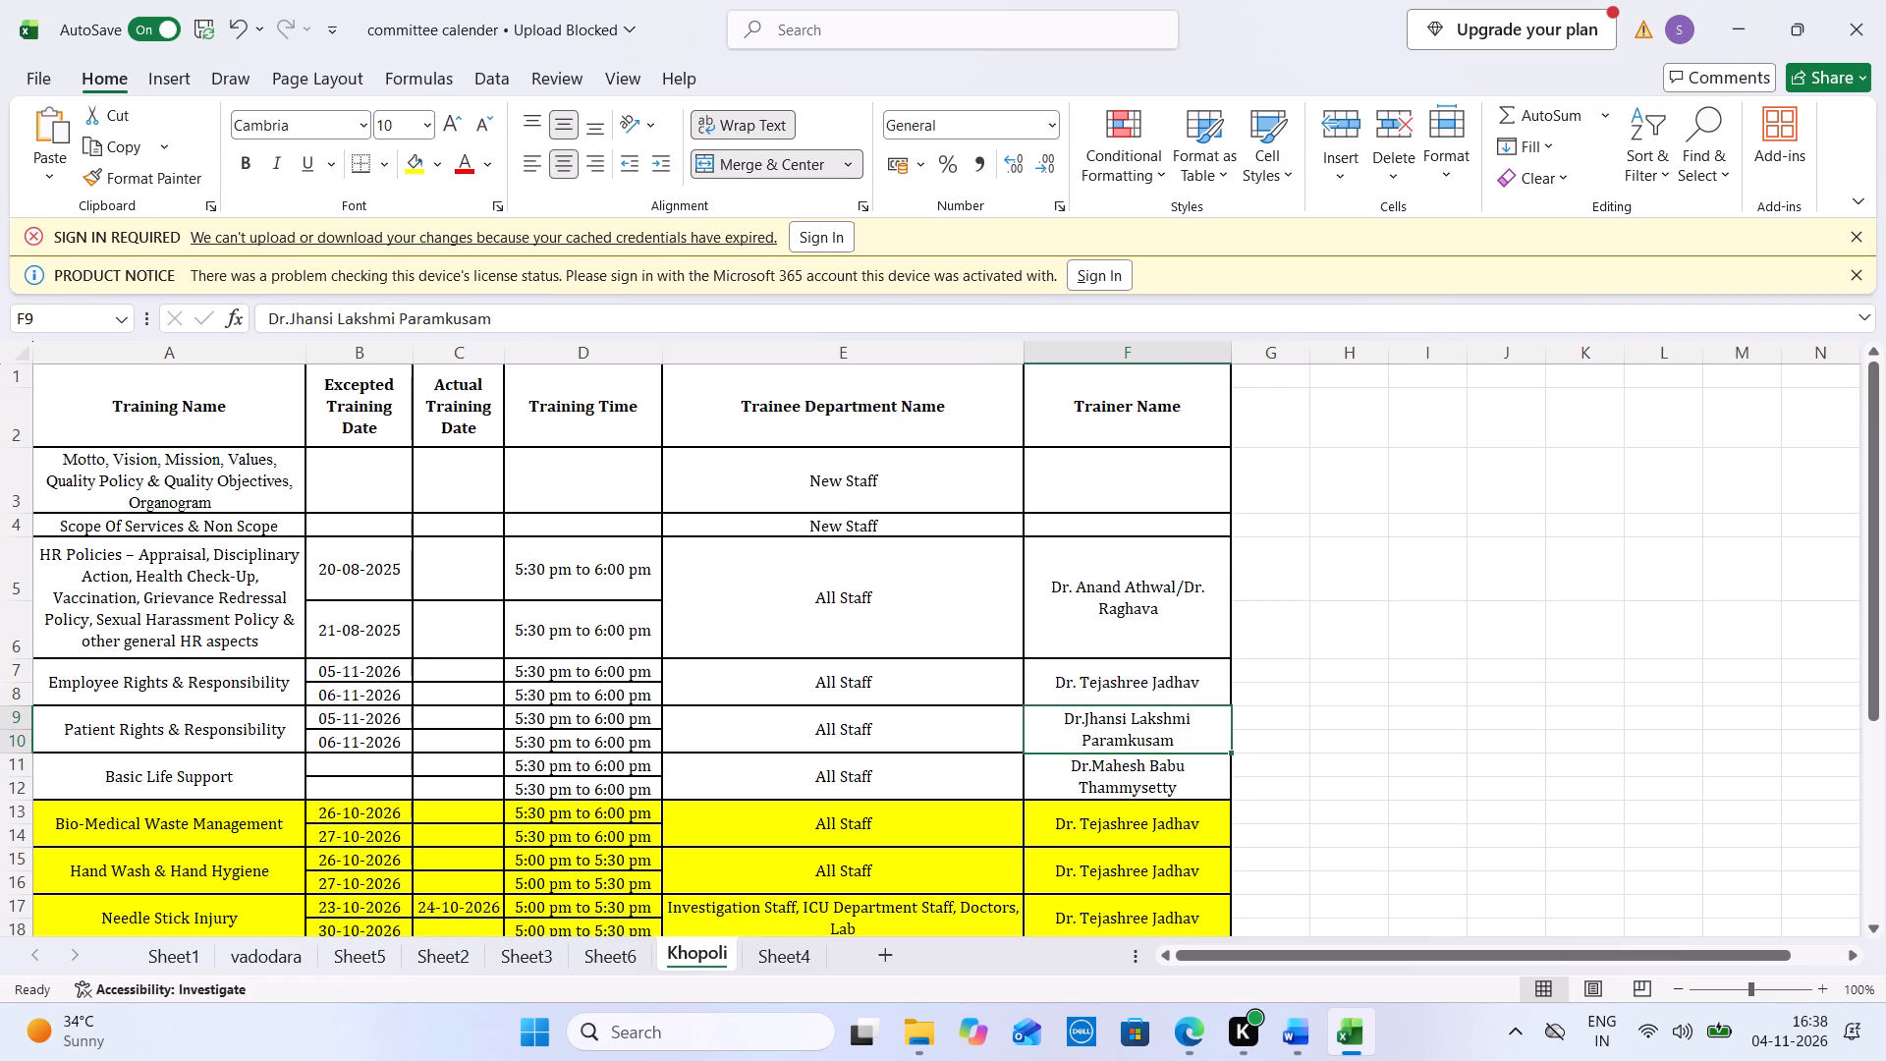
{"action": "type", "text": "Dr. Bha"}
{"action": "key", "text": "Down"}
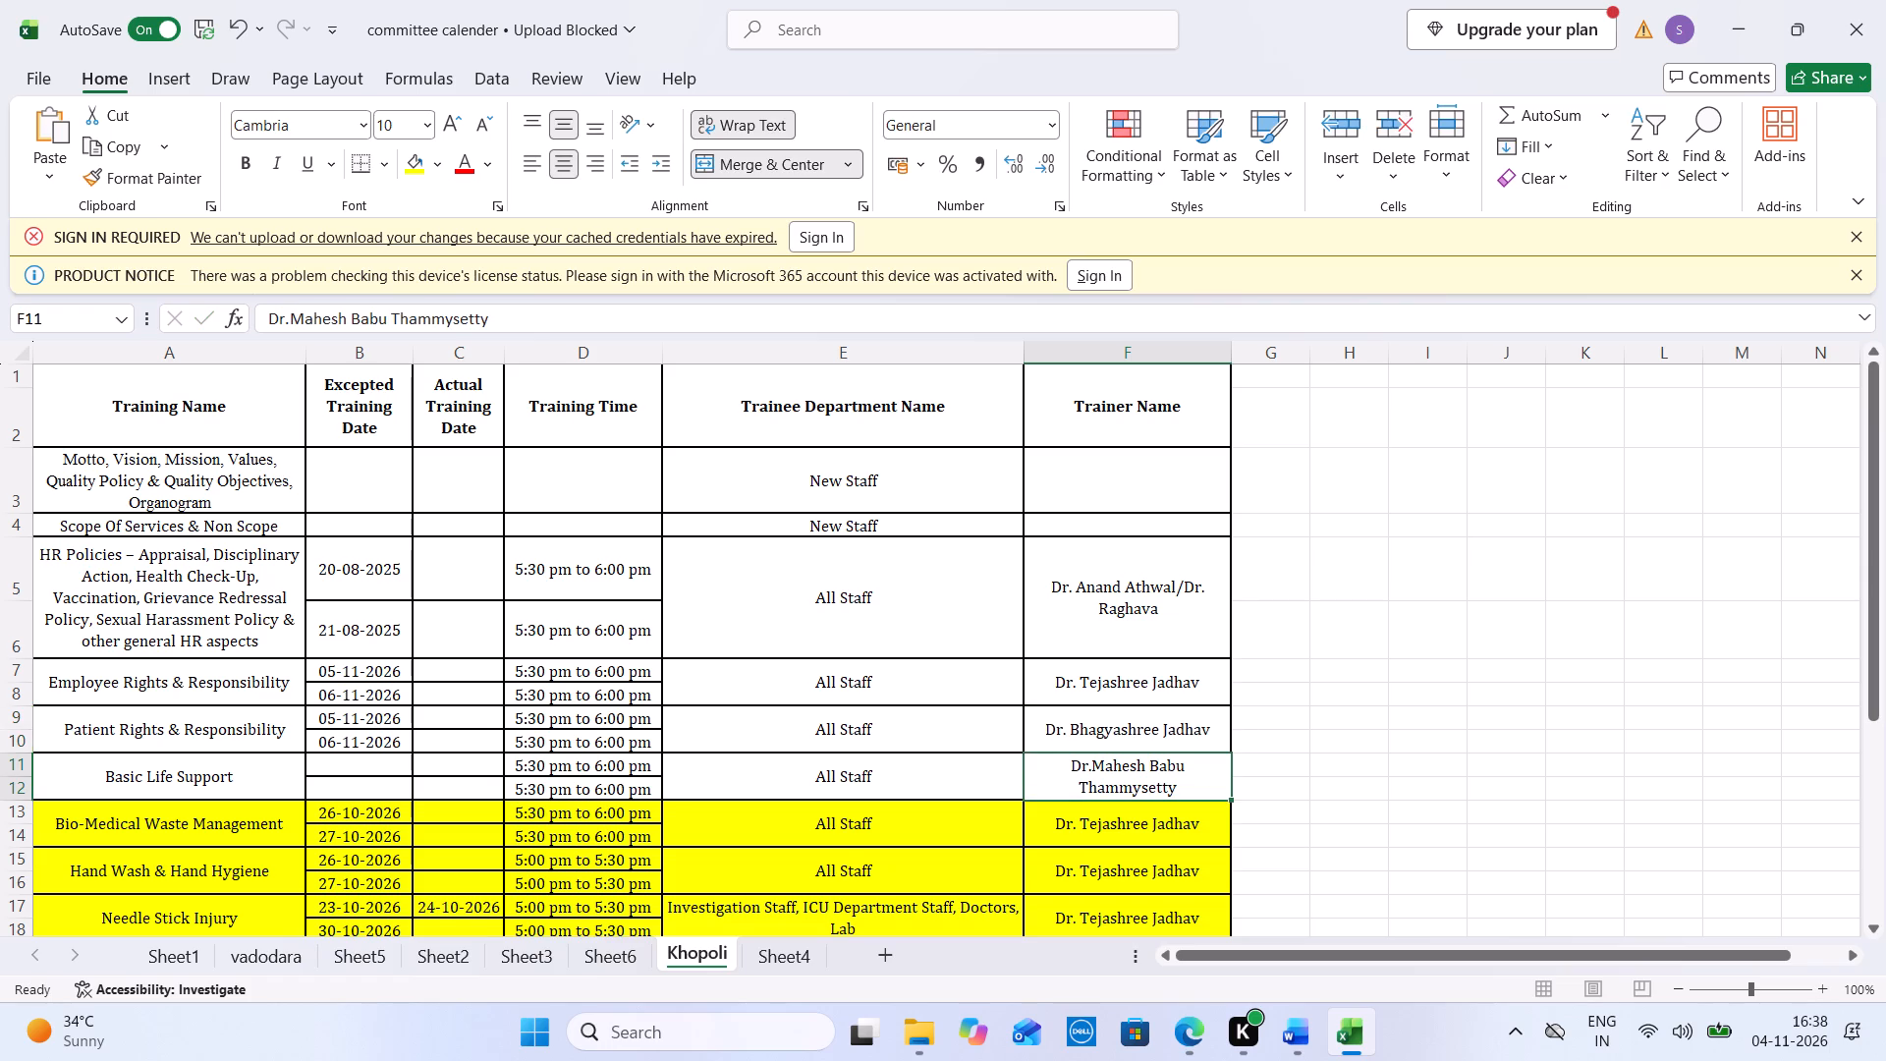
Copy the 5:00 pm to 5:30 pm training time from Hand Wash & Hand Hygiene into both Patient Rights & Responsibility rows.
{"action": "left_click", "coordinate": [552, 669]}
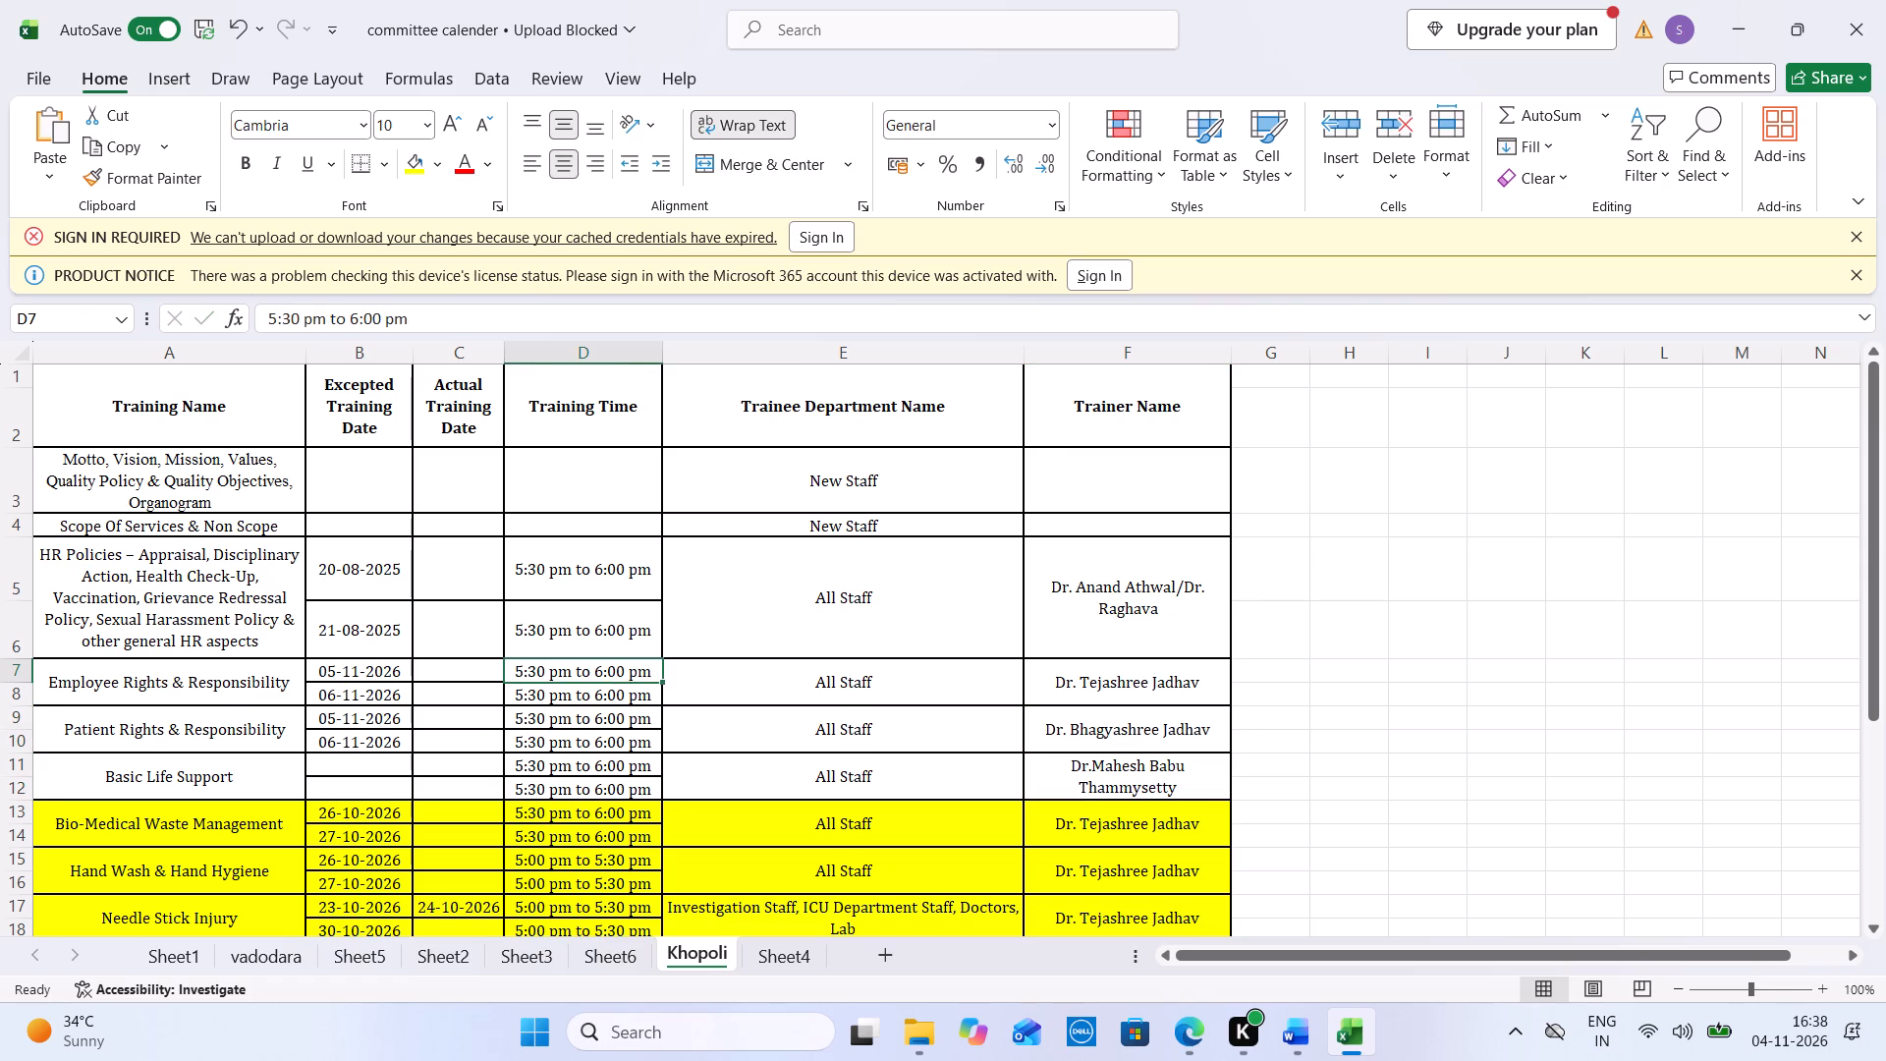
{"action": "key", "text": "Down"}
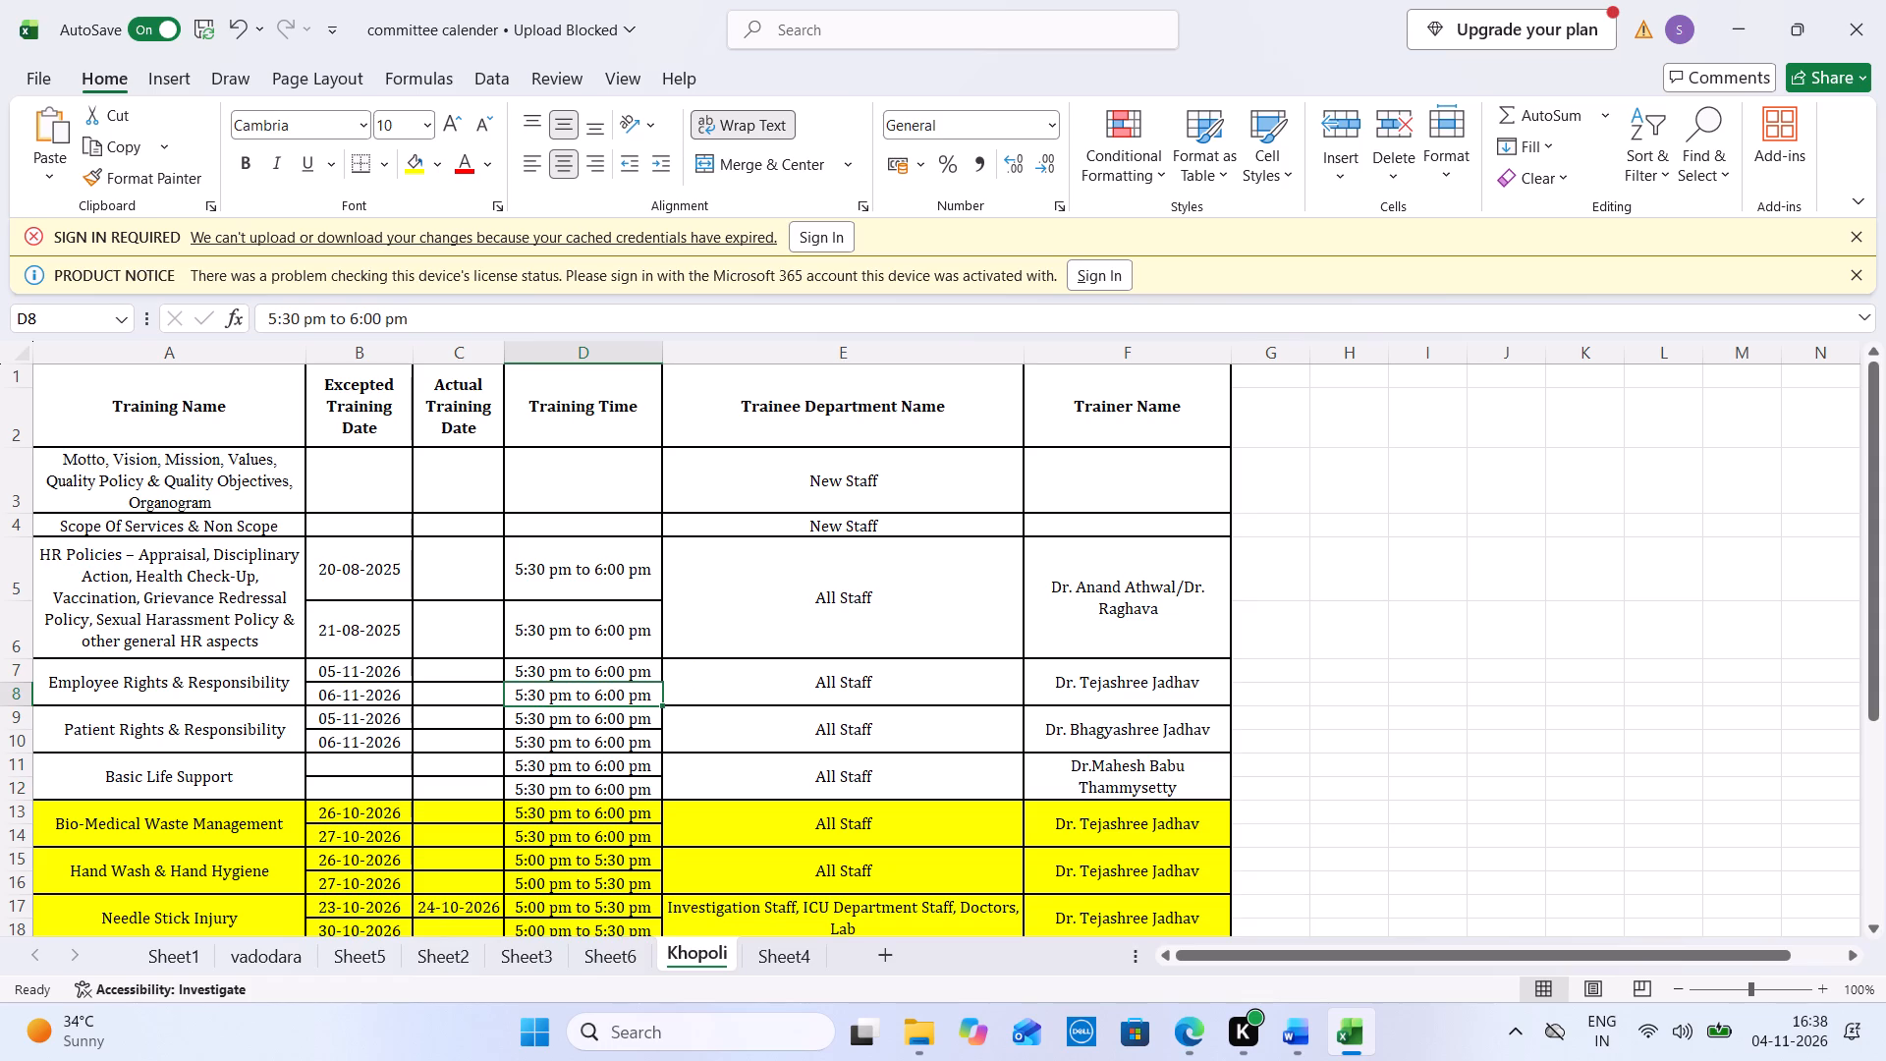
{"action": "key", "text": "Down"}
{"action": "key", "text": "Down"}
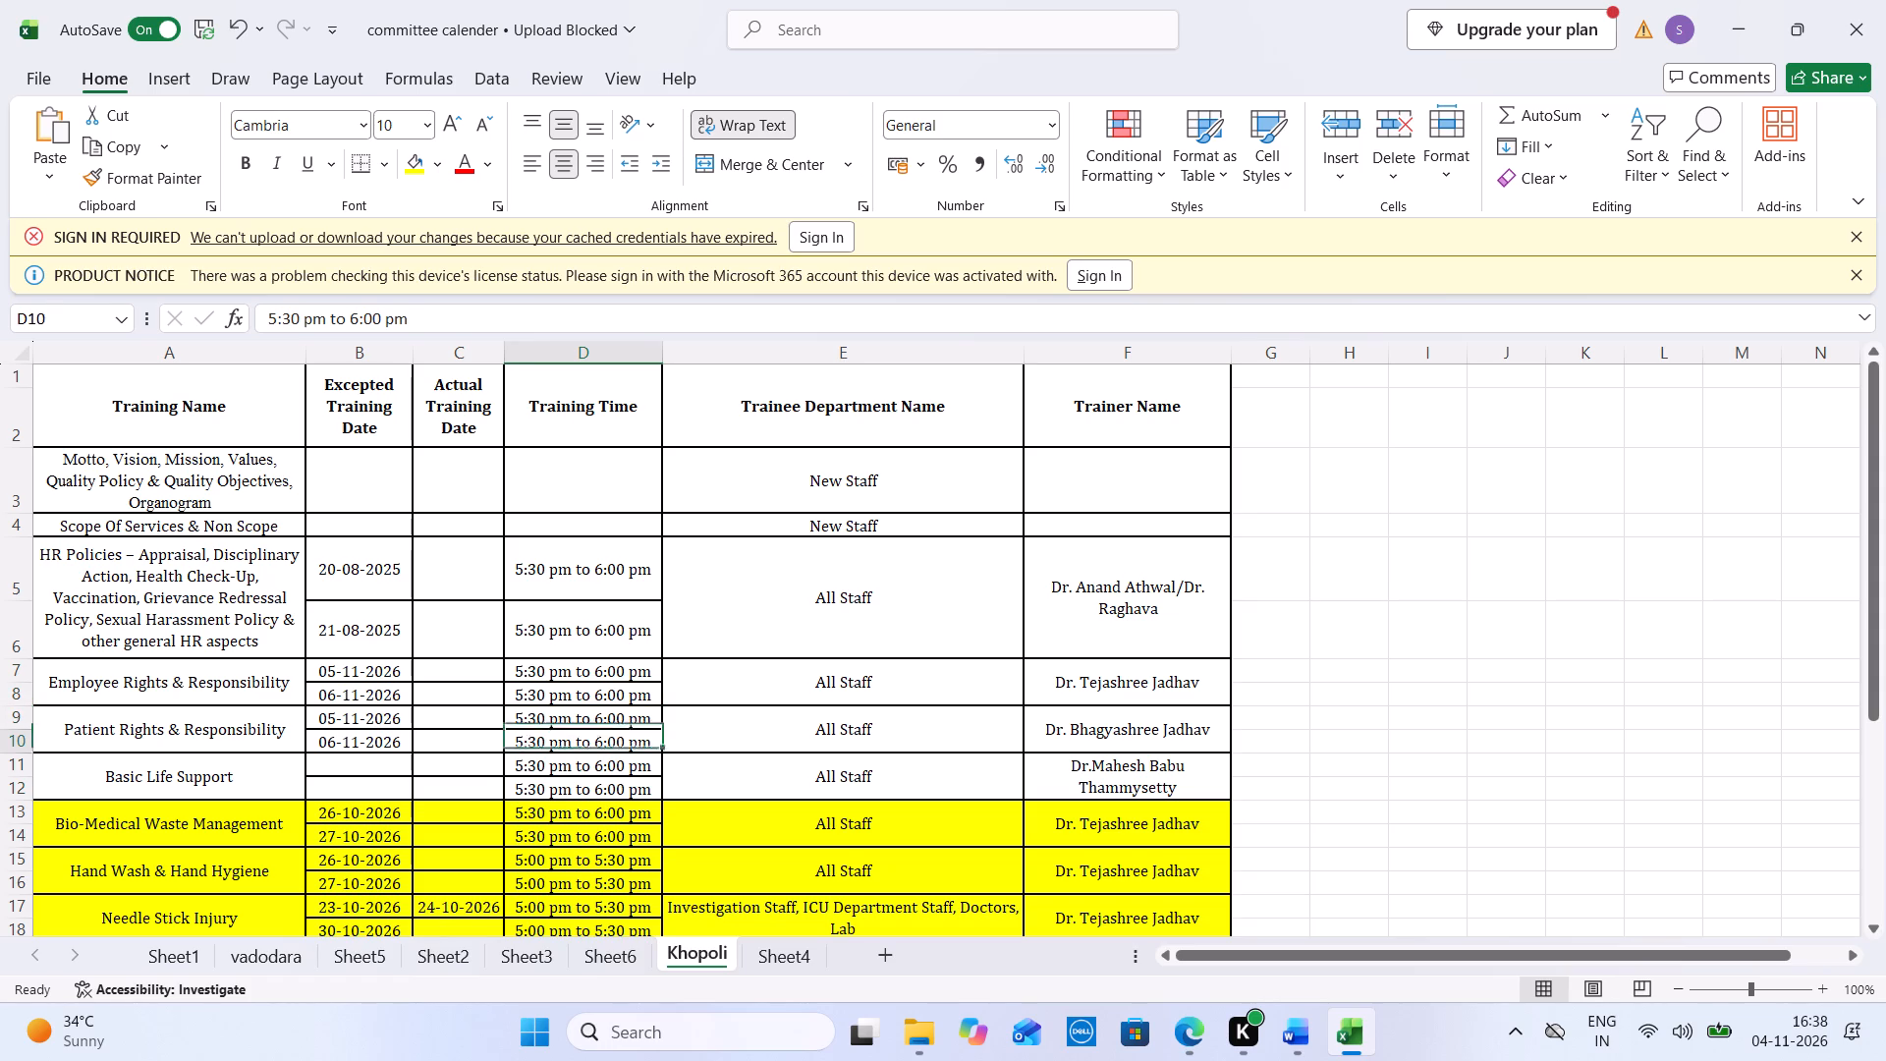
{"action": "key", "text": "Down"}
{"action": "key", "text": "Down"}
{"action": "key", "text": "Down"}
{"action": "key", "text": "Down"}
{"action": "key", "text": "Down"}
{"action": "key", "text": "ctrl+c"}
{"action": "key", "text": "Up"}
{"action": "key", "text": "Up"}
{"action": "key", "text": "Up"}
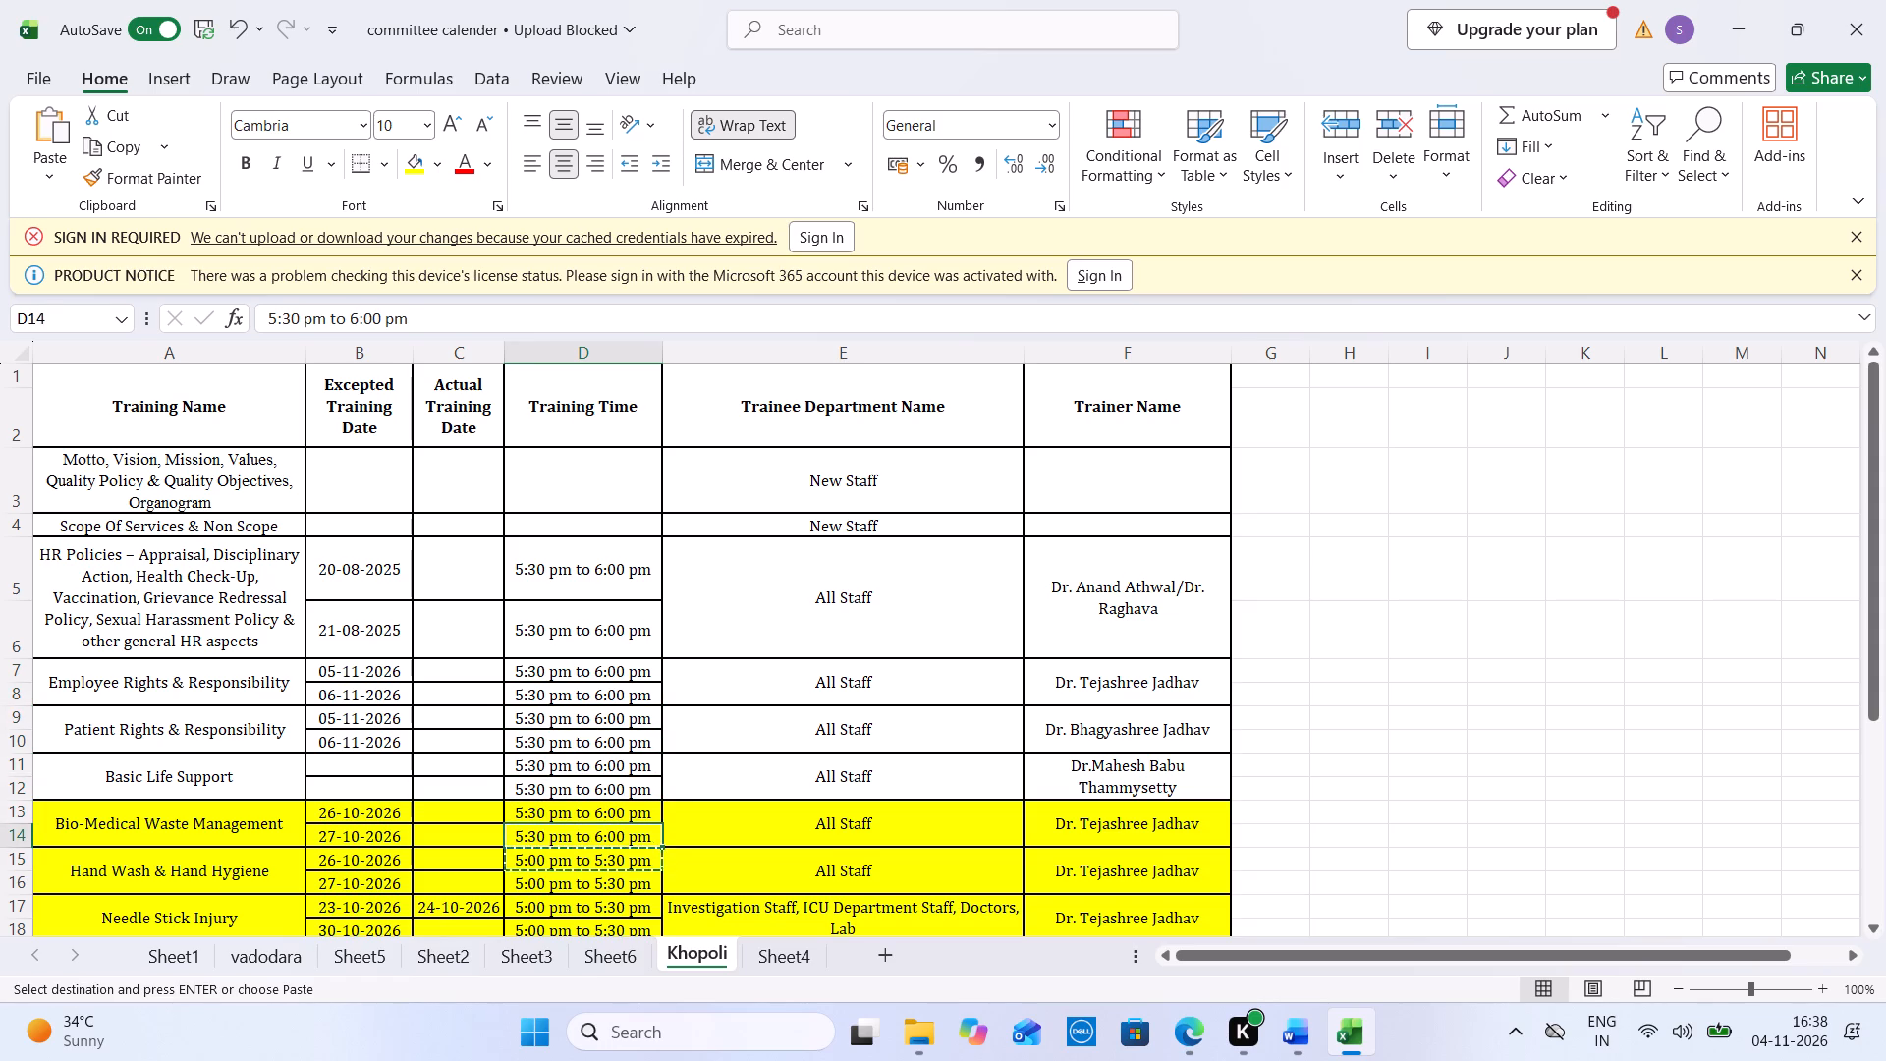
{"action": "key", "text": "Up"}
{"action": "key", "text": "Up"}
{"action": "key", "text": "Up"}
{"action": "key", "text": "ctrl+v"}
{"action": "key", "text": "Down"}
{"action": "key", "text": "ctrl+v"}
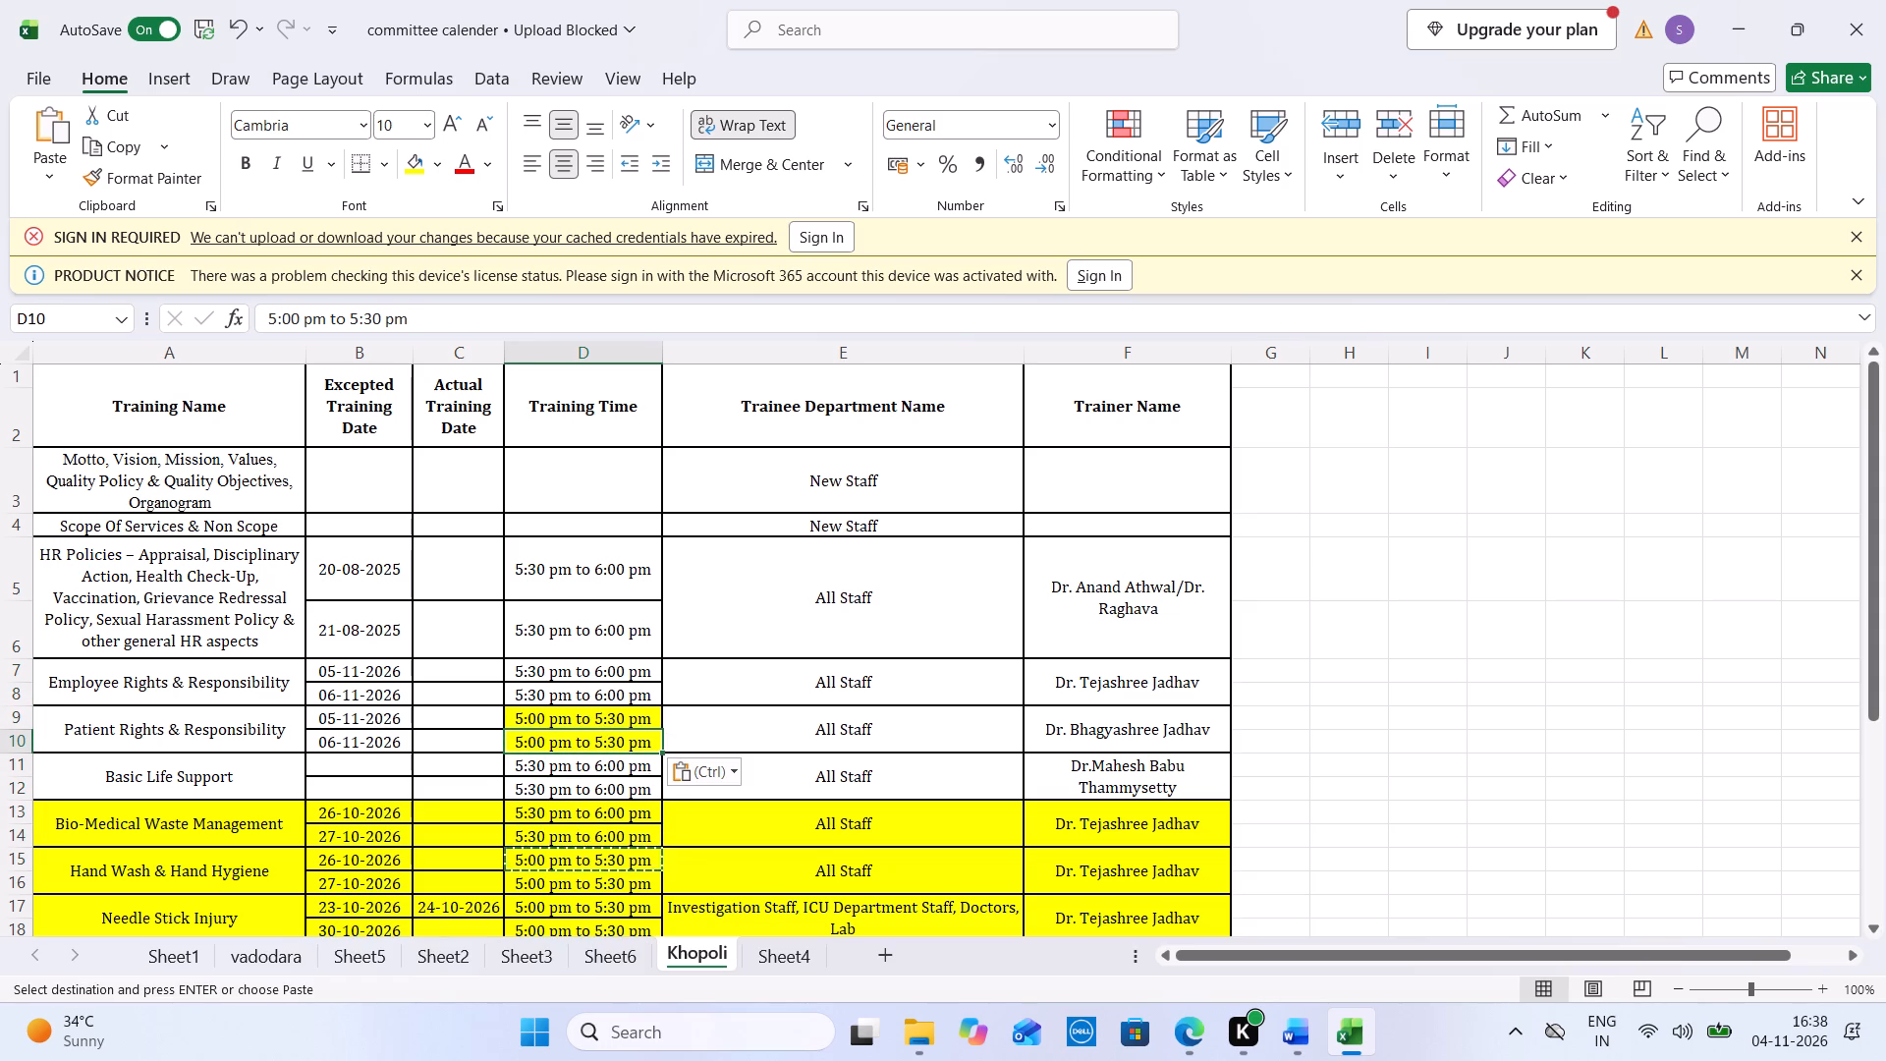
Change the yellow fill colour of the two Patient Rights & Responsibility training time cells.
{"action": "left_click_drag", "start_coordinate": [616, 716], "coordinate": [616, 739]}
{"action": "left_click", "coordinate": [431, 165]}
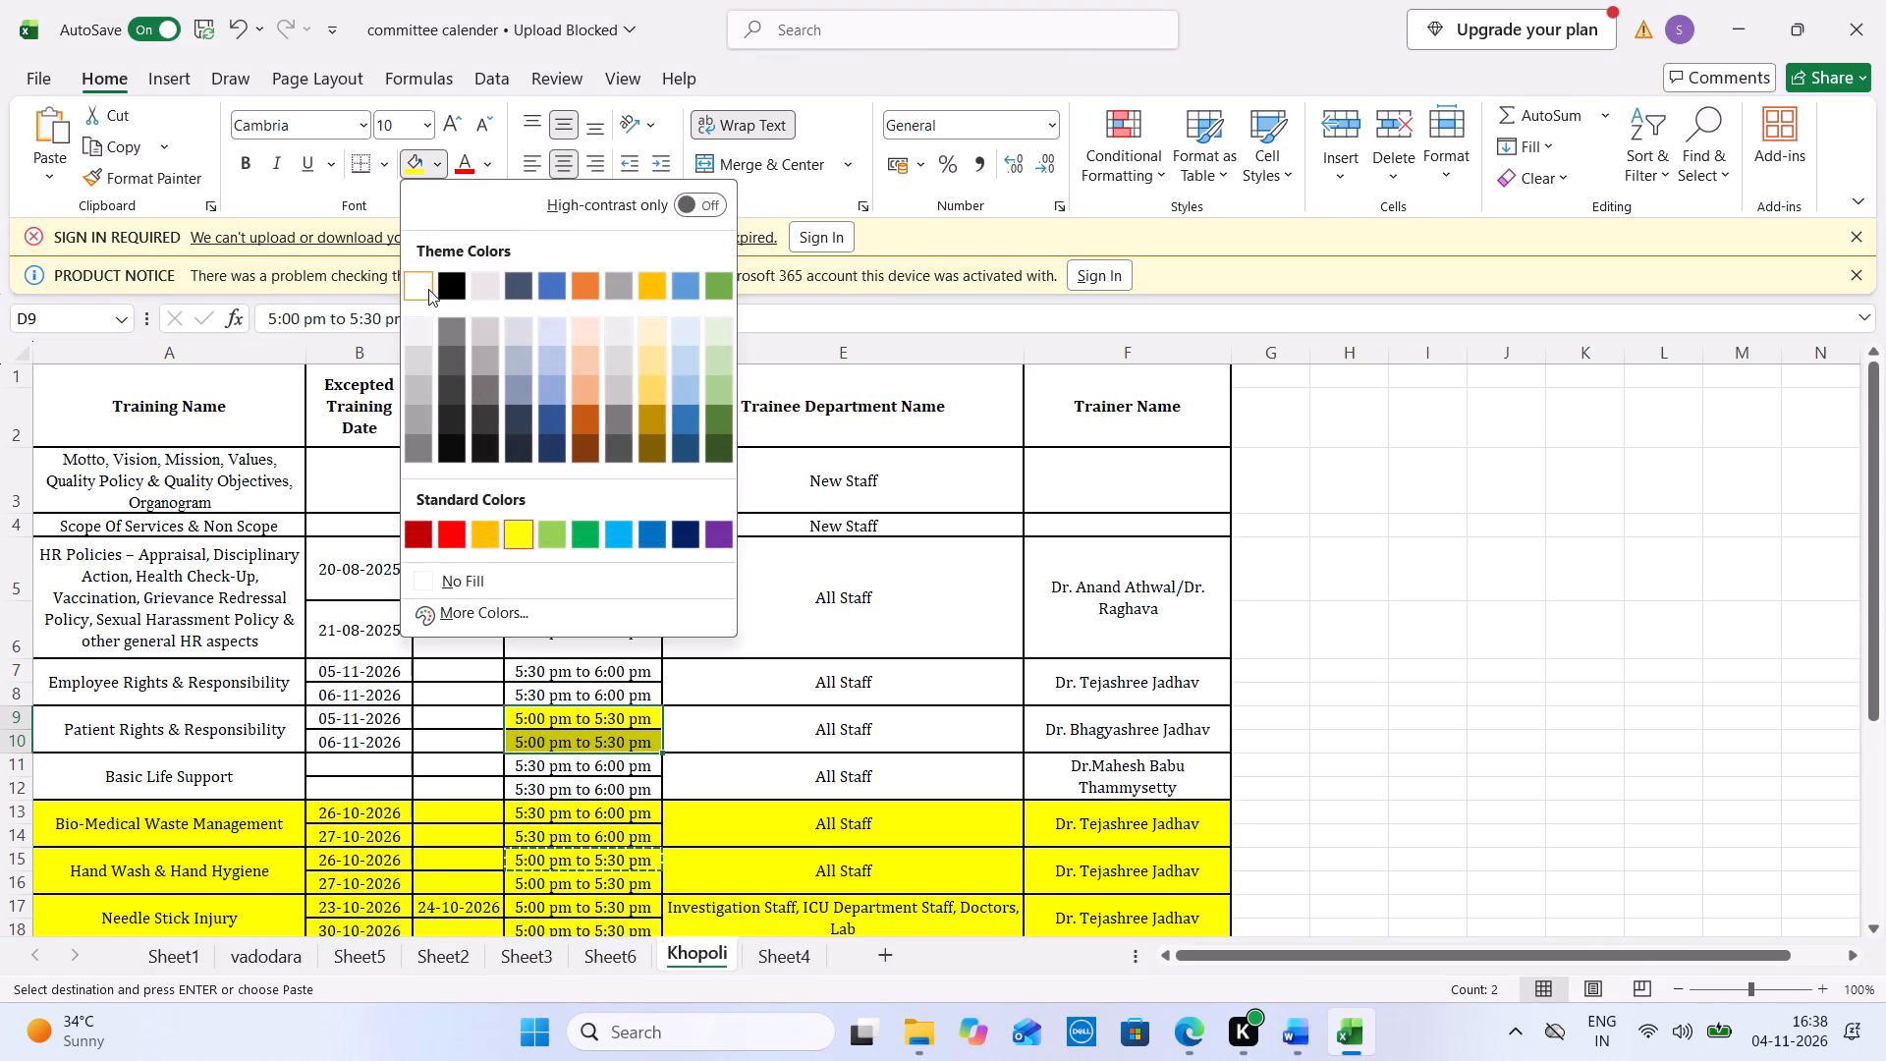
Change the fill of the two Patient Rights & Responsibility training time cells to white.
{"action": "left_click", "coordinate": [428, 289]}
{"action": "left_click", "coordinate": [397, 744]}
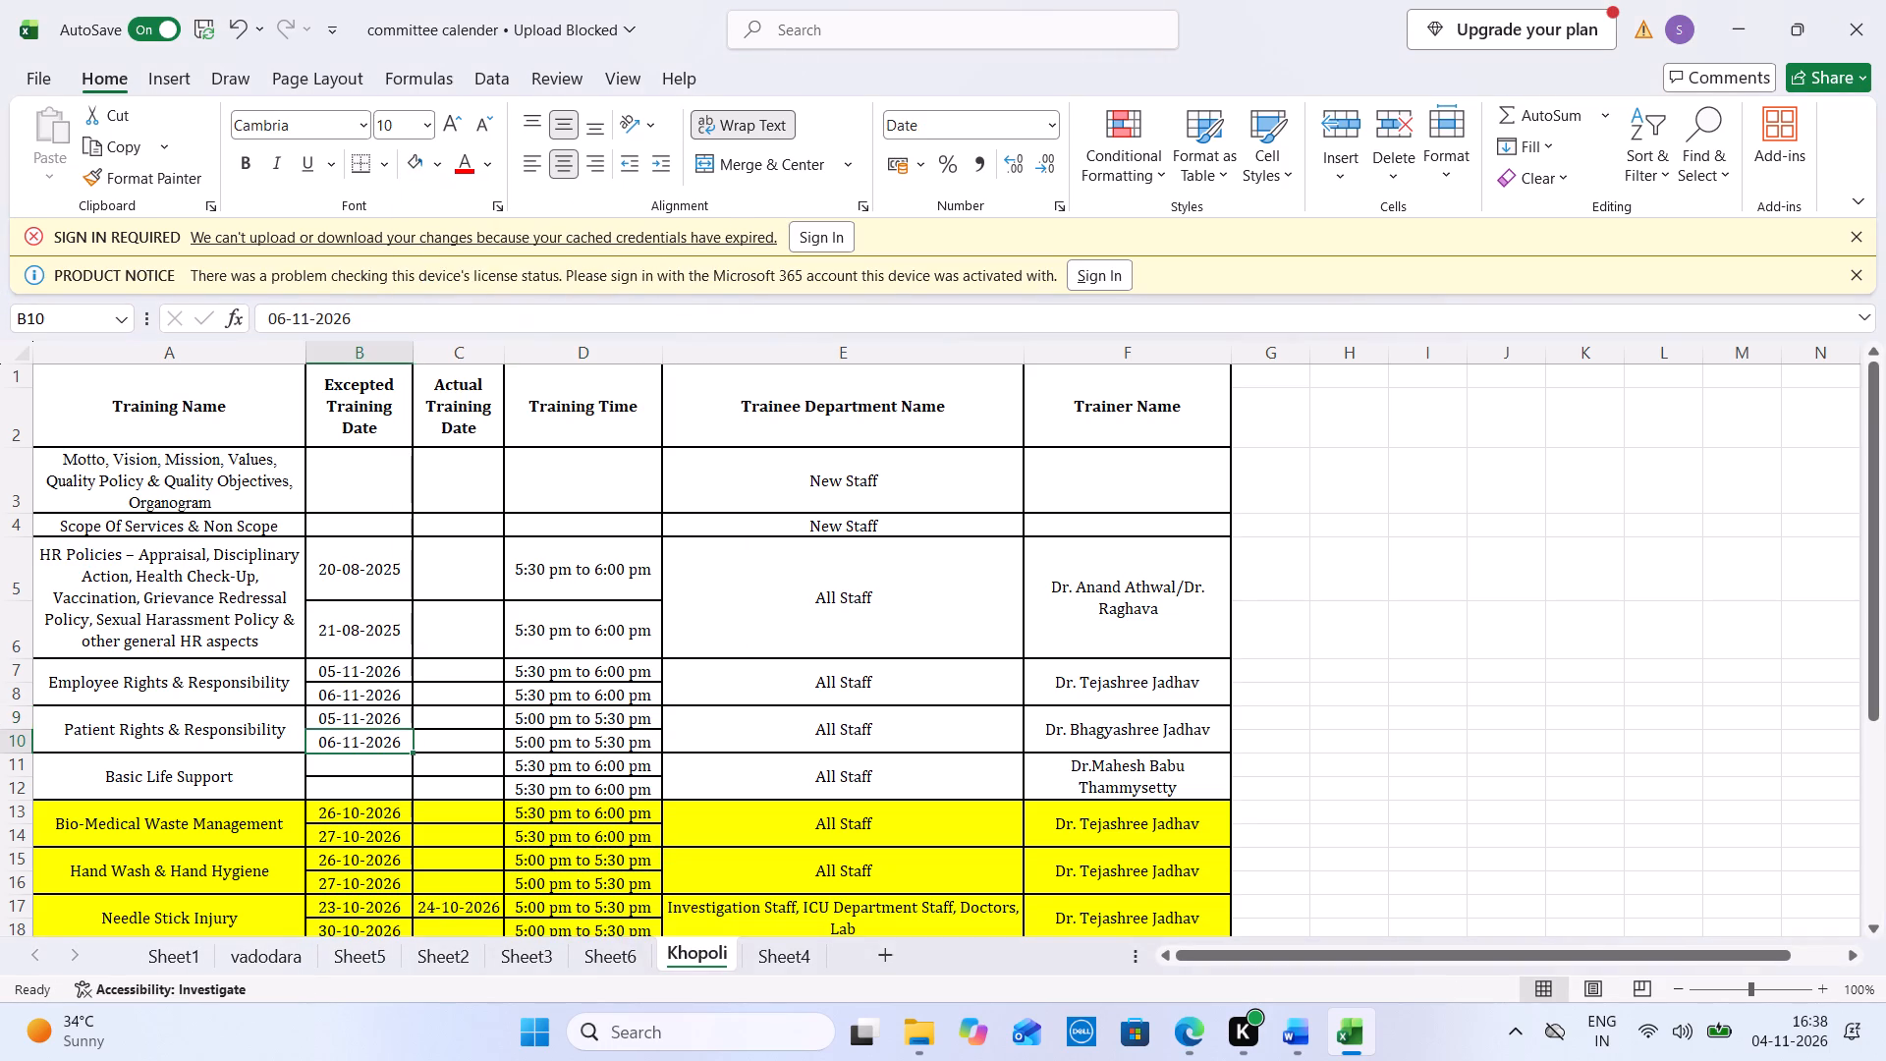
Set the first Employee Rights & Responsibility training time to 12:30 pm to 1:00 pm.
{"action": "left_click", "coordinate": [28, 672]}
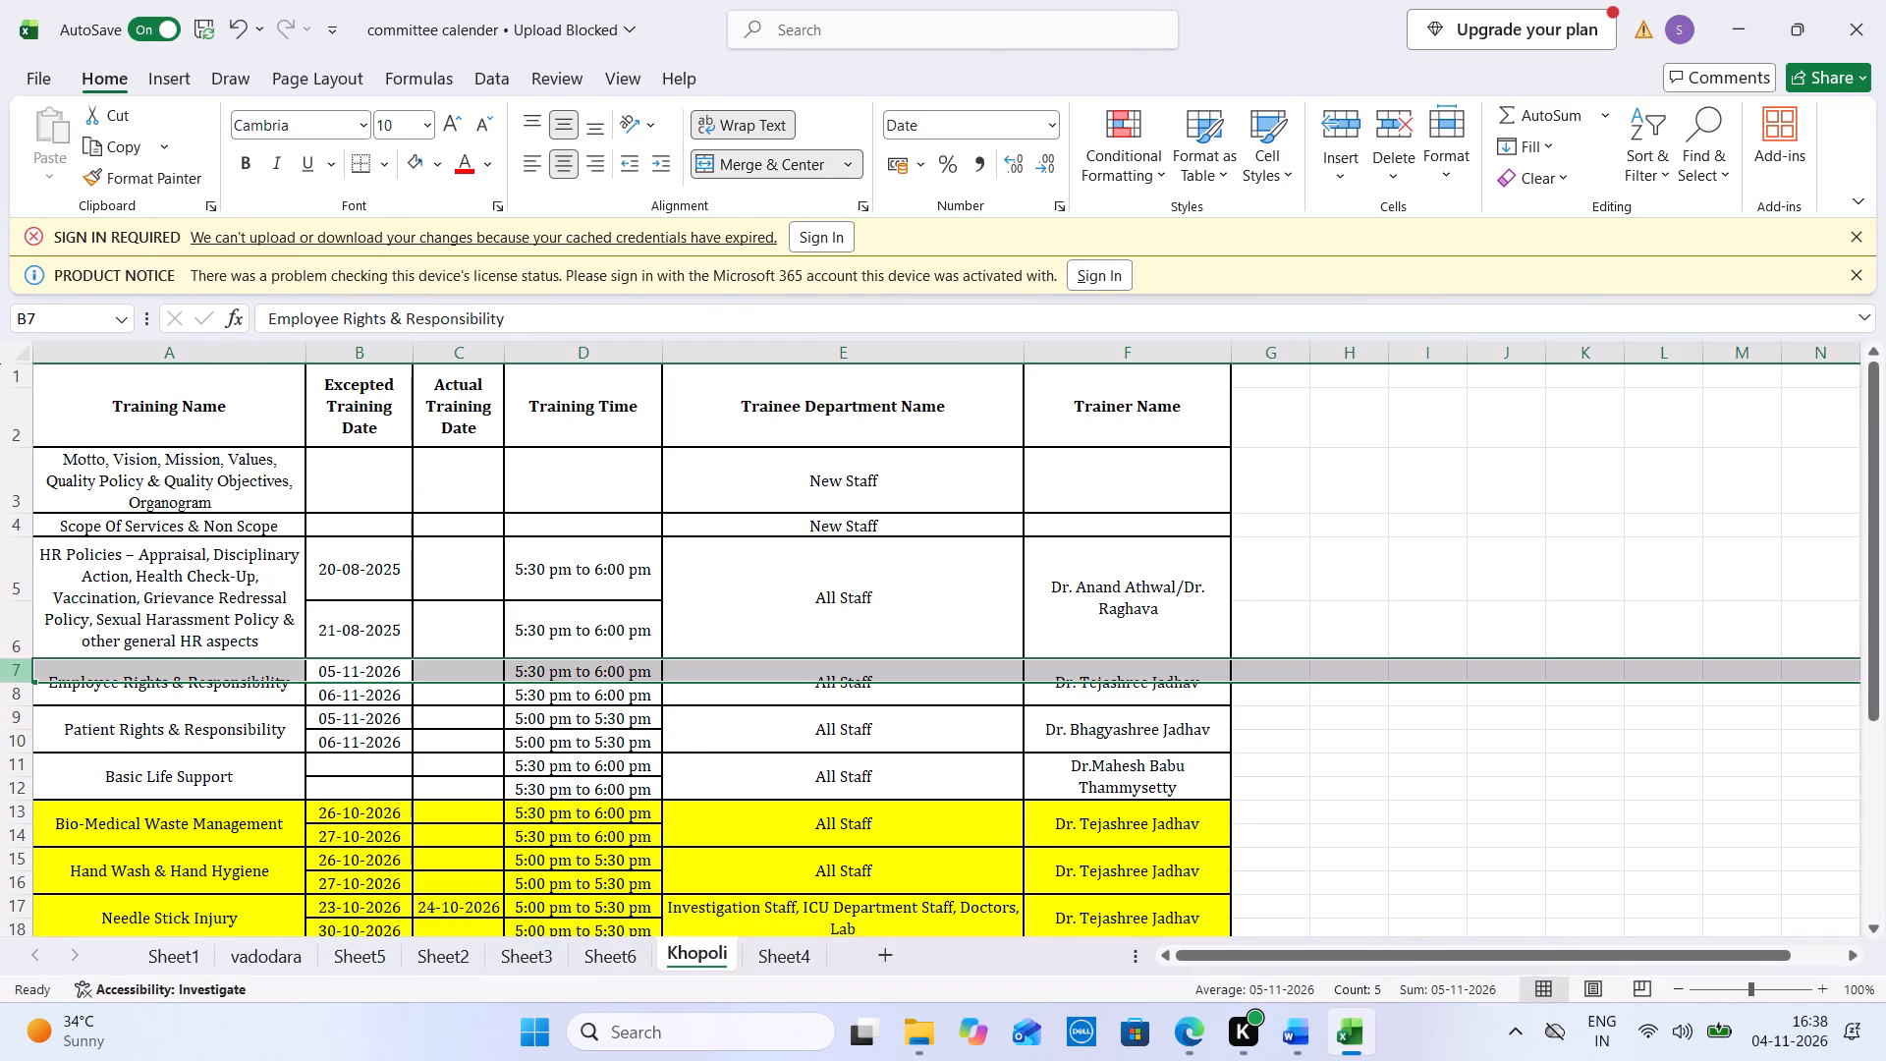
{"action": "key", "text": "Down"}
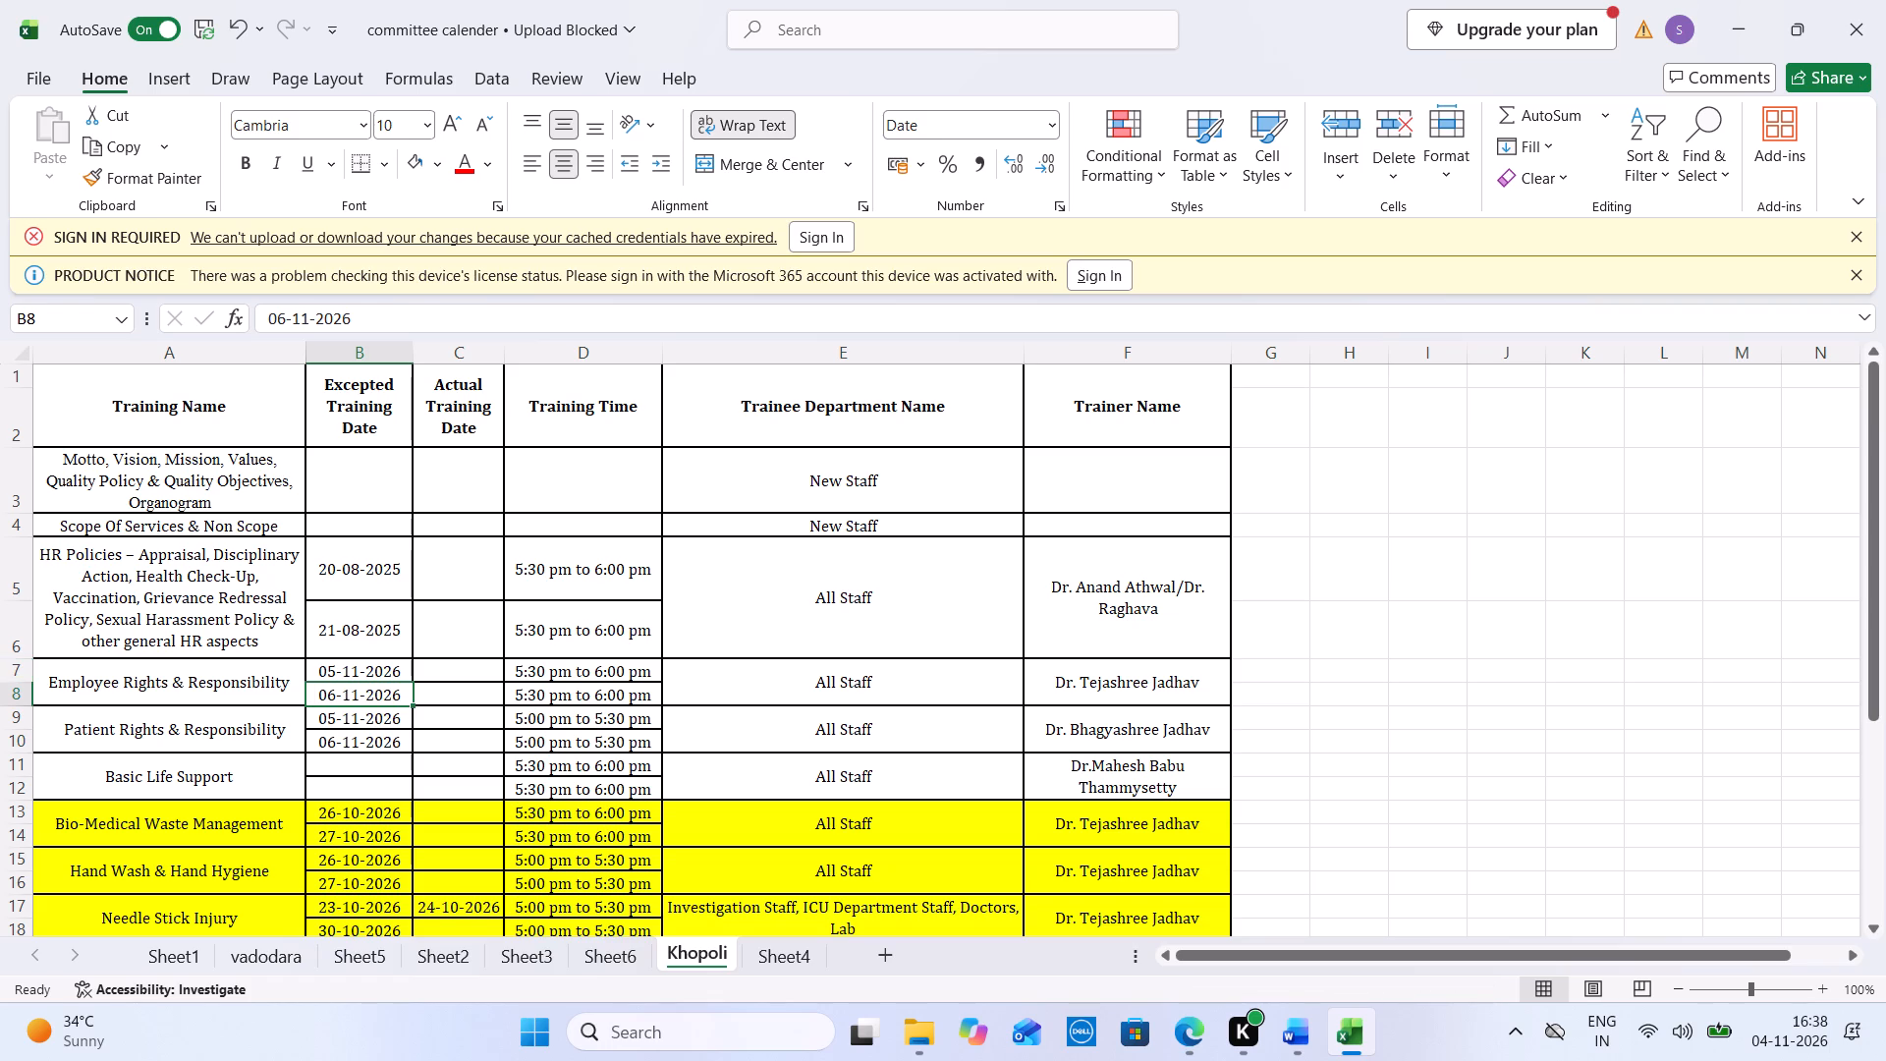
{"action": "left_click", "coordinate": [527, 667]}
{"action": "triple_click", "coordinate": [518, 669]}
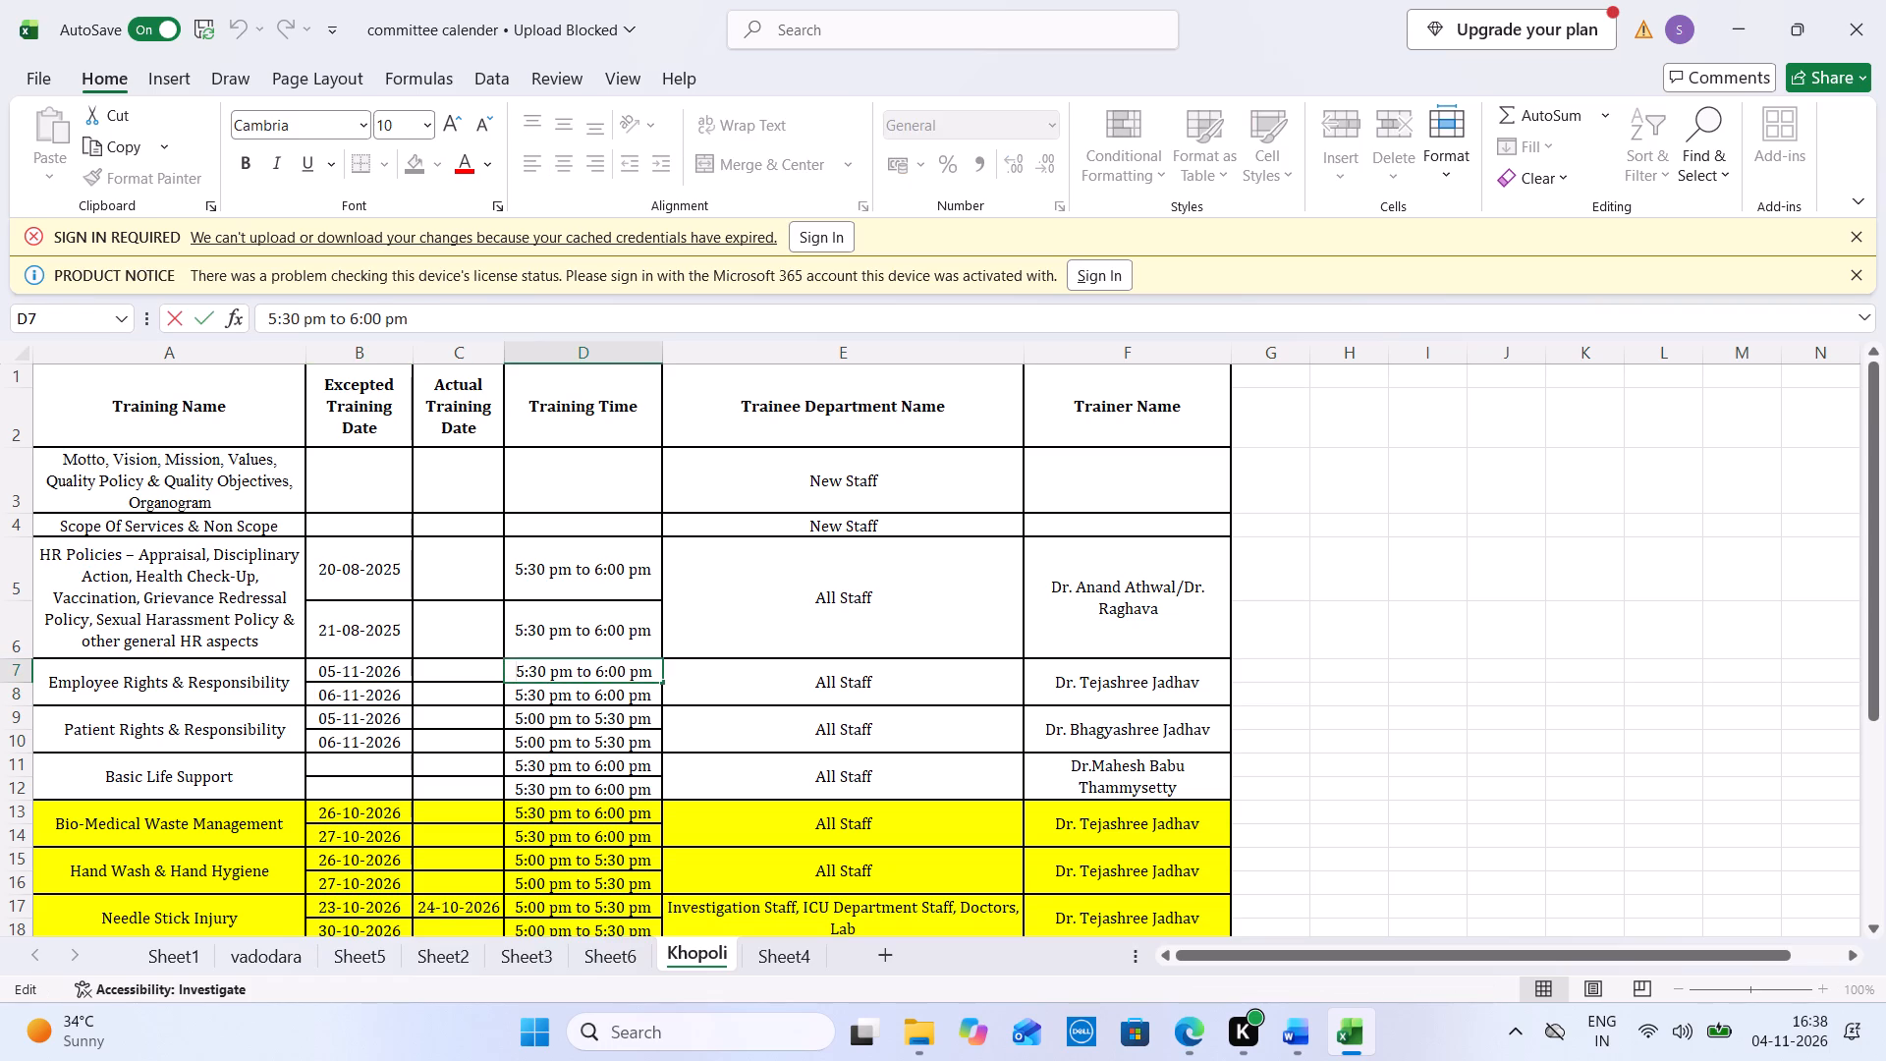
{"action": "double_click", "coordinate": [518, 669]}
{"action": "type", "text": "13"}
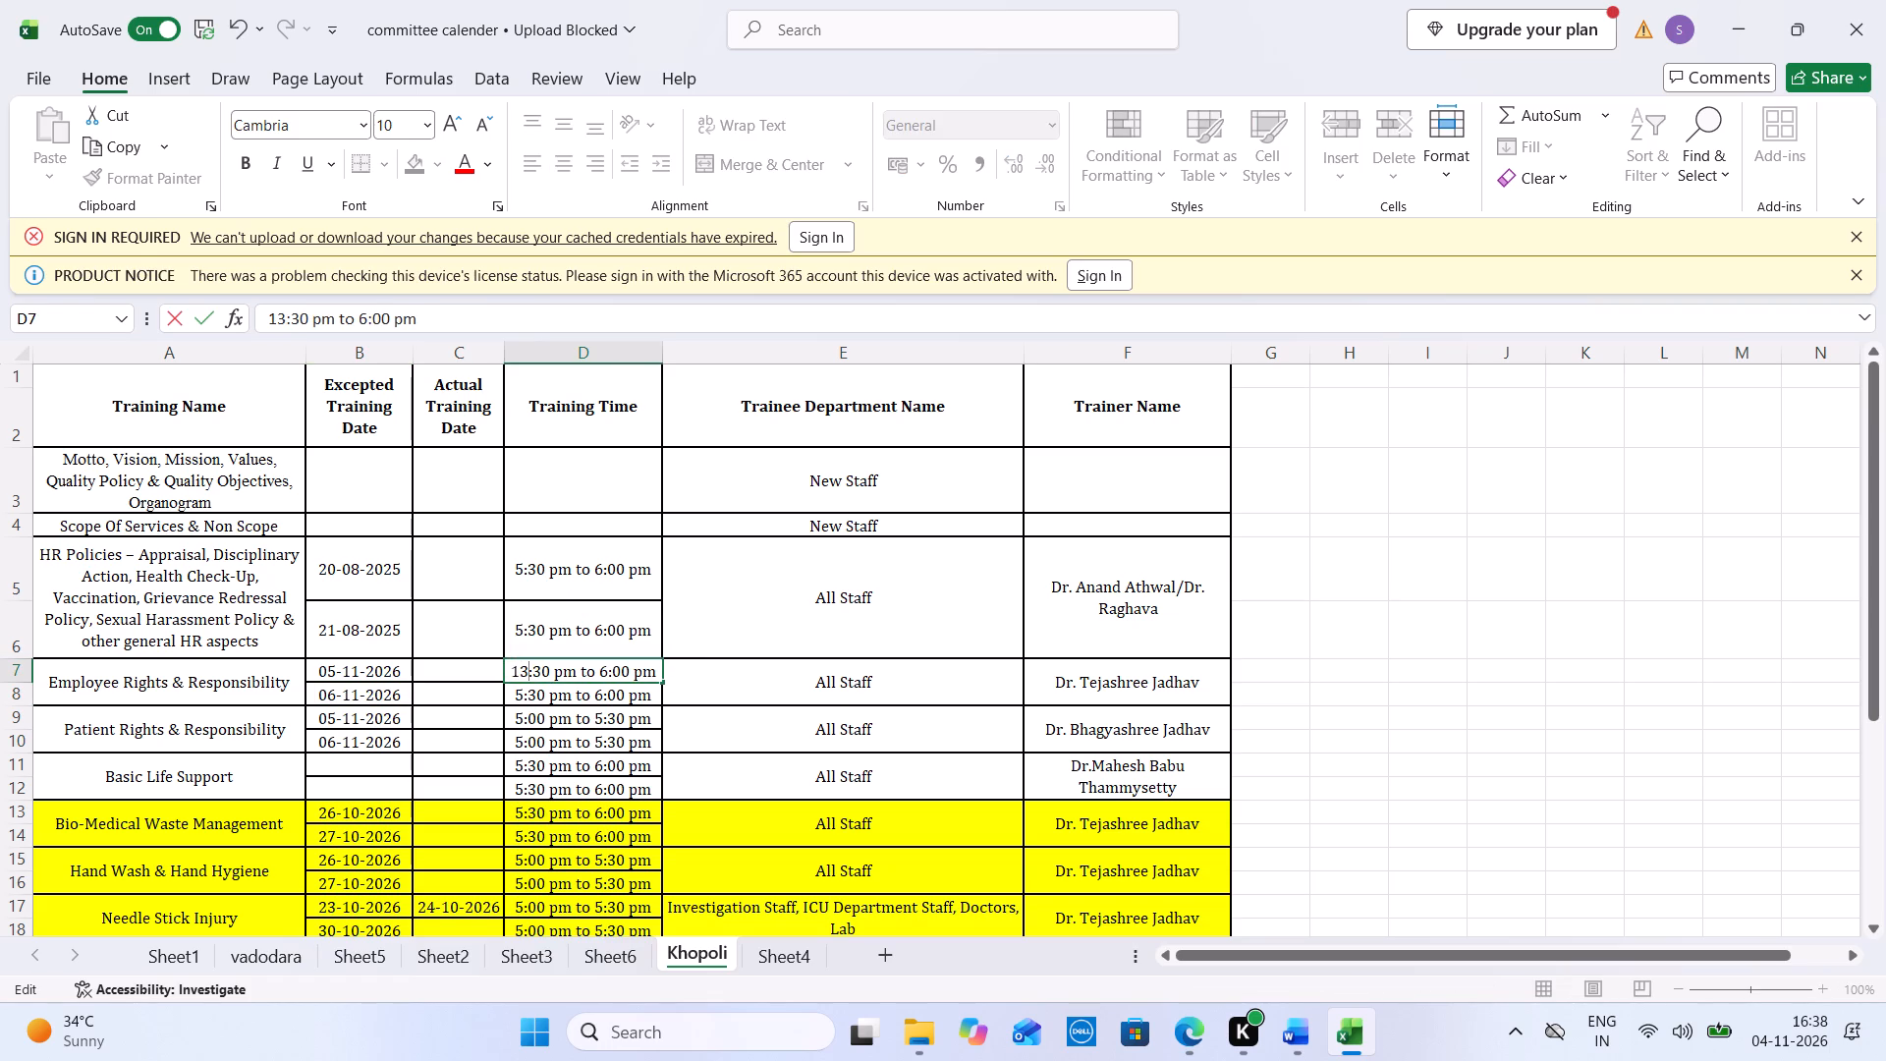
{"action": "key", "text": "BackSpace"}
{"action": "key", "text": "2"}
{"action": "left_click", "coordinate": [606, 677]}
{"action": "key", "text": "BackSpace"}
{"action": "key", "text": "1"}
{"action": "left_click", "coordinate": [778, 694]}
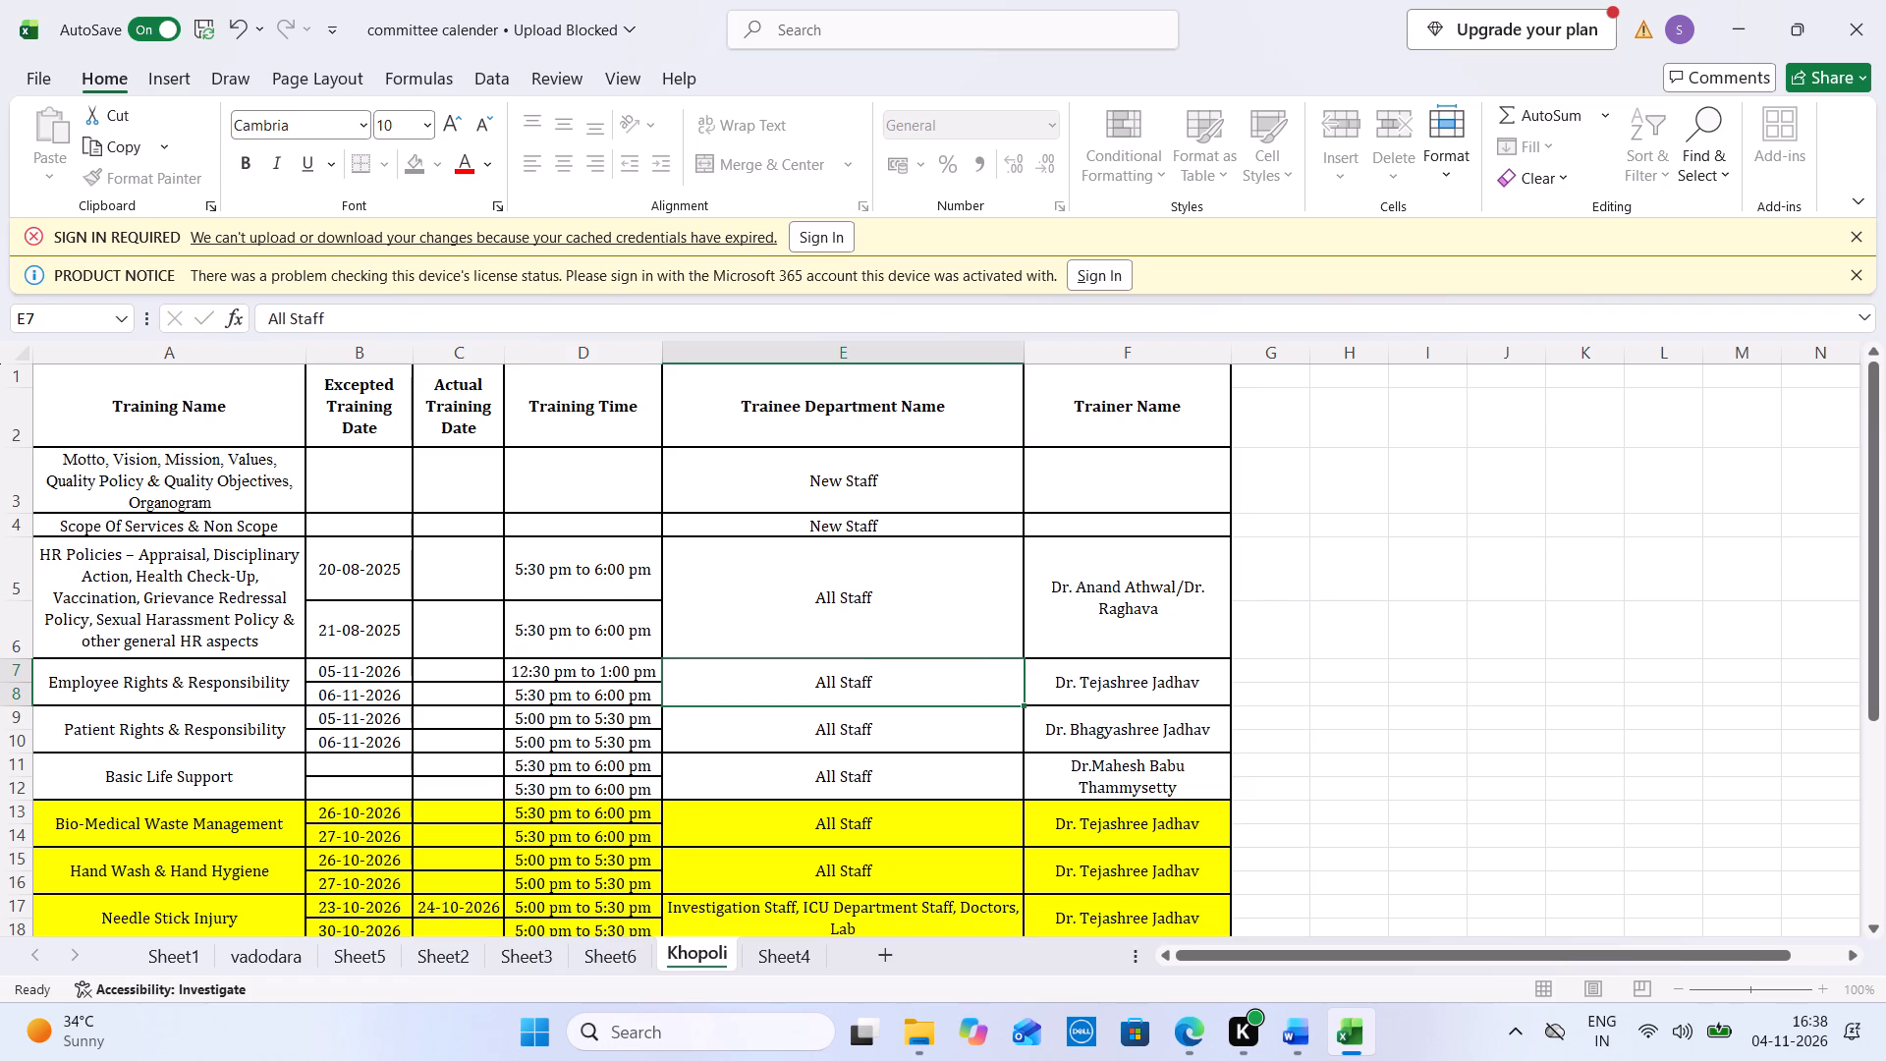
Copy the 12:30 pm to 1:00 pm time into the second Employee Rights & Responsibility training time cell.
{"action": "left_click", "coordinate": [588, 674]}
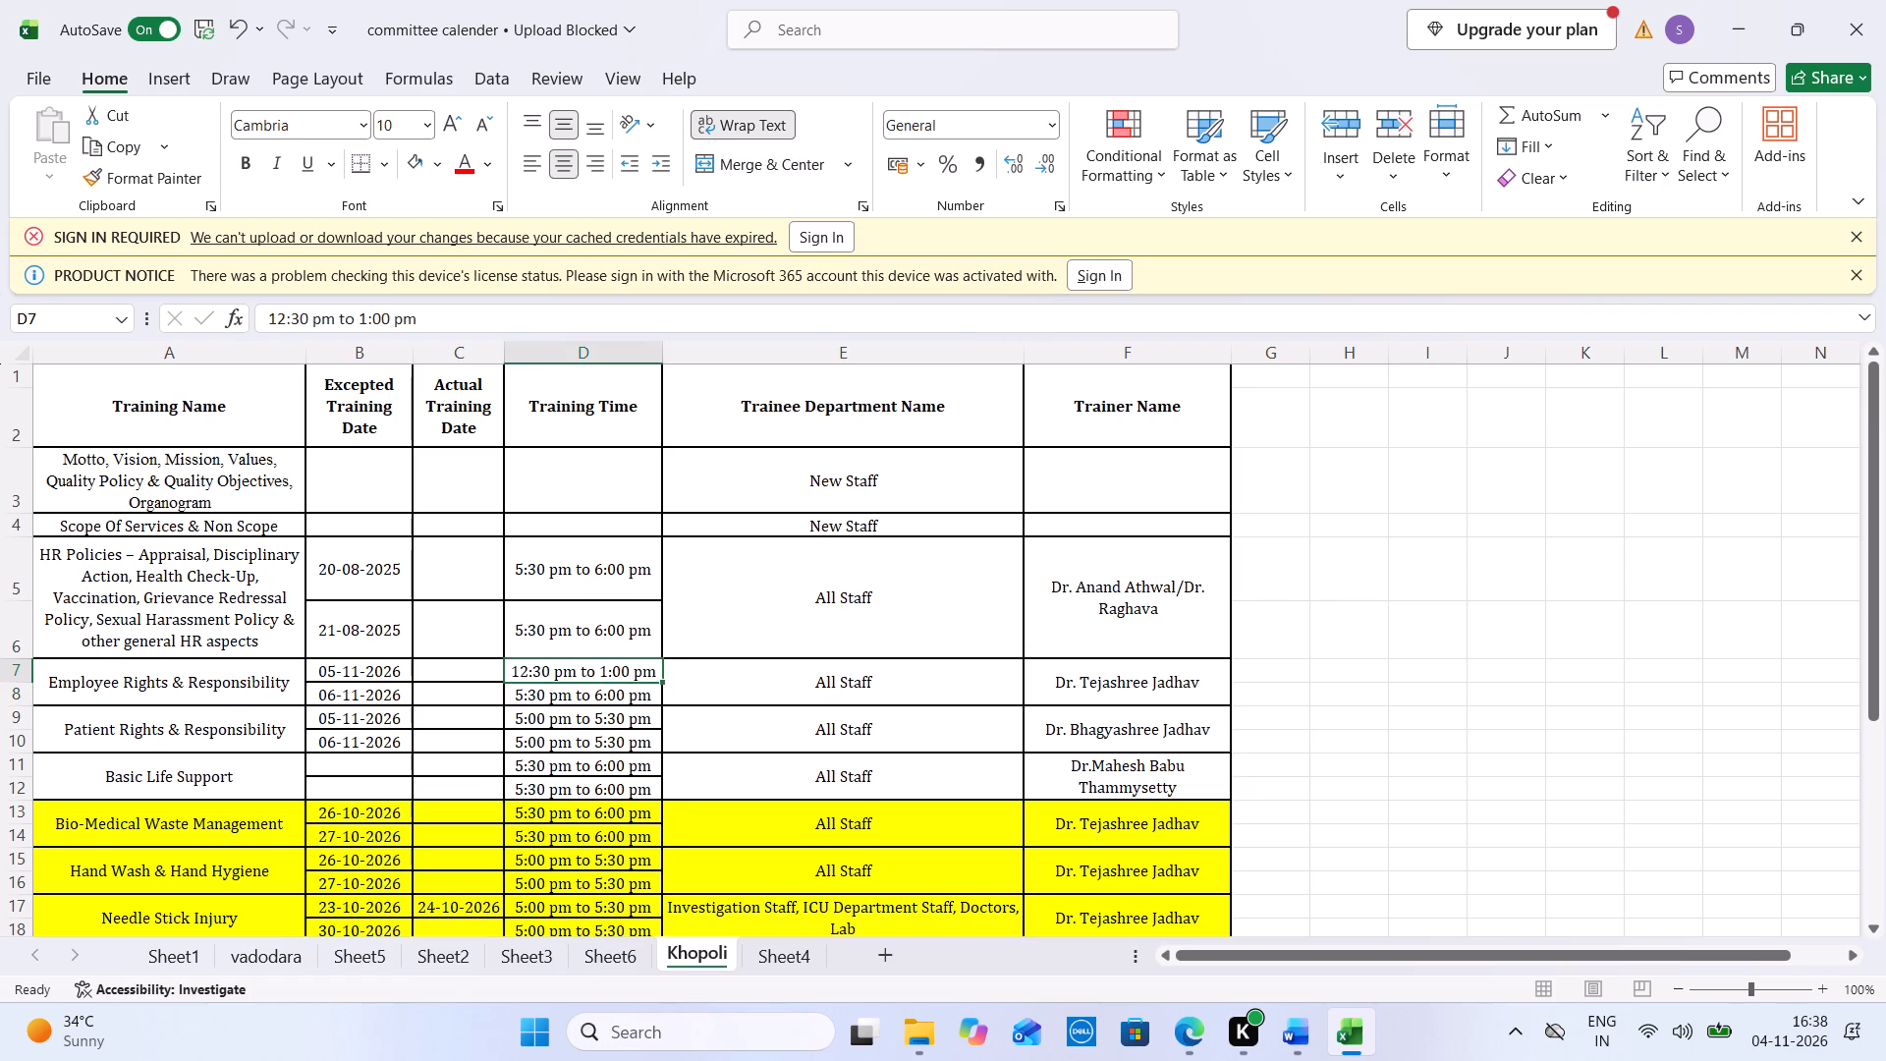
{"action": "key", "text": "ctrl+c"}
{"action": "key", "text": "Down"}
{"action": "key", "text": "ctrl+v"}
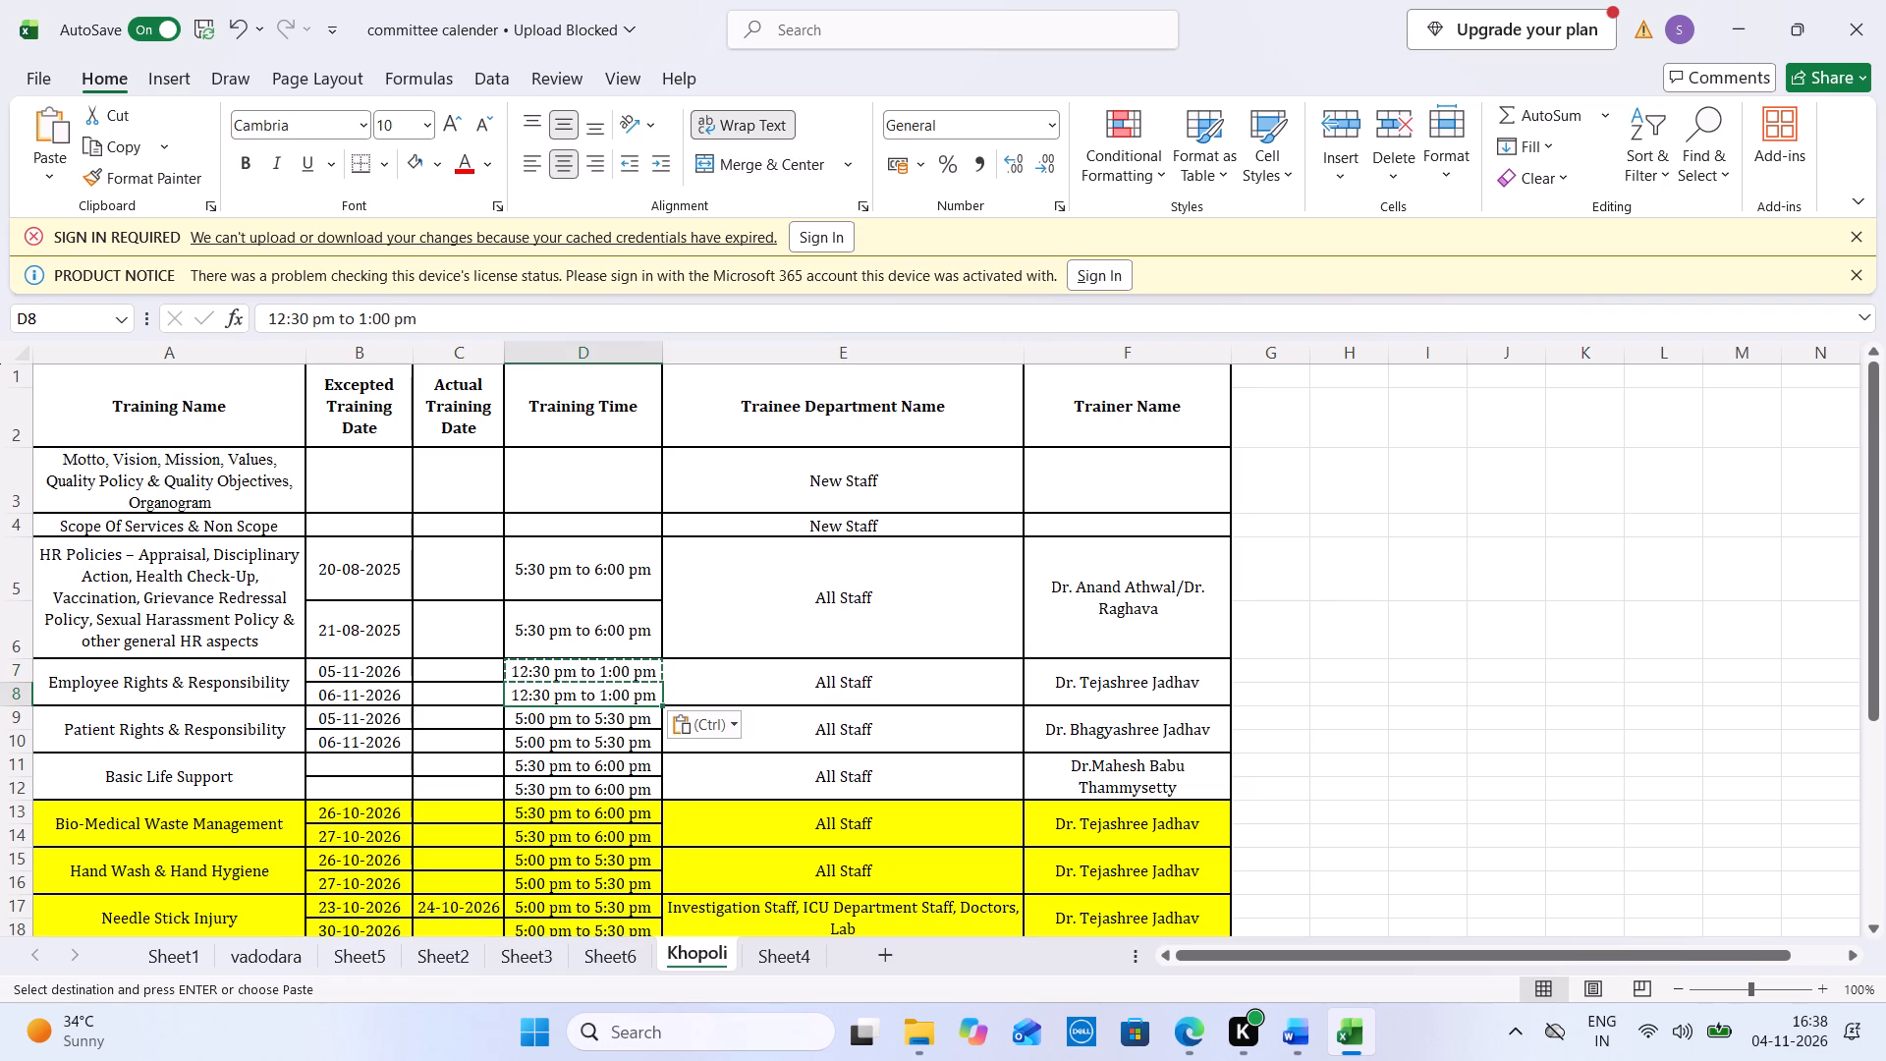
Look through the remaining trainings on the Khopoli sheet down to Medication Management, checking their dates and times.
{"action": "key", "text": "Down"}
{"action": "key", "text": "Down"}
{"action": "key", "text": "Down"}
{"action": "key", "text": "Down"}
{"action": "key", "text": "Down"}
{"action": "key", "text": "Down"}
{"action": "key", "text": "Down"}
{"action": "key", "text": "Down"}
{"action": "key", "text": "Down"}
{"action": "key", "text": "Down"}
{"action": "key", "text": "Down"}
{"action": "key", "text": "Down"}
{"action": "key", "text": "Down"}
{"action": "key", "text": "Down"}
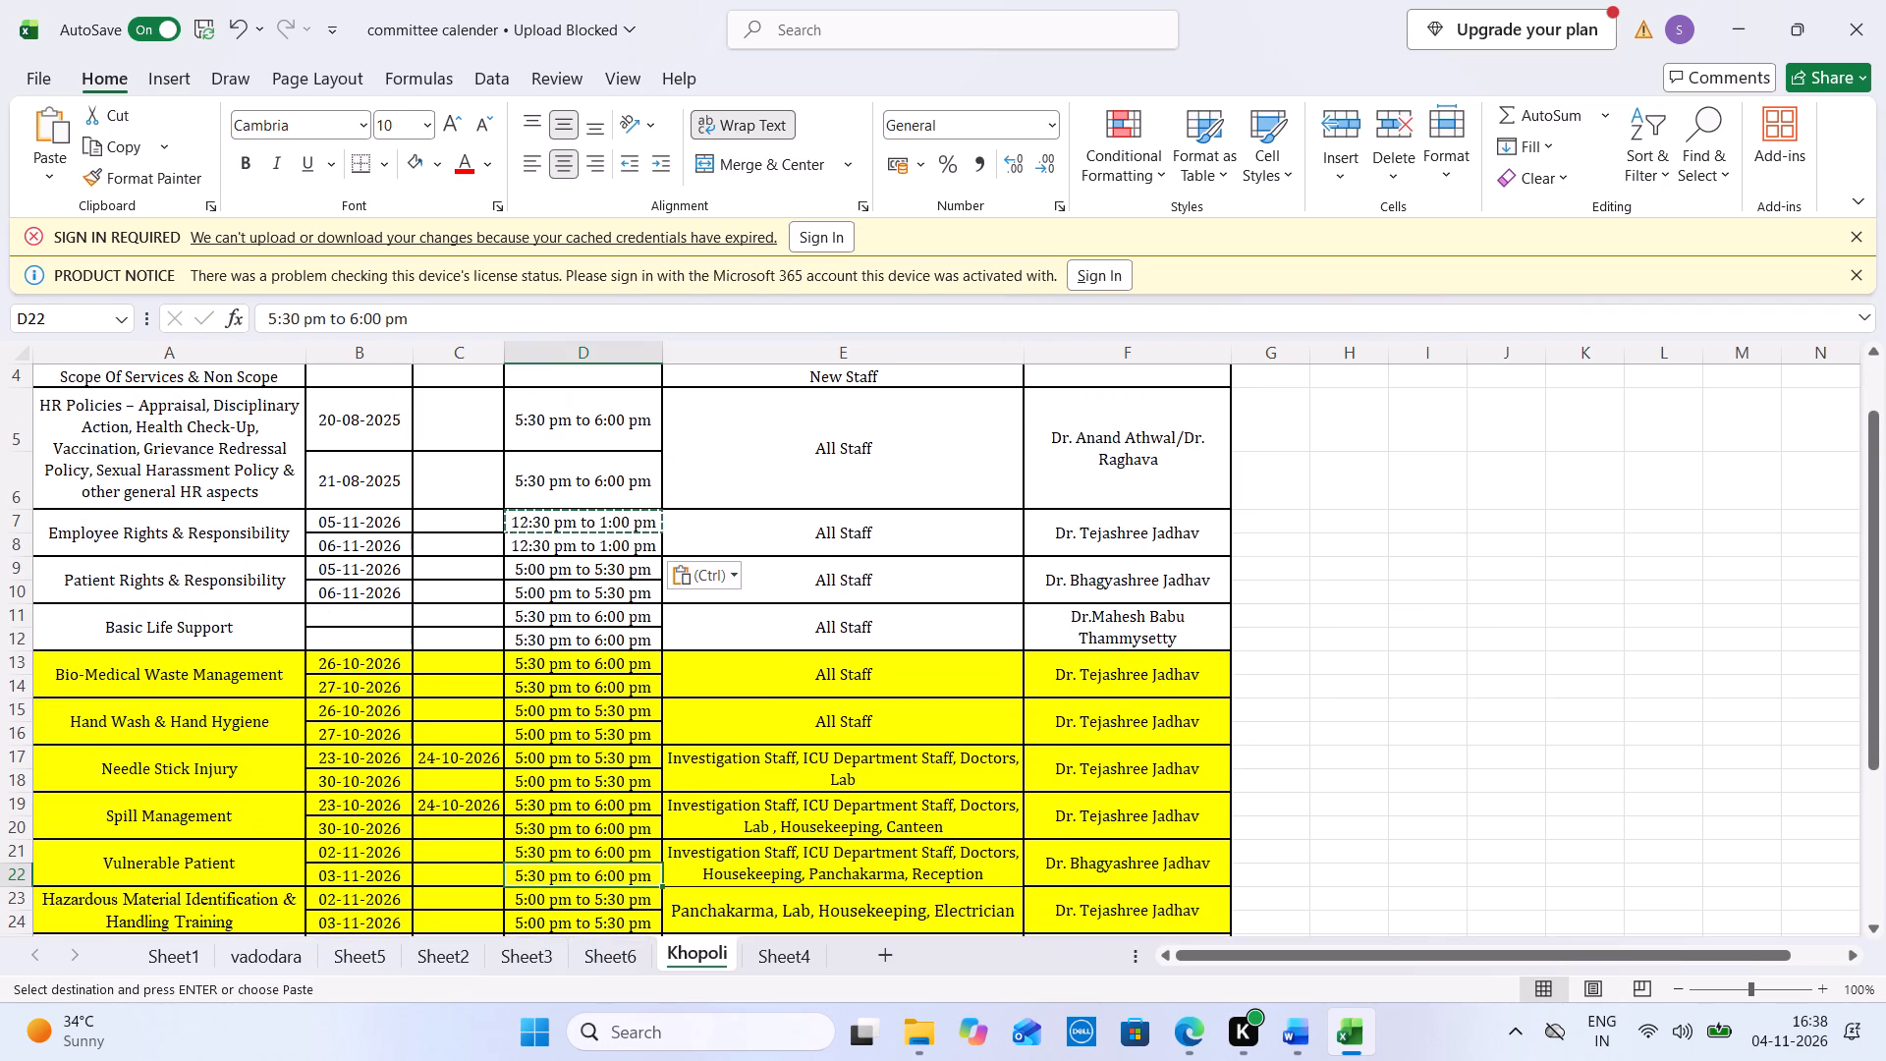
{"action": "key", "text": "Down"}
{"action": "key", "text": "Down"}
{"action": "key", "text": "Down"}
{"action": "key", "text": "Down"}
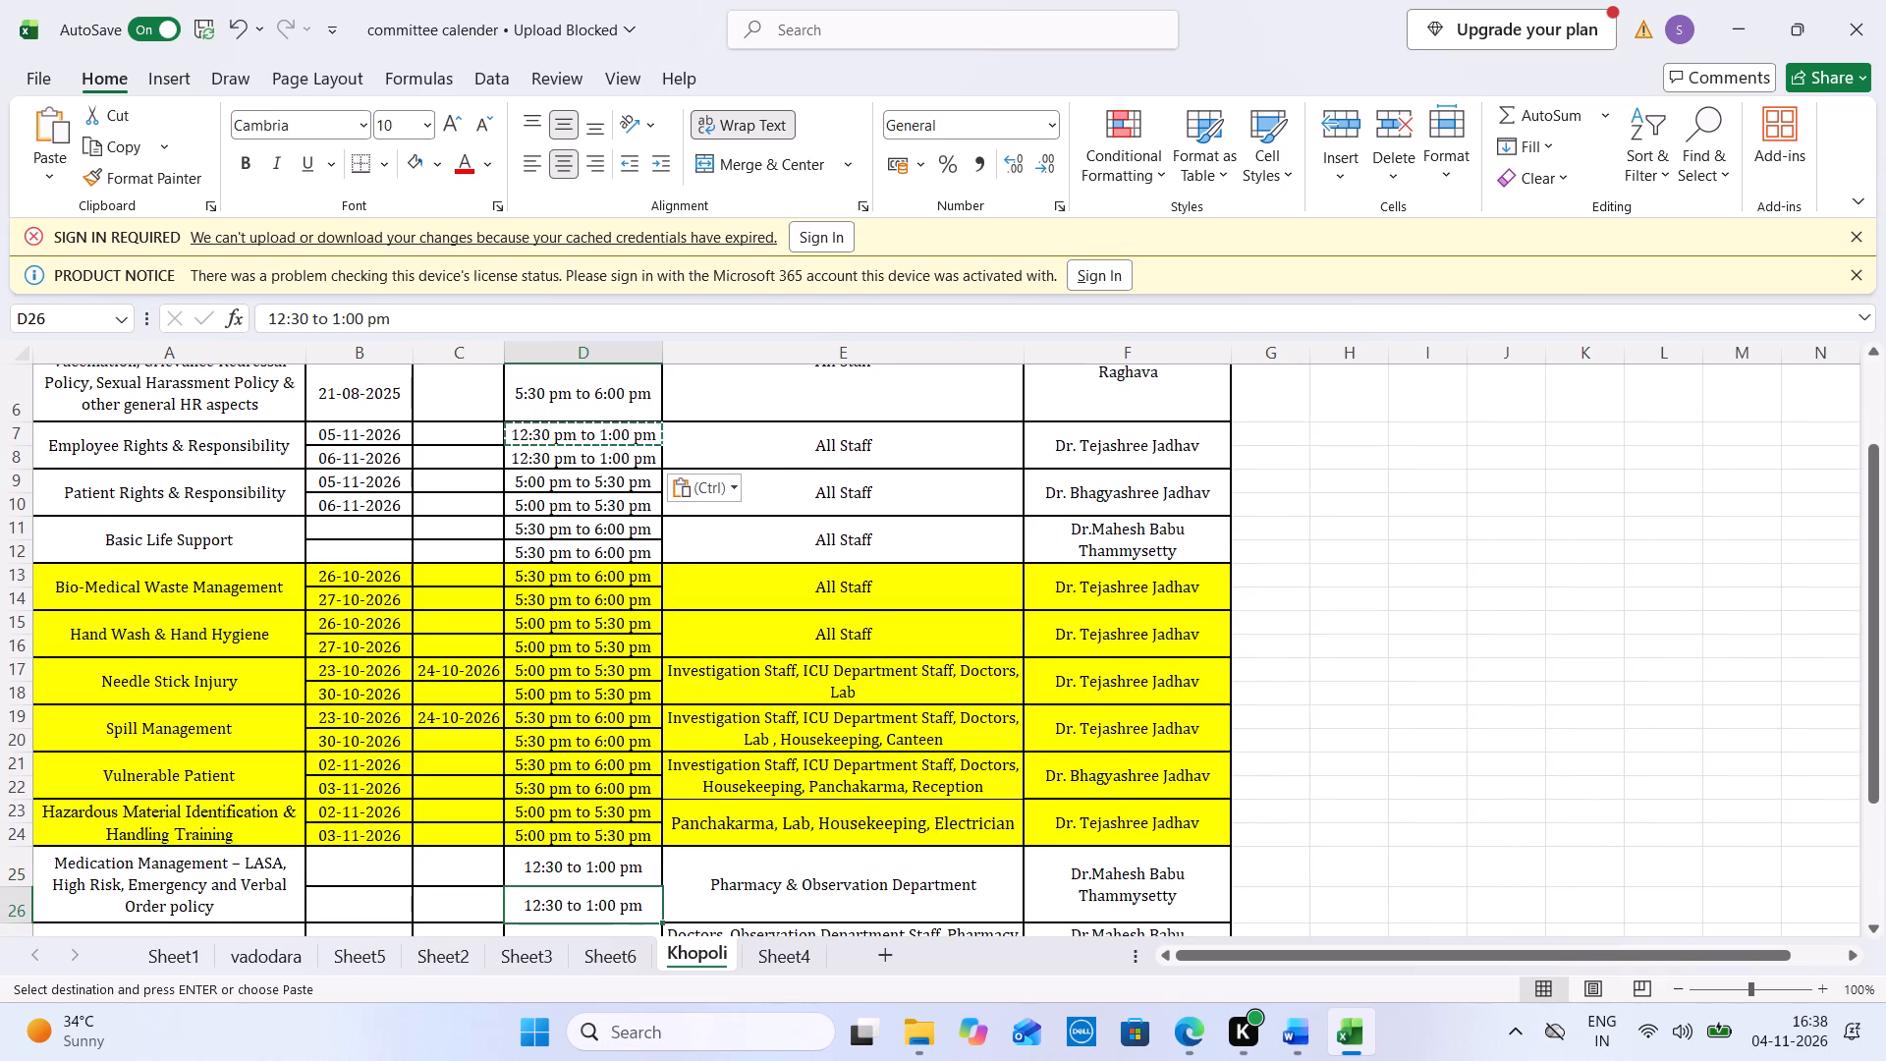
{"action": "left_click", "coordinate": [575, 486]}
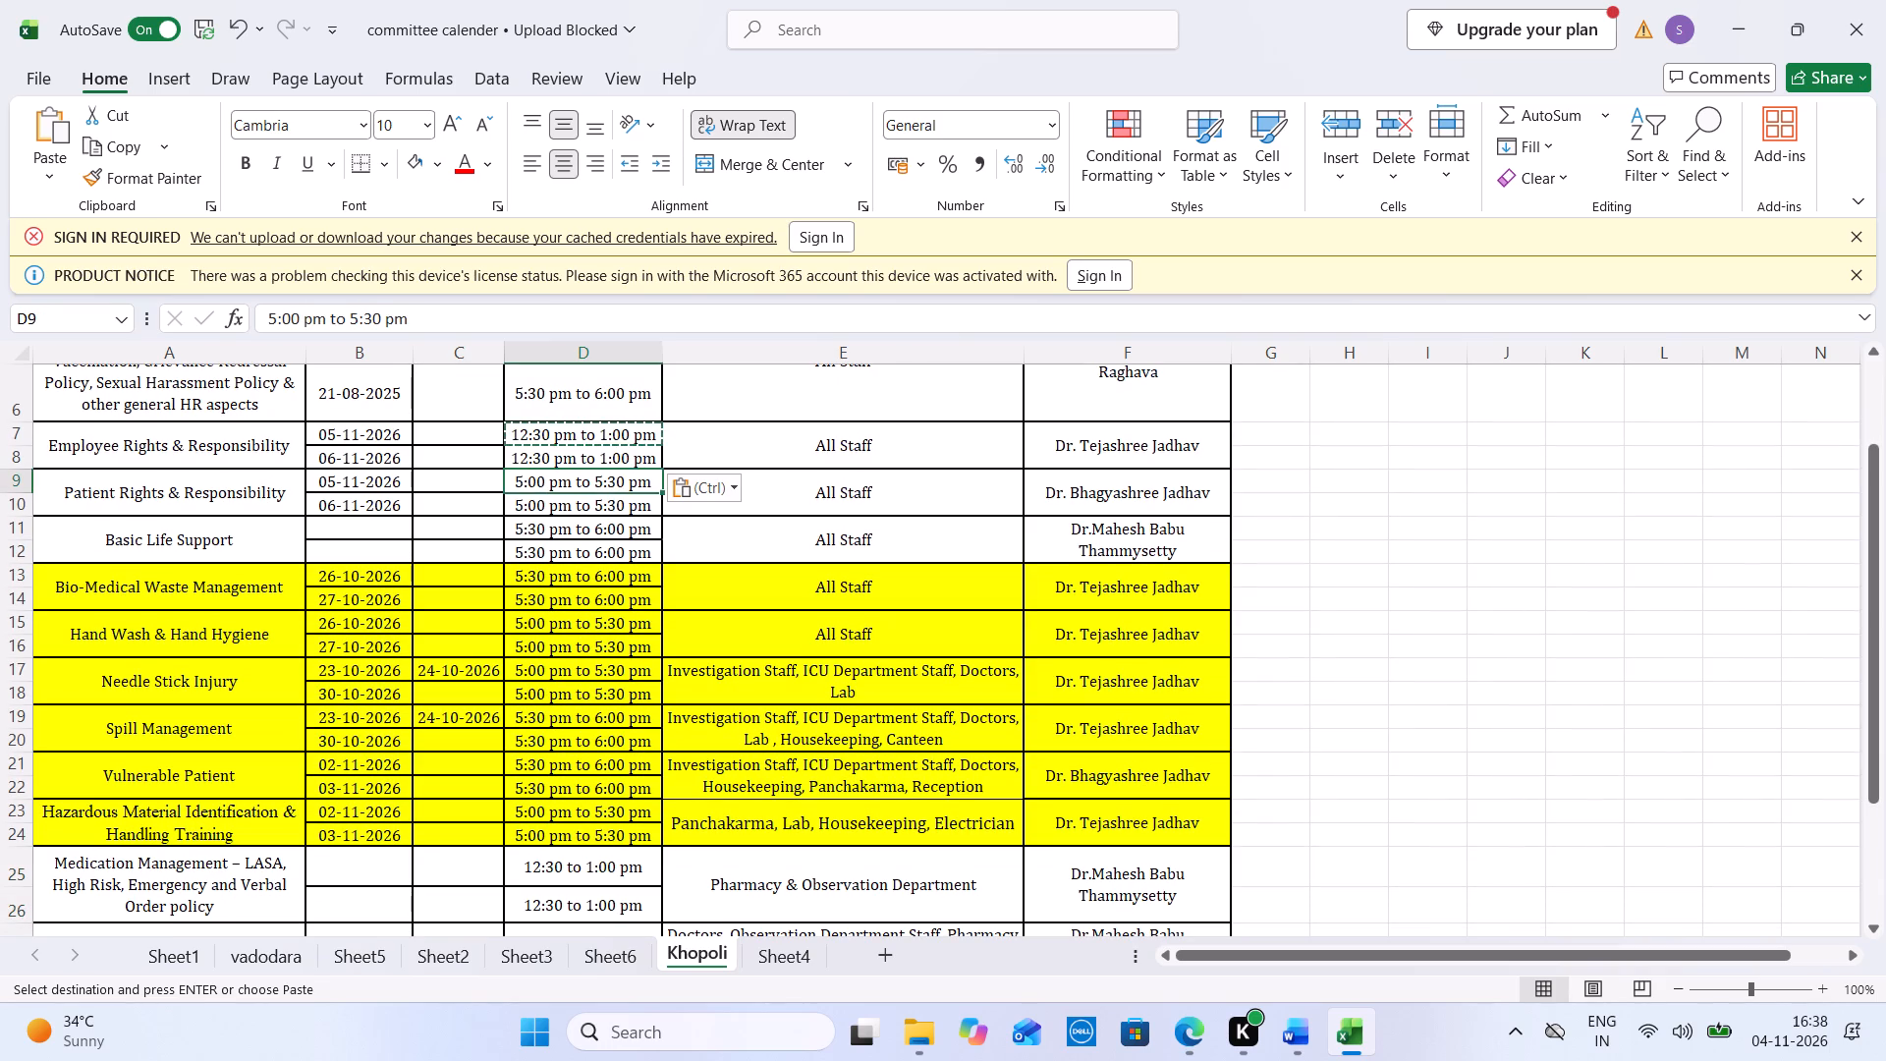
{"action": "left_click", "coordinate": [566, 873]}
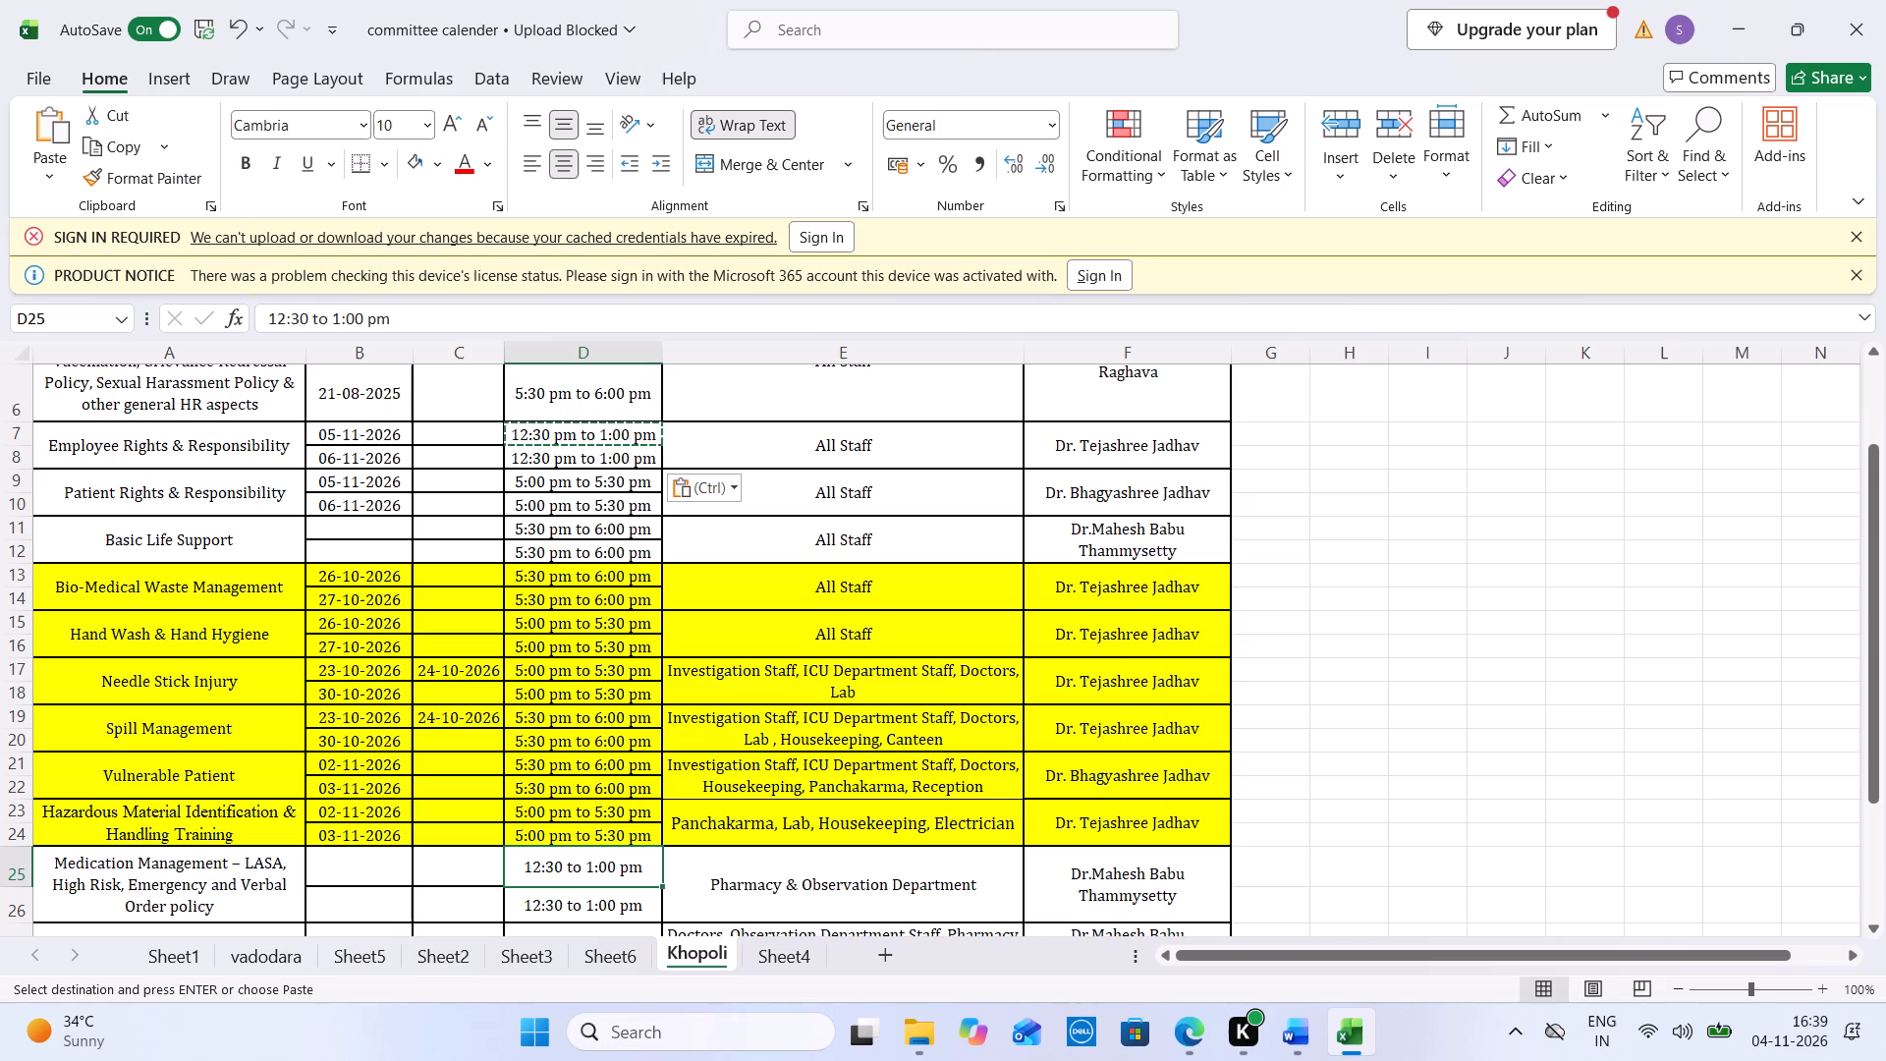
{"action": "left_click_drag", "start_coordinate": [66, 430], "coordinate": [581, 452]}
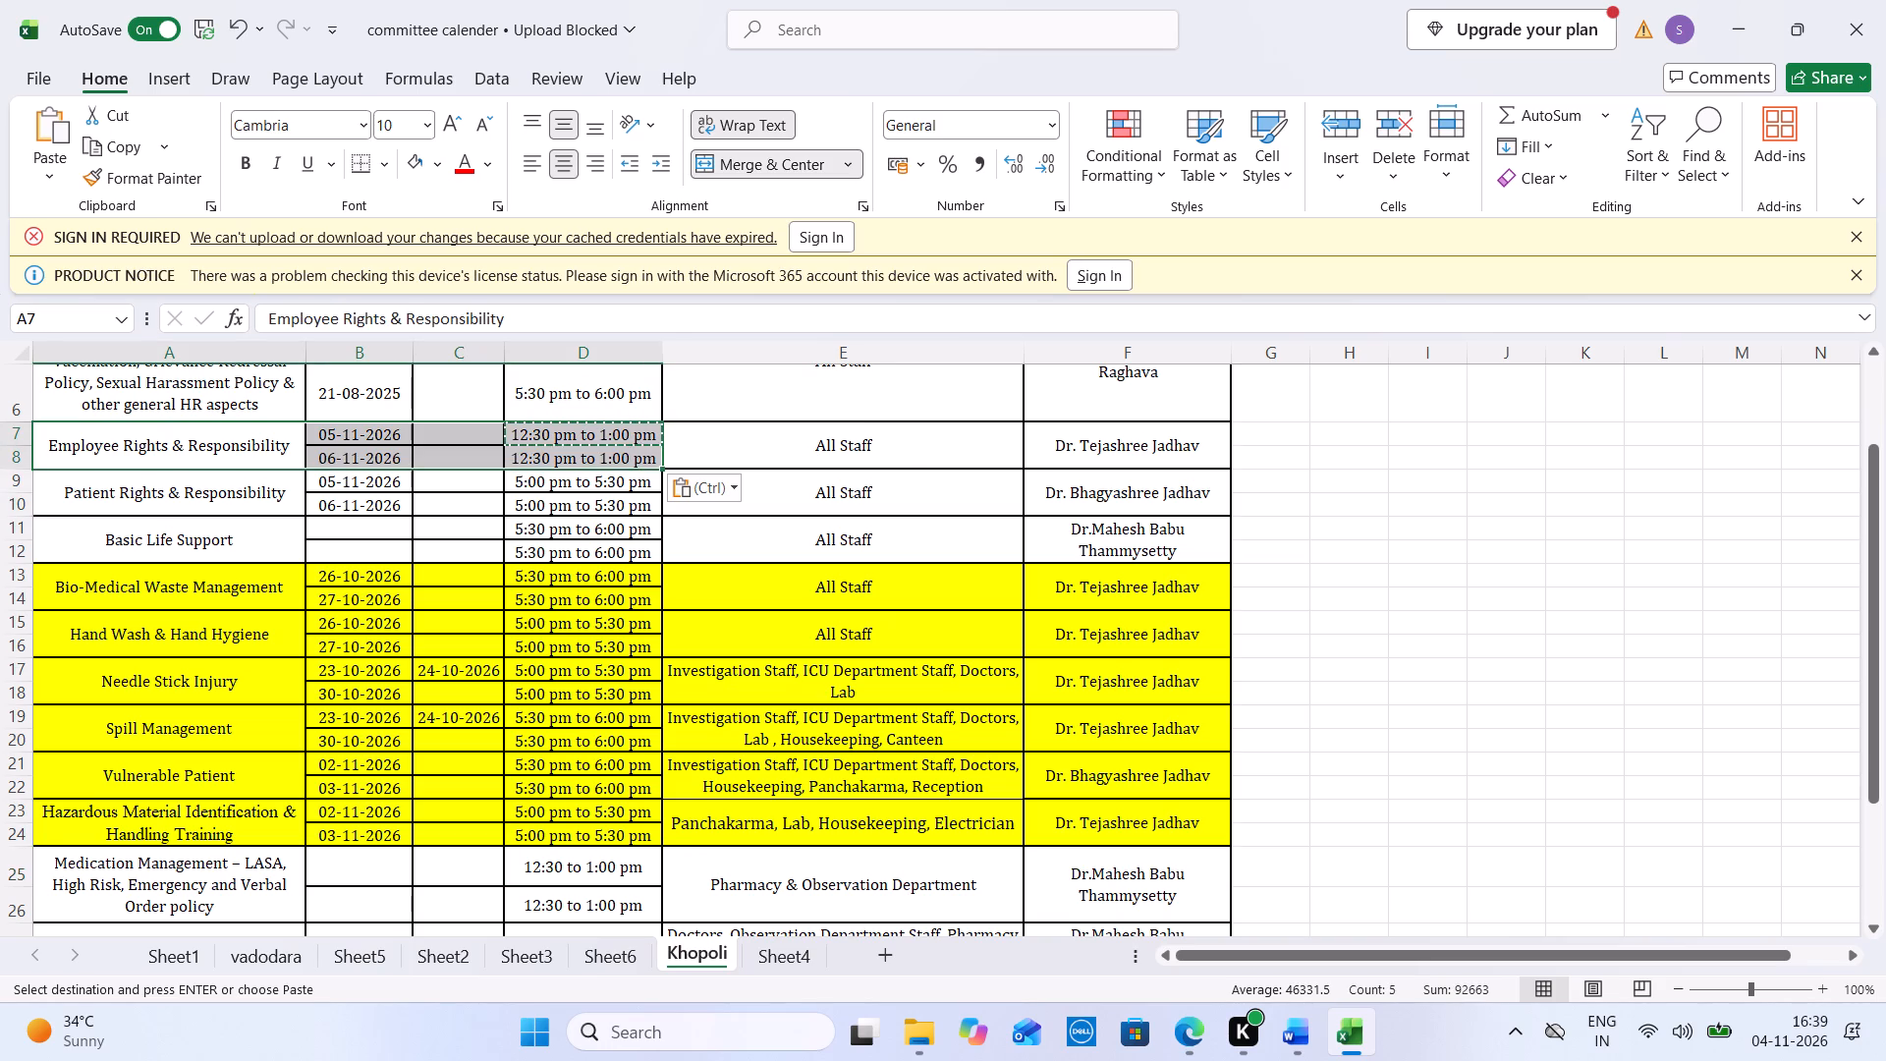
{"action": "key", "text": "ctrl+c"}
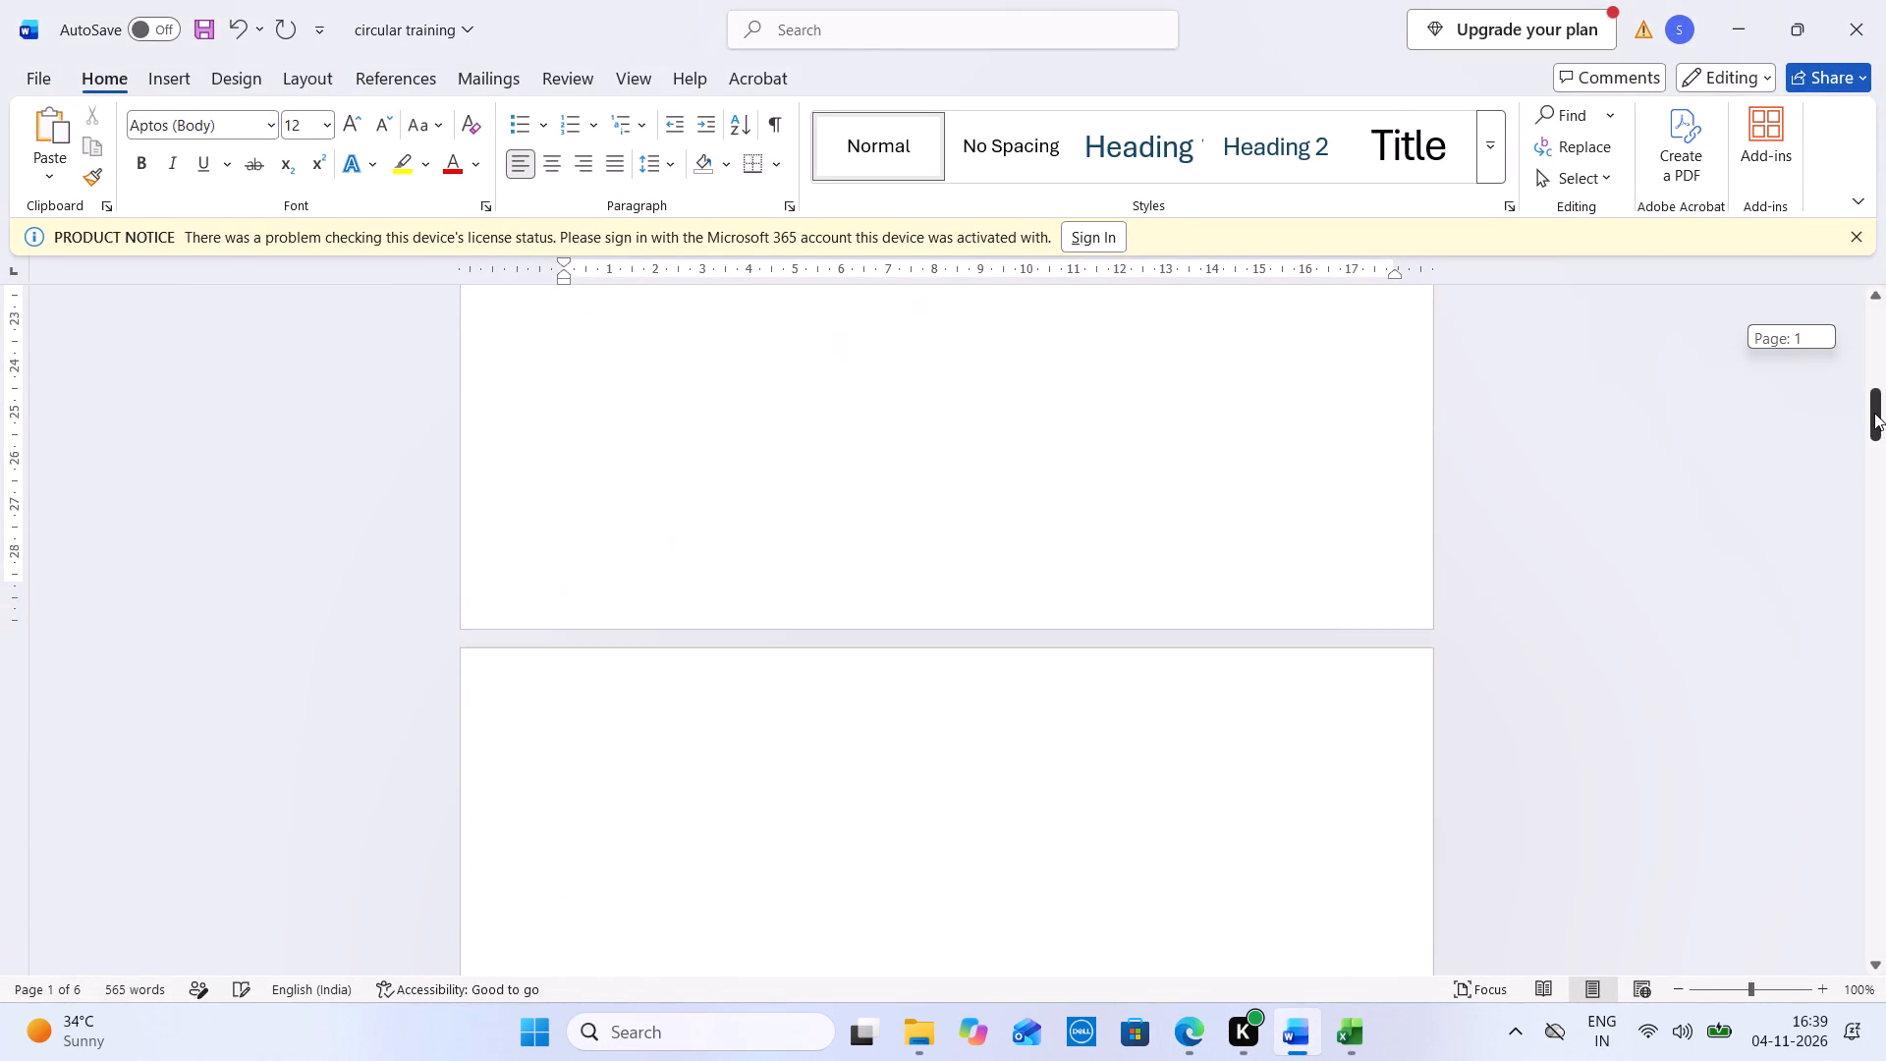
{"action": "left_click_drag", "start_coordinate": [1874, 413], "coordinate": [1872, 456]}
{"action": "left_click", "coordinate": [899, 750]}
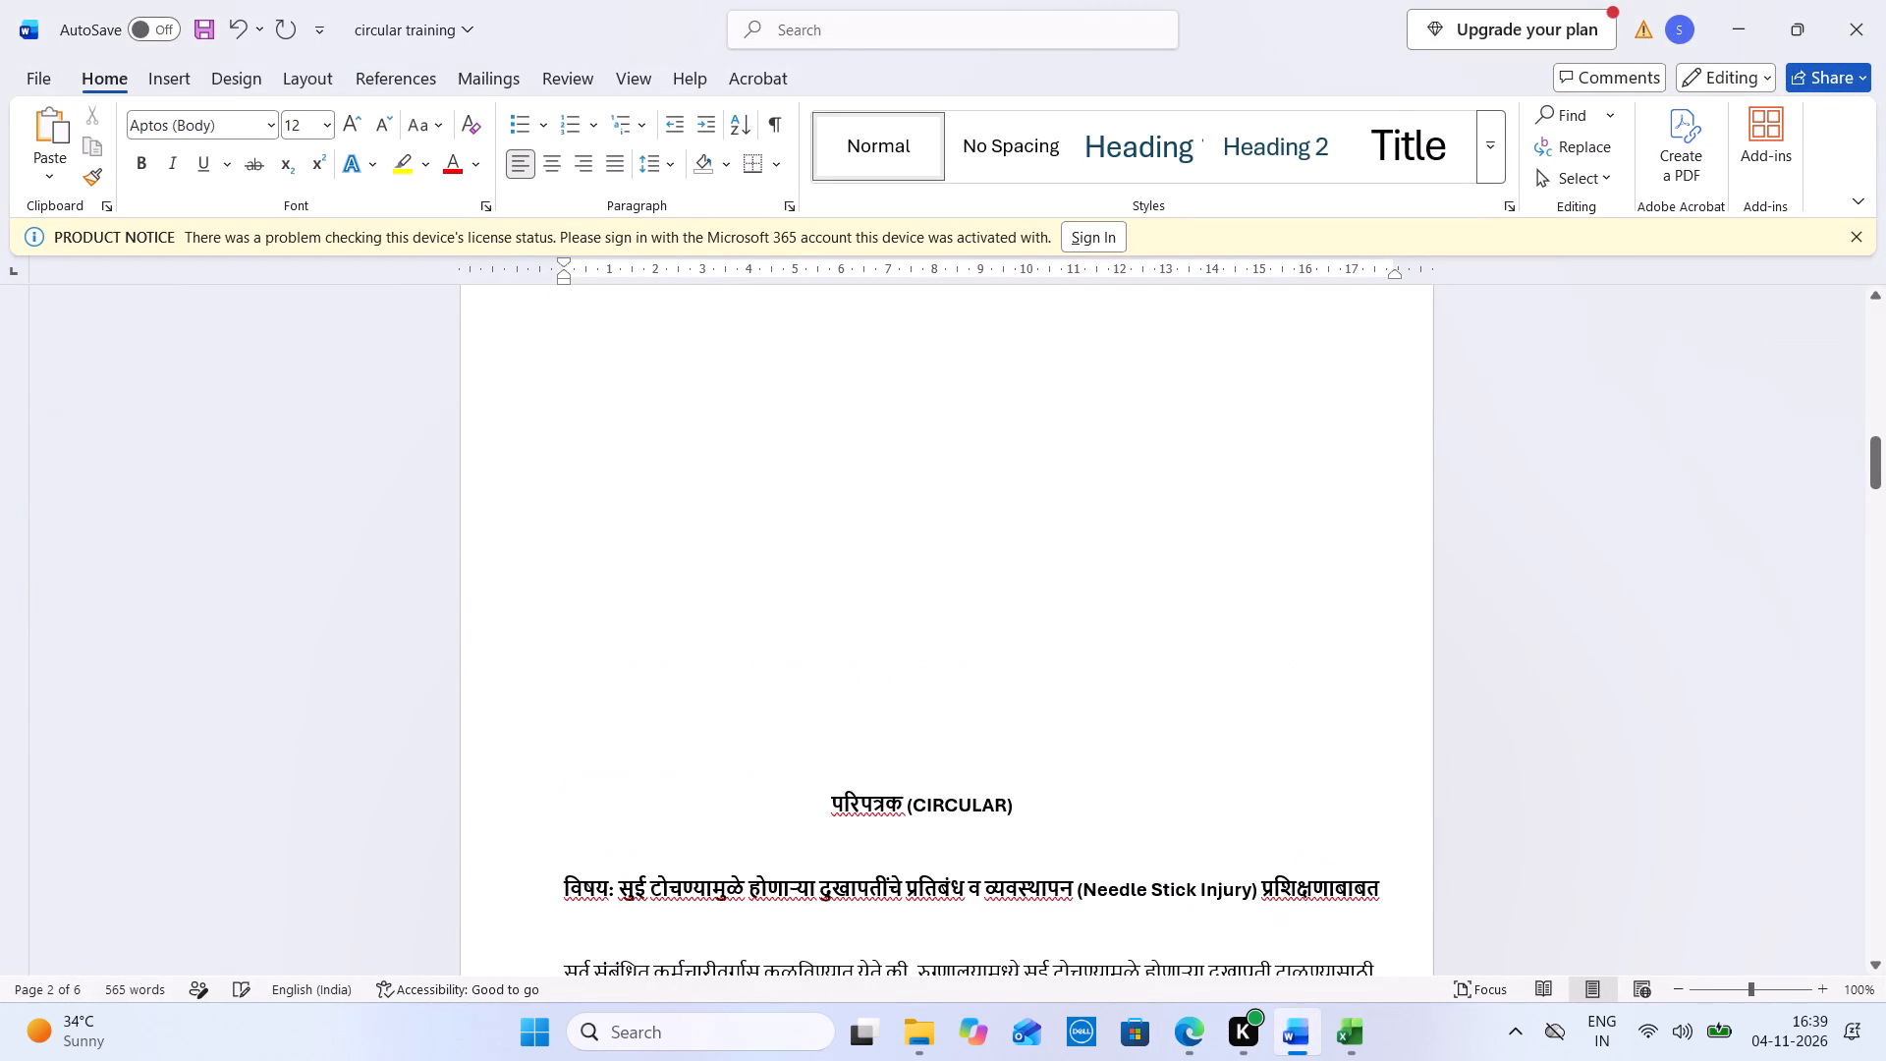
{"action": "key", "text": "BackSpace"}
{"action": "key", "text": "BackSpace"}
{"action": "key", "text": "BackSpace"}
{"action": "key", "text": "BackSpace"}
{"action": "key", "text": "BackSpace"}
{"action": "key", "text": "BackSpace"}
{"action": "key", "text": "BackSpace"}
{"action": "key", "text": "BackSpace"}
{"action": "key", "text": "BackSpace"}
{"action": "key", "text": "BackSpace"}
{"action": "key", "text": "BackSpace"}
{"action": "key", "text": "BackSpace"}
{"action": "key", "text": "BackSpace"}
{"action": "key", "text": "Up"}
{"action": "key", "text": "Up"}
{"action": "key", "text": "Up"}
{"action": "key", "text": "Up"}
{"action": "key", "text": "Up"}
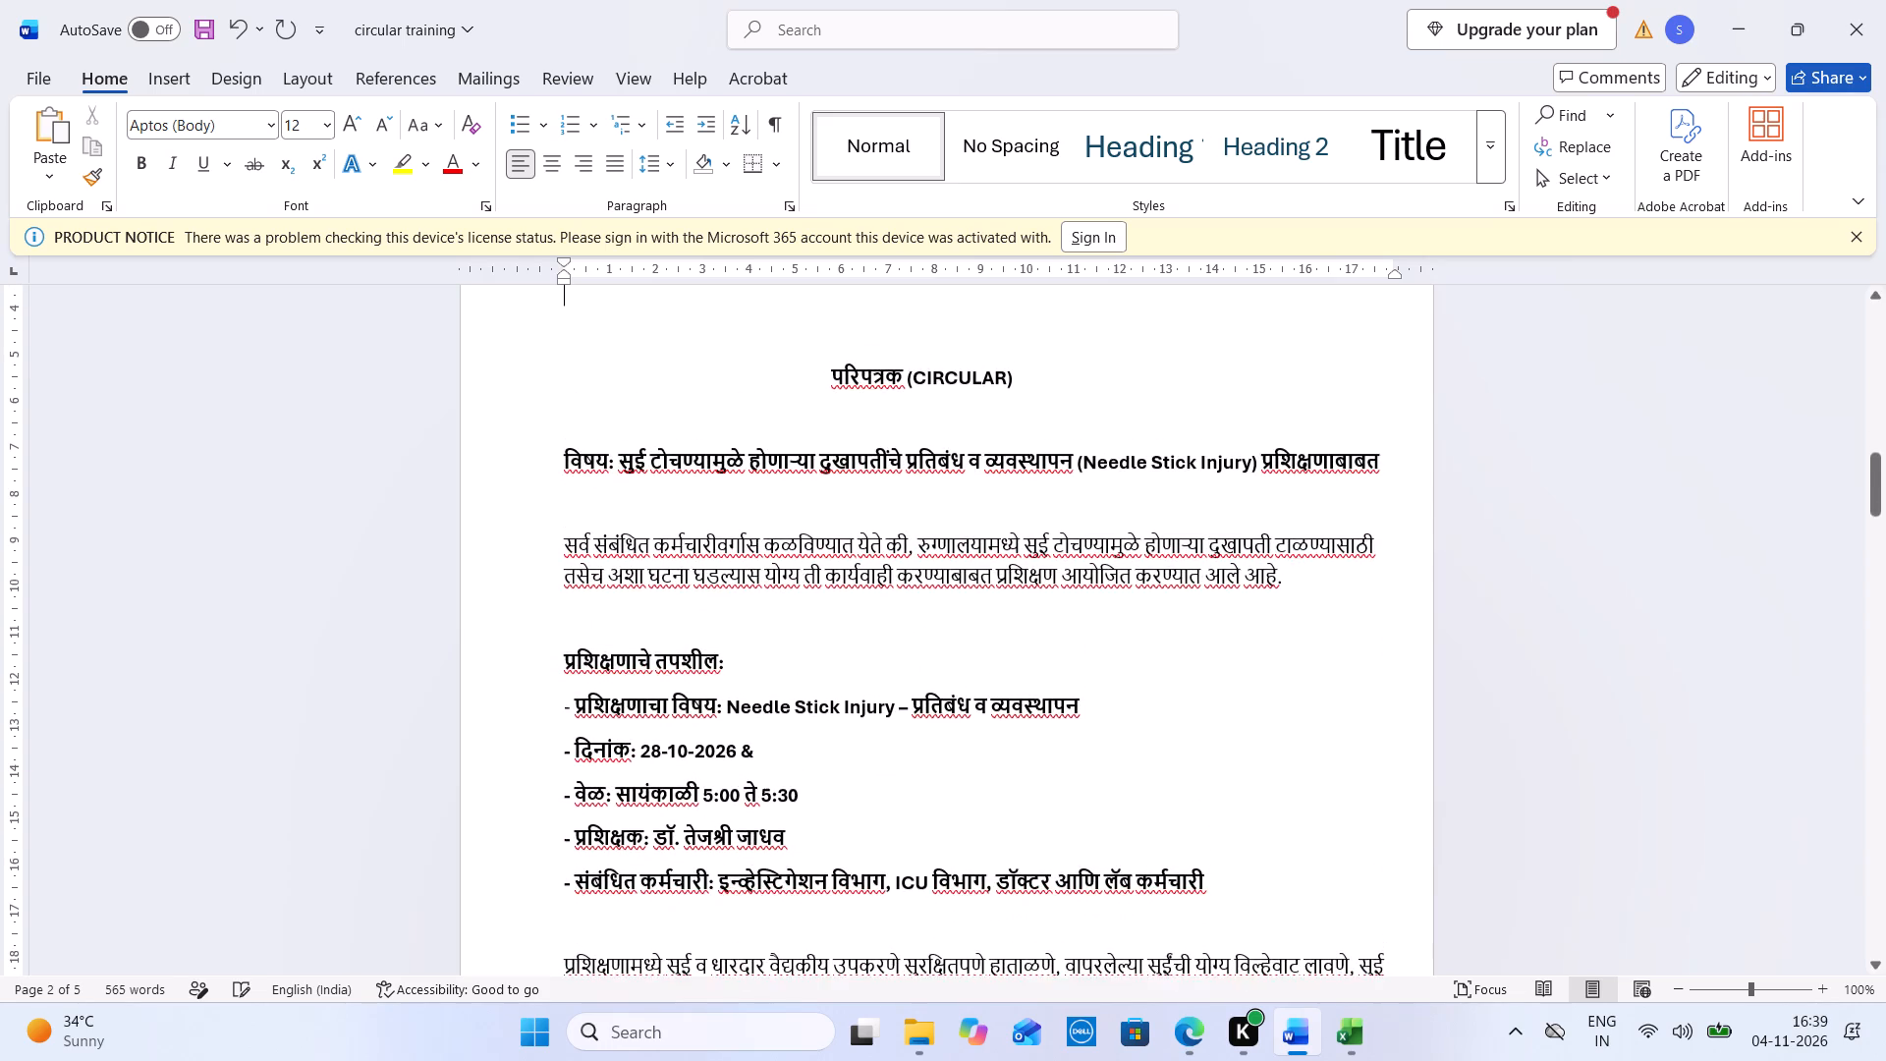
{"action": "key", "text": "Down"}
{"action": "key", "text": "Down"}
{"action": "key", "text": "Down"}
{"action": "key", "text": "BackSpace"}
{"action": "key", "text": "BackSpace"}
{"action": "key", "text": "BackSpace"}
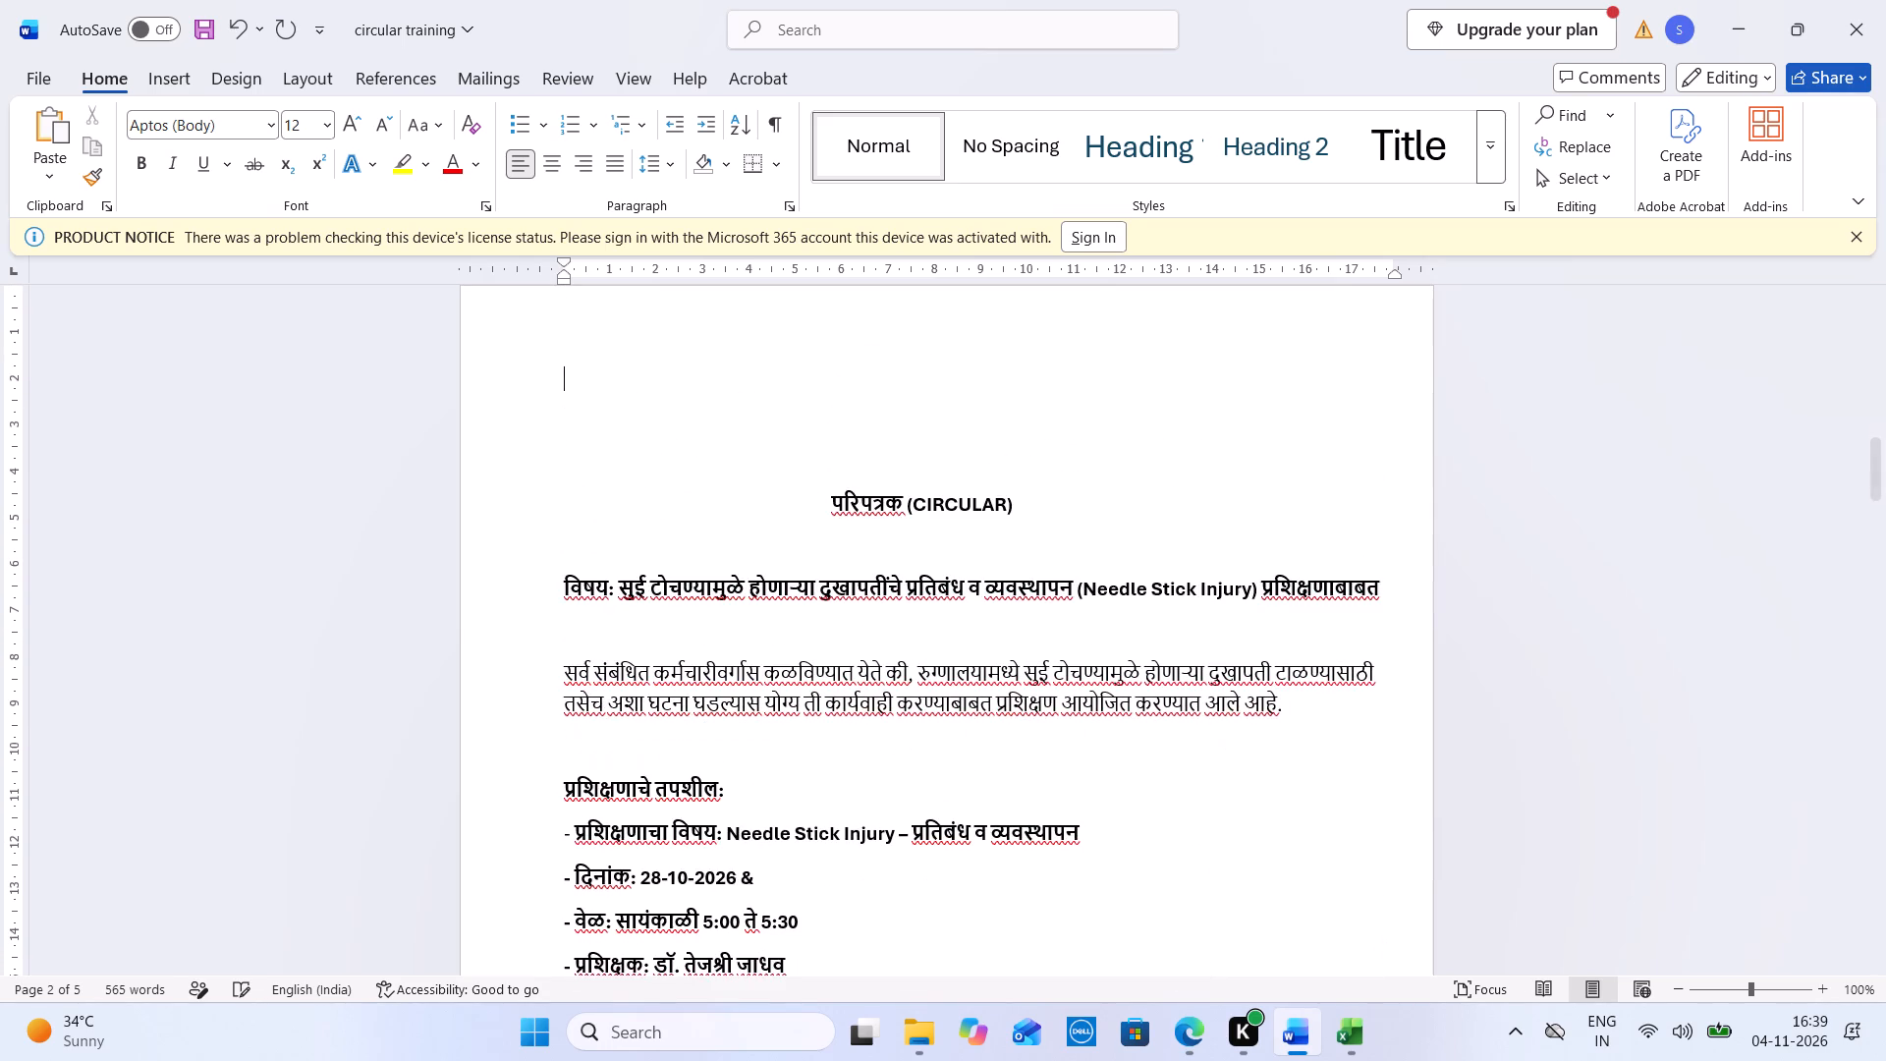
{"action": "key", "text": "BackSpace"}
{"action": "key", "text": "BackSpace"}
Shift the परिपत्रक (CIRCULAR) title of the Employee Rights circular to the middle of its line with leading spaces.
{"action": "key", "text": "Up"}
{"action": "key", "text": "Up"}
{"action": "key", "text": "Up"}
{"action": "key", "text": "Up"}
{"action": "key", "text": "Up"}
{"action": "key", "text": "Up"}
{"action": "key", "text": "Up"}
{"action": "key", "text": "Up"}
{"action": "key", "text": "Up"}
{"action": "key", "text": "Up"}
{"action": "key", "text": "Up"}
{"action": "key", "text": "Up"}
{"action": "key", "text": "Up"}
{"action": "key", "text": "Up"}
{"action": "key", "text": "Up"}
{"action": "key", "text": "Up"}
{"action": "key", "text": "Up"}
{"action": "key", "text": "Up"}
{"action": "key", "text": "Up"}
{"action": "key", "text": "Up"}
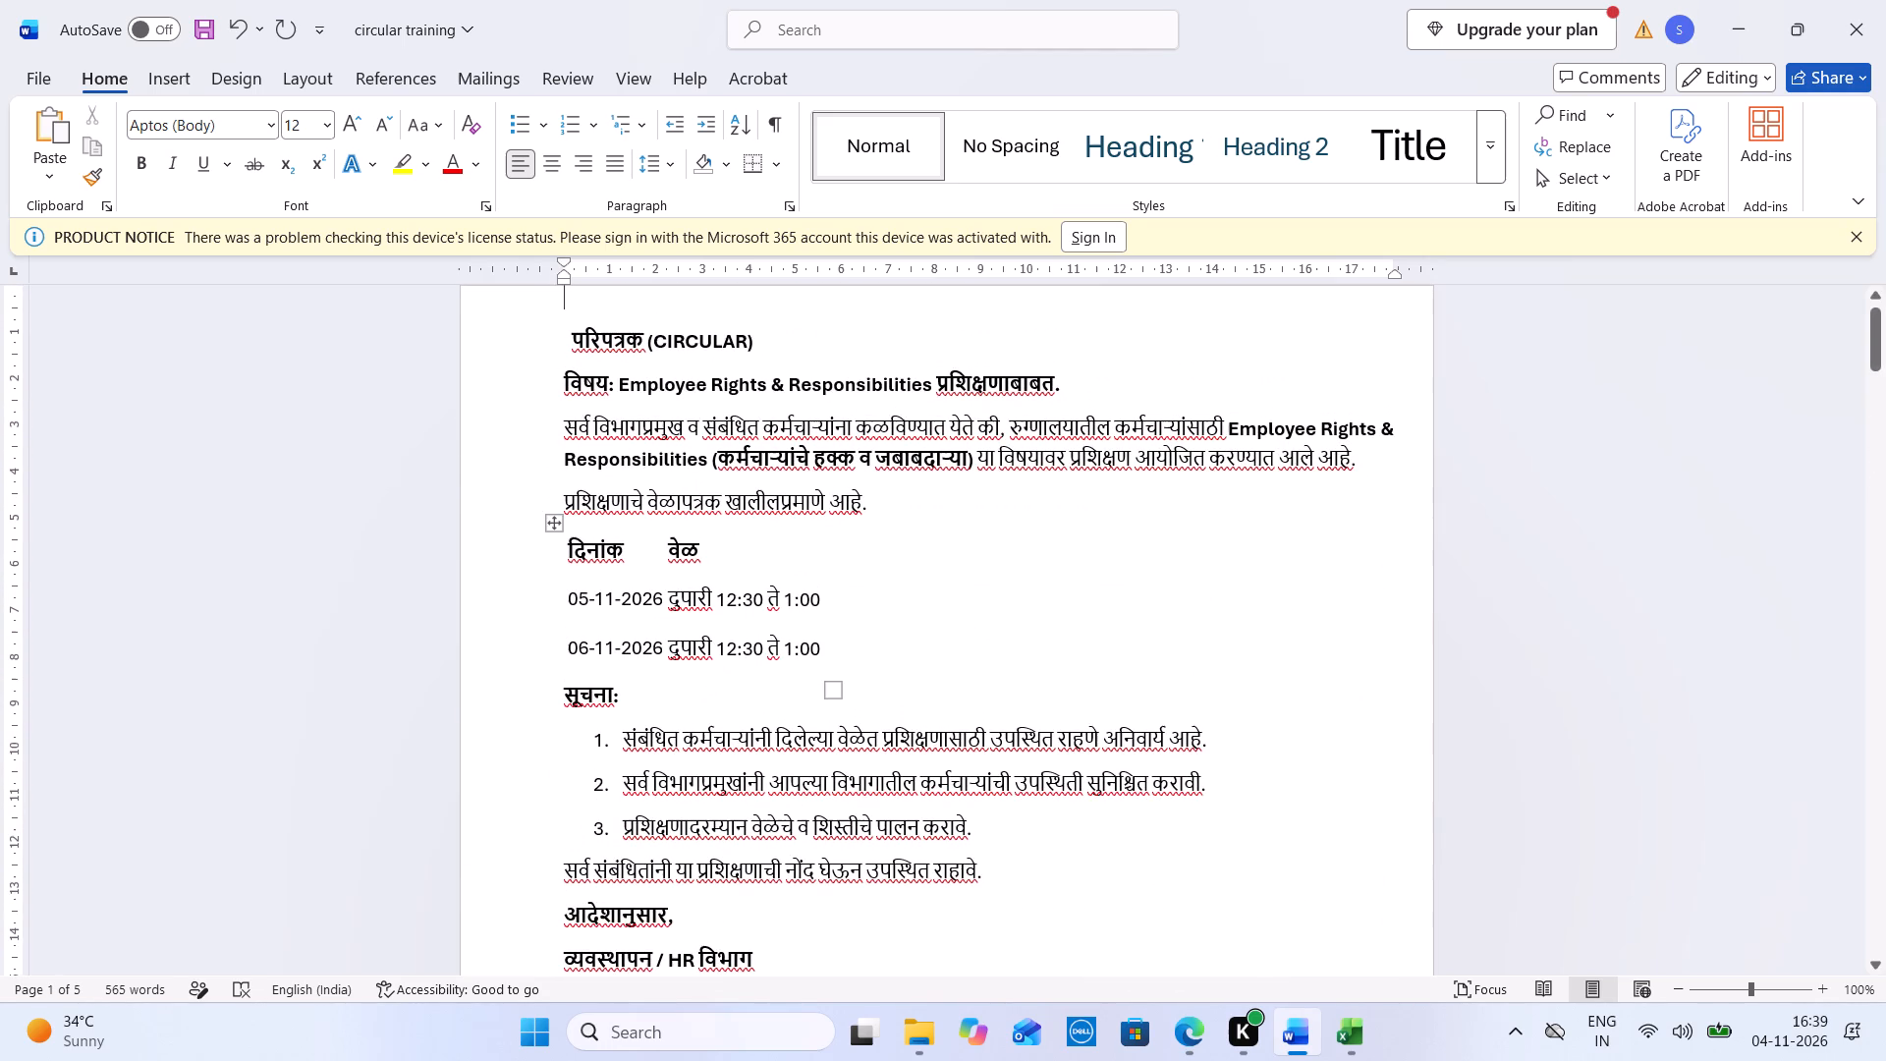
{"action": "left_click", "coordinate": [565, 338]}
{"action": "key", "text": "space"}
{"action": "key", "text": "space"}
{"action": "key", "text": "space"}
{"action": "key", "text": "space"}
{"action": "key", "text": "space"}
{"action": "key", "text": "space"}
{"action": "key", "text": "space"}
{"action": "key", "text": "space"}
{"action": "key", "text": "space"}
{"action": "key", "text": "space"}
{"action": "key", "text": "space"}
{"action": "key", "text": "space"}
{"action": "key", "text": "space"}
{"action": "key", "text": "space"}
{"action": "key", "text": "space"}
{"action": "key", "text": "space"}
{"action": "key", "text": "space"}
{"action": "key", "text": "space"}
{"action": "key", "text": "space"}
{"action": "key", "text": "space"}
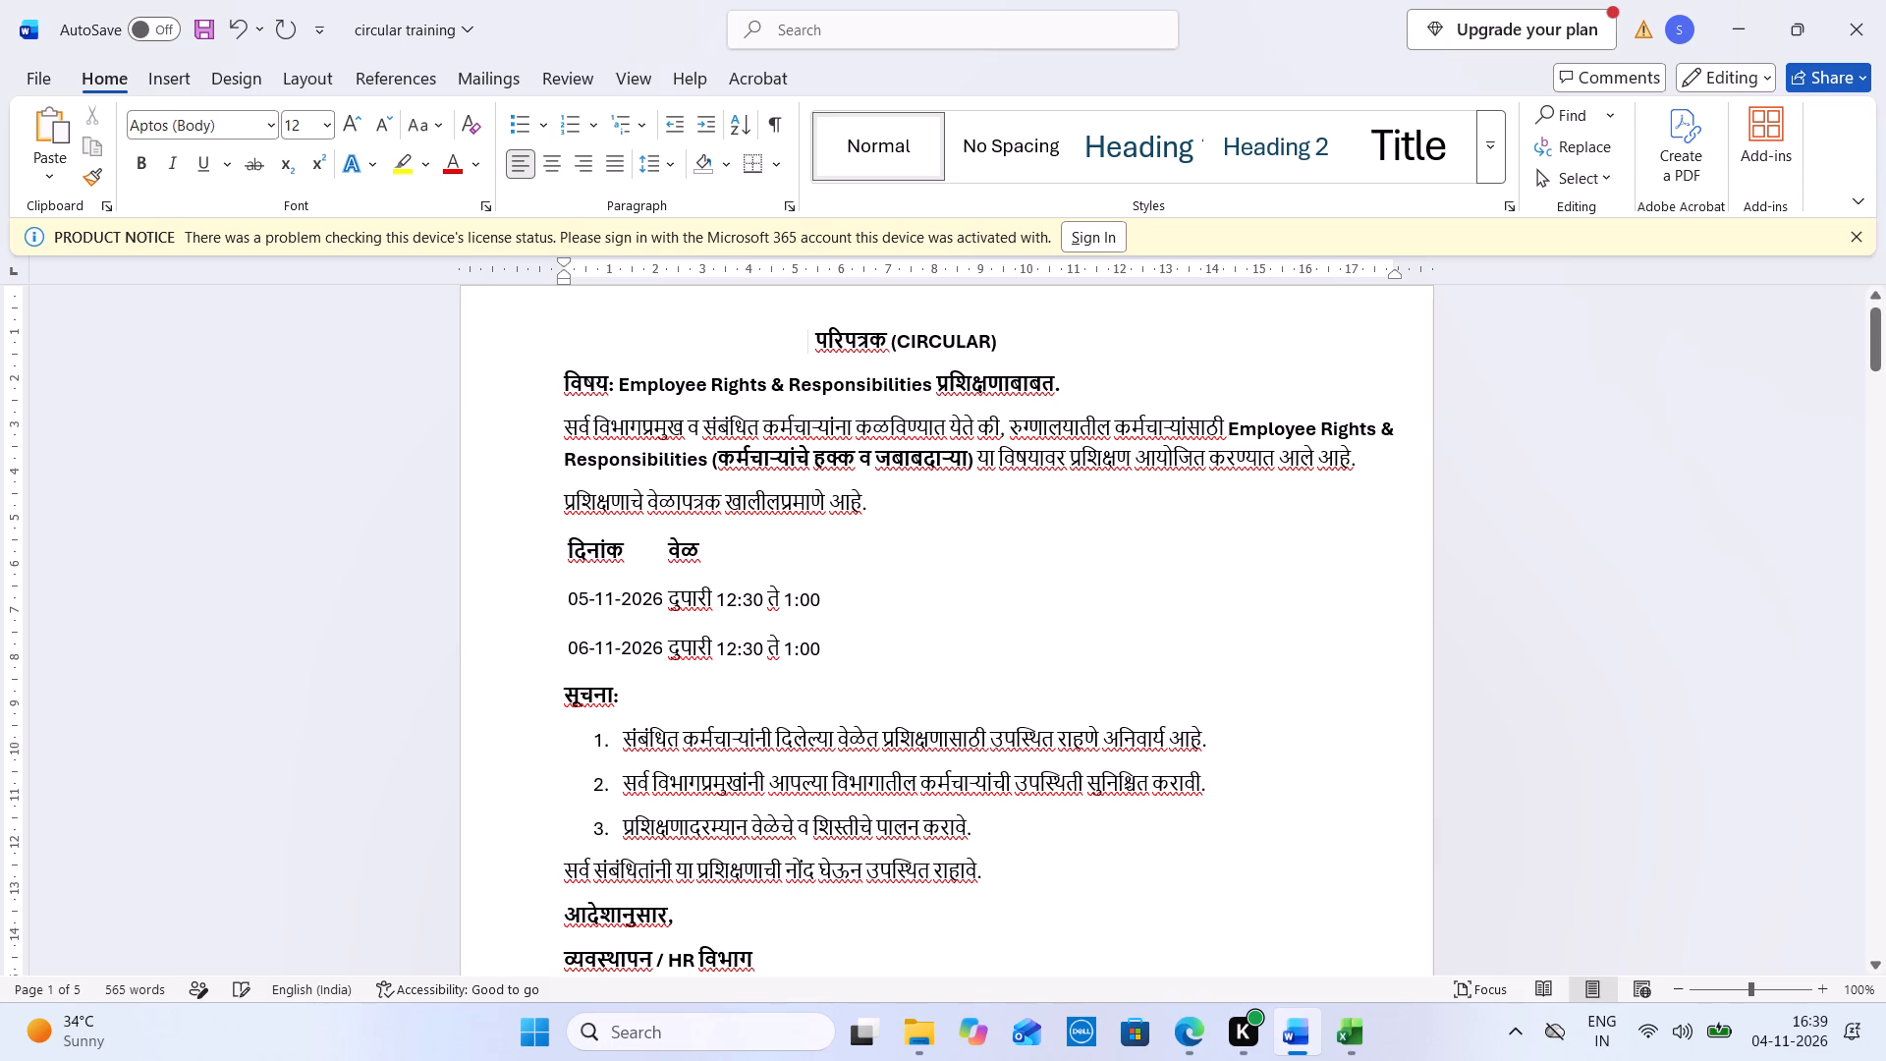
Insert a blank line below the circular title and another below the विषय subject line.
{"action": "left_click", "coordinate": [1003, 329]}
{"action": "key", "text": "backslash"}
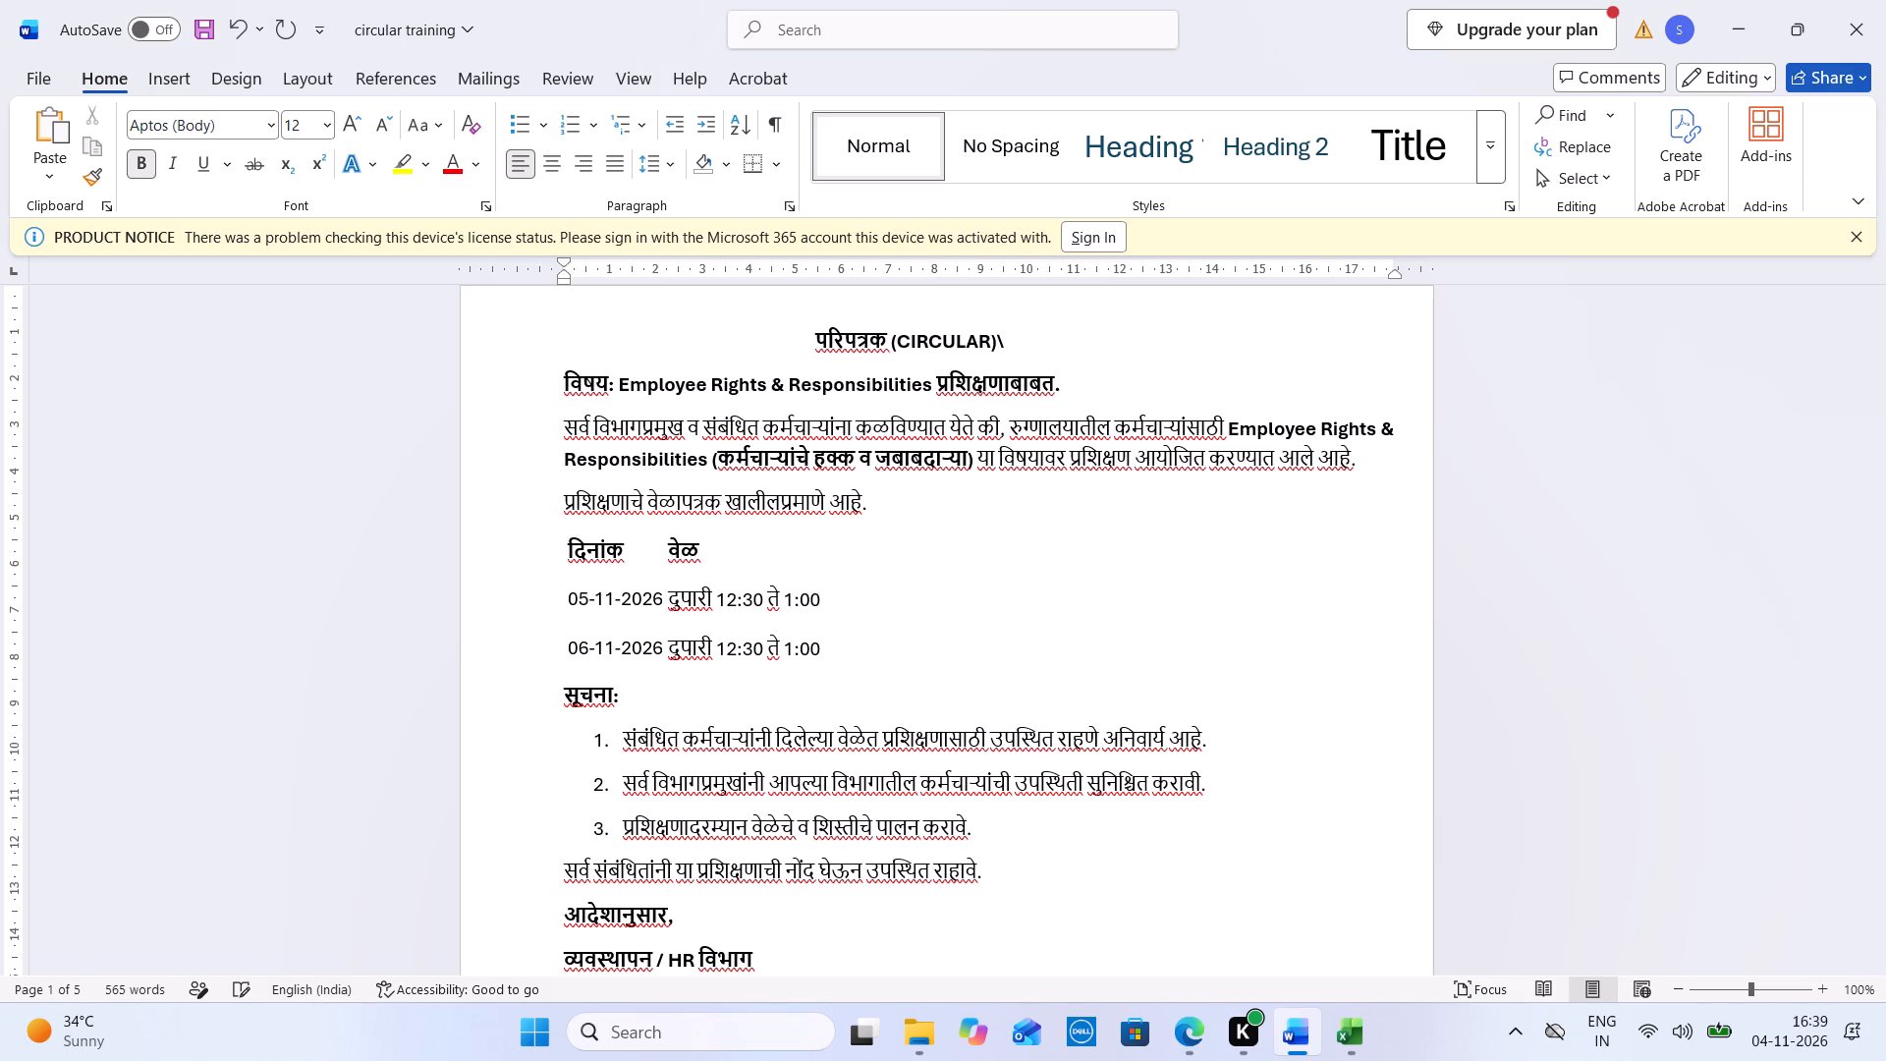
{"action": "key", "text": "BackSpace"}
{"action": "key", "text": "Return"}
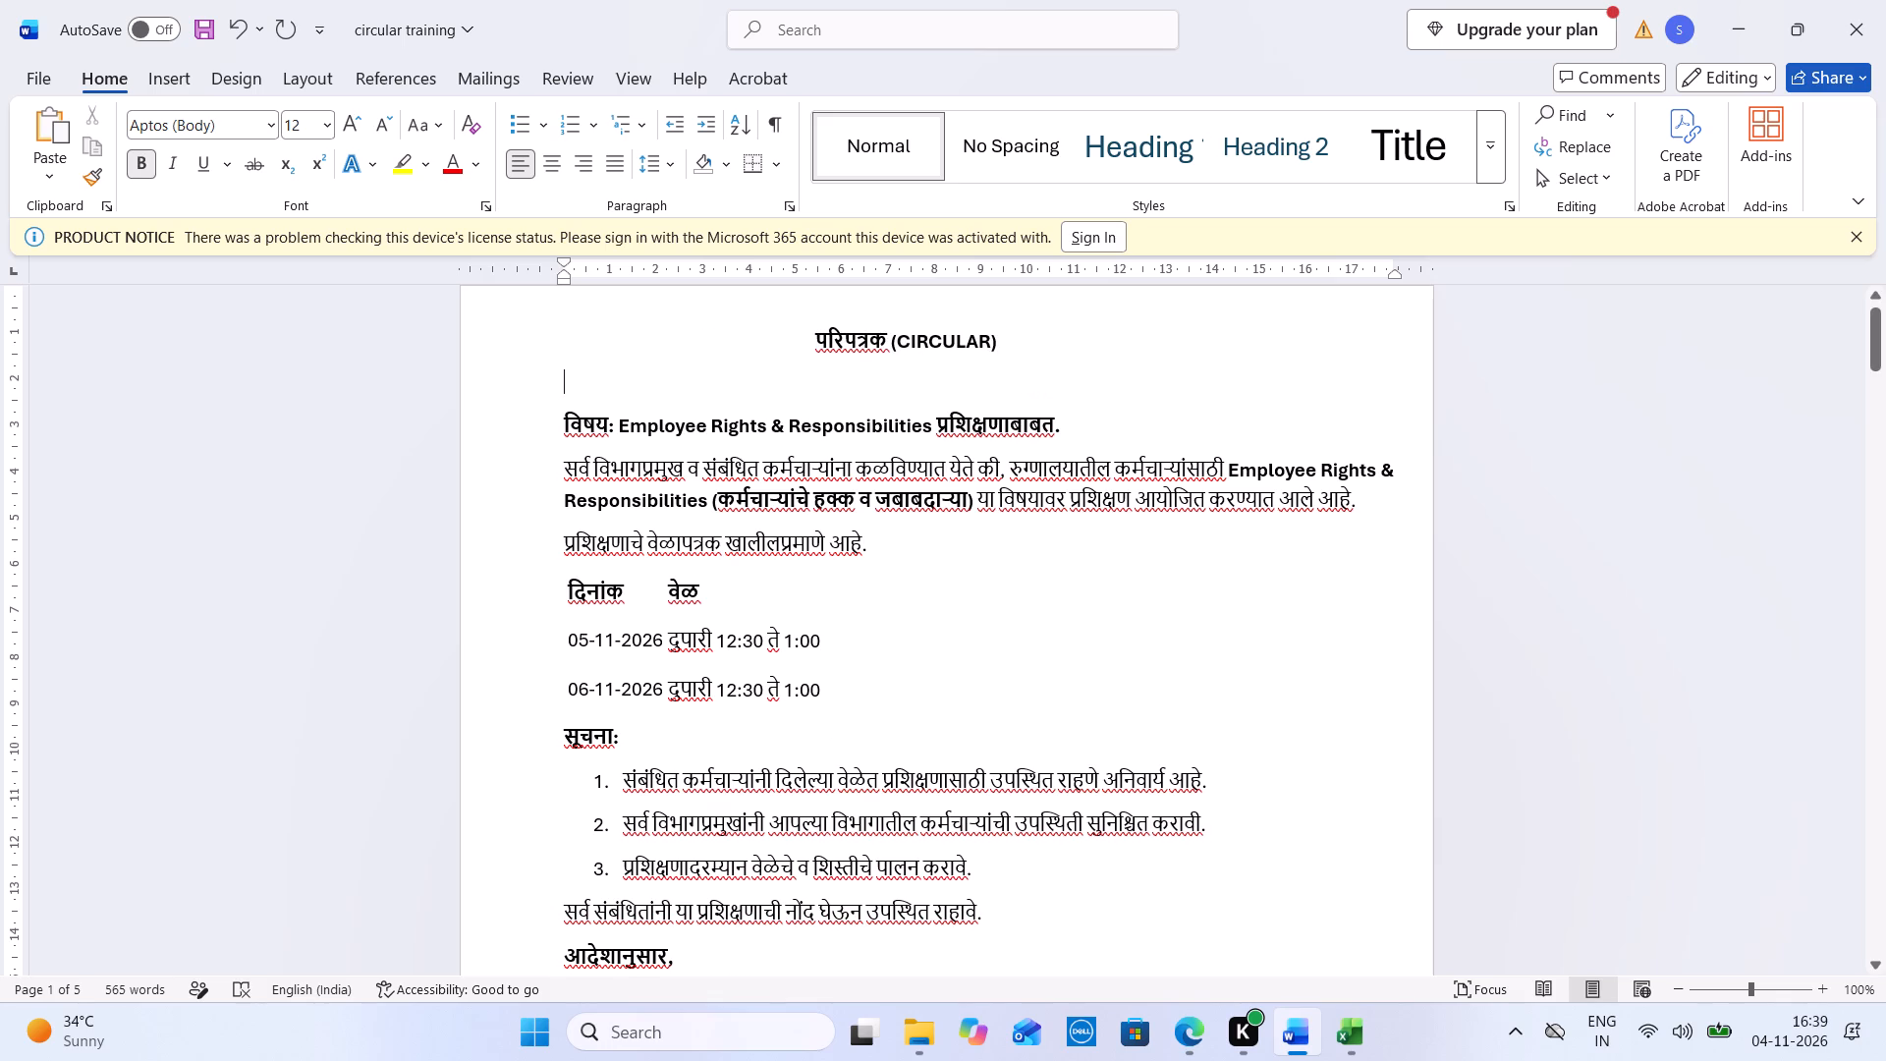
{"action": "left_click", "coordinate": [1104, 426]}
{"action": "key", "text": "Return"}
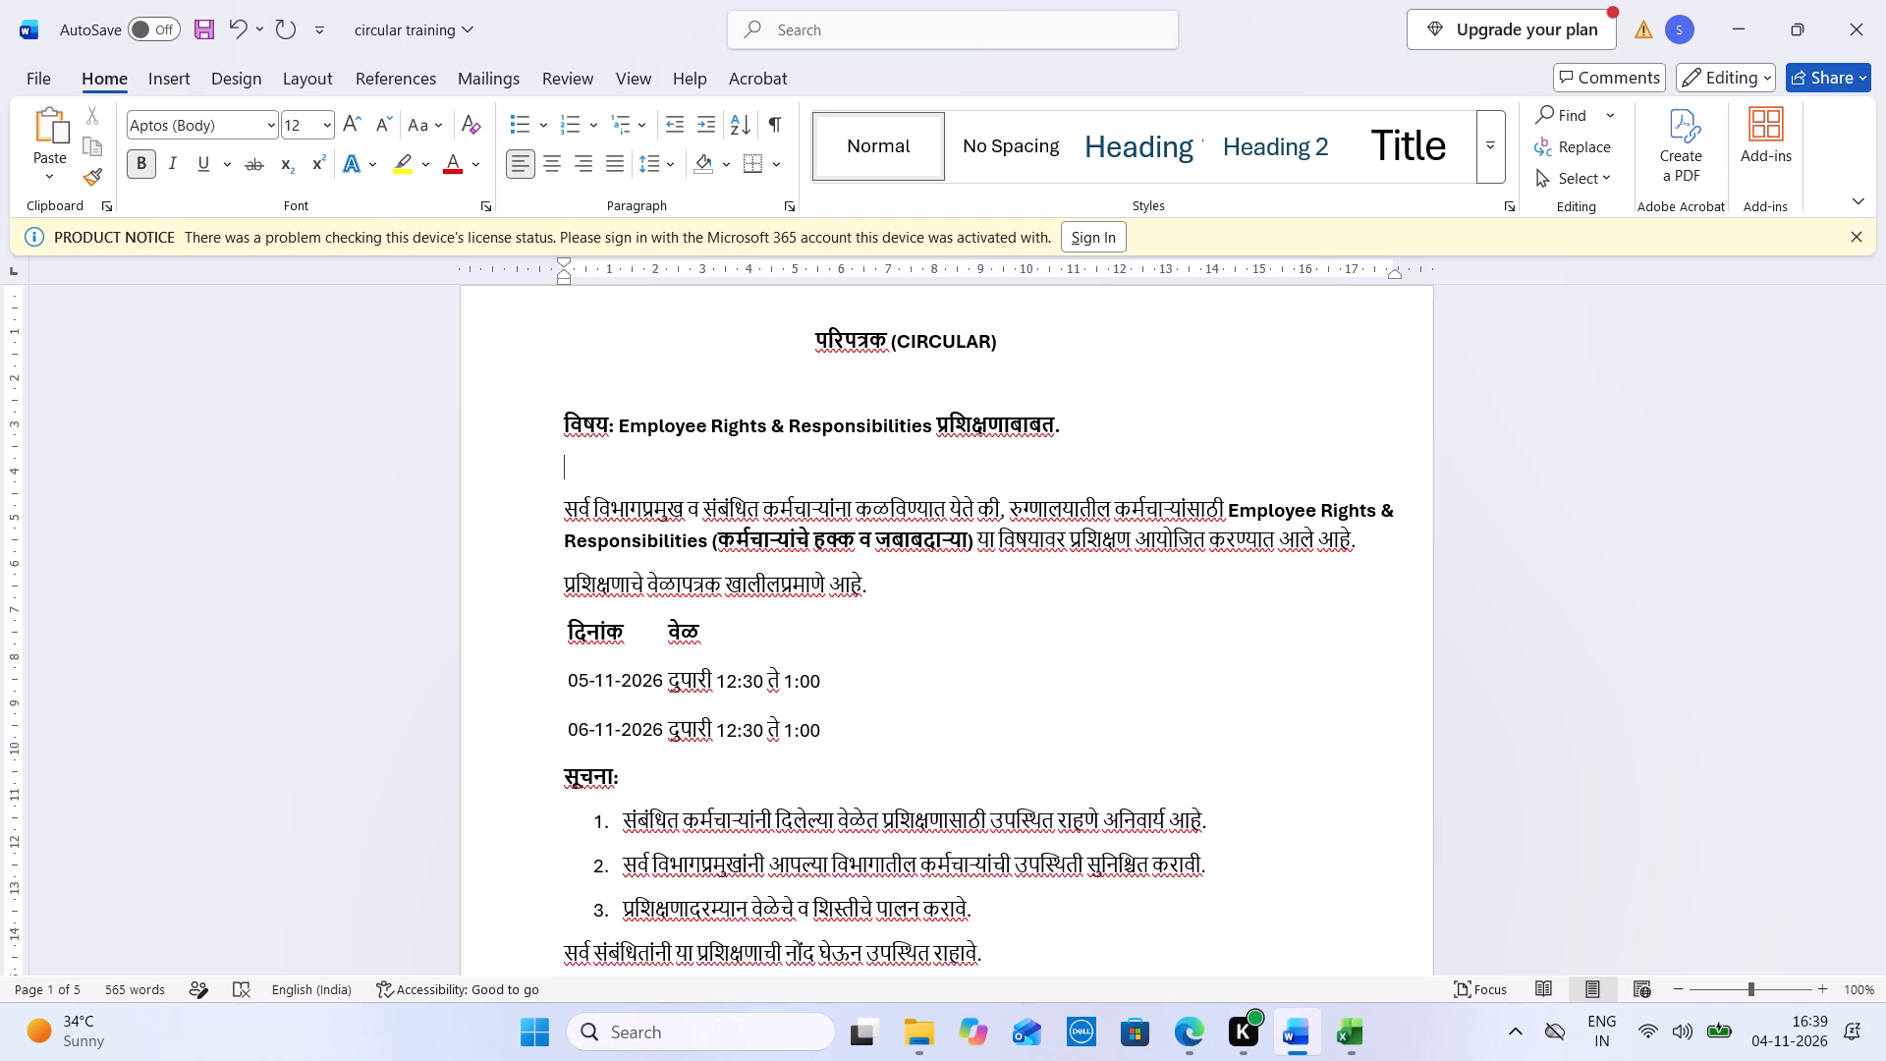
Try to widen the gap after the दिनांक heading in the schedule table with extra spaces.
{"action": "left_click", "coordinate": [649, 643]}
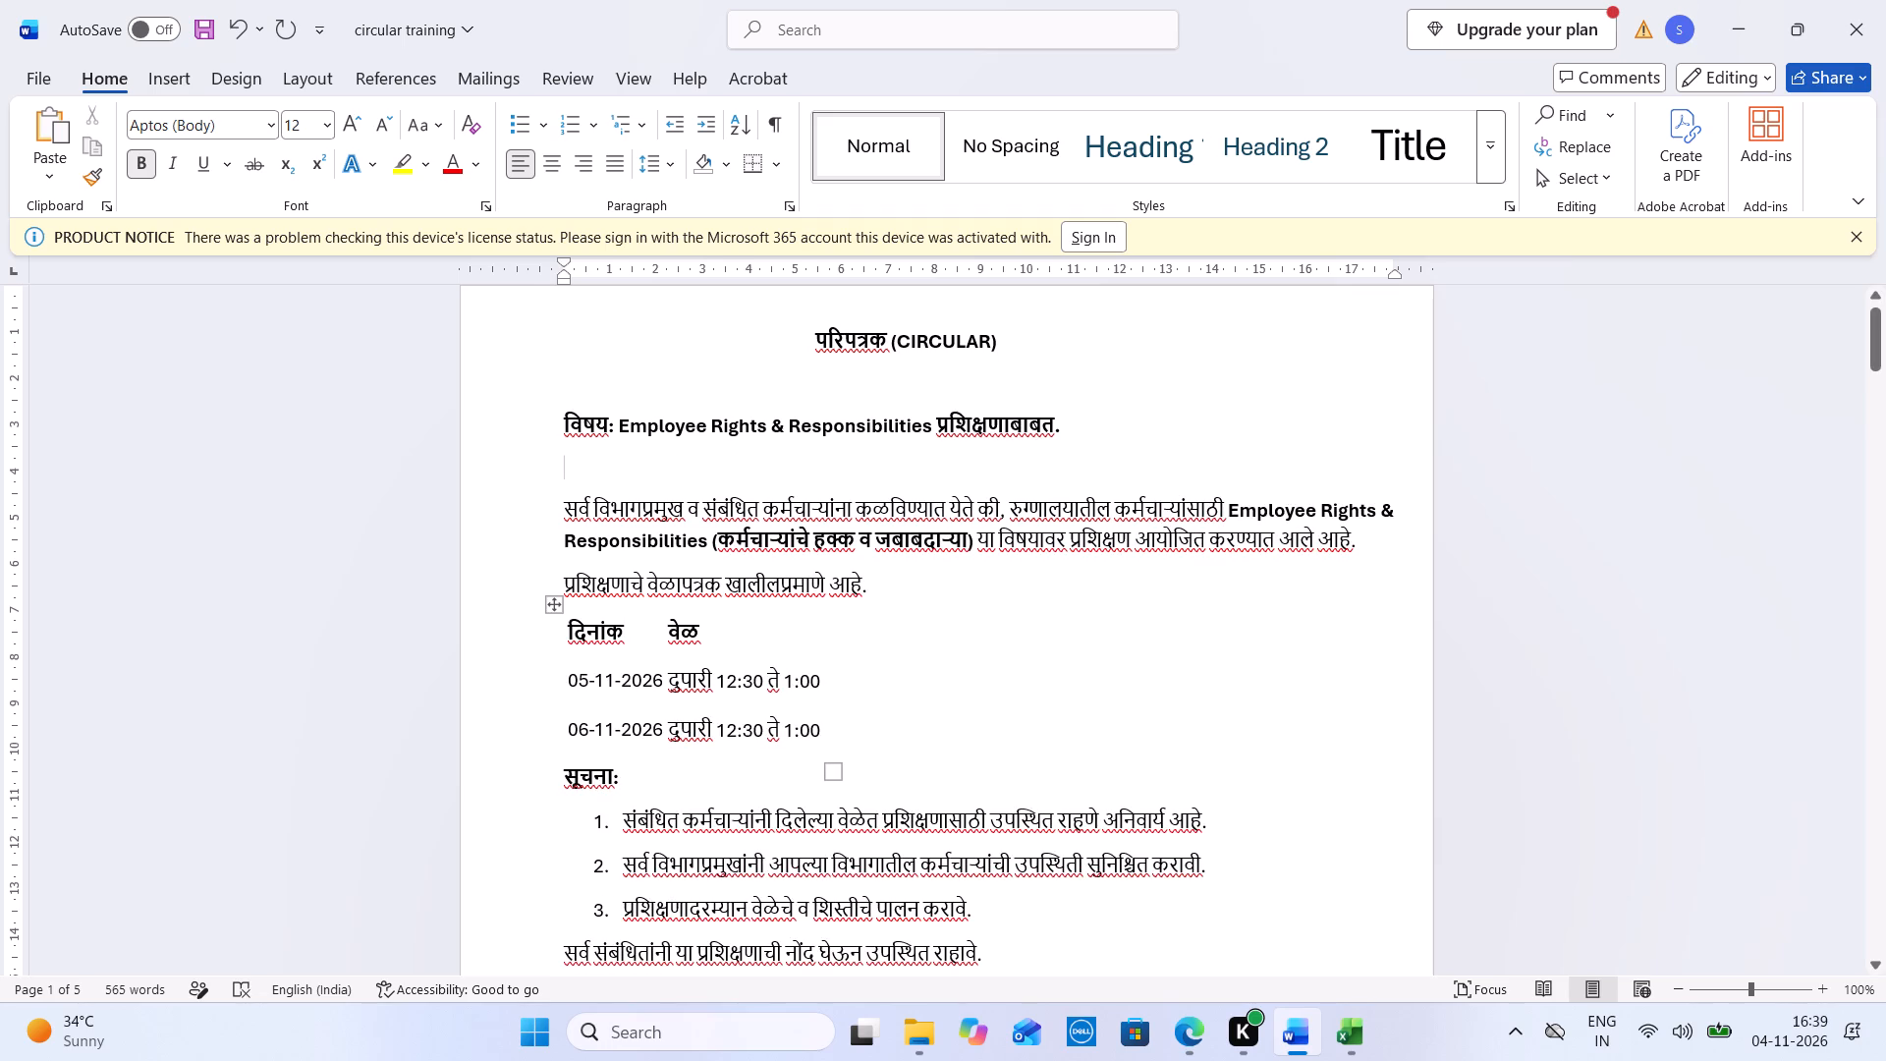
{"action": "key", "text": "space"}
{"action": "key", "text": "space"}
{"action": "key", "text": "space"}
{"action": "key", "text": "space"}
{"action": "key", "text": "space"}
{"action": "key", "text": "space"}
{"action": "key", "text": "space"}
{"action": "key", "text": "space"}
{"action": "key", "text": "space"}
{"action": "key", "text": "space"}
{"action": "key", "text": "space"}
{"action": "key", "text": "space"}
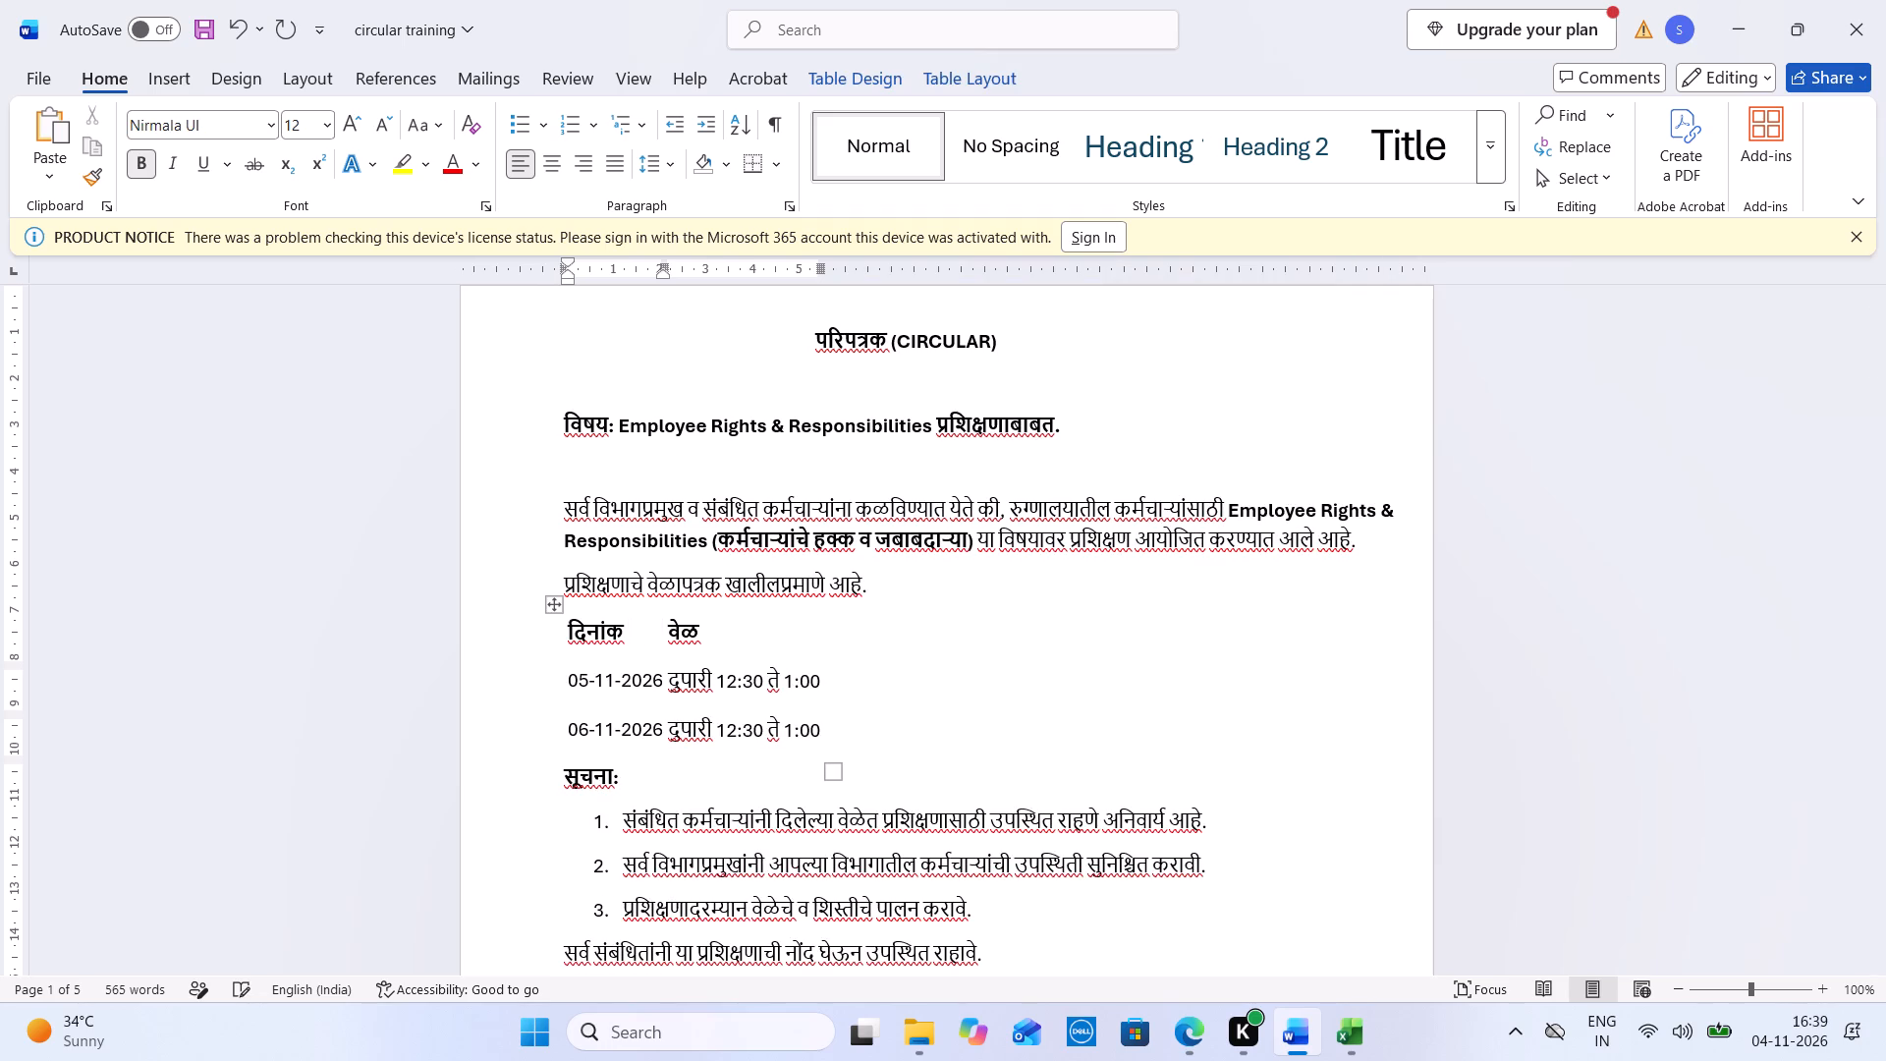
{"action": "key", "text": "space"}
{"action": "key", "text": "space"}
{"action": "key", "text": "space"}
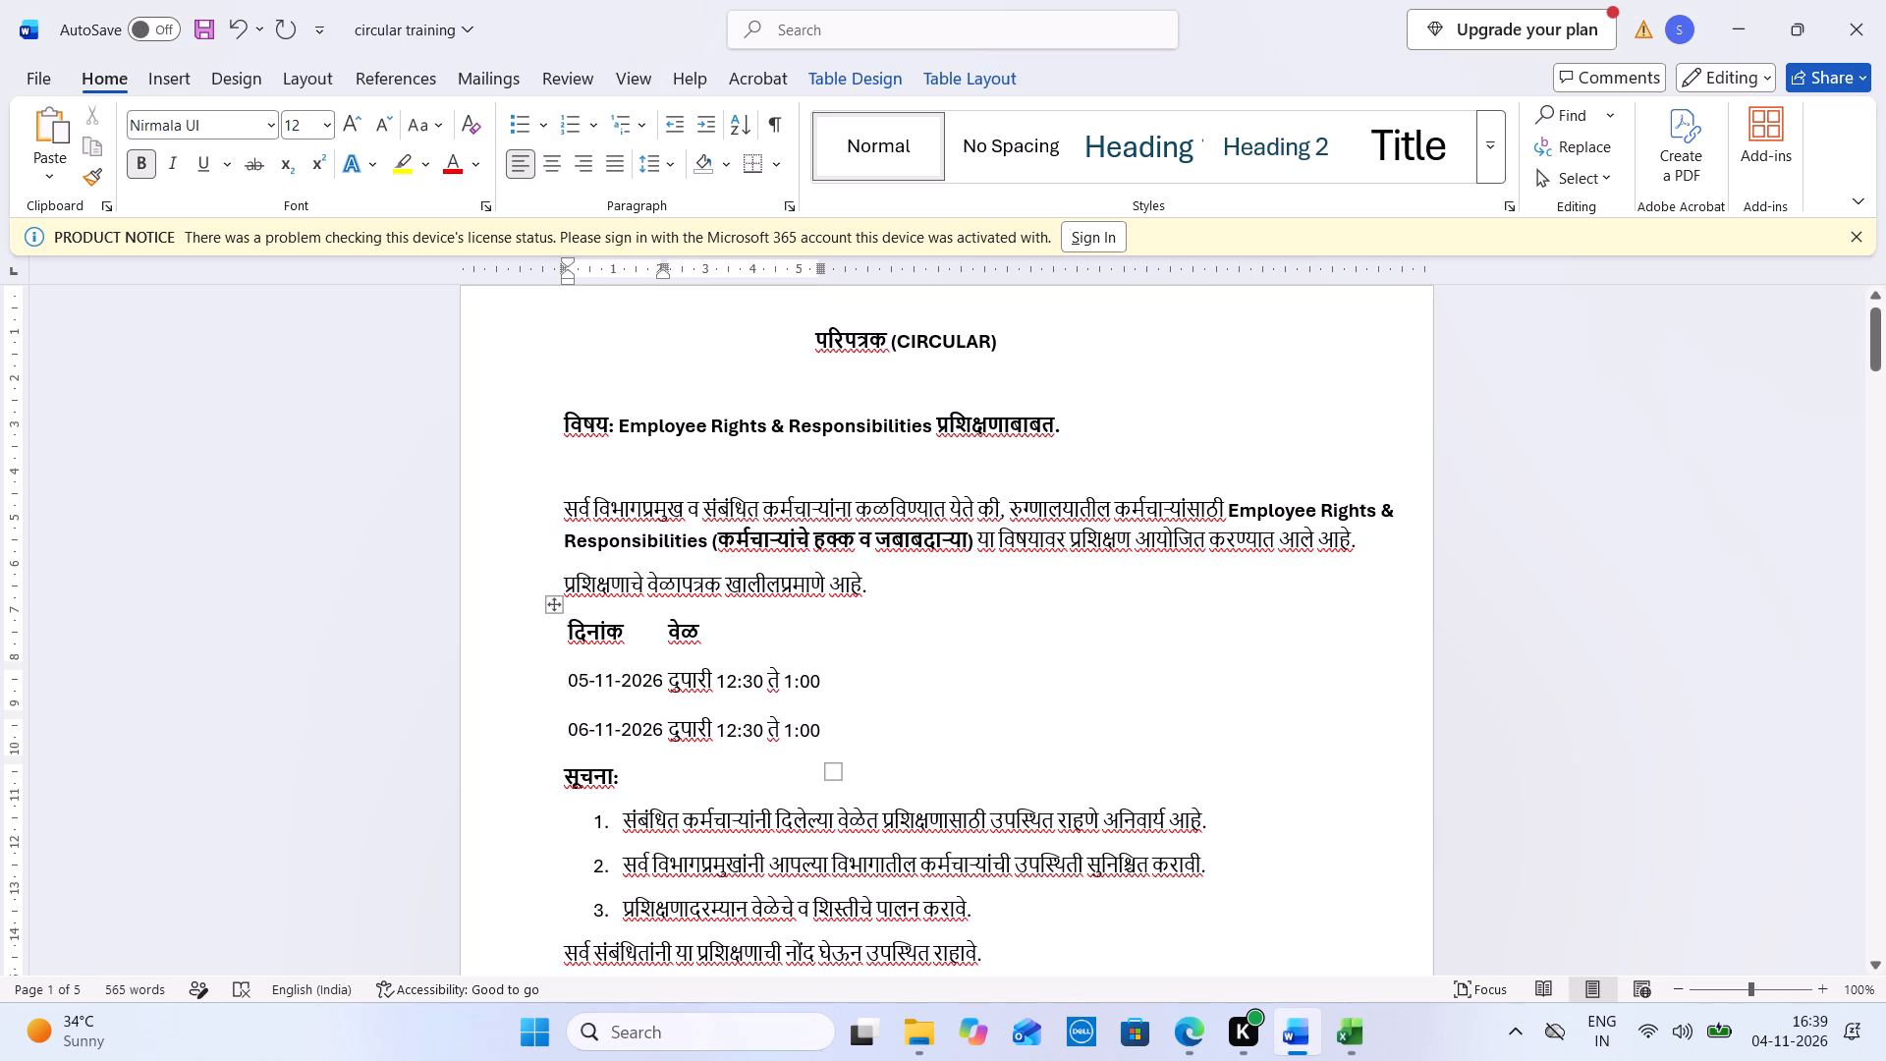
Insert a blank line above the आदेशानुसार closing line of the Employee Rights circular.
{"action": "left_click", "coordinate": [562, 781]}
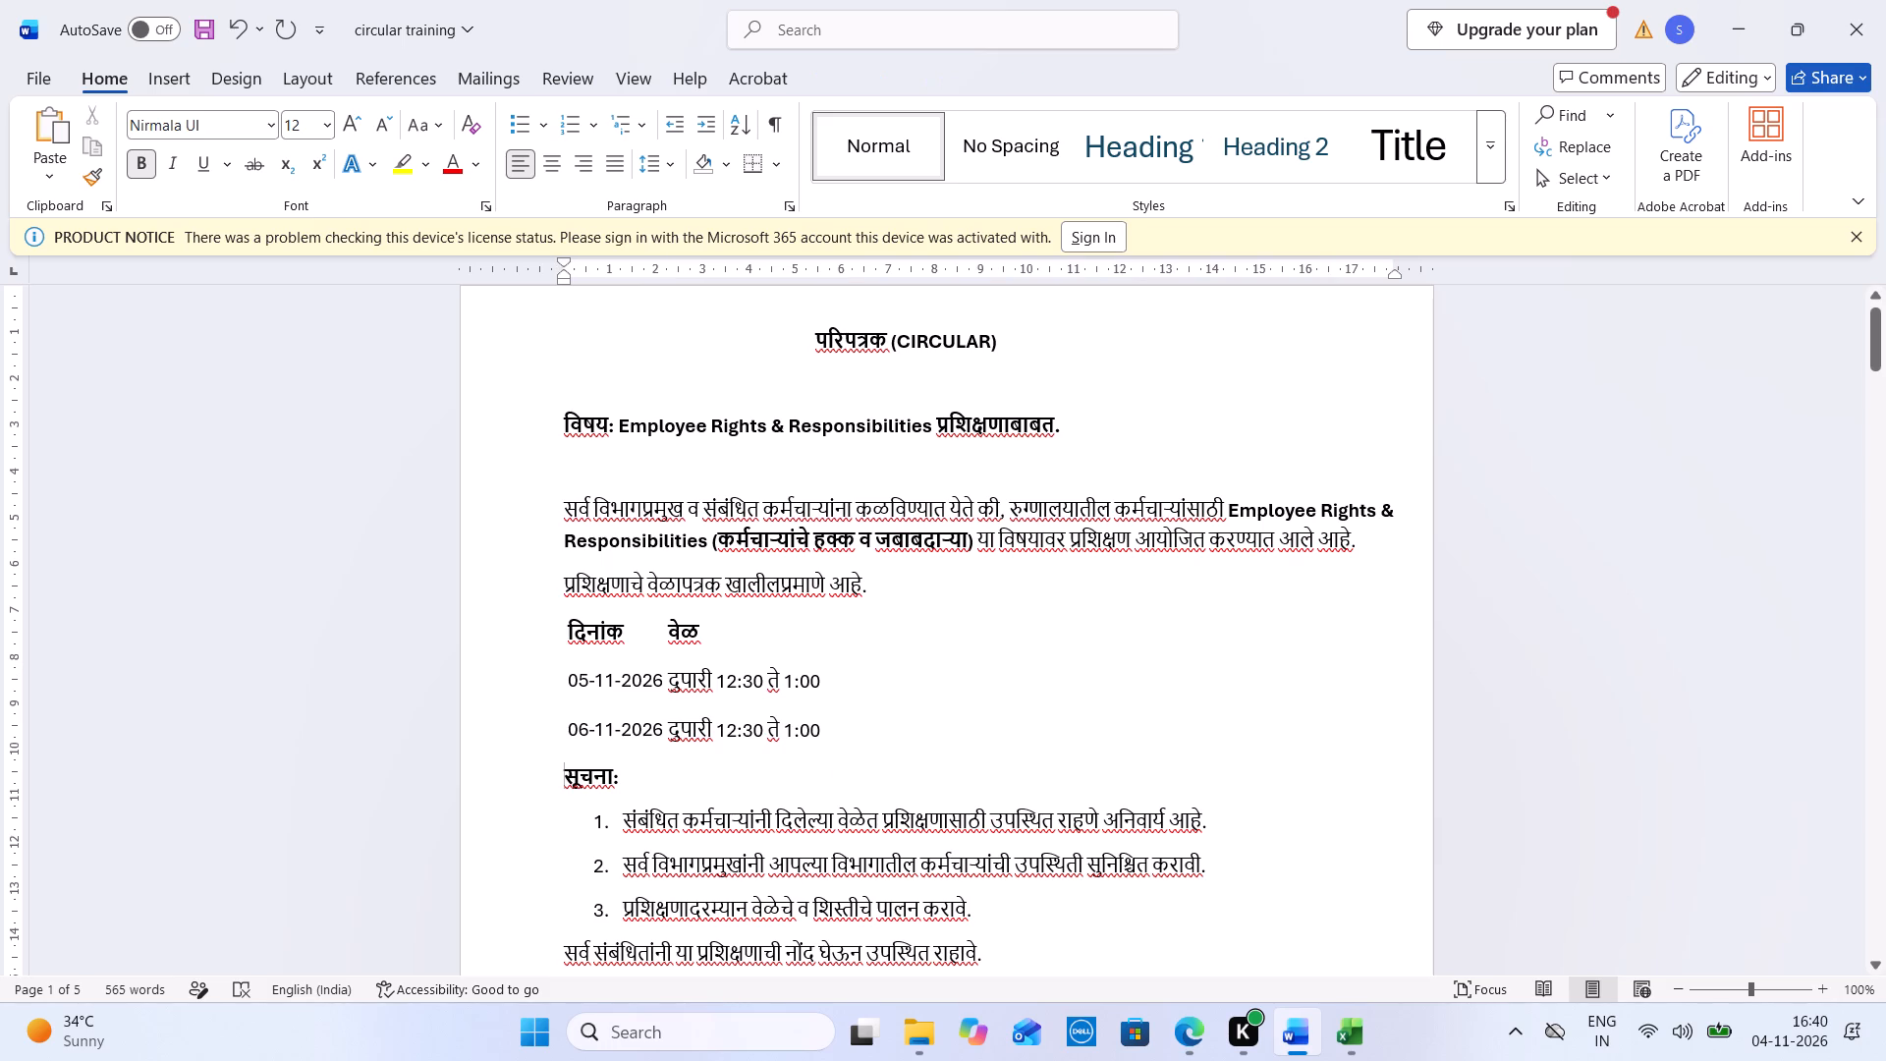
{"action": "key", "text": "Down"}
{"action": "key", "text": "Down"}
{"action": "key", "text": "Down"}
{"action": "key", "text": "Down"}
{"action": "key", "text": "Down"}
{"action": "key", "text": "Down"}
{"action": "key", "text": "Down"}
{"action": "key", "text": "Down"}
{"action": "key", "text": "Down"}
{"action": "key", "text": "Down"}
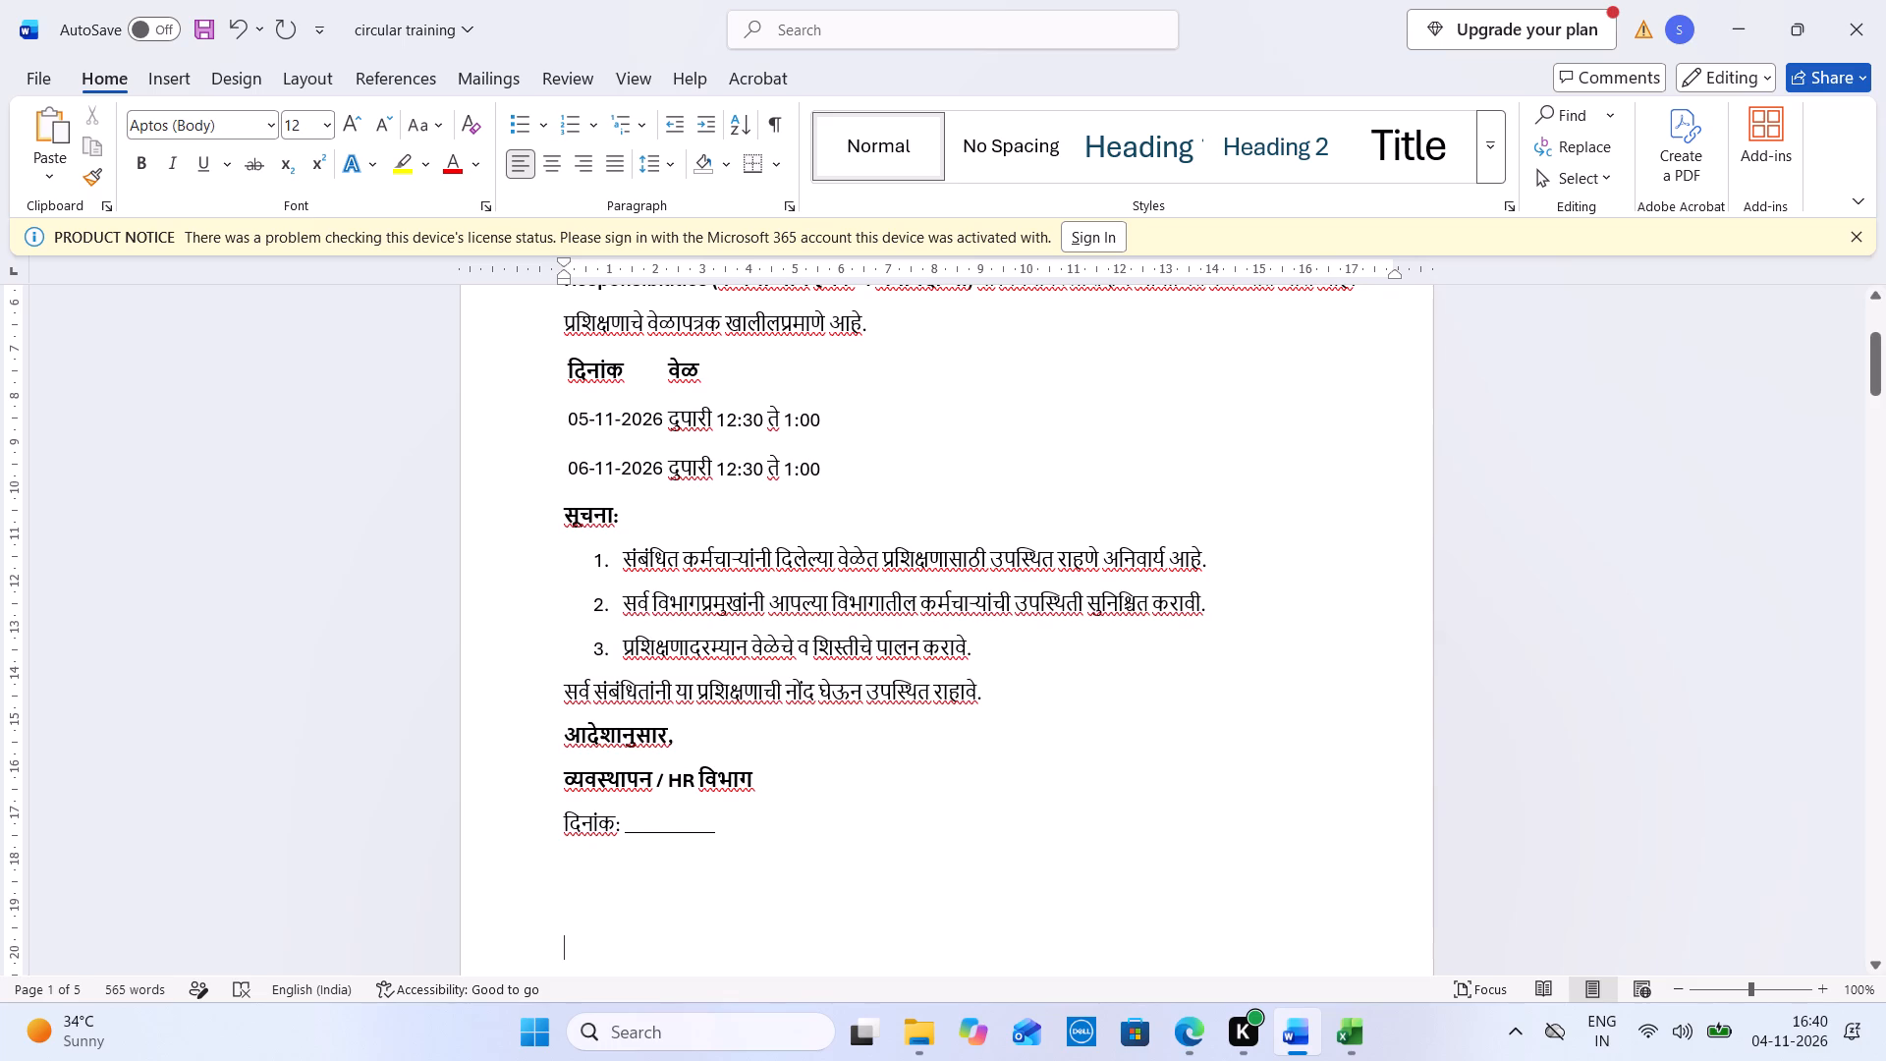
{"action": "left_click", "coordinate": [568, 737]}
{"action": "key", "text": "space"}
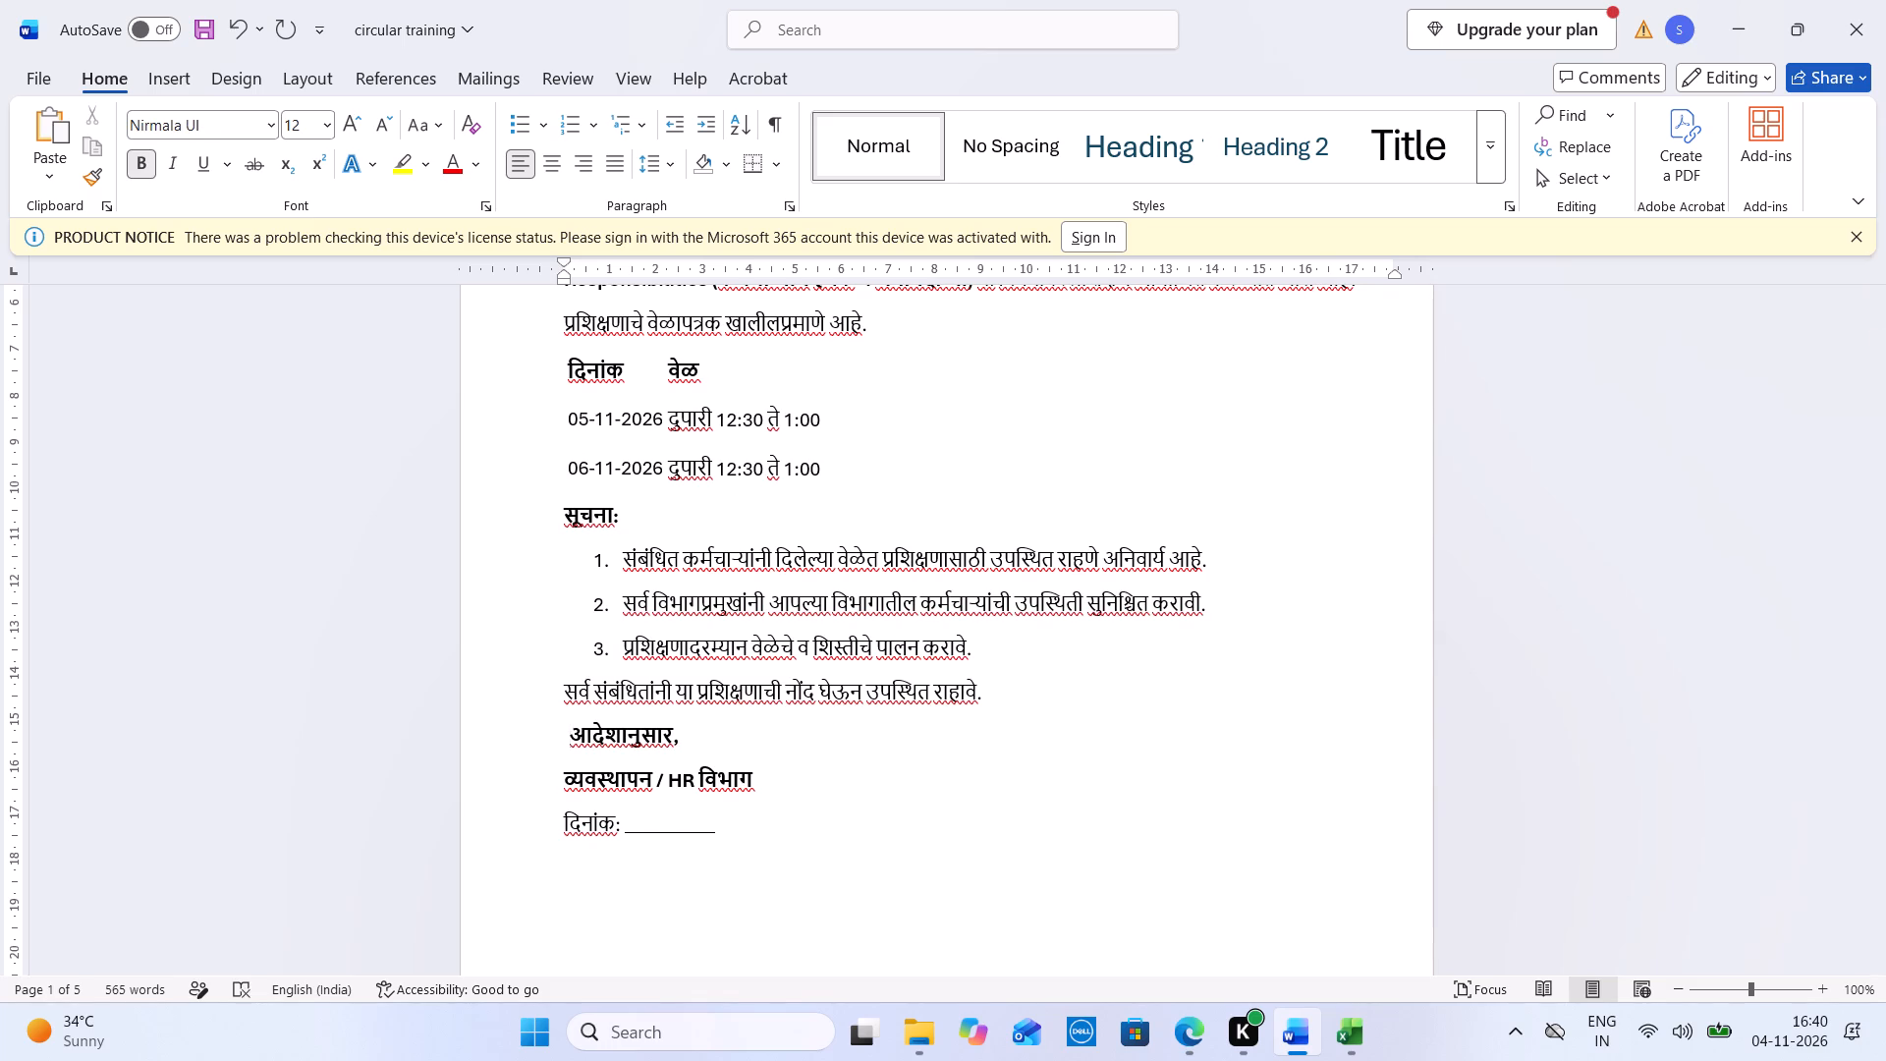
{"action": "key", "text": "Return"}
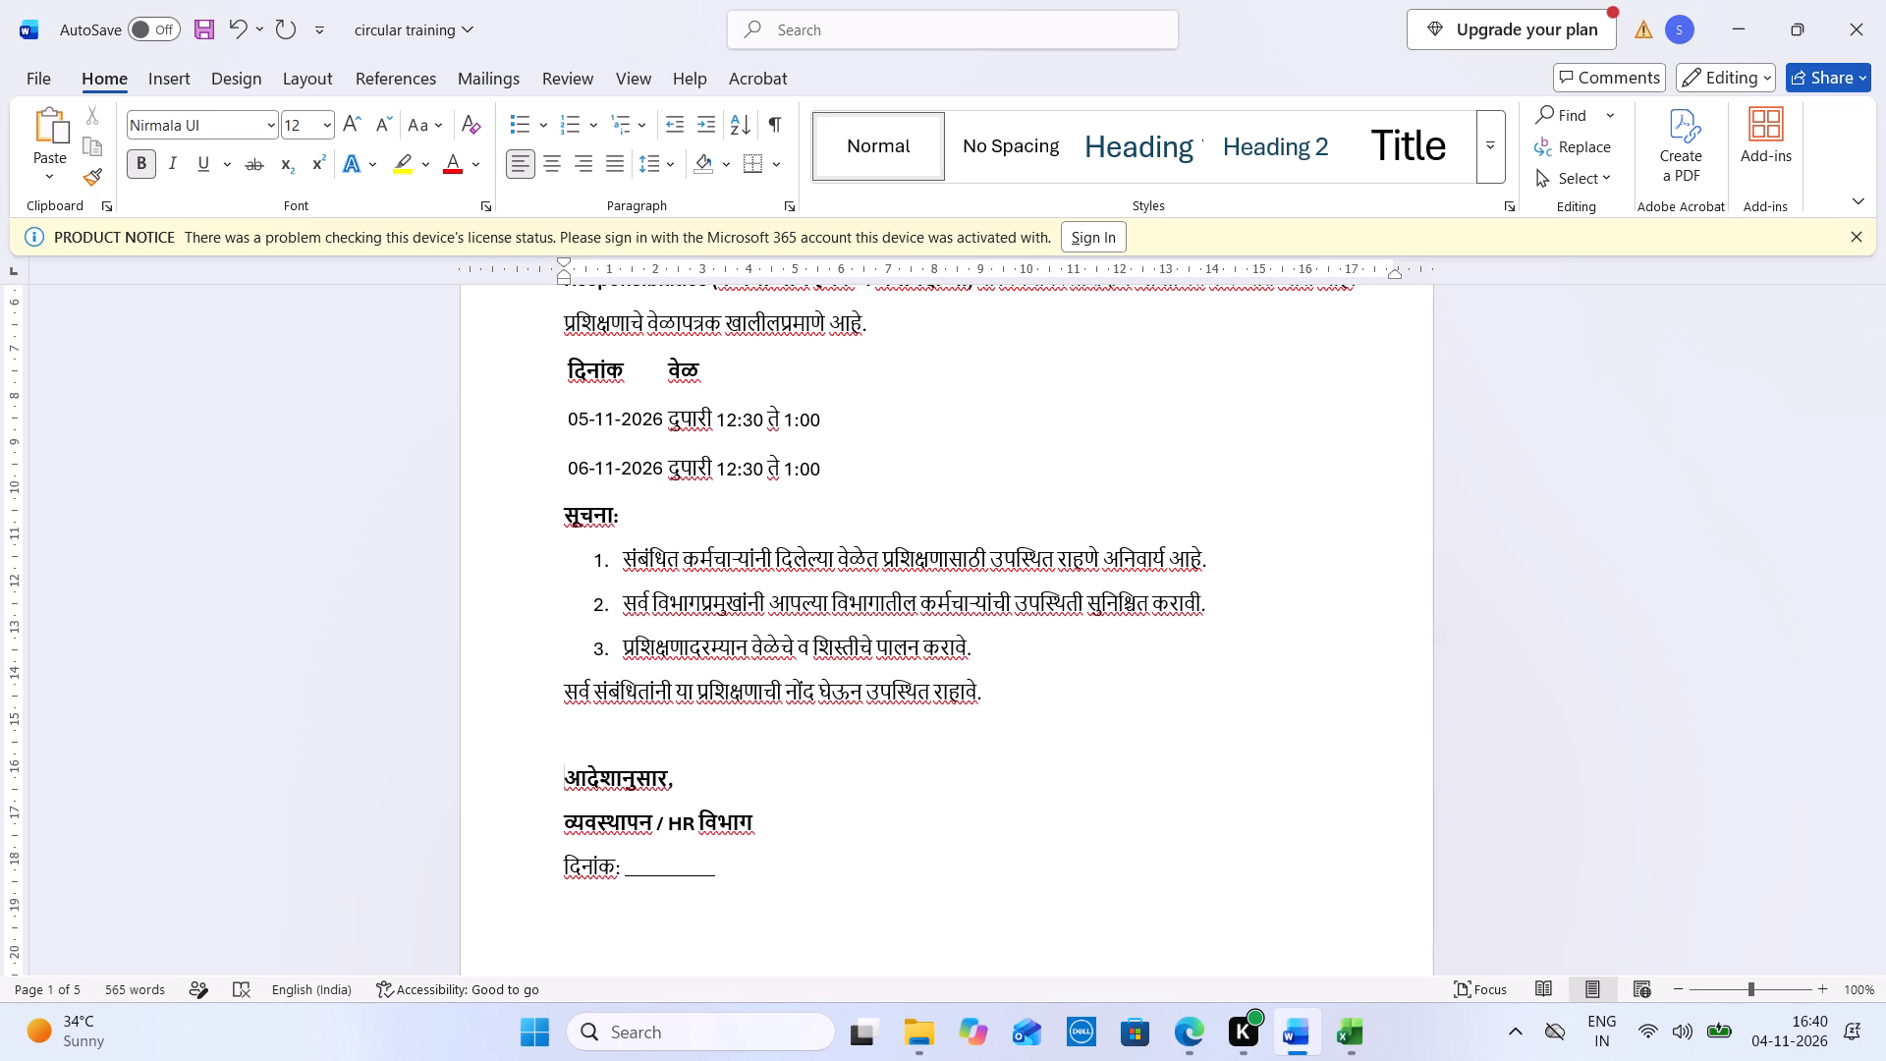
Remove "/ HR" from the signatory line so it reads व्यवस्थापन विभाग.
{"action": "double_click", "coordinate": [693, 822]}
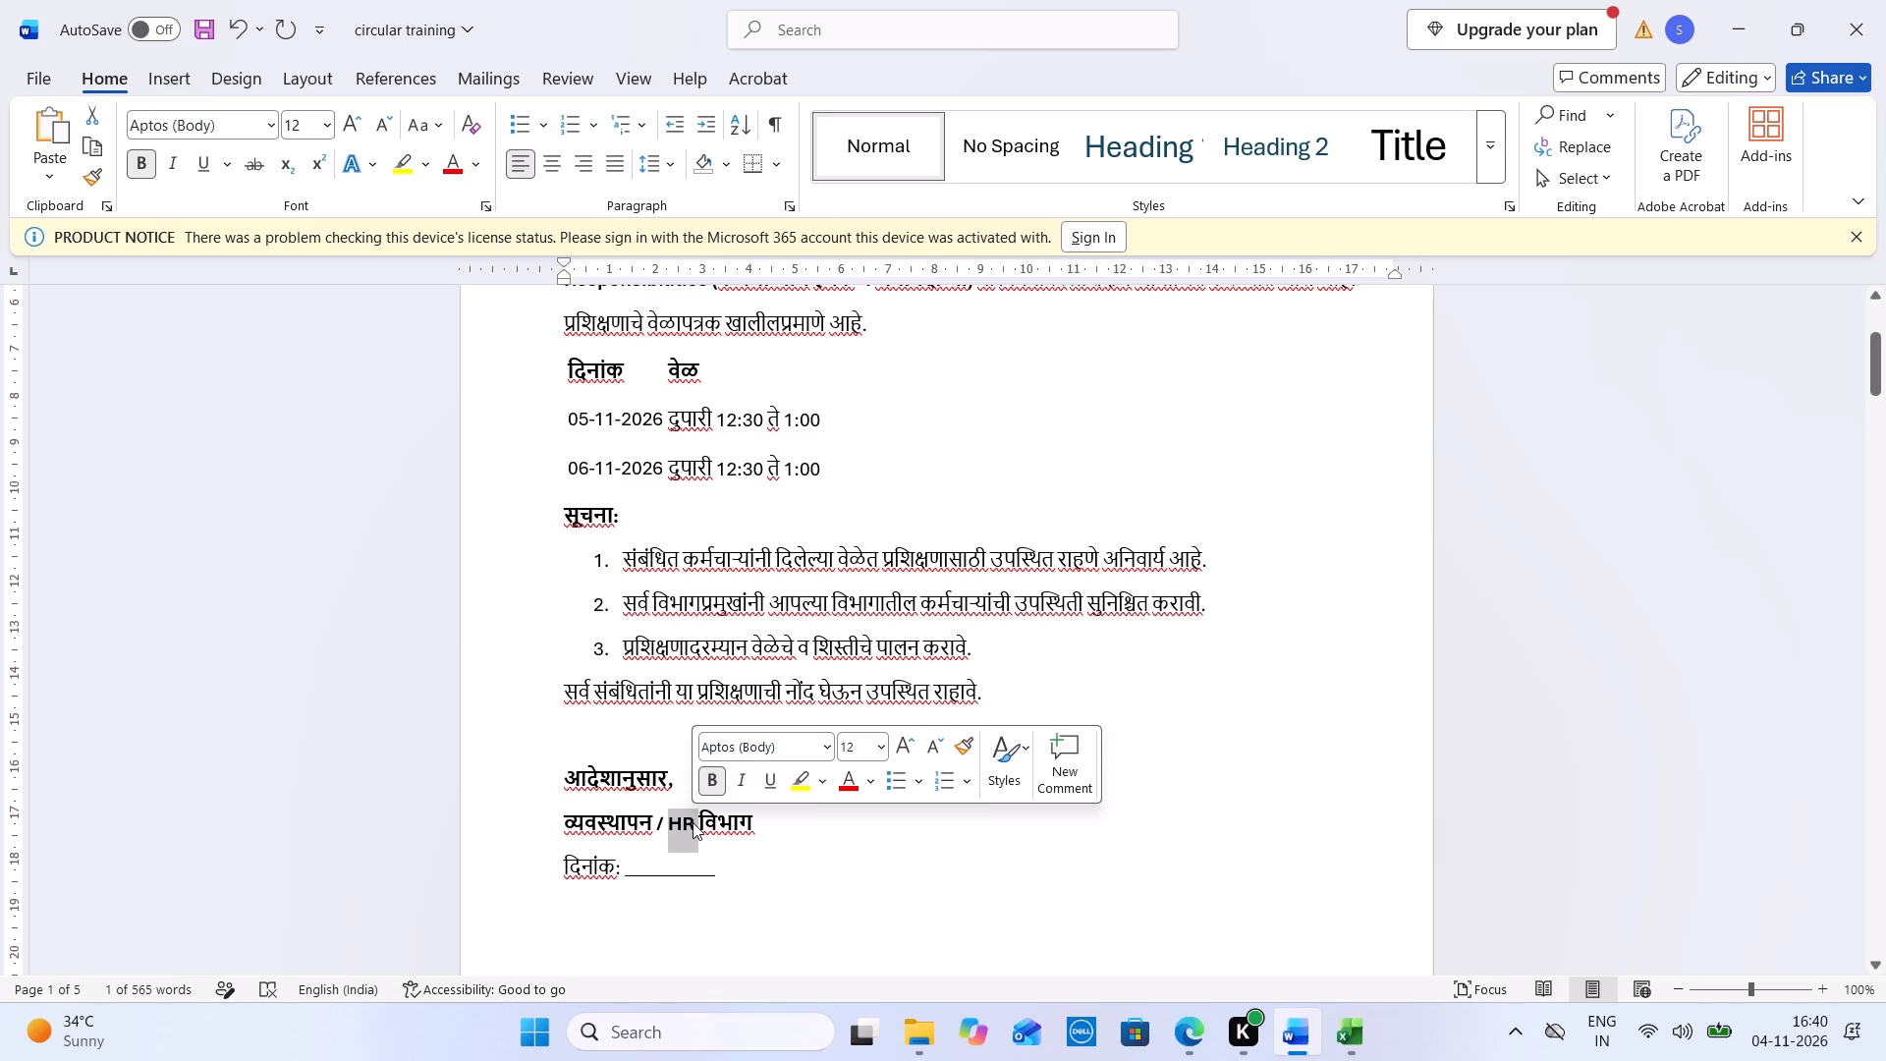
{"action": "key", "text": "BackSpace"}
{"action": "key", "text": "BackSpace"}
{"action": "key", "text": "BackSpace"}
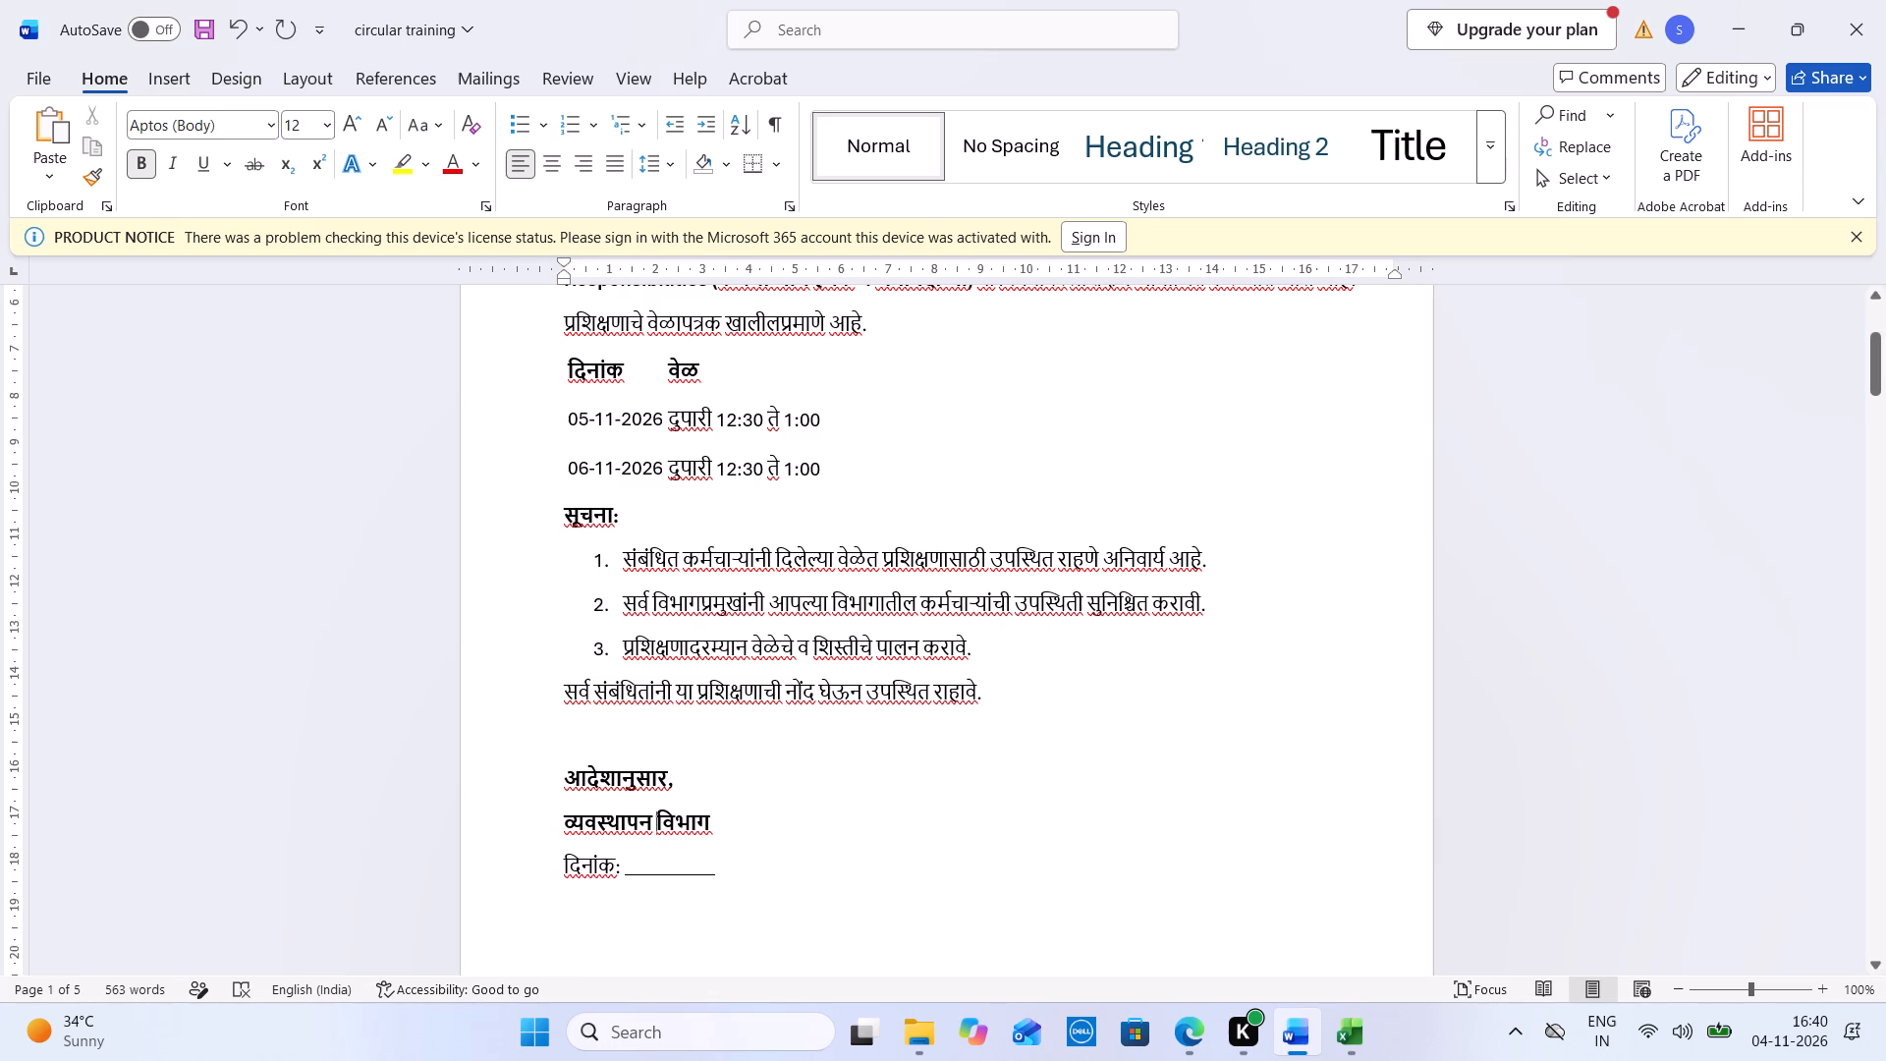
Save the circular training document.
{"action": "left_click", "coordinate": [628, 705]}
{"action": "key", "text": "ctrl+s"}
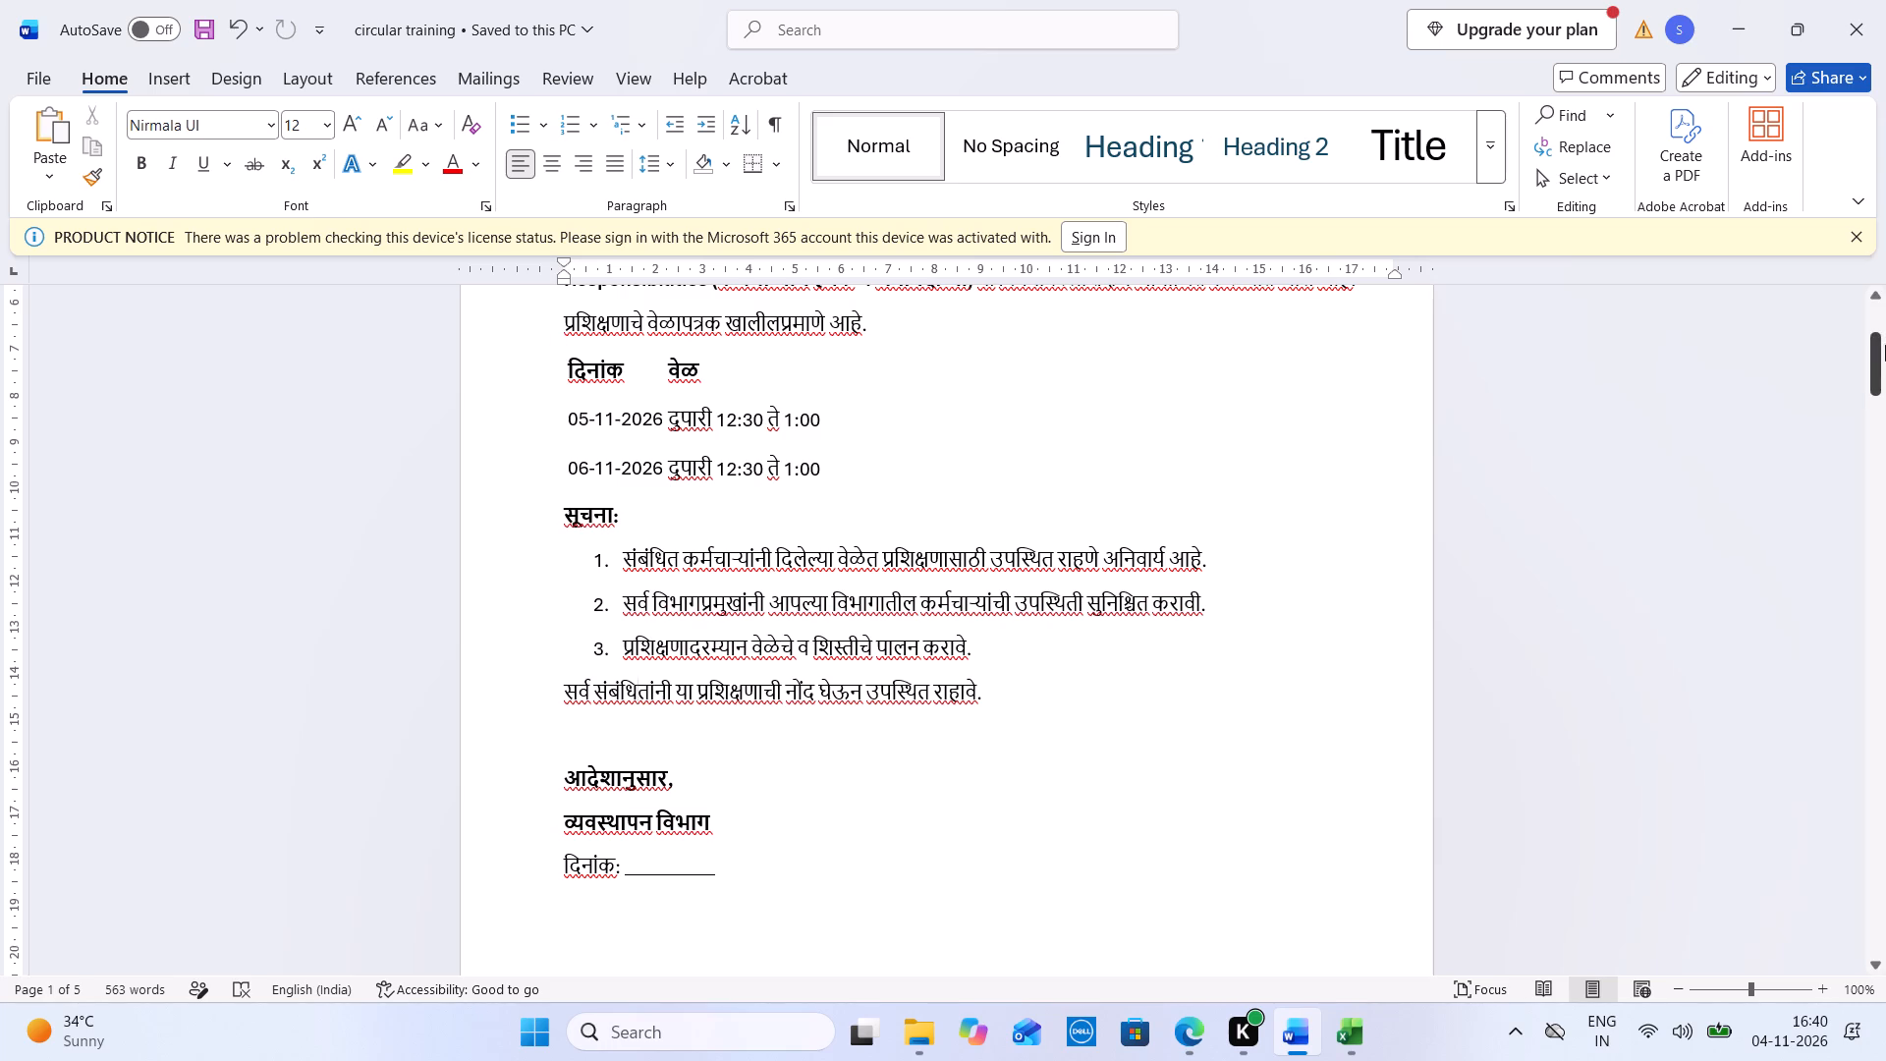
Copy the full Employee Rights circular and paste the duplicate on page 2 above the Needle Stick Injury circular.
{"action": "left_click", "coordinate": [1881, 315]}
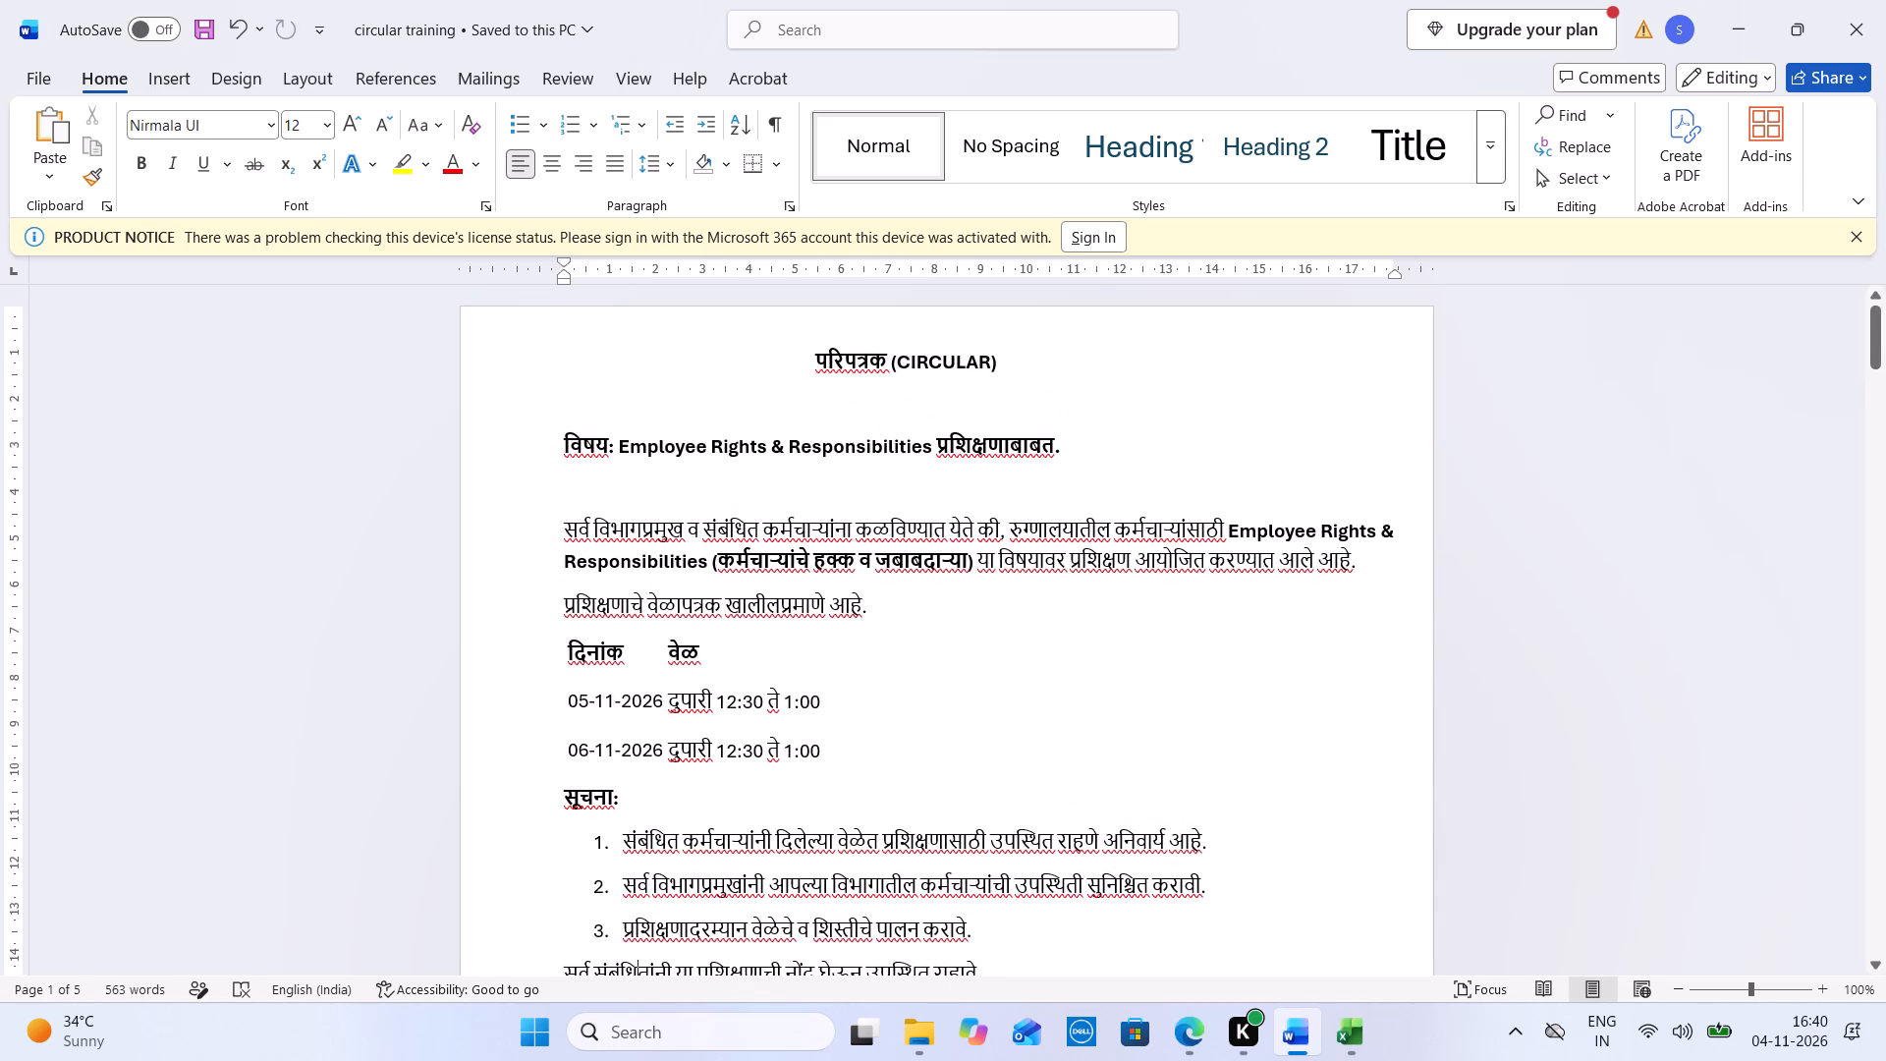
{"action": "left_click_drag", "start_coordinate": [792, 365], "coordinate": [891, 432]}
{"action": "key", "text": "ctrl+c"}
{"action": "left_click", "coordinate": [1870, 740]}
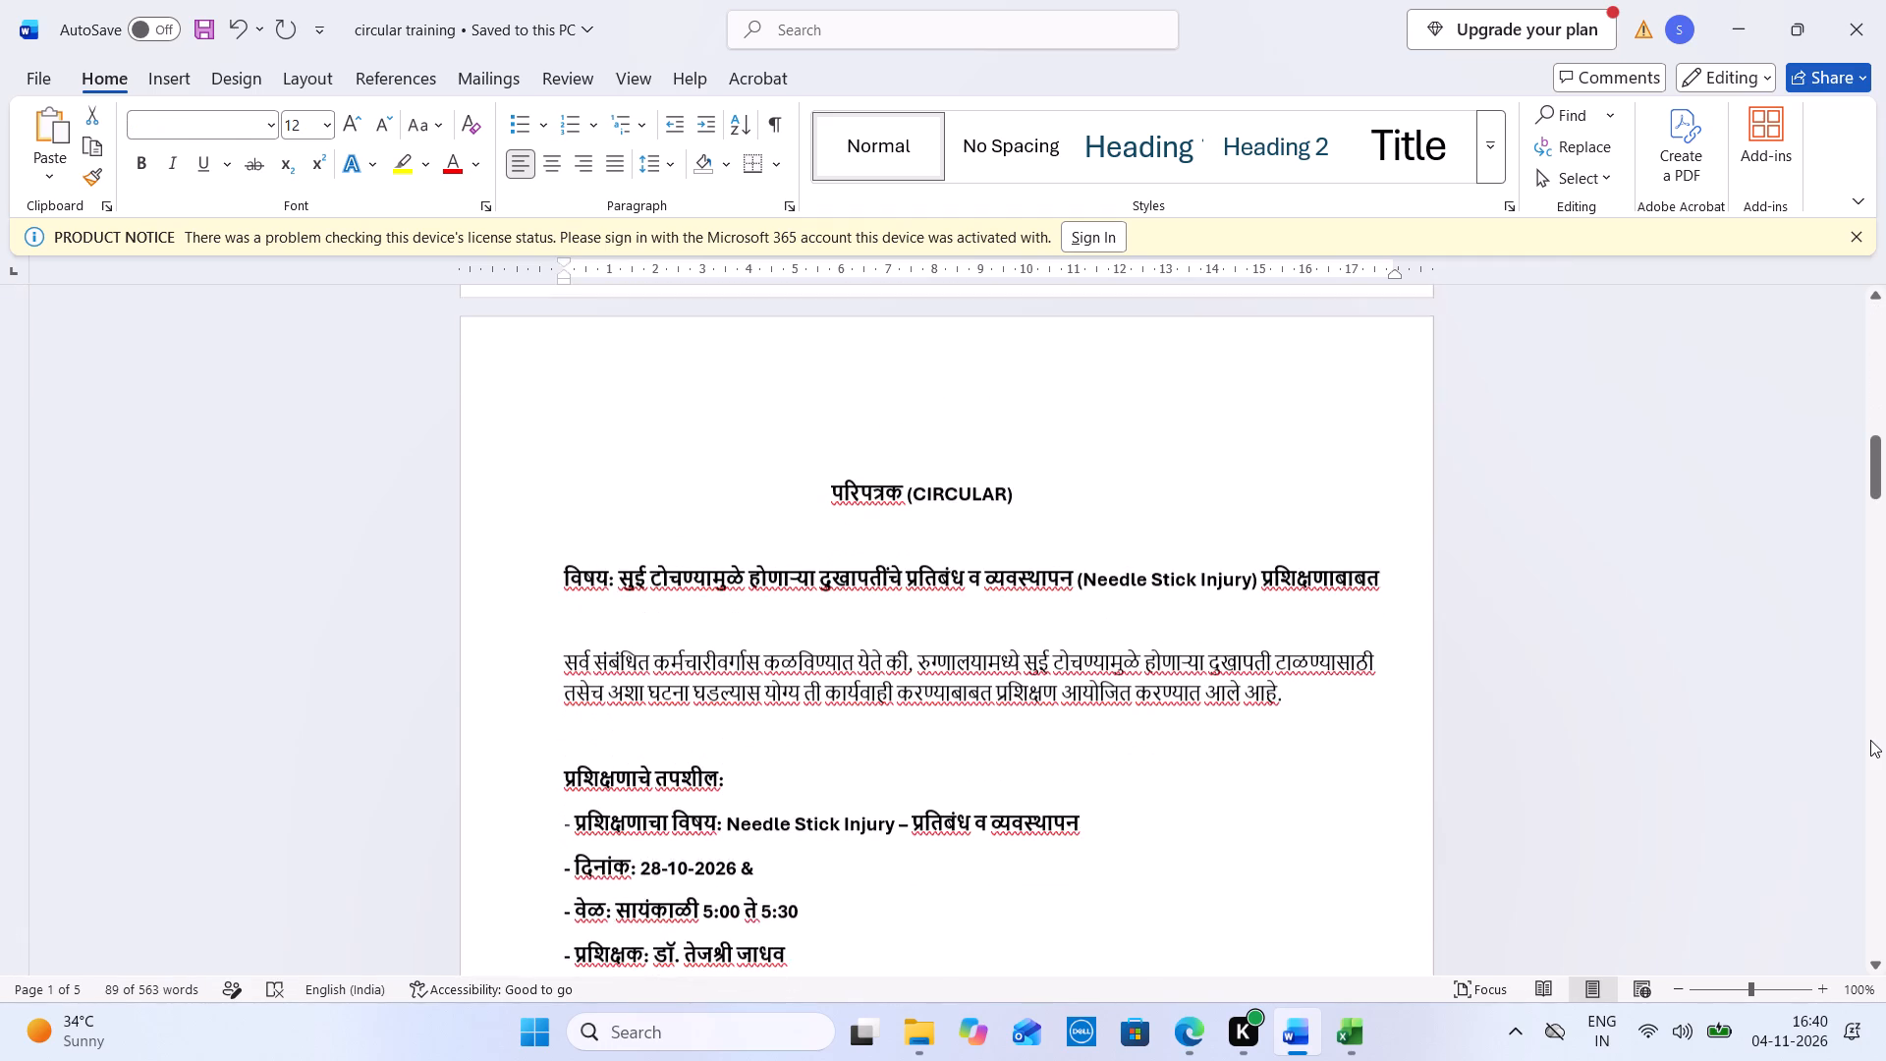
{"action": "left_click", "coordinate": [868, 339]}
{"action": "key", "text": "ctrl+v"}
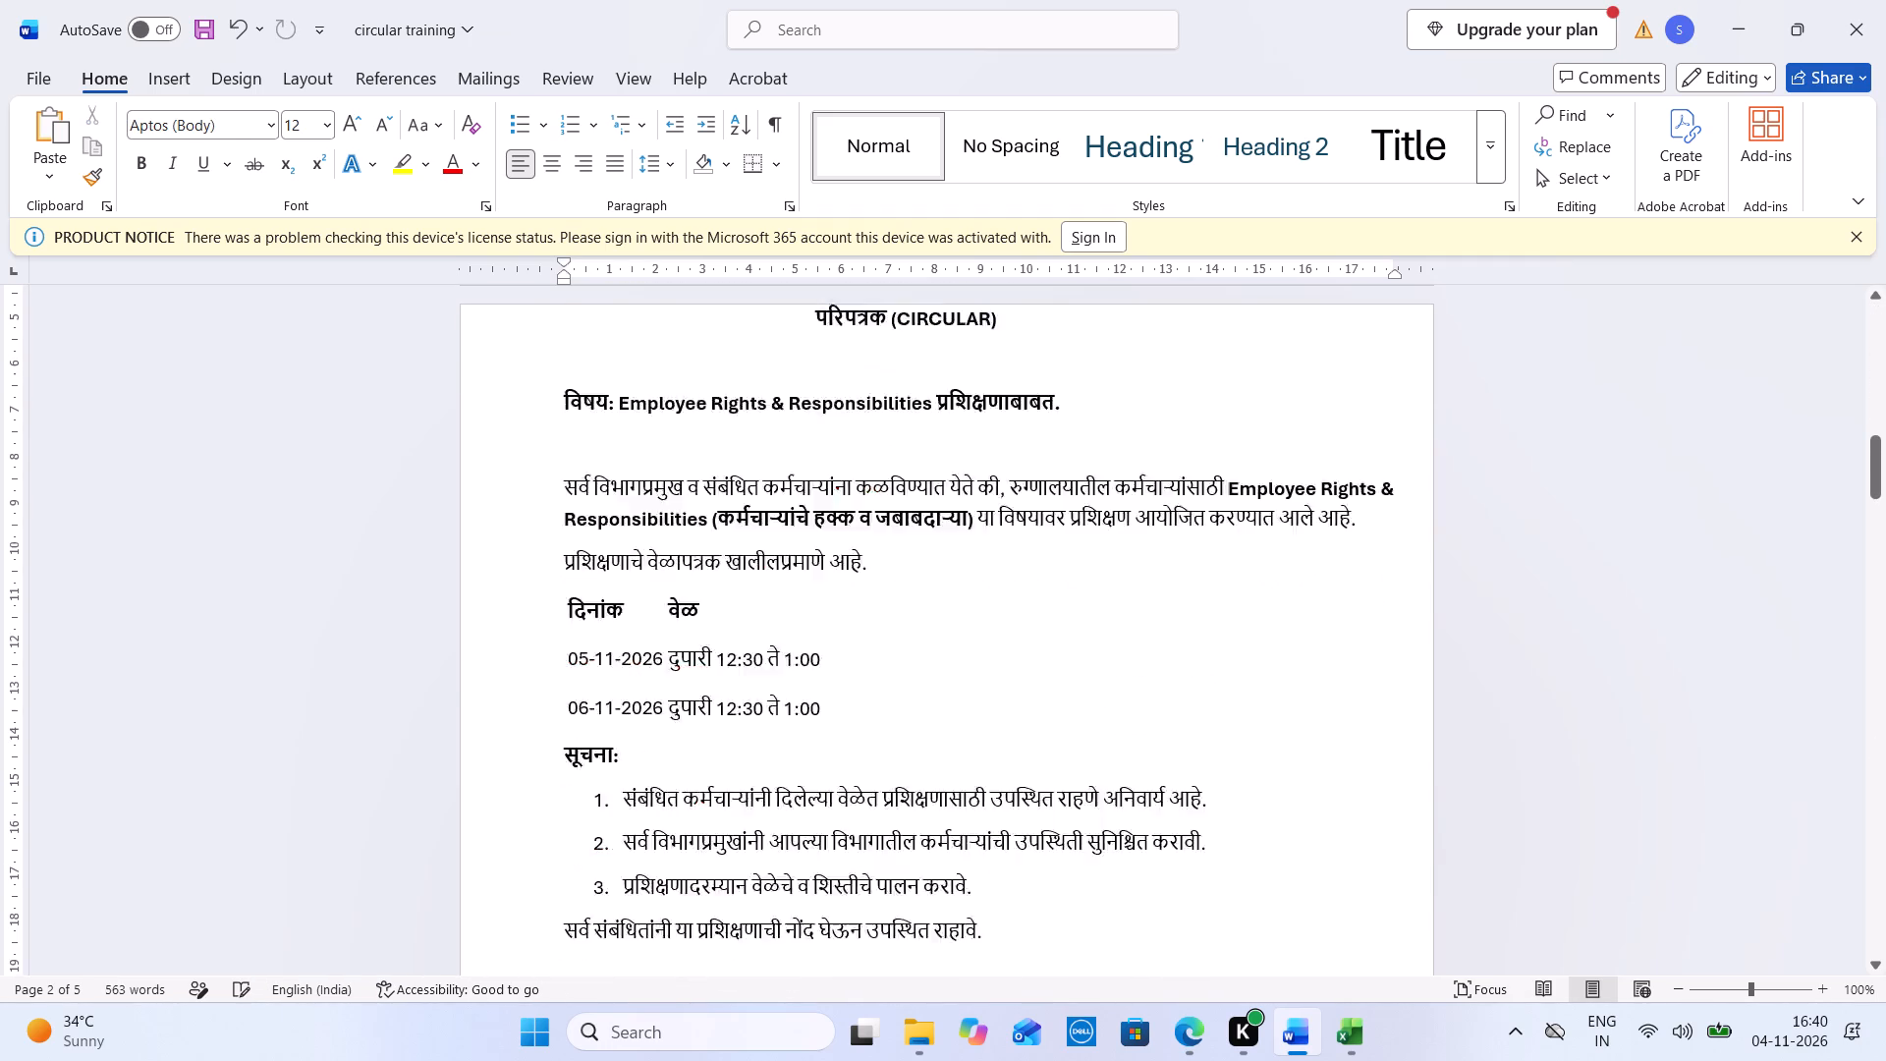
Insert two blank lines above the duplicated circular's परिपत्रक (CIRCULAR) heading at the top of page 2.
{"action": "left_click", "coordinate": [1867, 330]}
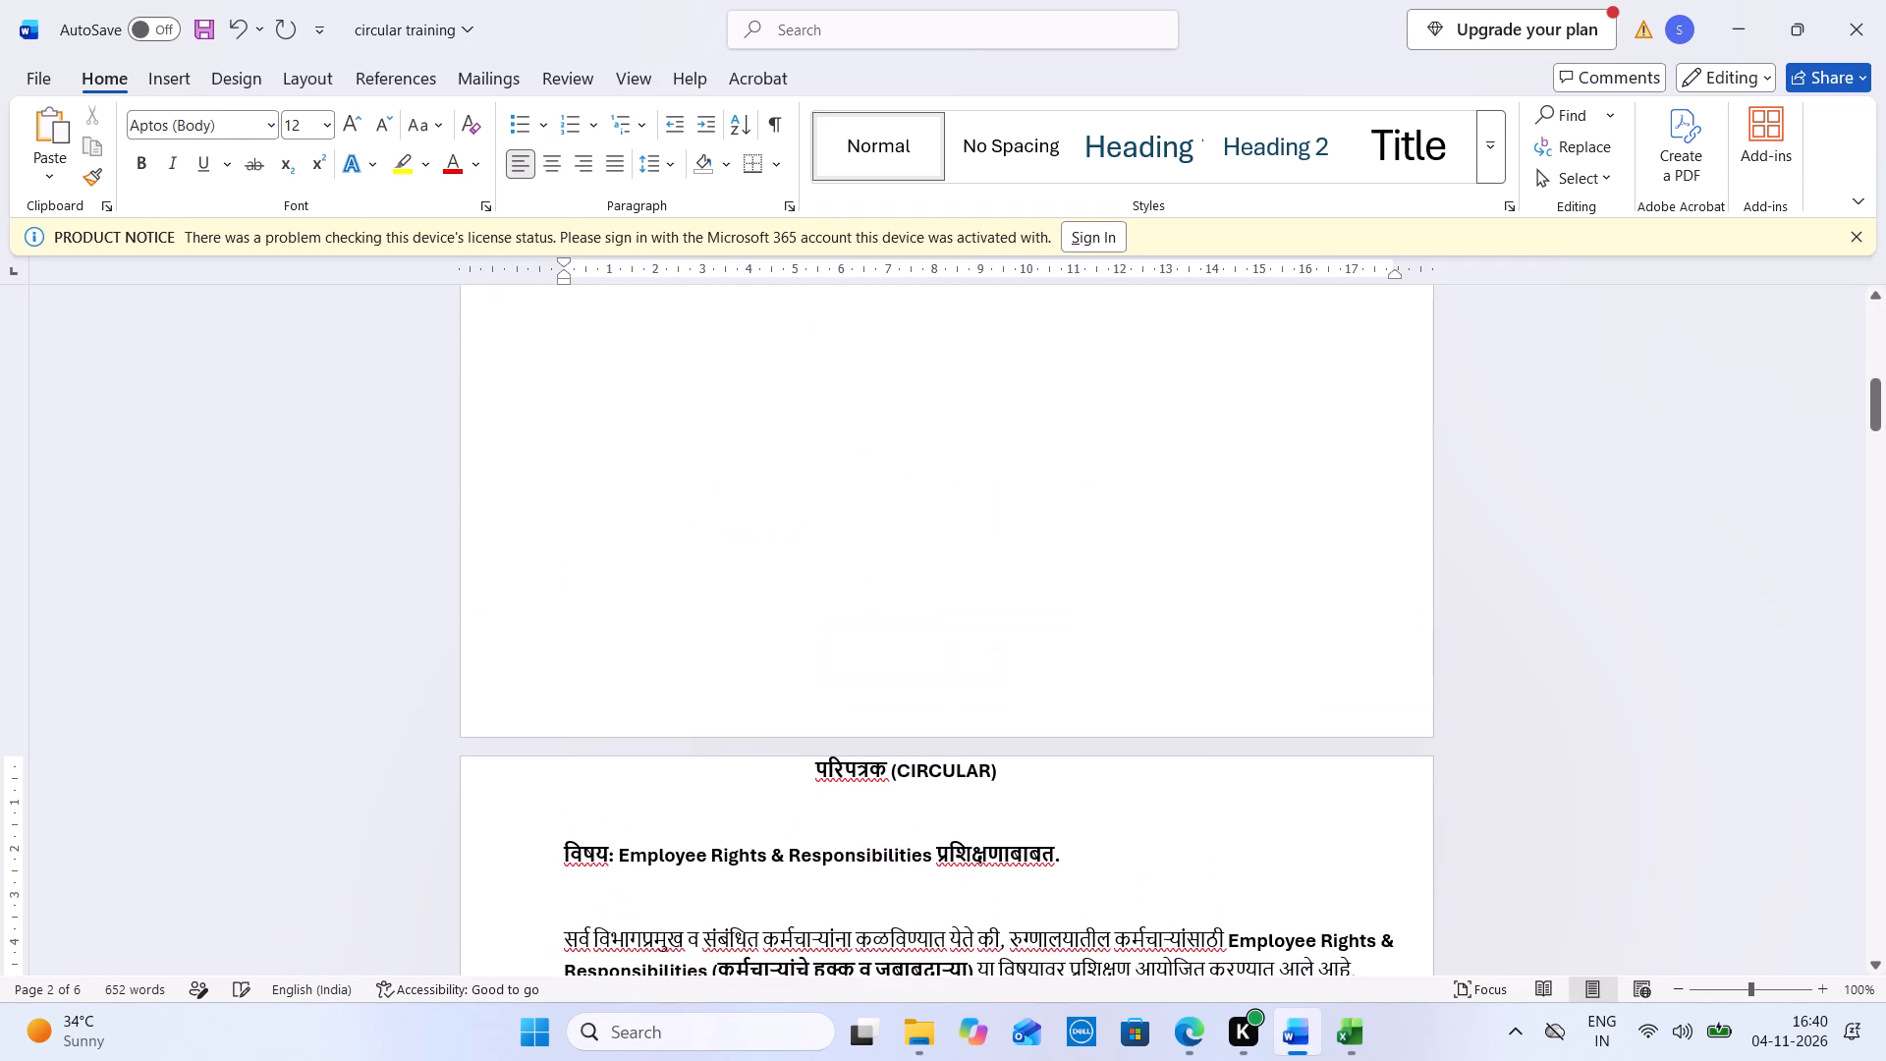
{"action": "left_click", "coordinate": [988, 592]}
{"action": "key", "text": "Return"}
{"action": "key", "text": "Return"}
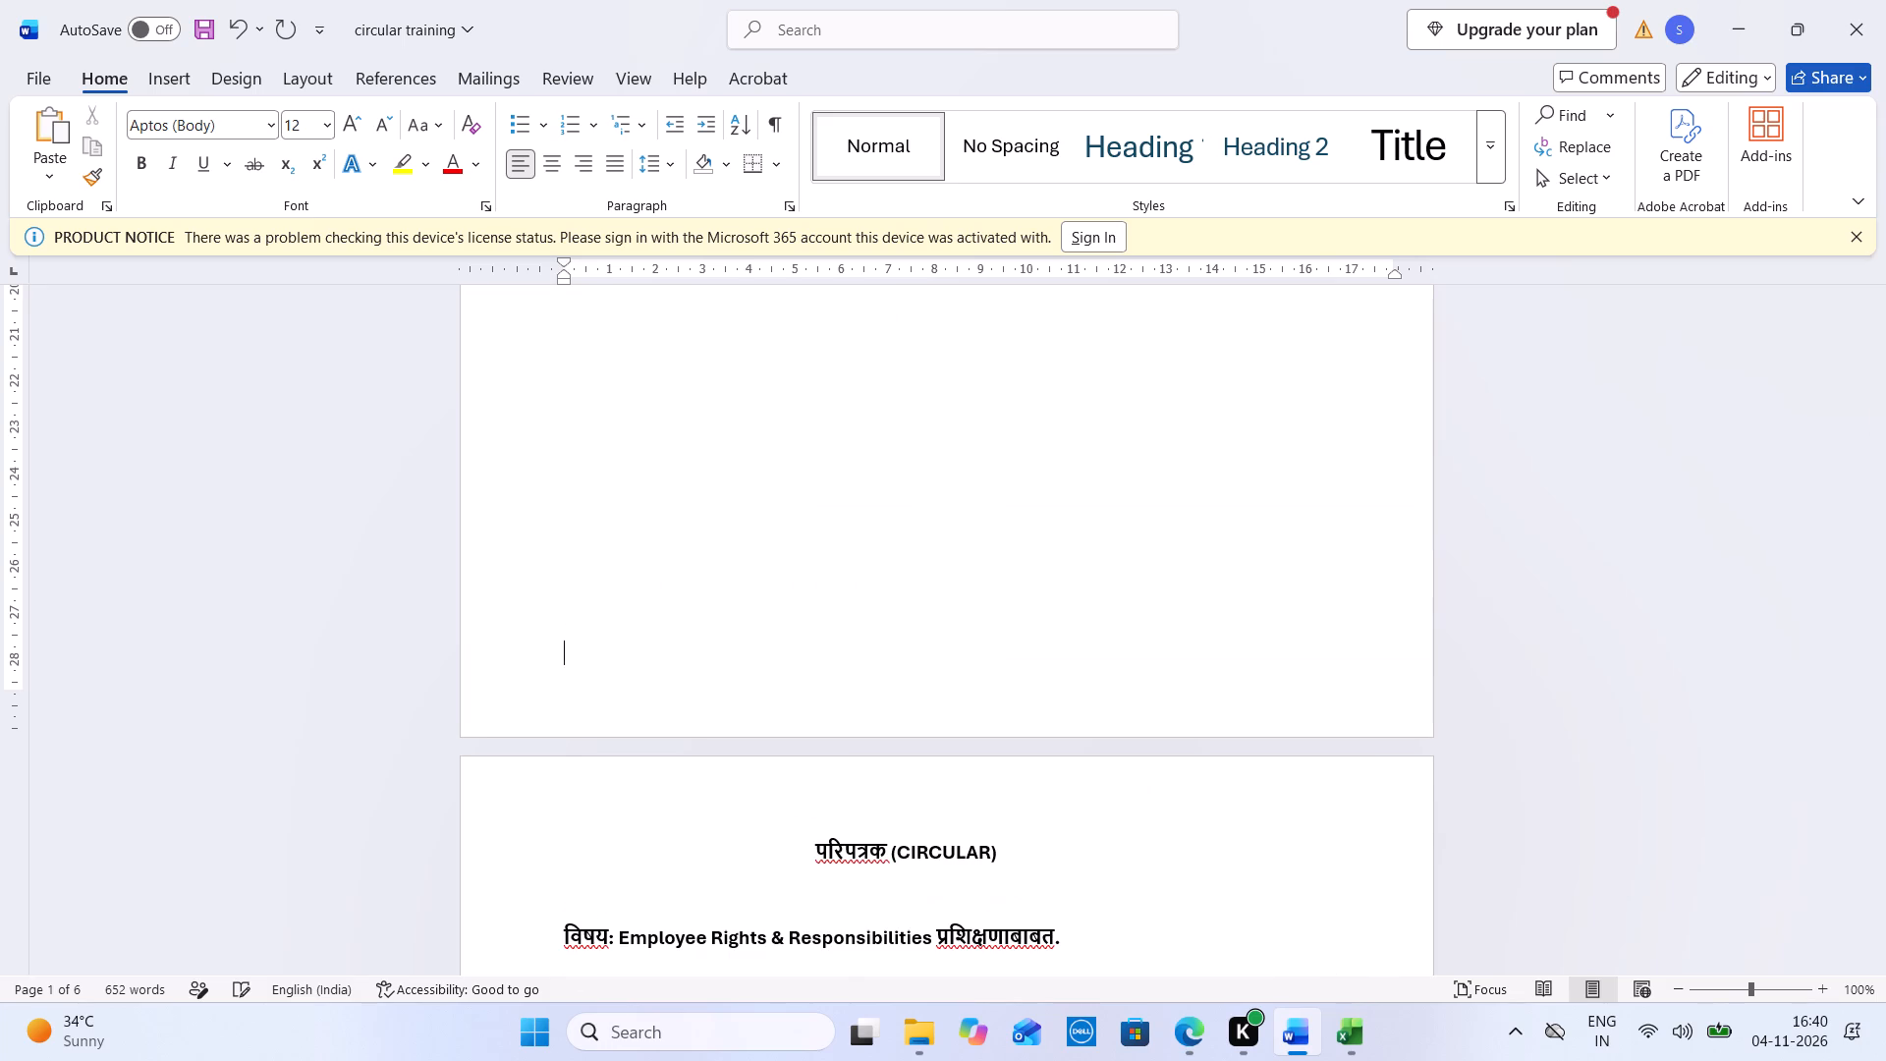
Replace "Employee" with "Patient" in the subject line and opening paragraph of the duplicated circular on page 2.
{"action": "key", "text": "Down"}
{"action": "key", "text": "Down"}
{"action": "key", "text": "Down"}
{"action": "key", "text": "Down"}
{"action": "key", "text": "Down"}
{"action": "key", "text": "Down"}
{"action": "key", "text": "Down"}
{"action": "key", "text": "Down"}
{"action": "key", "text": "Down"}
{"action": "key", "text": "Down"}
{"action": "key", "text": "Down"}
{"action": "key", "text": "Down"}
{"action": "key", "text": "Down"}
{"action": "key", "text": "Down"}
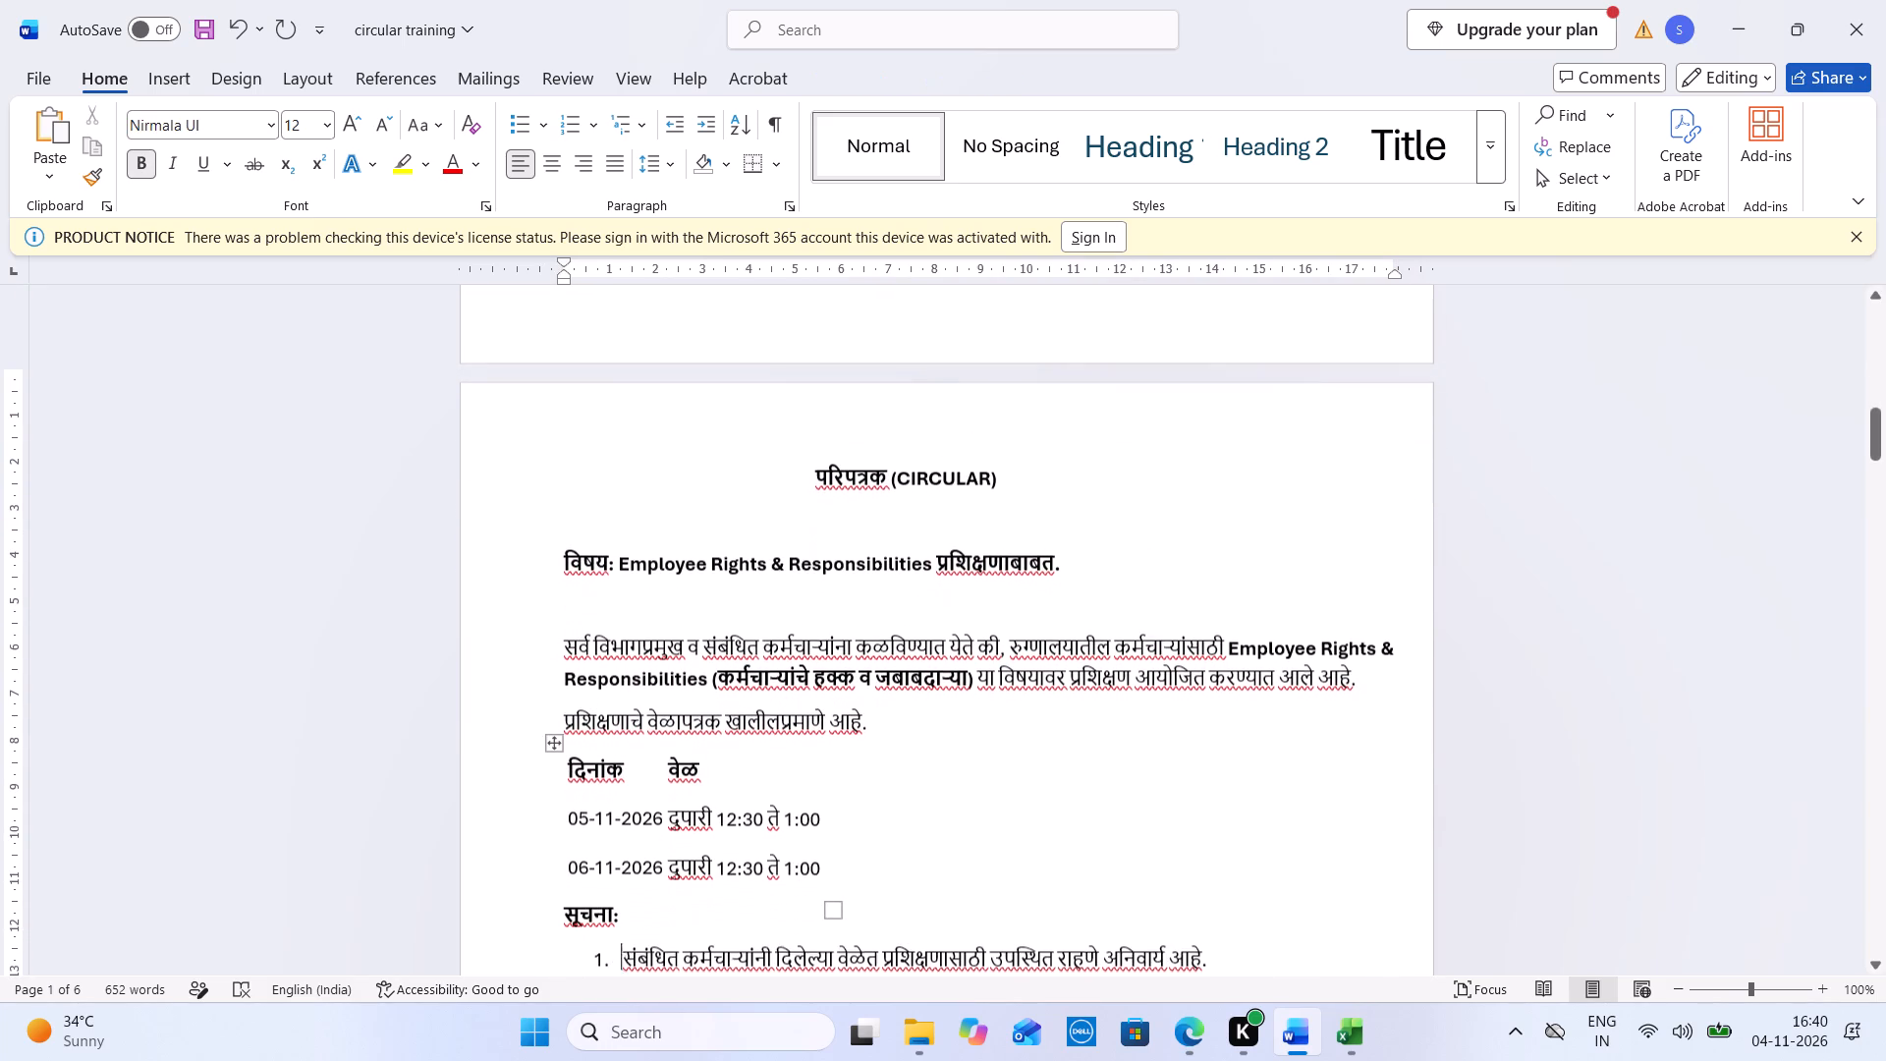
{"action": "double_click", "coordinate": [646, 551]}
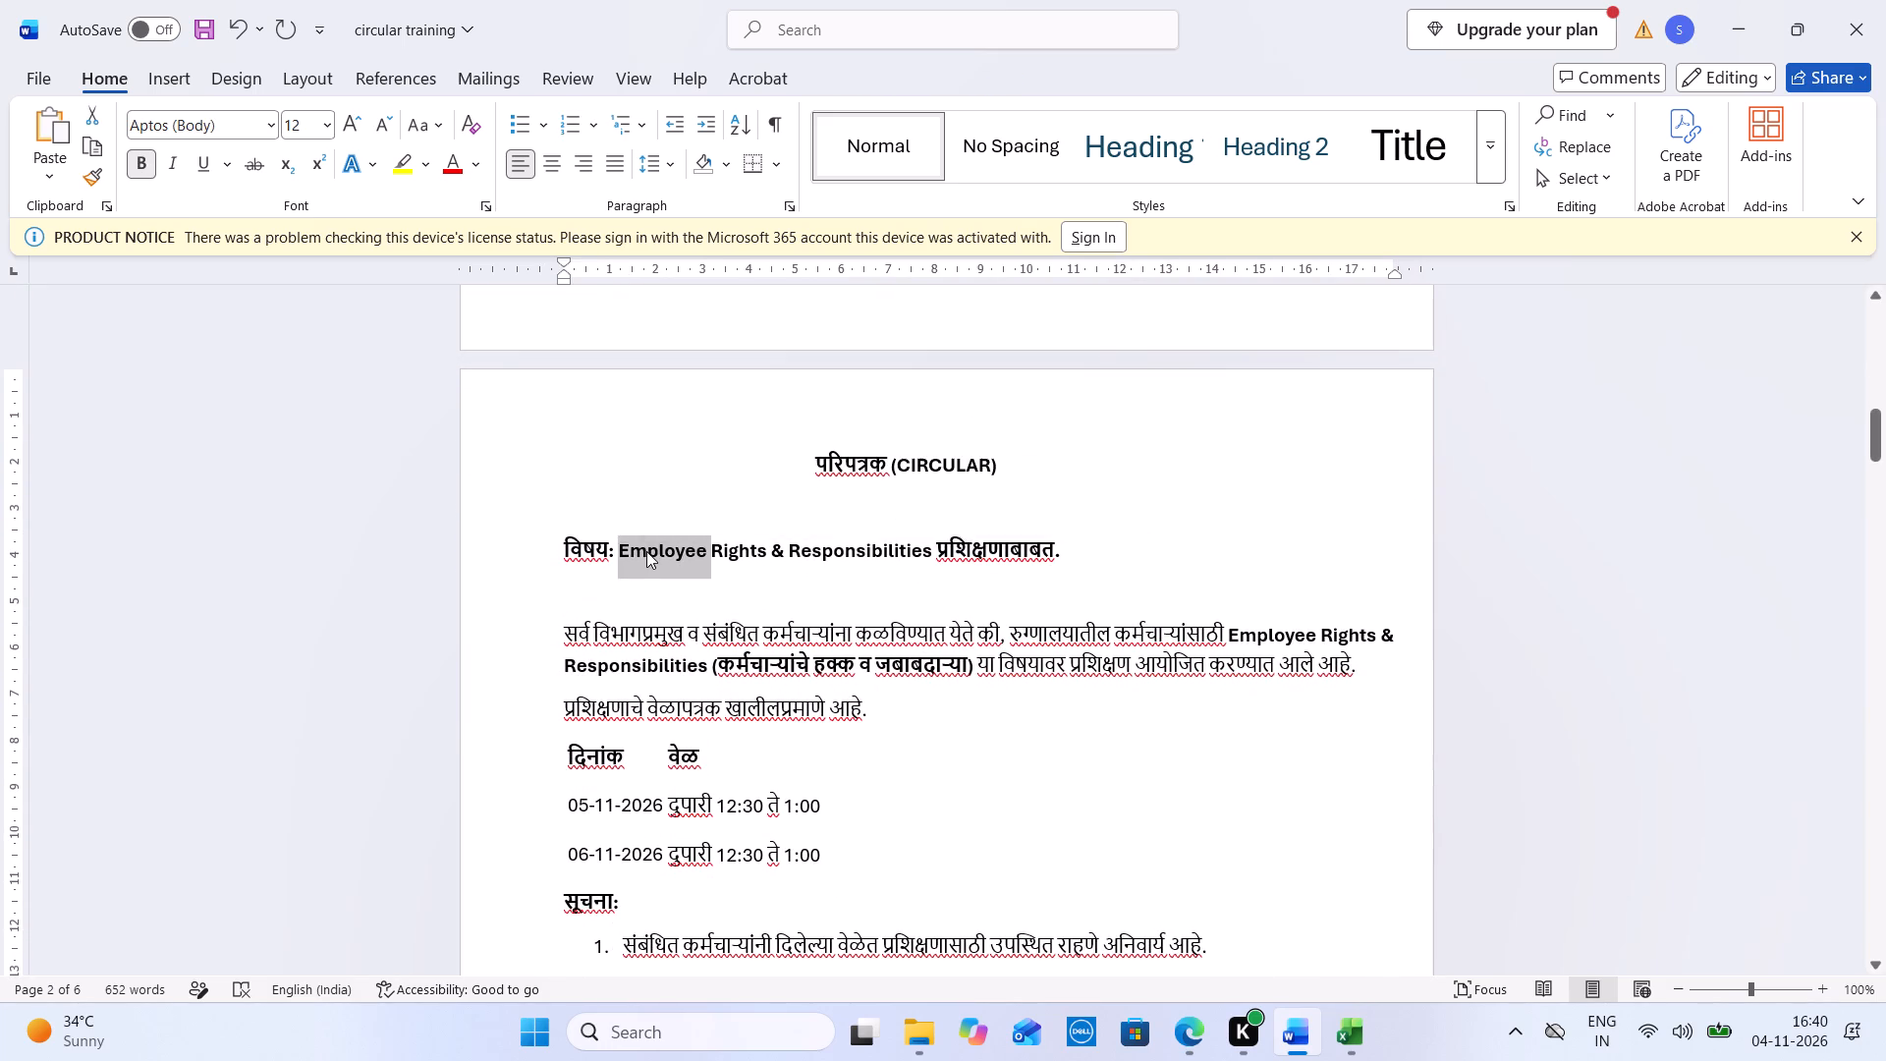
{"action": "type", "text": "Patient"}
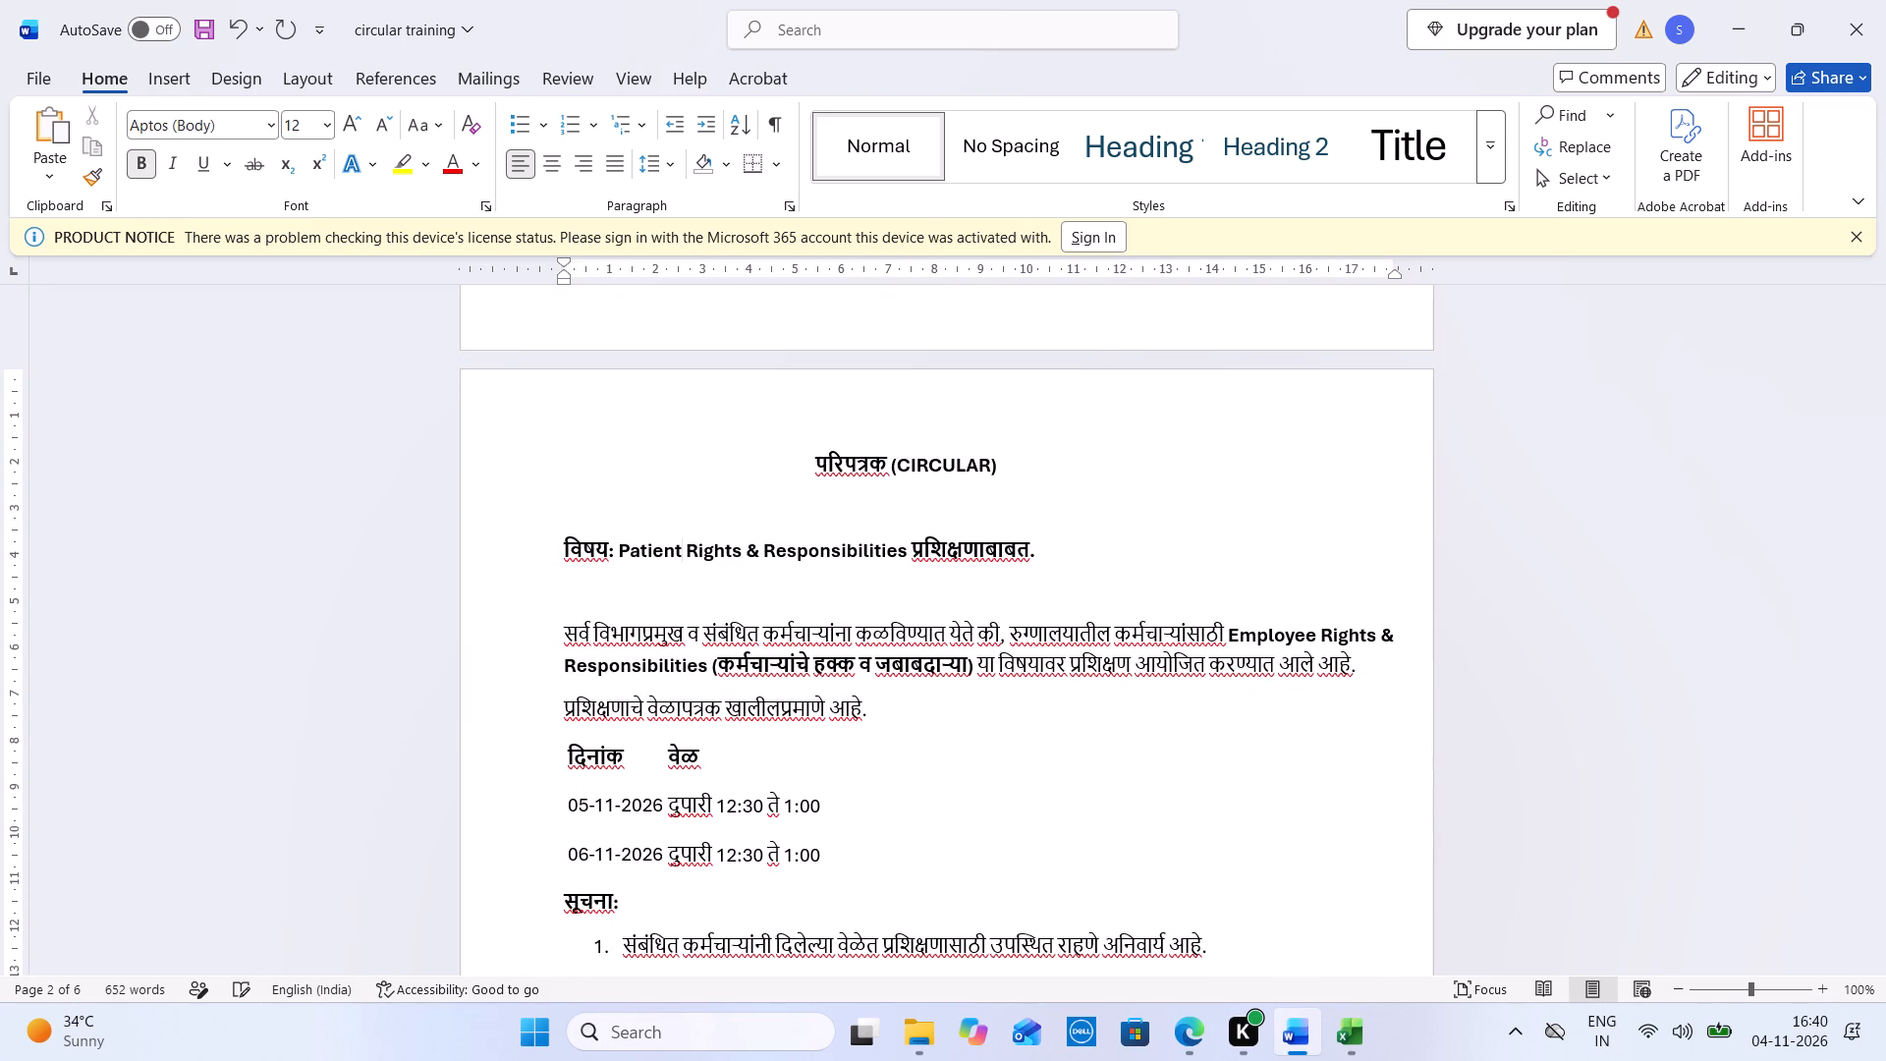
{"action": "double_click", "coordinate": [1274, 640]}
{"action": "type", "text": "Patient"}
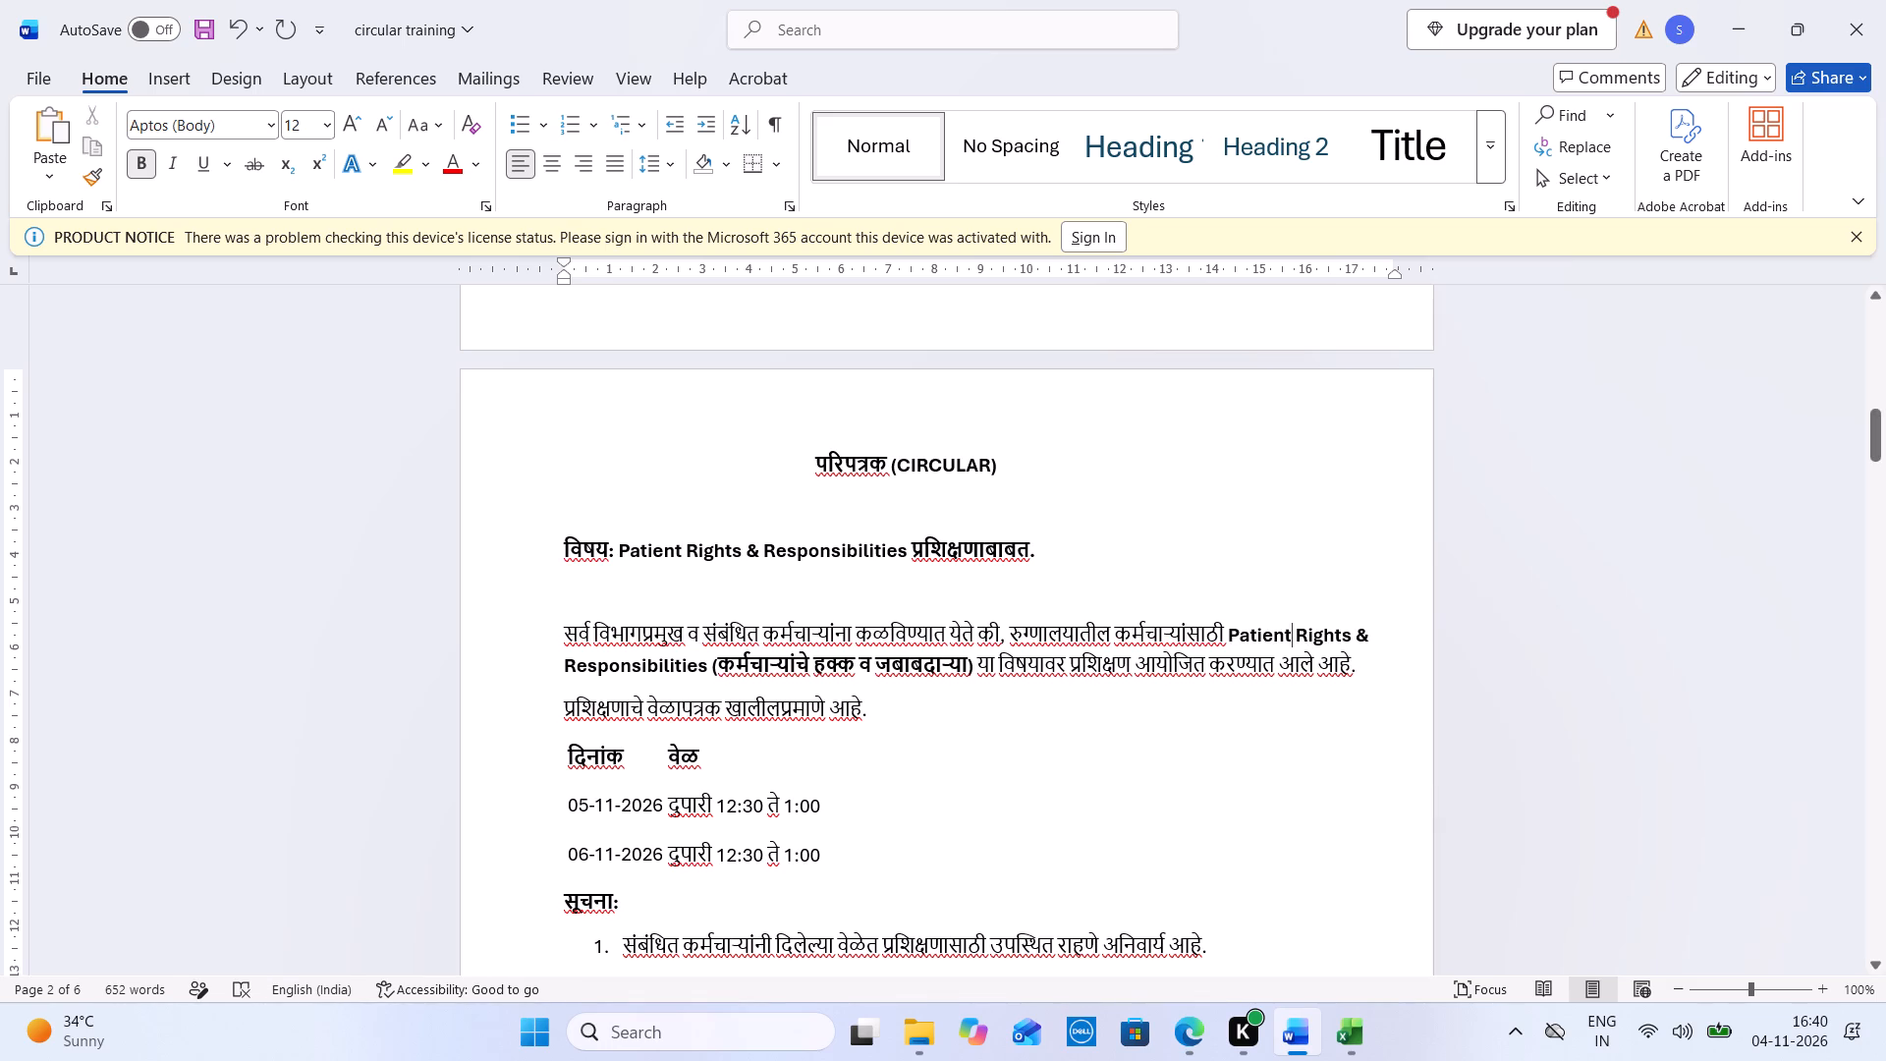
Delete the bracketed phrase (कर्मचाऱ्यांचे हक्क व जबाबदाऱ्या) with its brackets from the Patient Rights circular's opening paragraph.
{"action": "left_click_drag", "start_coordinate": [717, 664], "coordinate": [925, 675]}
{"action": "key", "text": "BackSpace"}
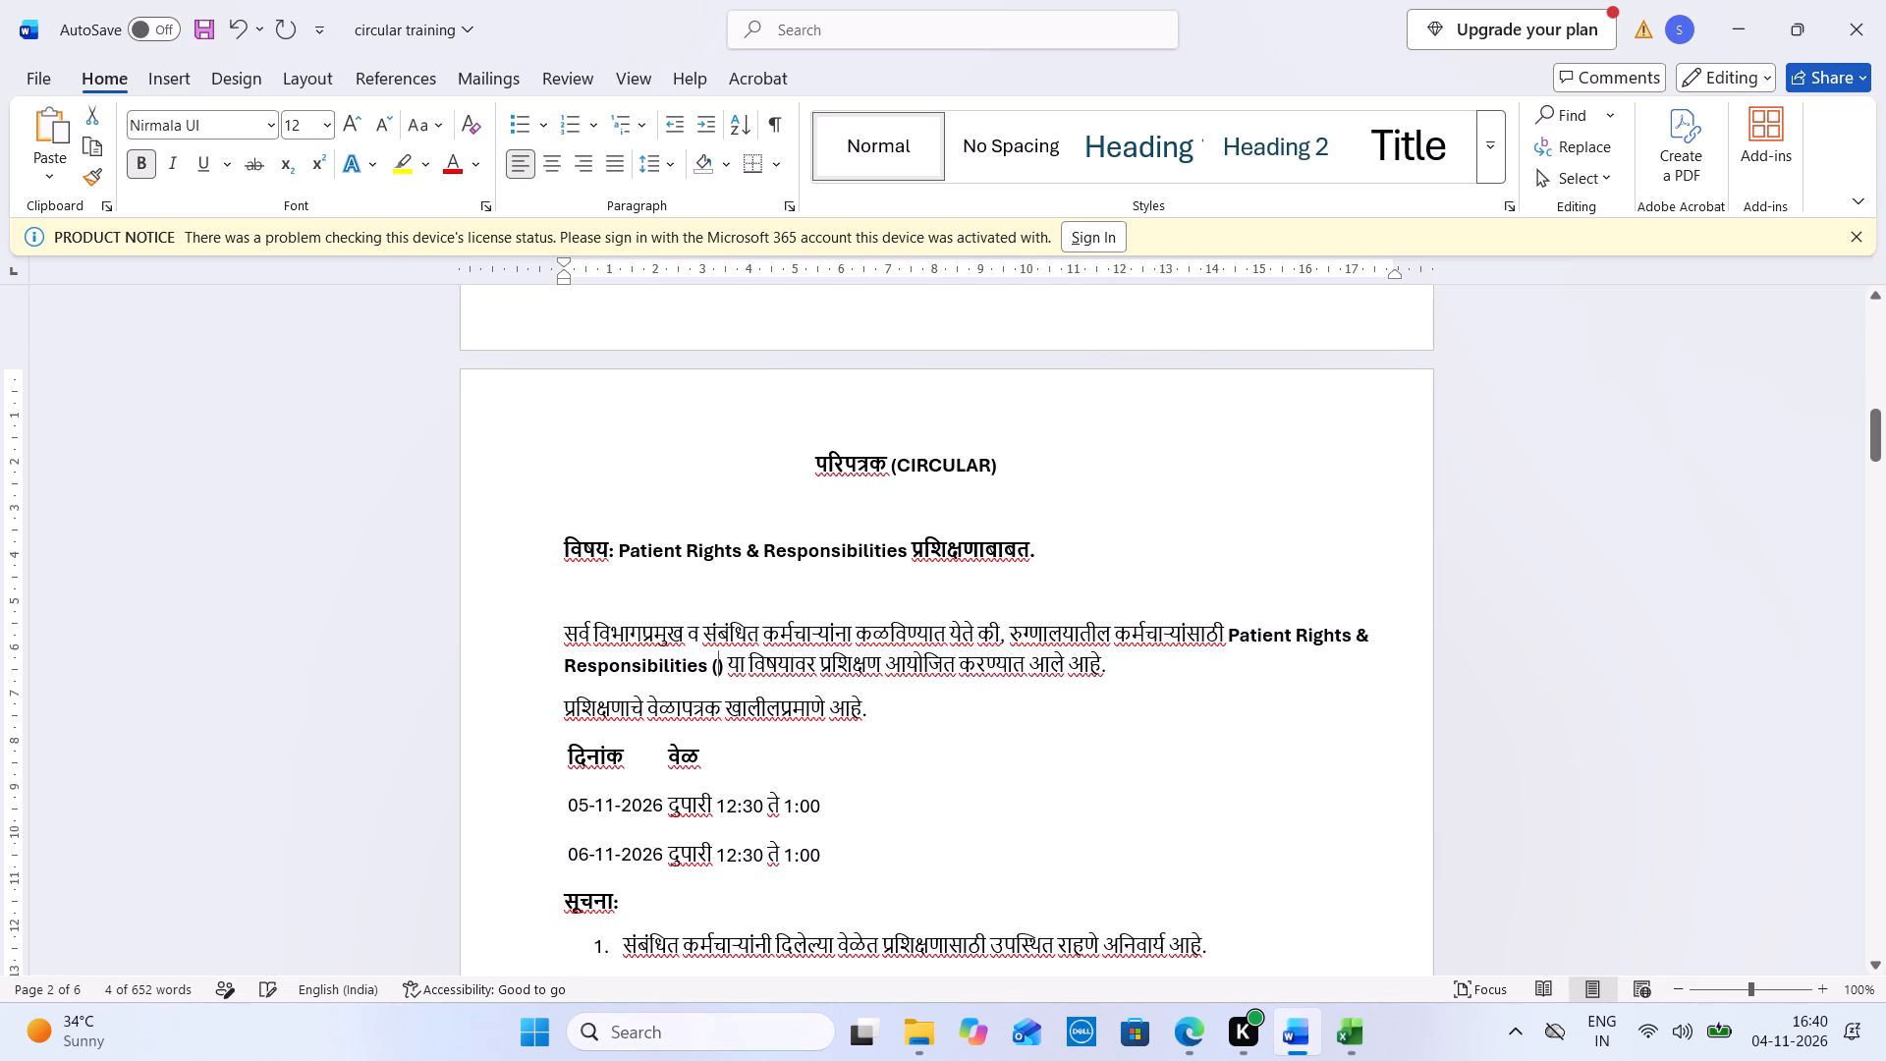
{"action": "key", "text": "BackSpace"}
{"action": "key", "text": "Right"}
{"action": "key", "text": "BackSpace"}
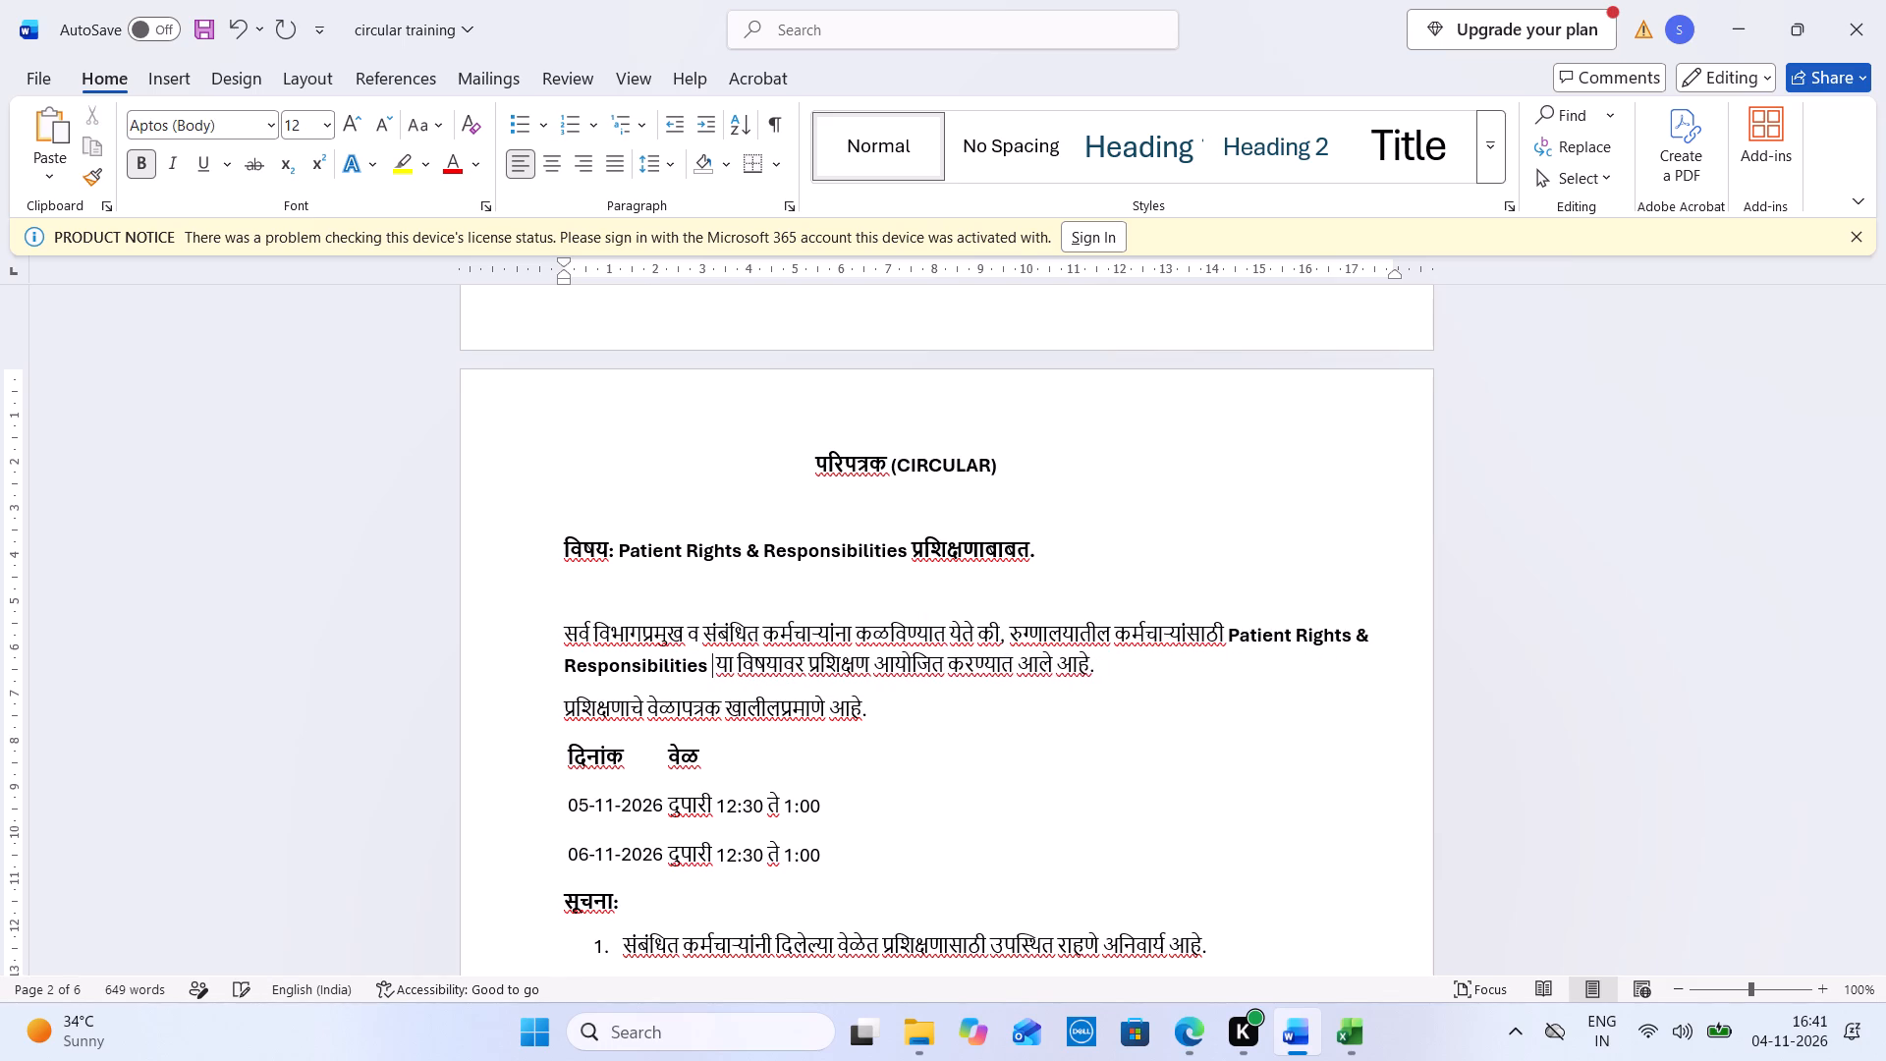
Set the 05-11-2026 session time in the Patient Rights circular's schedule table to 05:00 ते 5:30.
{"action": "key", "text": "Down"}
{"action": "key", "text": "Down"}
{"action": "key", "text": "Down"}
{"action": "key", "text": "Down"}
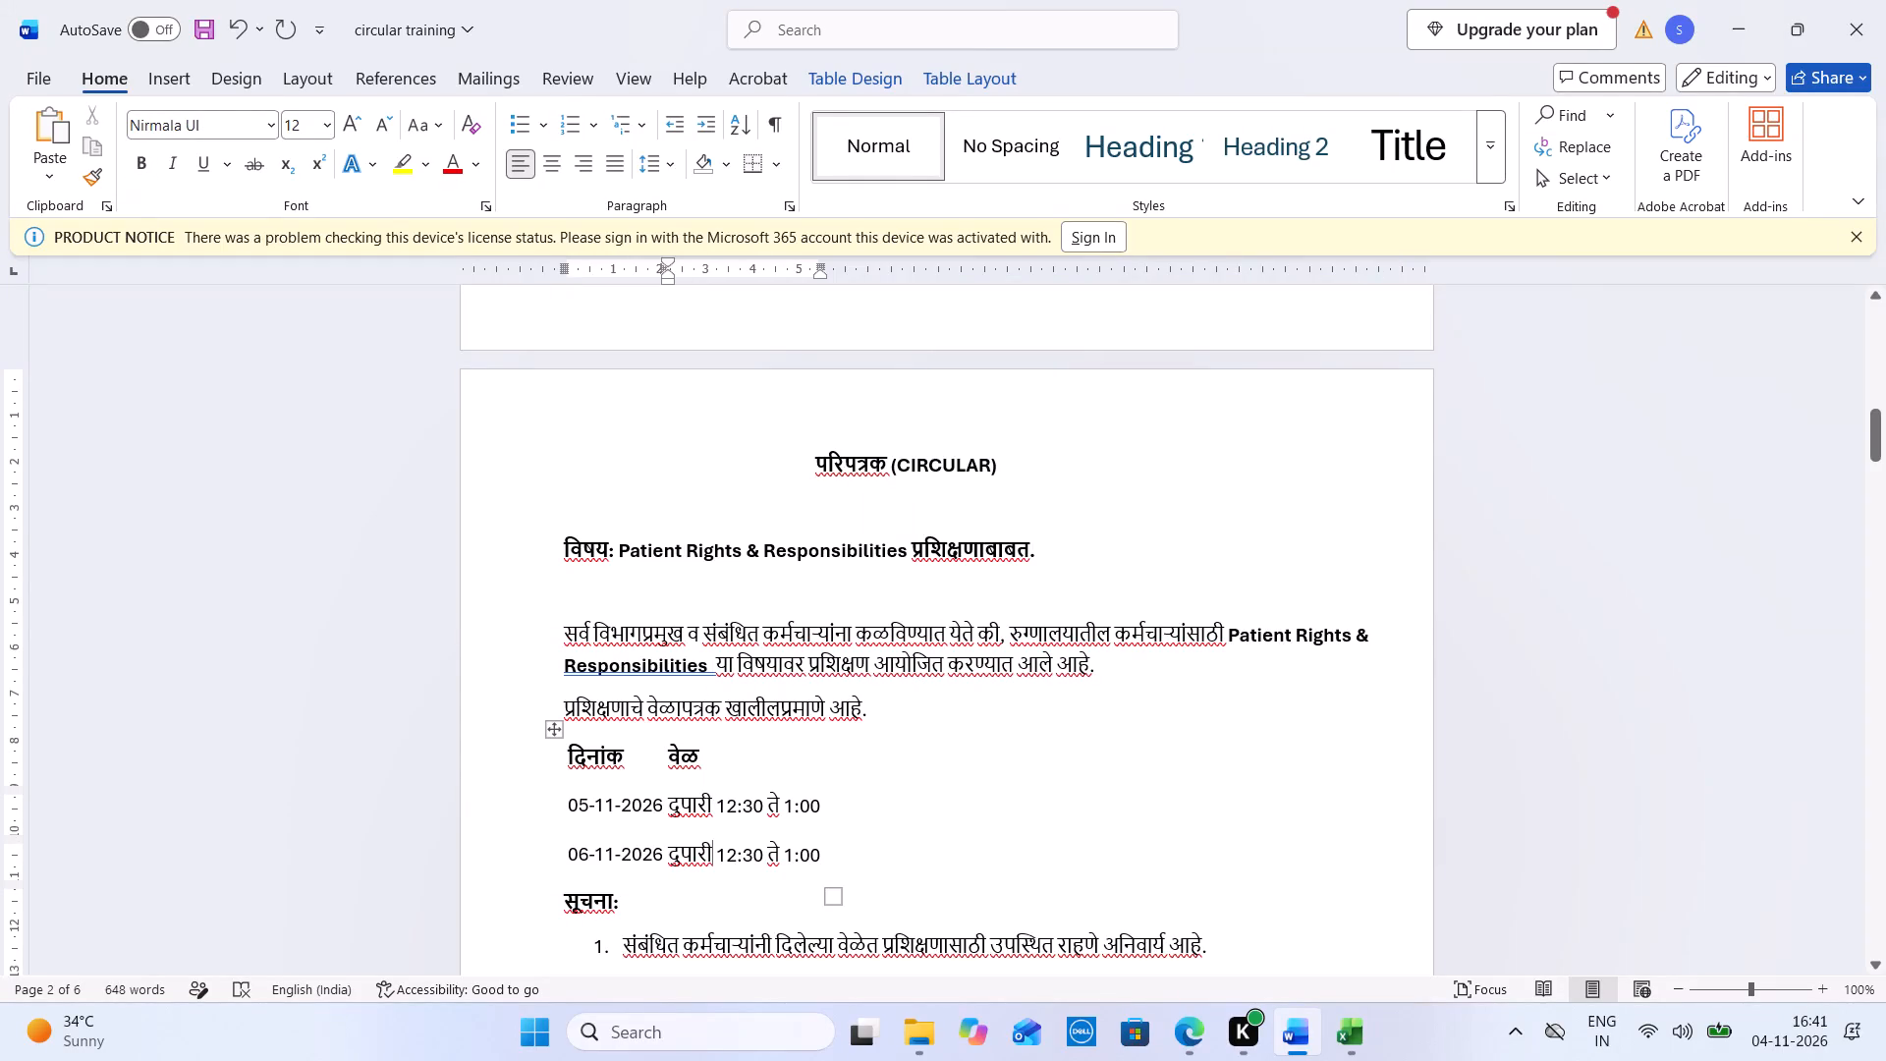
{"action": "double_click", "coordinate": [728, 807]}
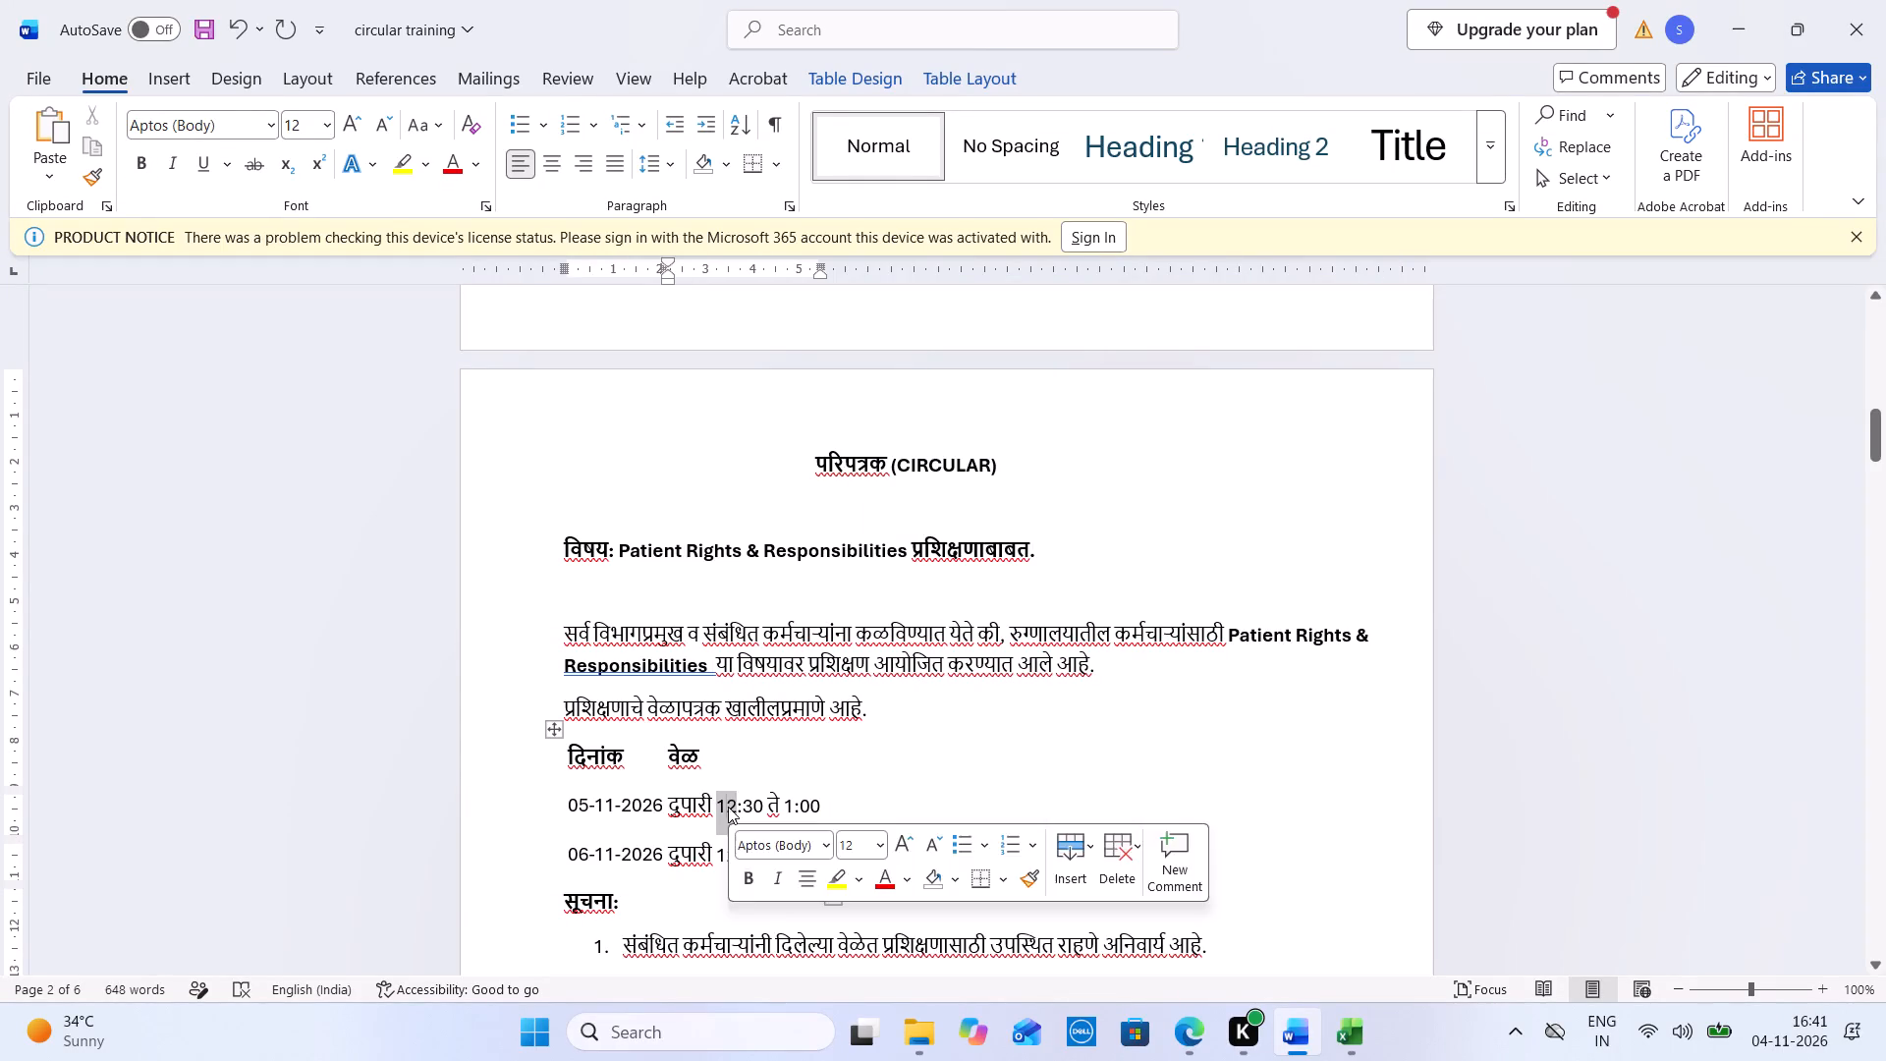
{"action": "type", "text": "05"}
{"action": "key", "text": "Right"}
{"action": "key", "text": "Right"}
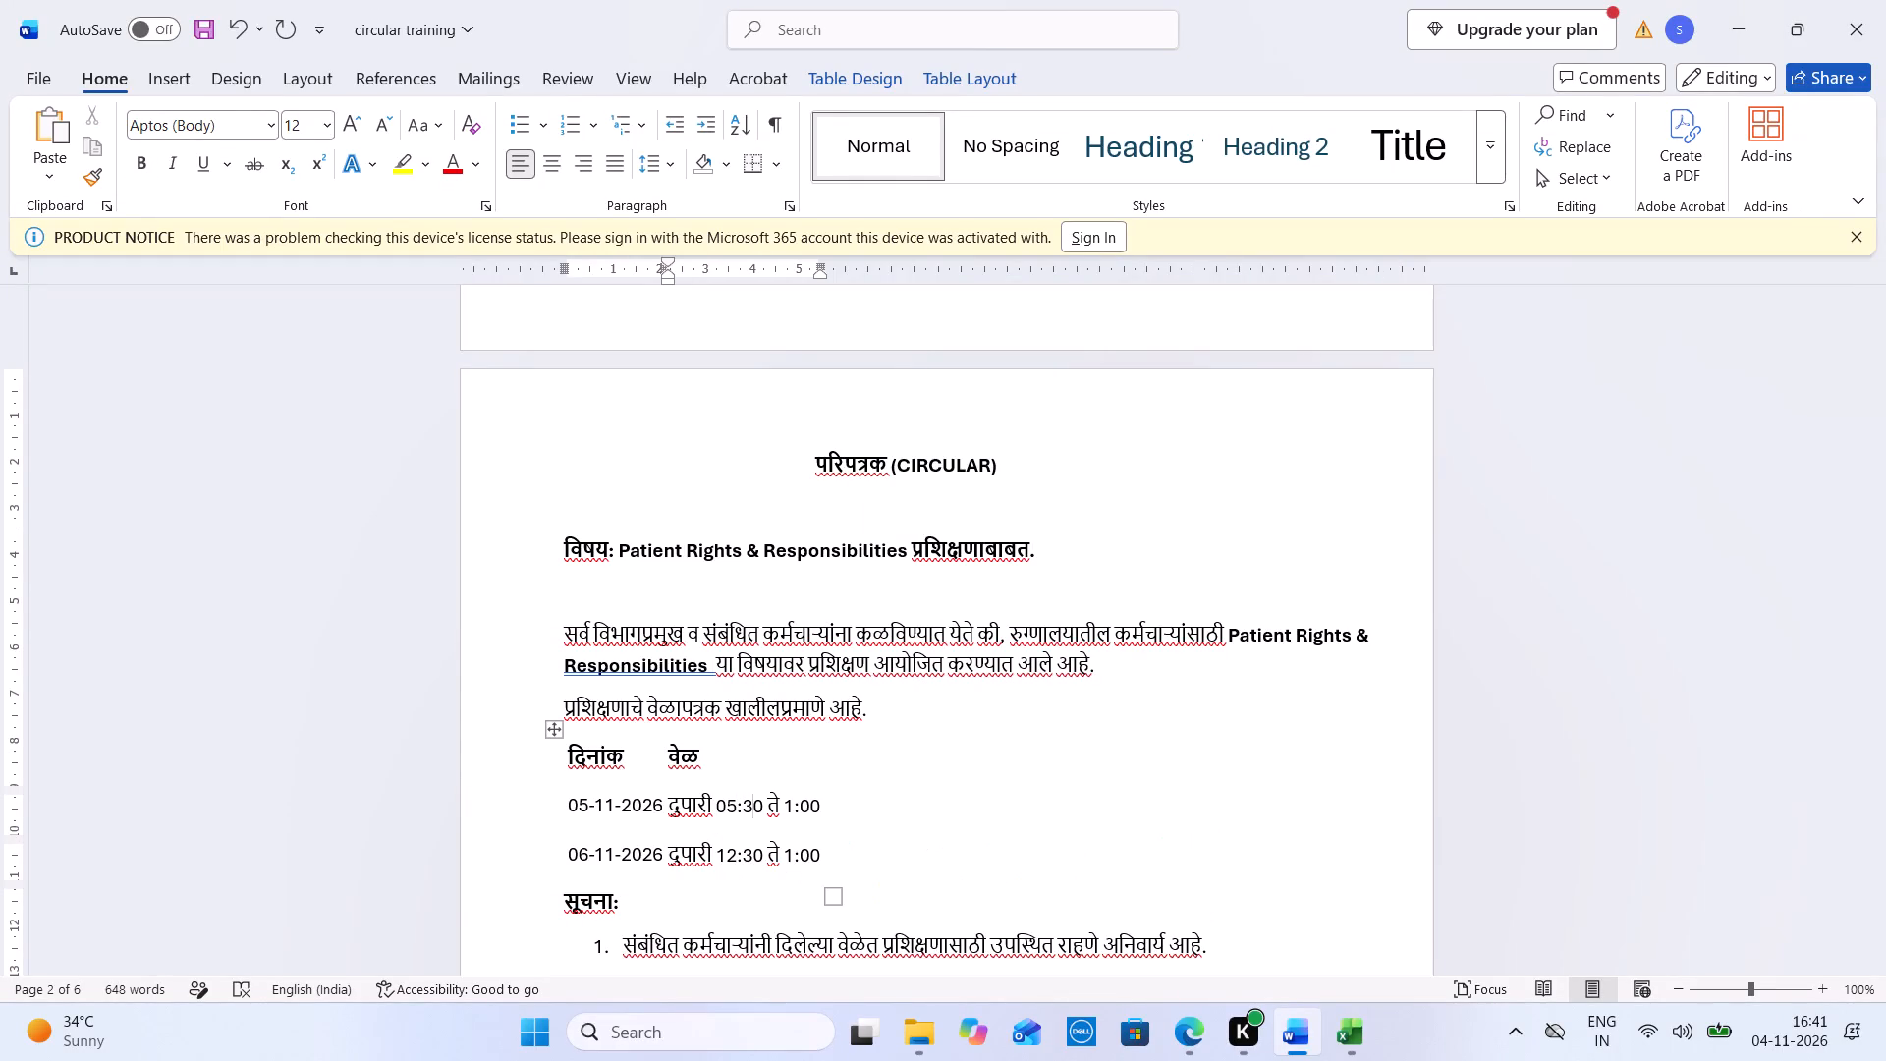
{"action": "key", "text": "BackSpace"}
{"action": "key", "text": "0"}
{"action": "left_click", "coordinate": [793, 813]}
{"action": "key", "text": "BackSpace"}
{"action": "key", "text": "5"}
{"action": "key", "text": "Right"}
{"action": "key", "text": "Right"}
{"action": "key", "text": "BackSpace"}
{"action": "key", "text": "3"}
Copy the 05:00 ते 5:30 time into the 06-11-2026 row, replacing its existing time.
{"action": "left_click_drag", "start_coordinate": [839, 814], "coordinate": [739, 810]}
{"action": "key", "text": "ctrl+c"}
{"action": "left_click_drag", "start_coordinate": [840, 856], "coordinate": [709, 856]}
{"action": "key", "text": "ctrl+v"}
Review the Patient Rights circular's numbered instructions and closing signatory lines.
{"action": "key", "text": "Down"}
{"action": "key", "text": "Down"}
{"action": "key", "text": "Down"}
{"action": "key", "text": "Down"}
{"action": "key", "text": "Down"}
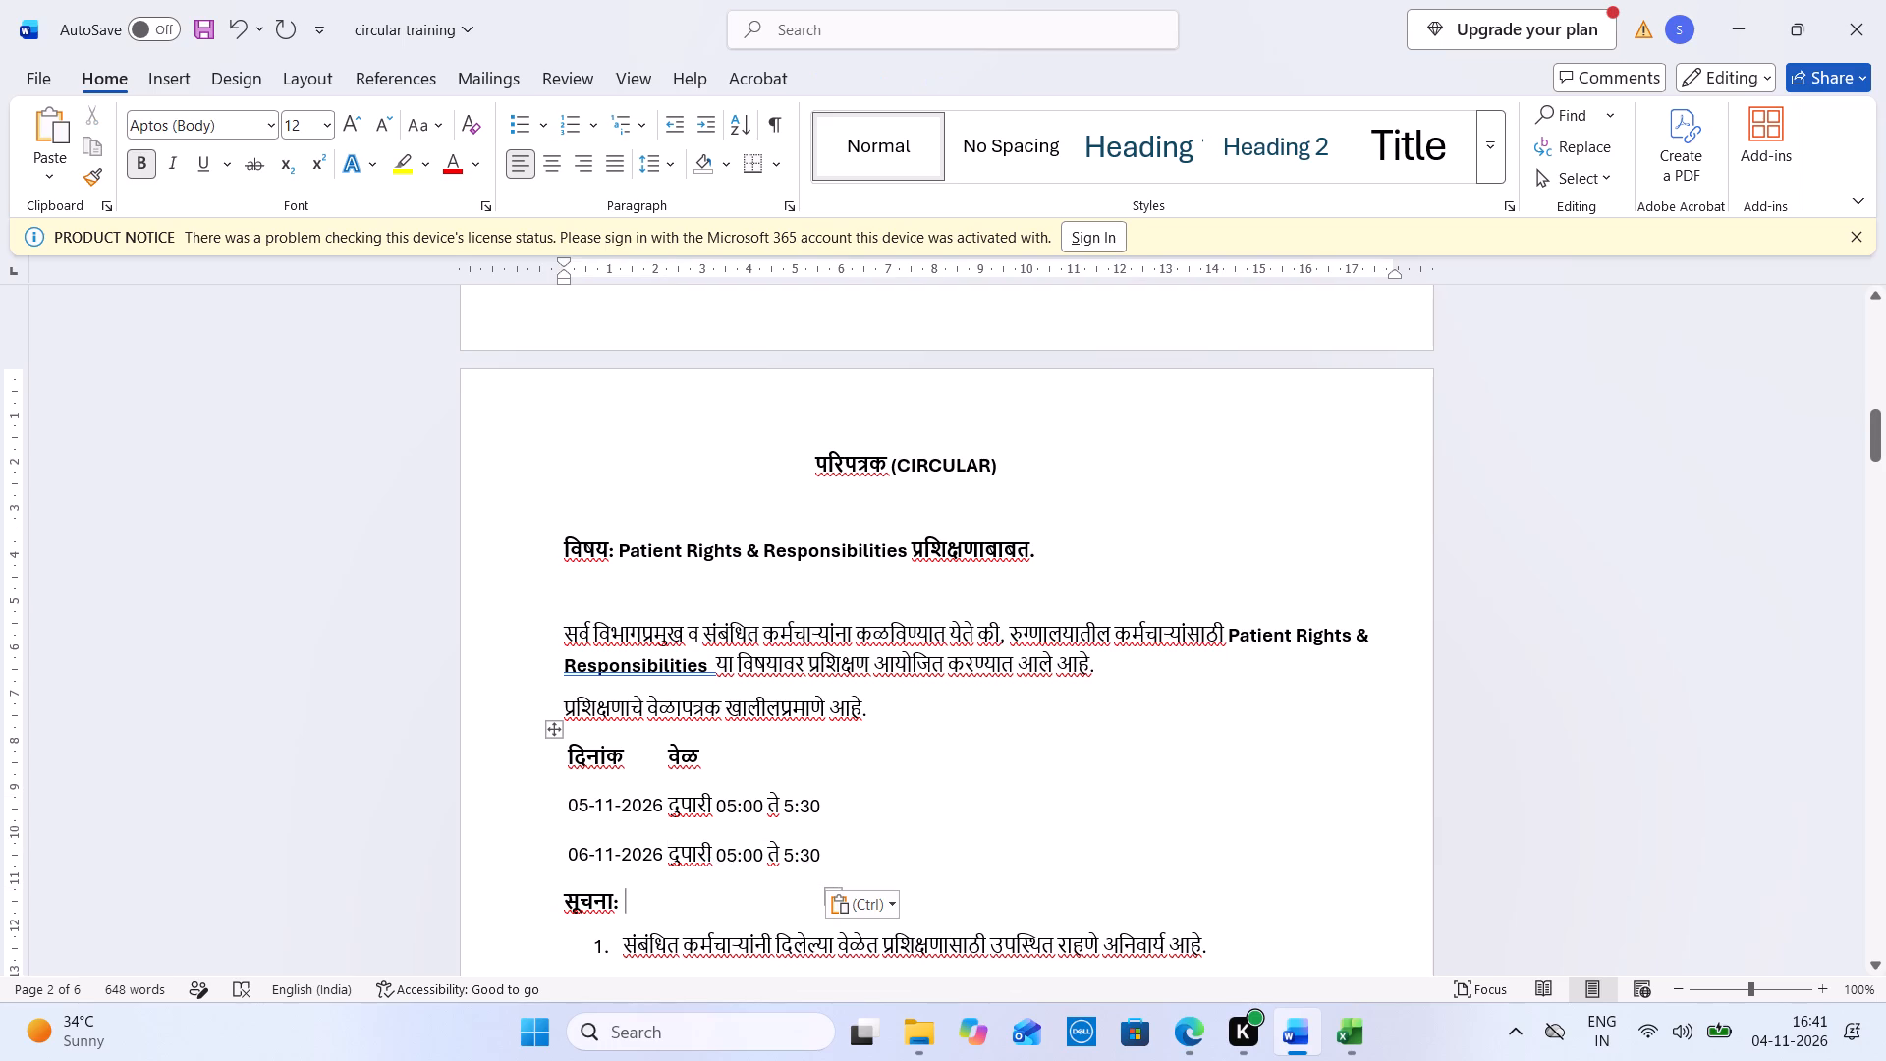
{"action": "key", "text": "Down"}
{"action": "key", "text": "Down"}
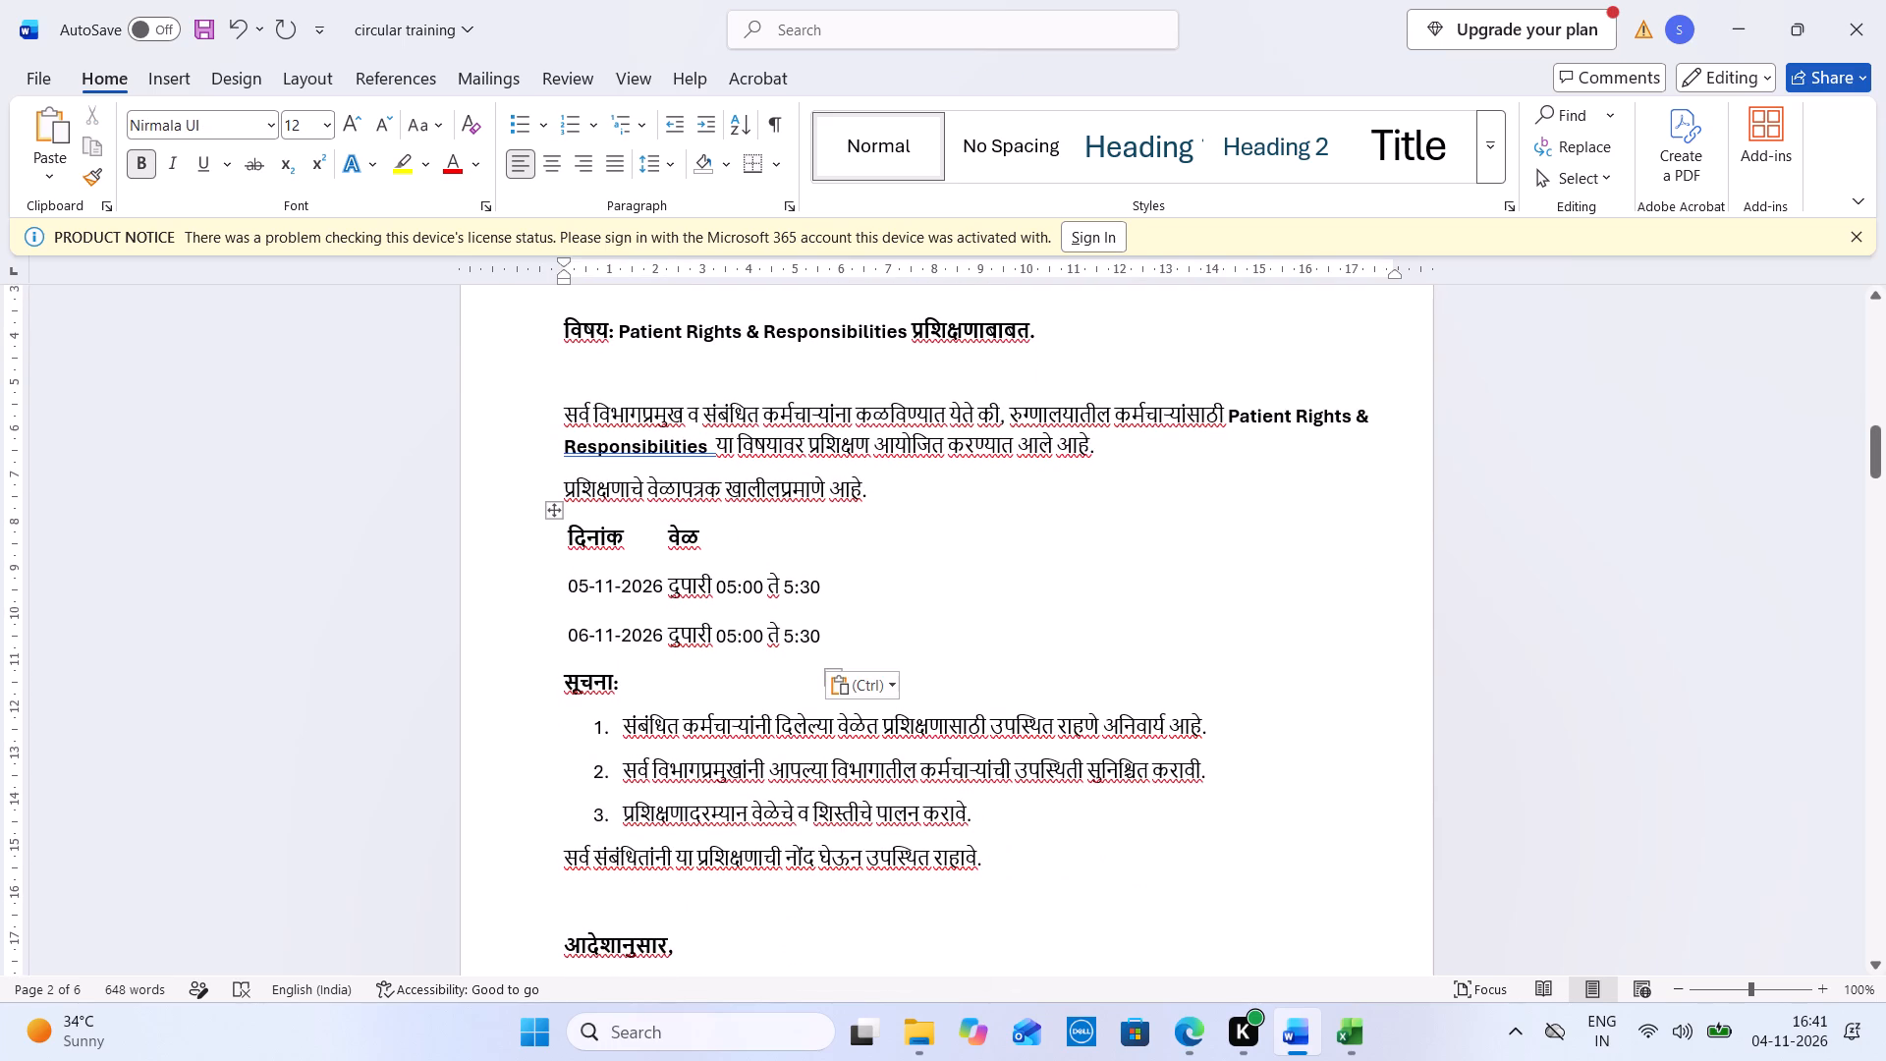
{"action": "key", "text": "Down"}
{"action": "key", "text": "Down"}
{"action": "key", "text": "Down"}
{"action": "key", "text": "Down"}
{"action": "key", "text": "Down"}
Add the line "Date: 04-11-2026" at the top of the Patient Rights circular, above its heading.
{"action": "key", "text": "Up"}
{"action": "key", "text": "Up"}
{"action": "key", "text": "Up"}
{"action": "key", "text": "Up"}
{"action": "key", "text": "Up"}
{"action": "key", "text": "Up"}
{"action": "key", "text": "Up"}
{"action": "key", "text": "Up"}
{"action": "key", "text": "Up"}
{"action": "key", "text": "Up"}
{"action": "key", "text": "Up"}
{"action": "key", "text": "Up"}
{"action": "key", "text": "Up"}
{"action": "key", "text": "Up"}
{"action": "key", "text": "Up"}
{"action": "key", "text": "Up"}
{"action": "key", "text": "Up"}
{"action": "key", "text": "Up"}
{"action": "key", "text": "Up"}
{"action": "key", "text": "Up"}
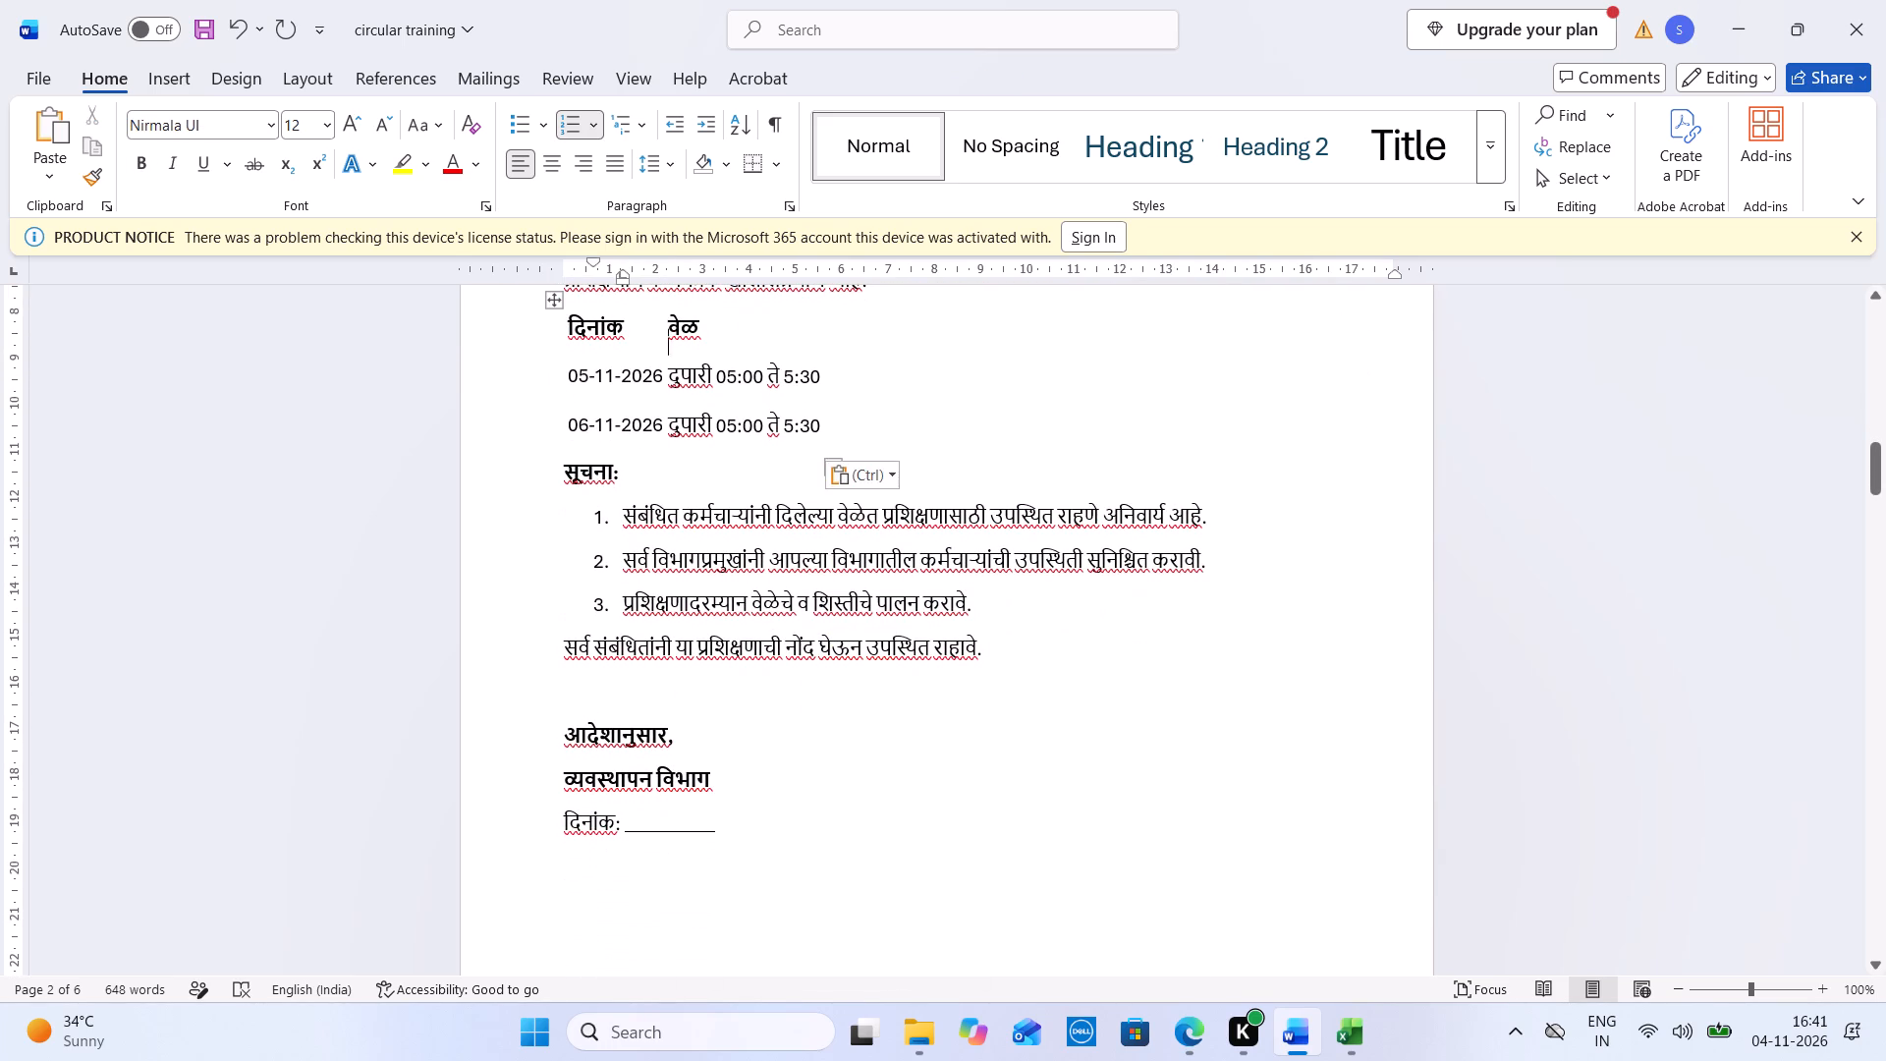
{"action": "left_click", "coordinate": [718, 666]}
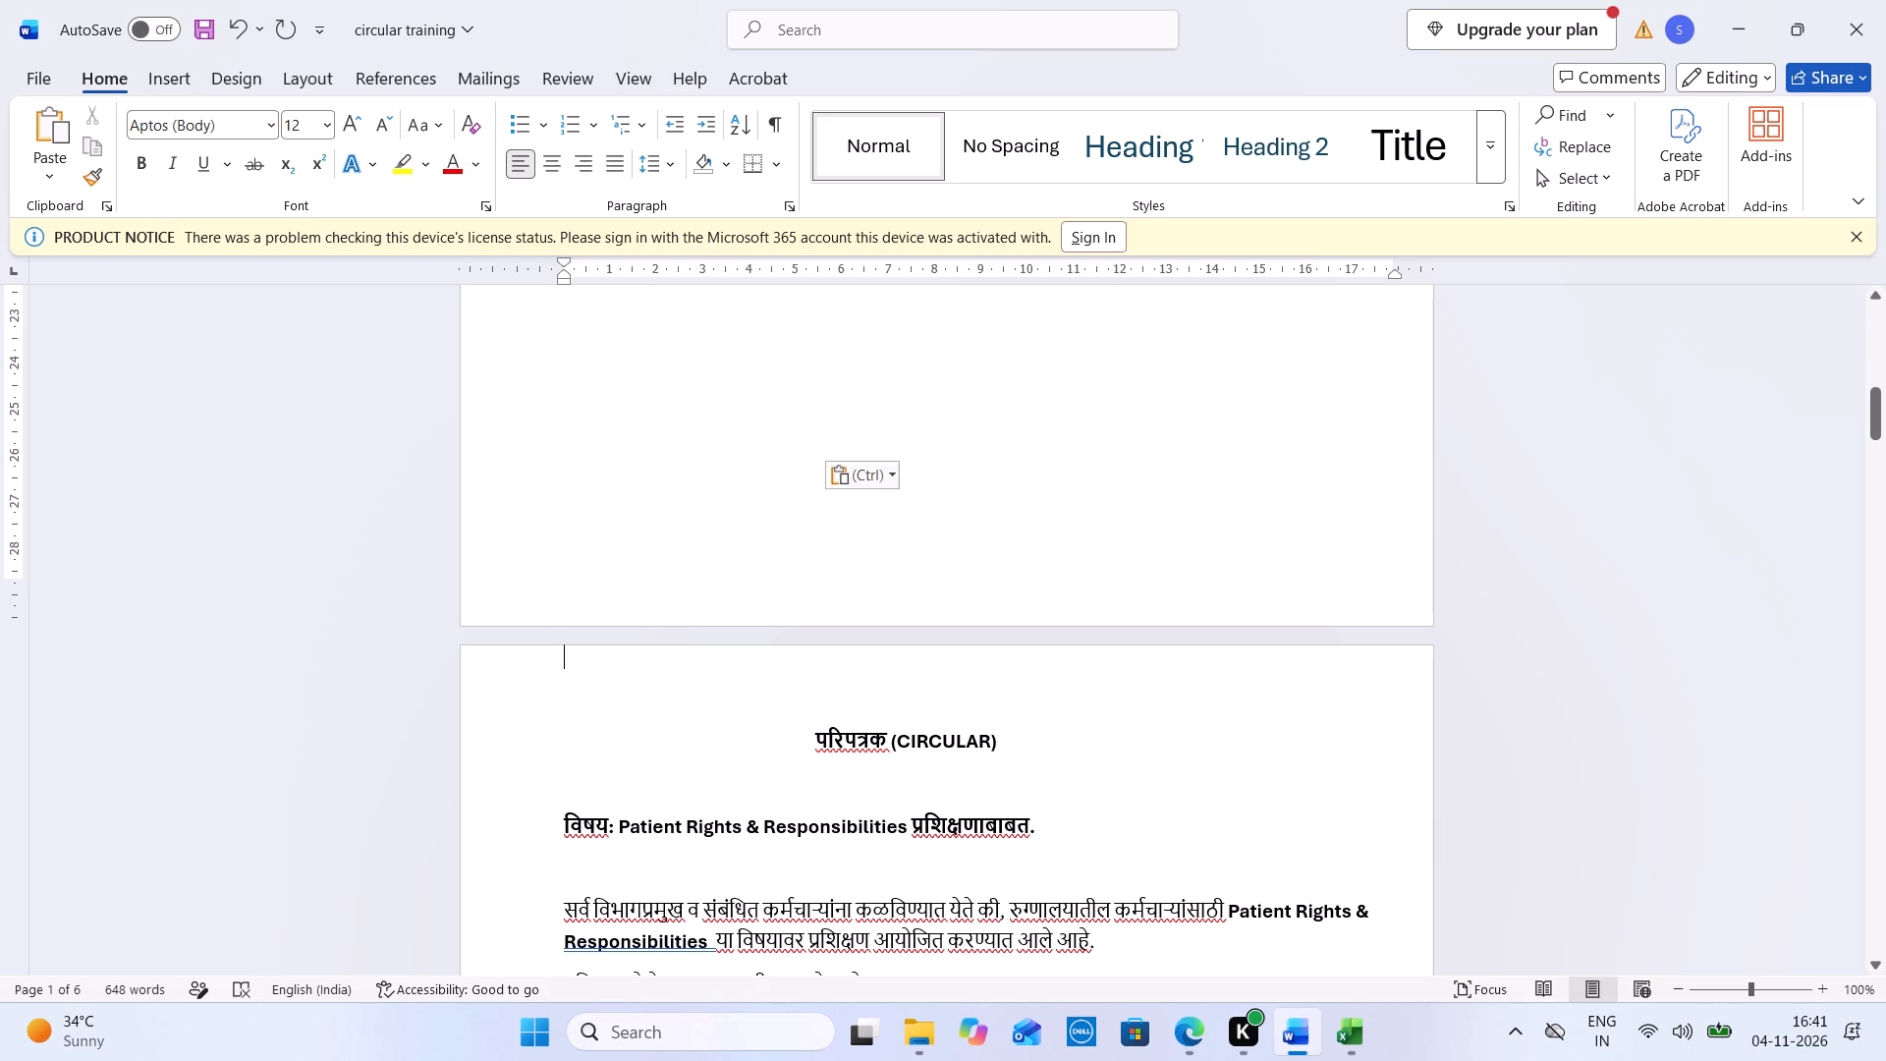
{"action": "type", "text": "Date:"}
{"action": "key", "text": "space"}
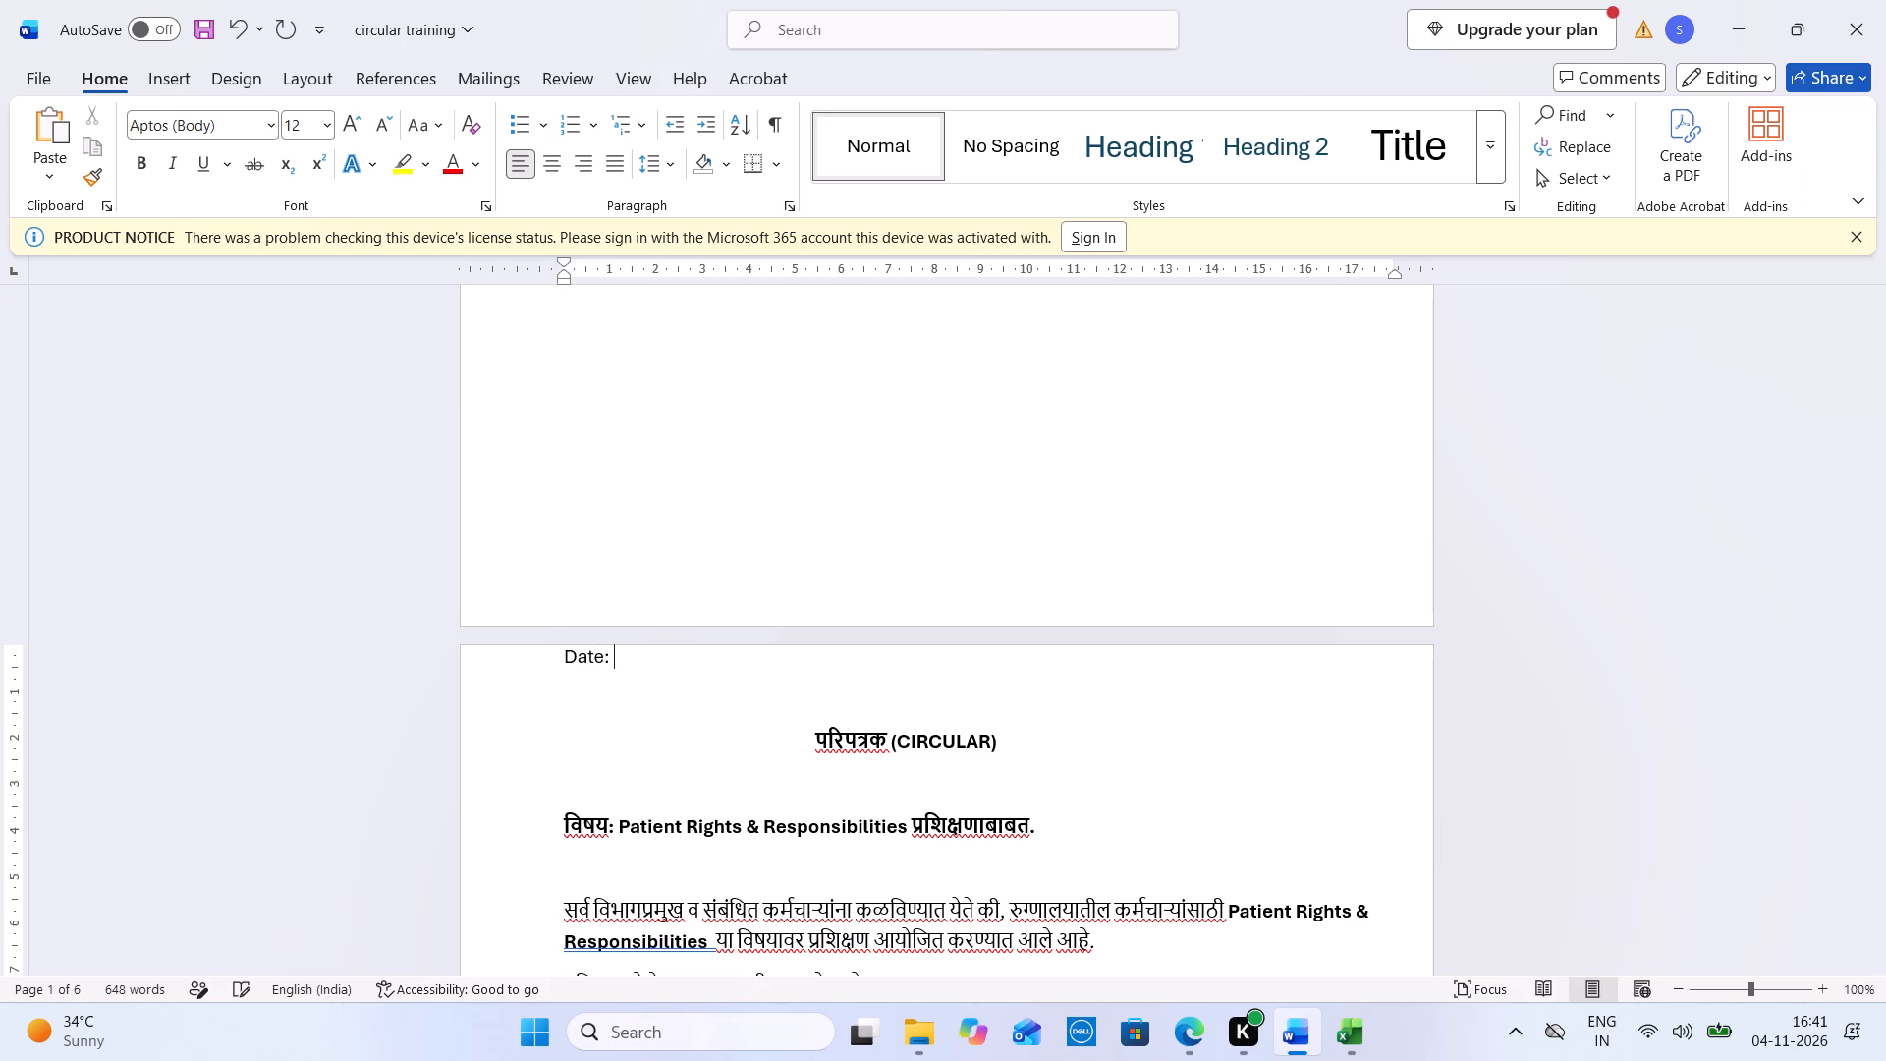
{"action": "left_click", "coordinate": [582, 664]}
{"action": "left_click", "coordinate": [661, 663]}
{"action": "type", "text": "04-11-2026"}
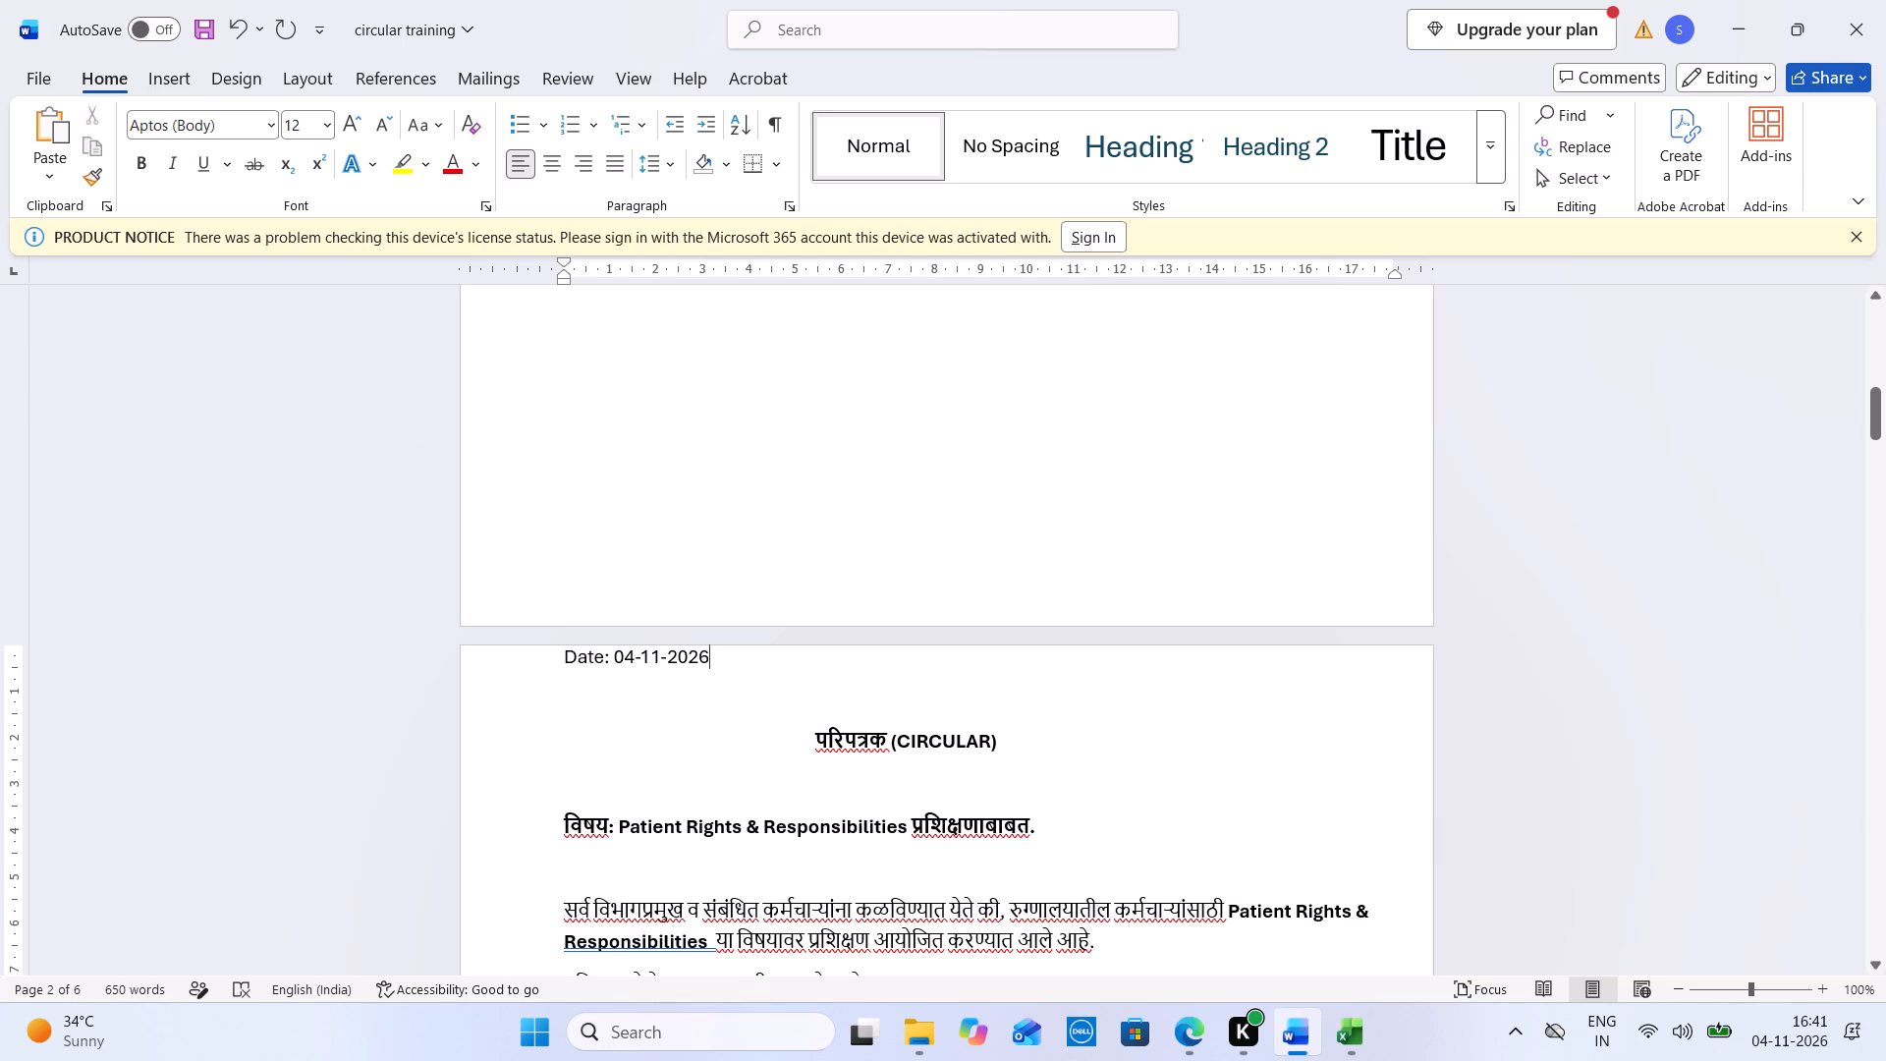
Make the Date: 04-11-2026 line of the Patient Rights circular bold.
{"action": "left_click_drag", "start_coordinate": [563, 660], "coordinate": [728, 662]}
{"action": "left_click", "coordinate": [139, 161]}
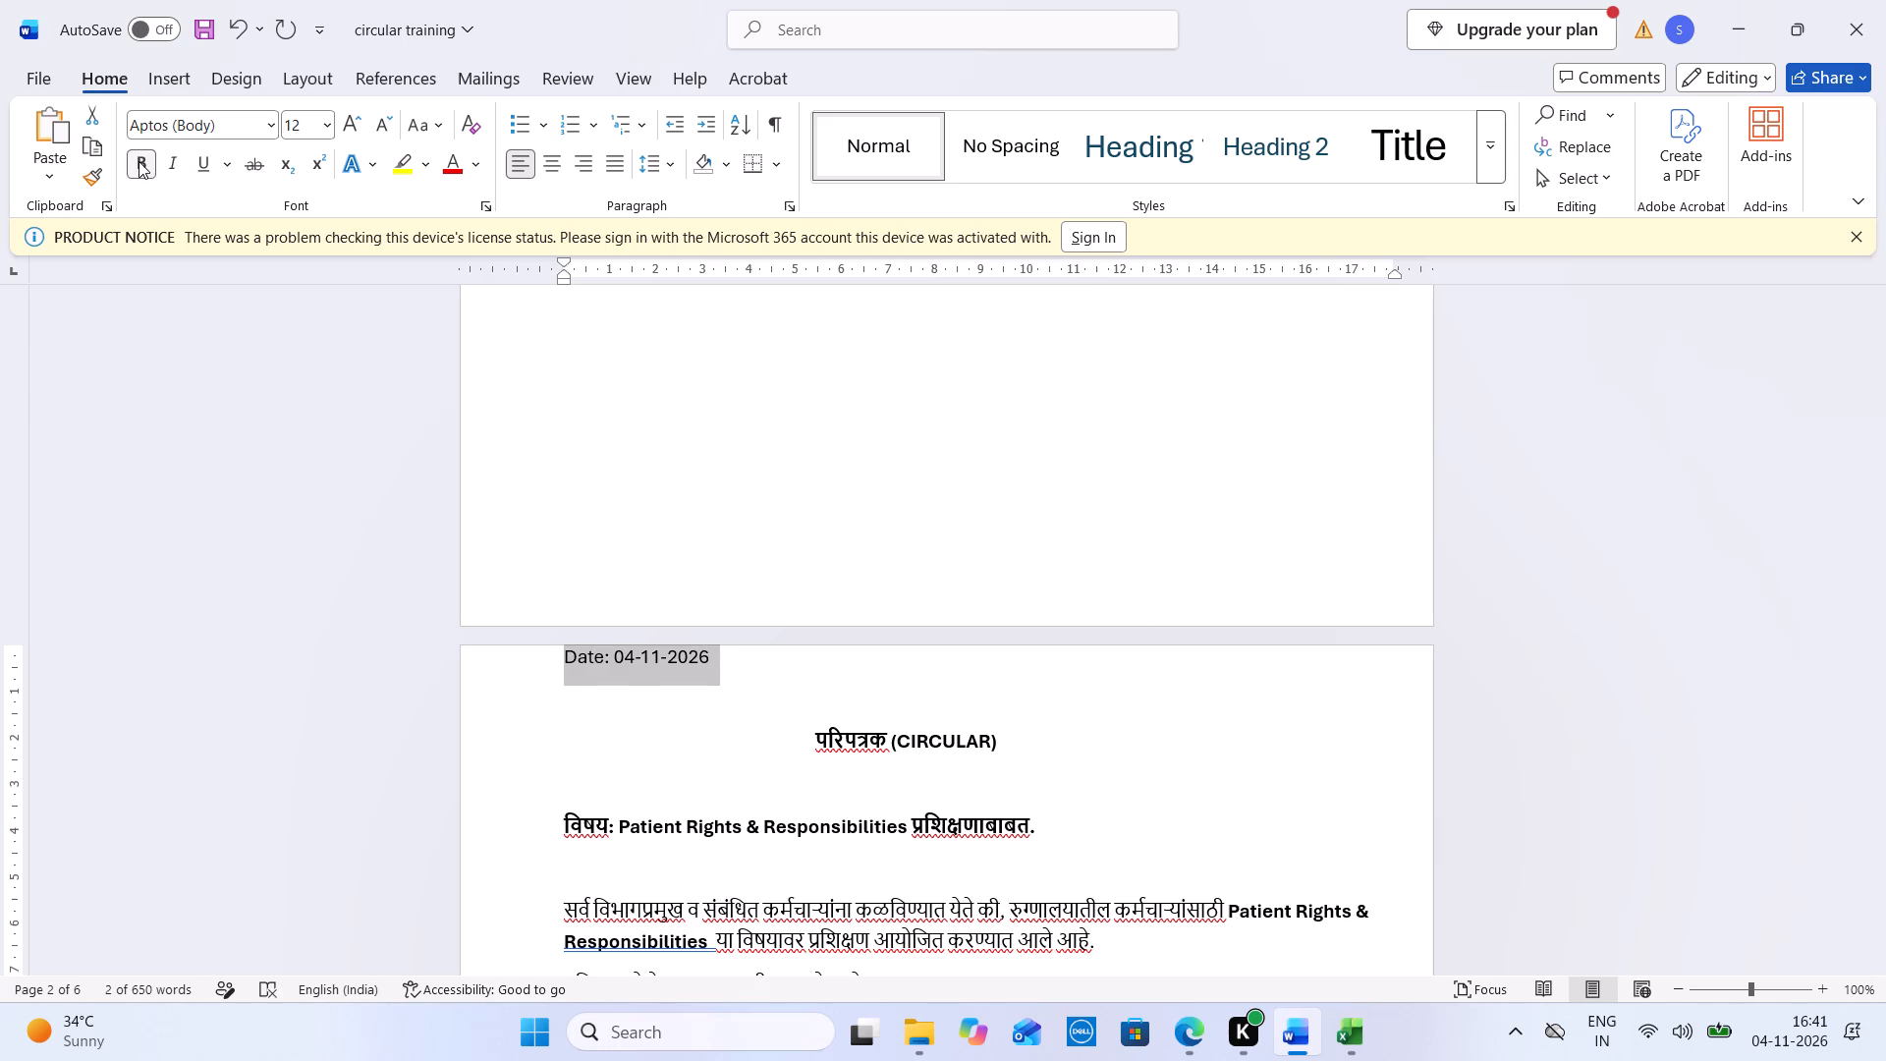
Copy the bold date line onto a new line at the top of the Employee Rights circular on page 1.
{"action": "key", "text": "ctrl+c"}
{"action": "left_click", "coordinate": [1878, 341]}
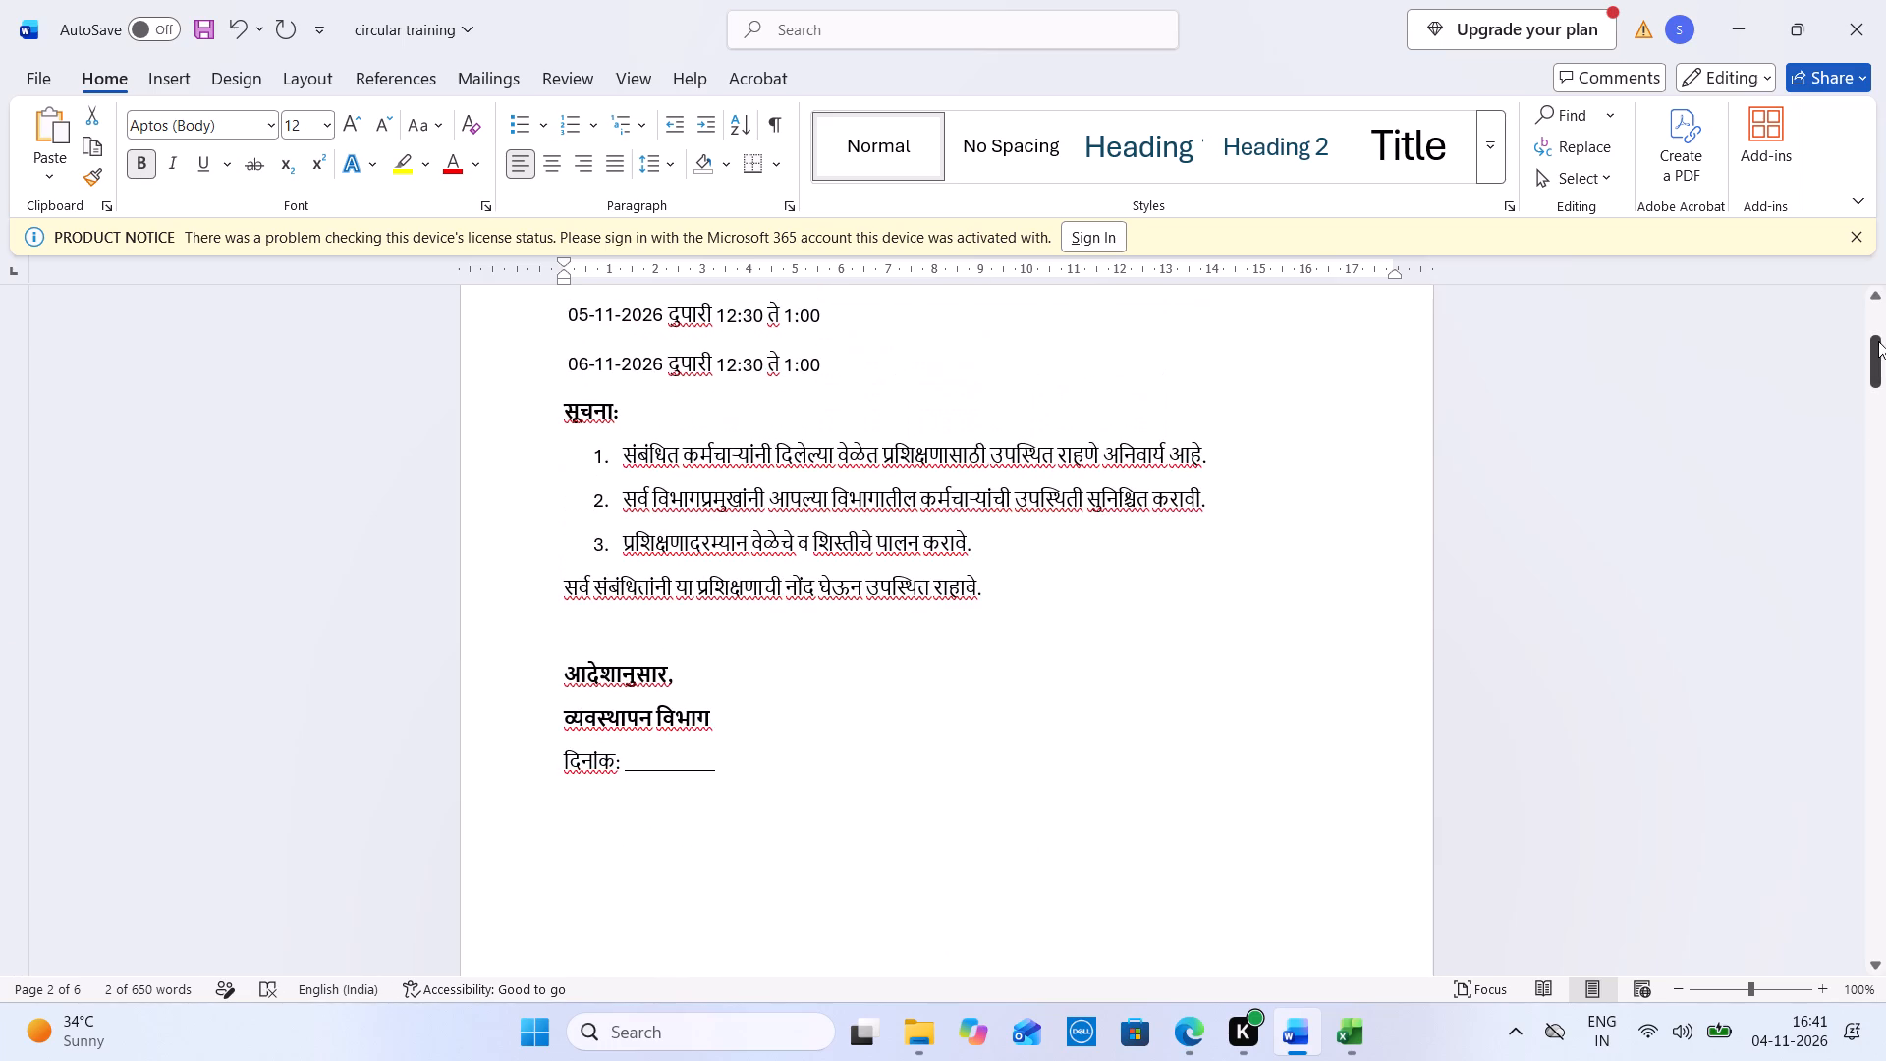
{"action": "left_click", "coordinate": [1878, 341]}
{"action": "left_click", "coordinate": [1874, 326]}
{"action": "left_click", "coordinate": [743, 321]}
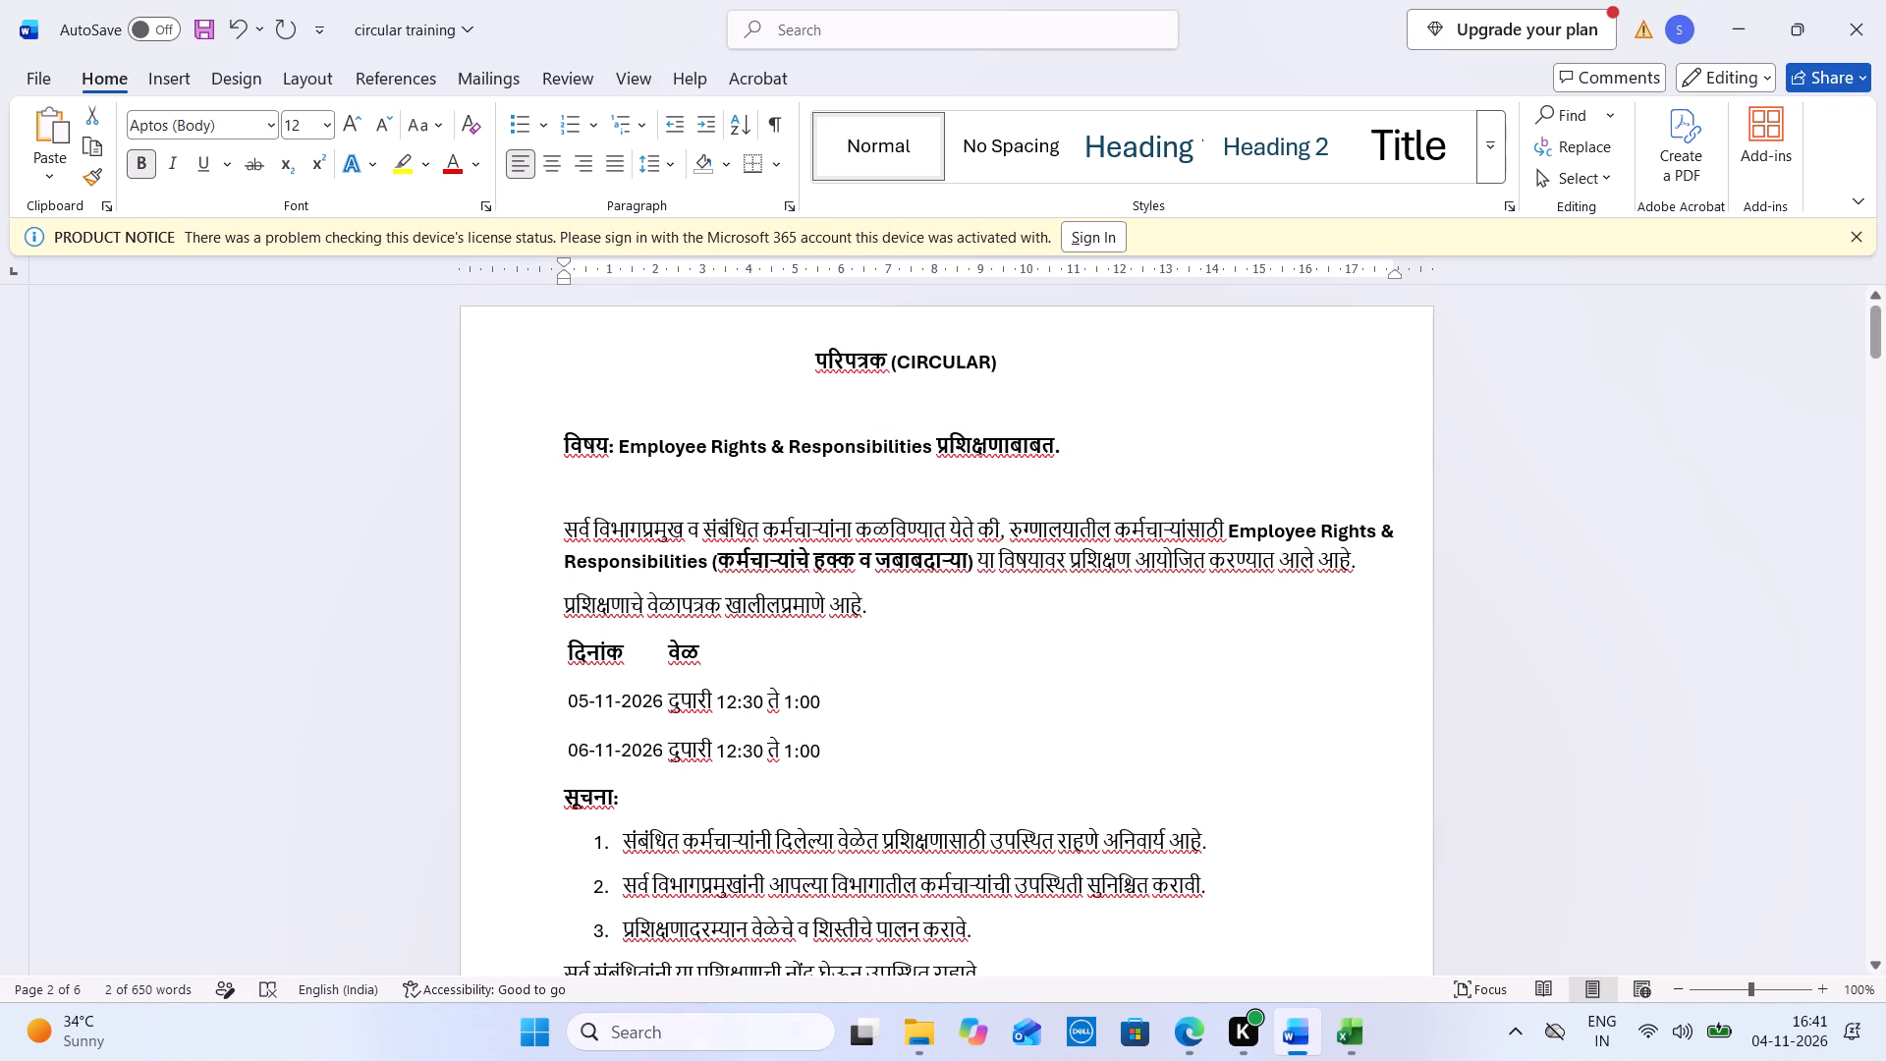
{"action": "key", "text": "Return"}
{"action": "key", "text": "ctrl+v"}
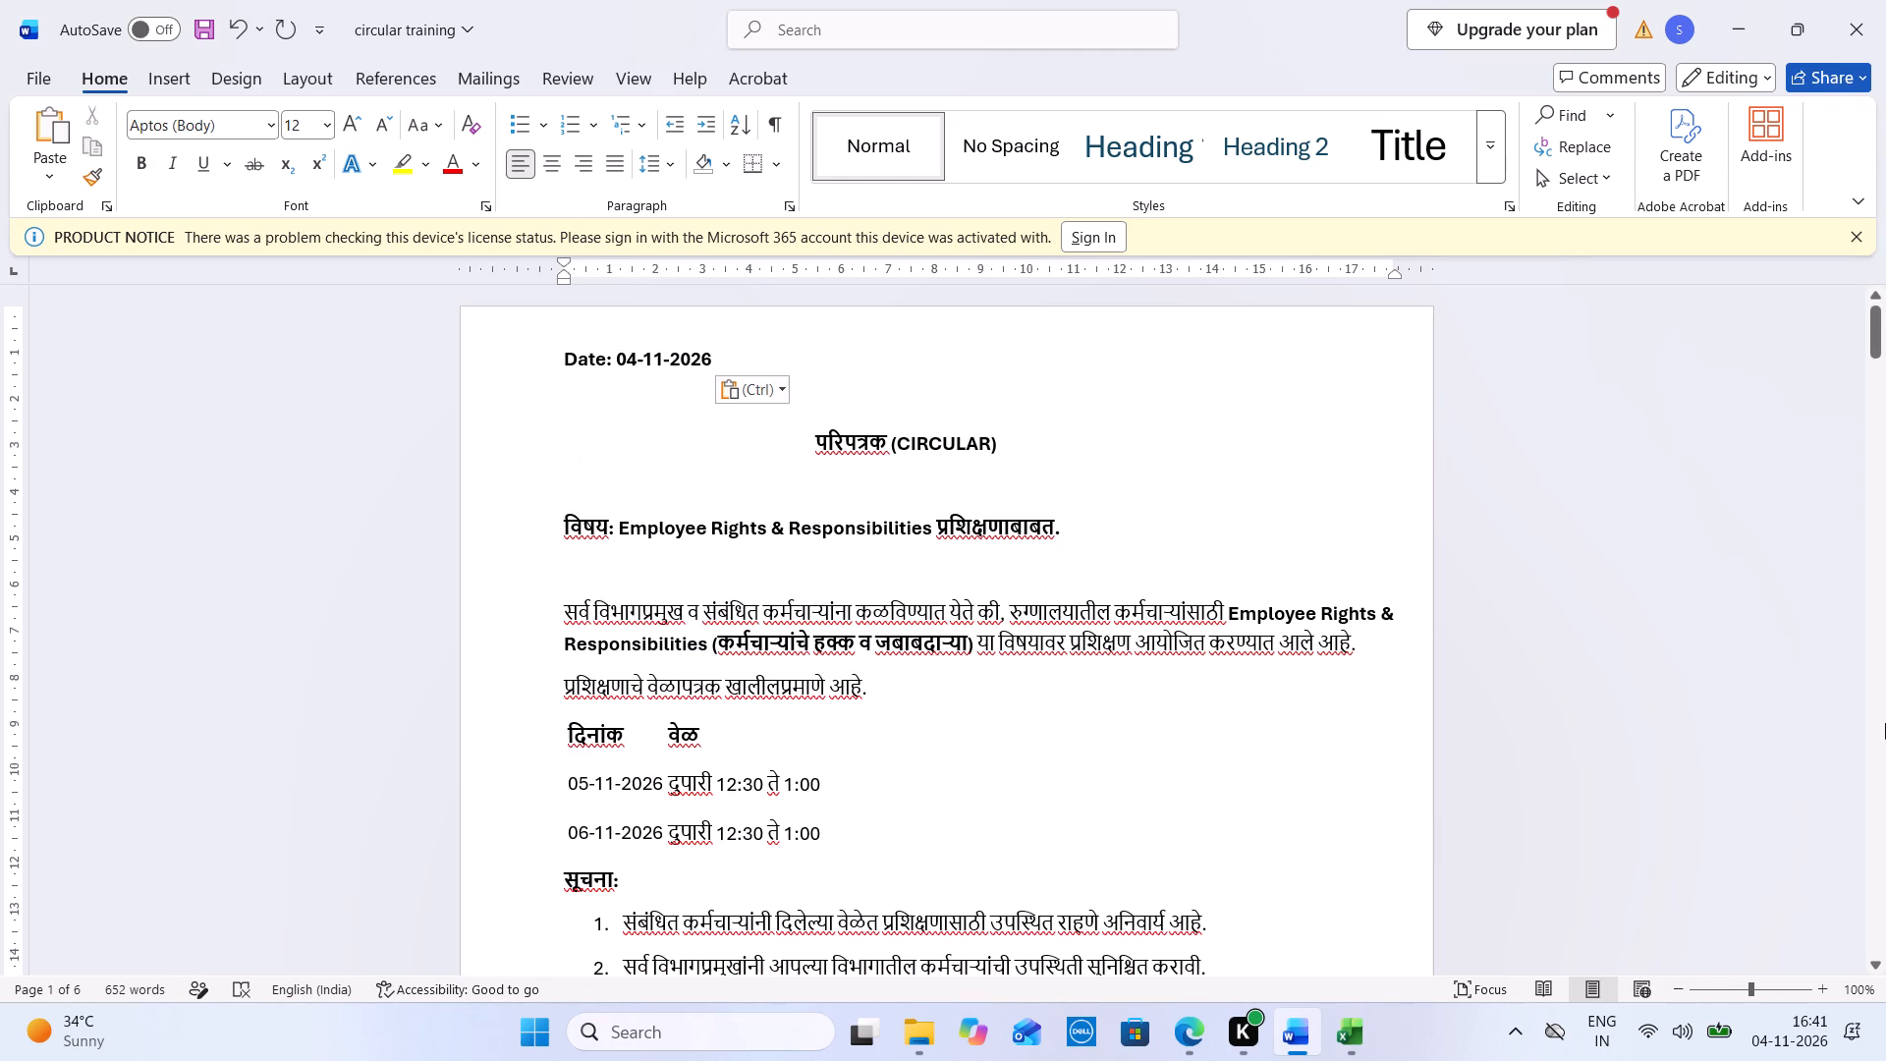
Insert eight blank lines above the Needle Stick Injury circular's heading so that it starts on a new page.
{"action": "left_click", "coordinate": [1885, 776]}
{"action": "left_click", "coordinate": [1885, 776]}
{"action": "left_click", "coordinate": [1885, 776]}
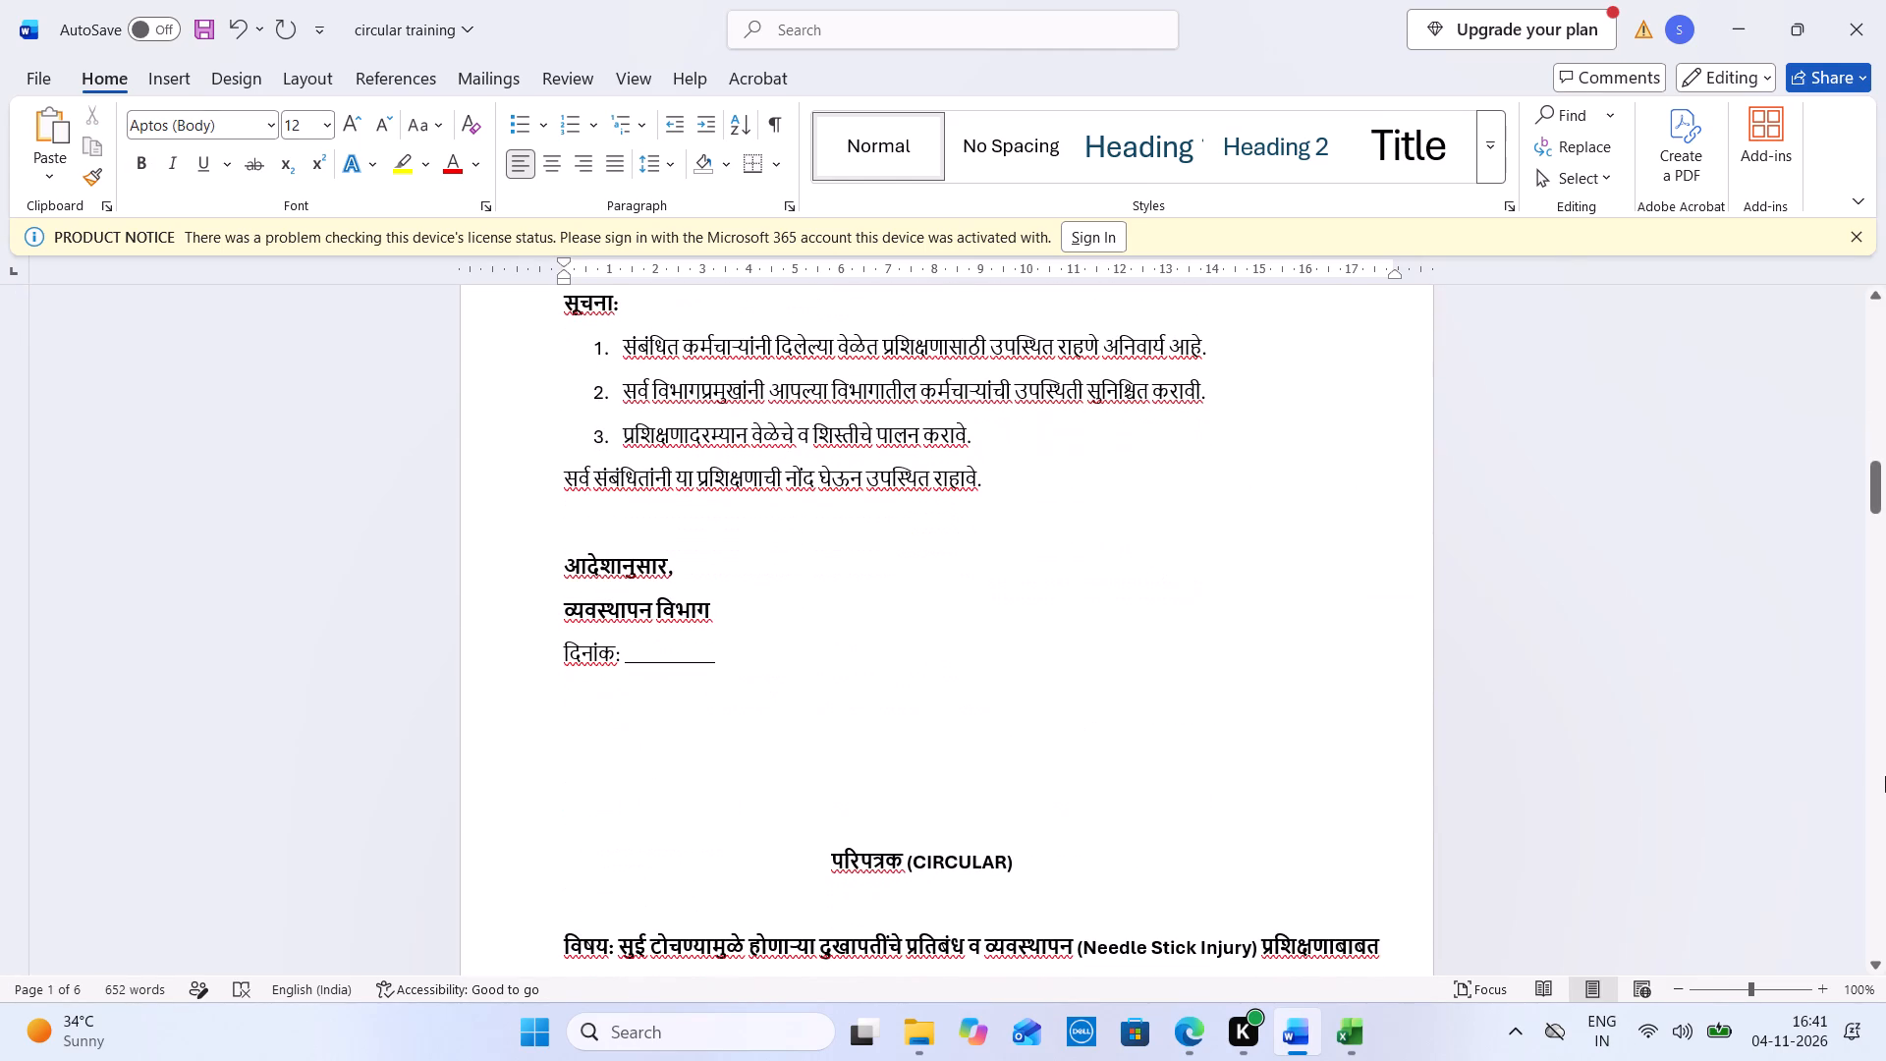
{"action": "left_click", "coordinate": [936, 810]}
{"action": "key", "text": "Return"}
{"action": "key", "text": "Return"}
{"action": "key", "text": "Return"}
{"action": "key", "text": "Return"}
{"action": "key", "text": "Return"}
{"action": "key", "text": "Return"}
{"action": "key", "text": "Return"}
{"action": "key", "text": "Return"}
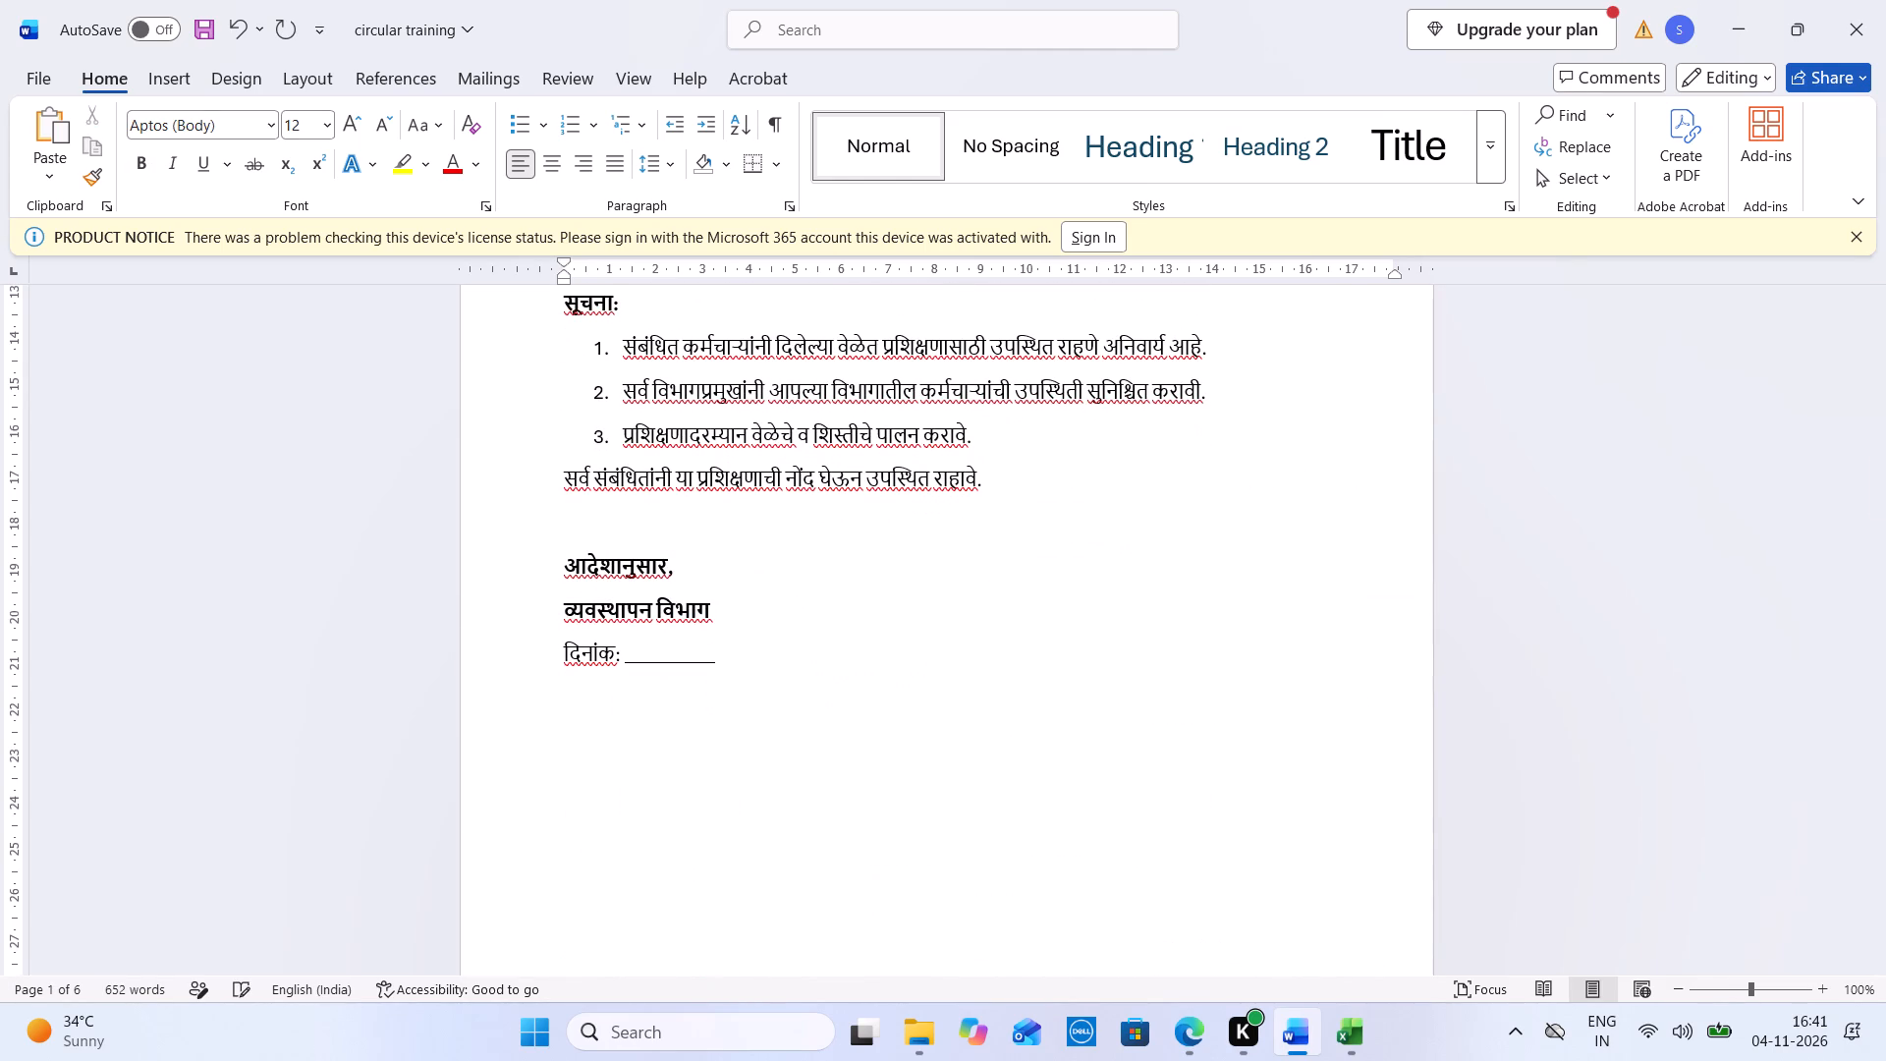
{"action": "left_click", "coordinate": [1348, 1042]}
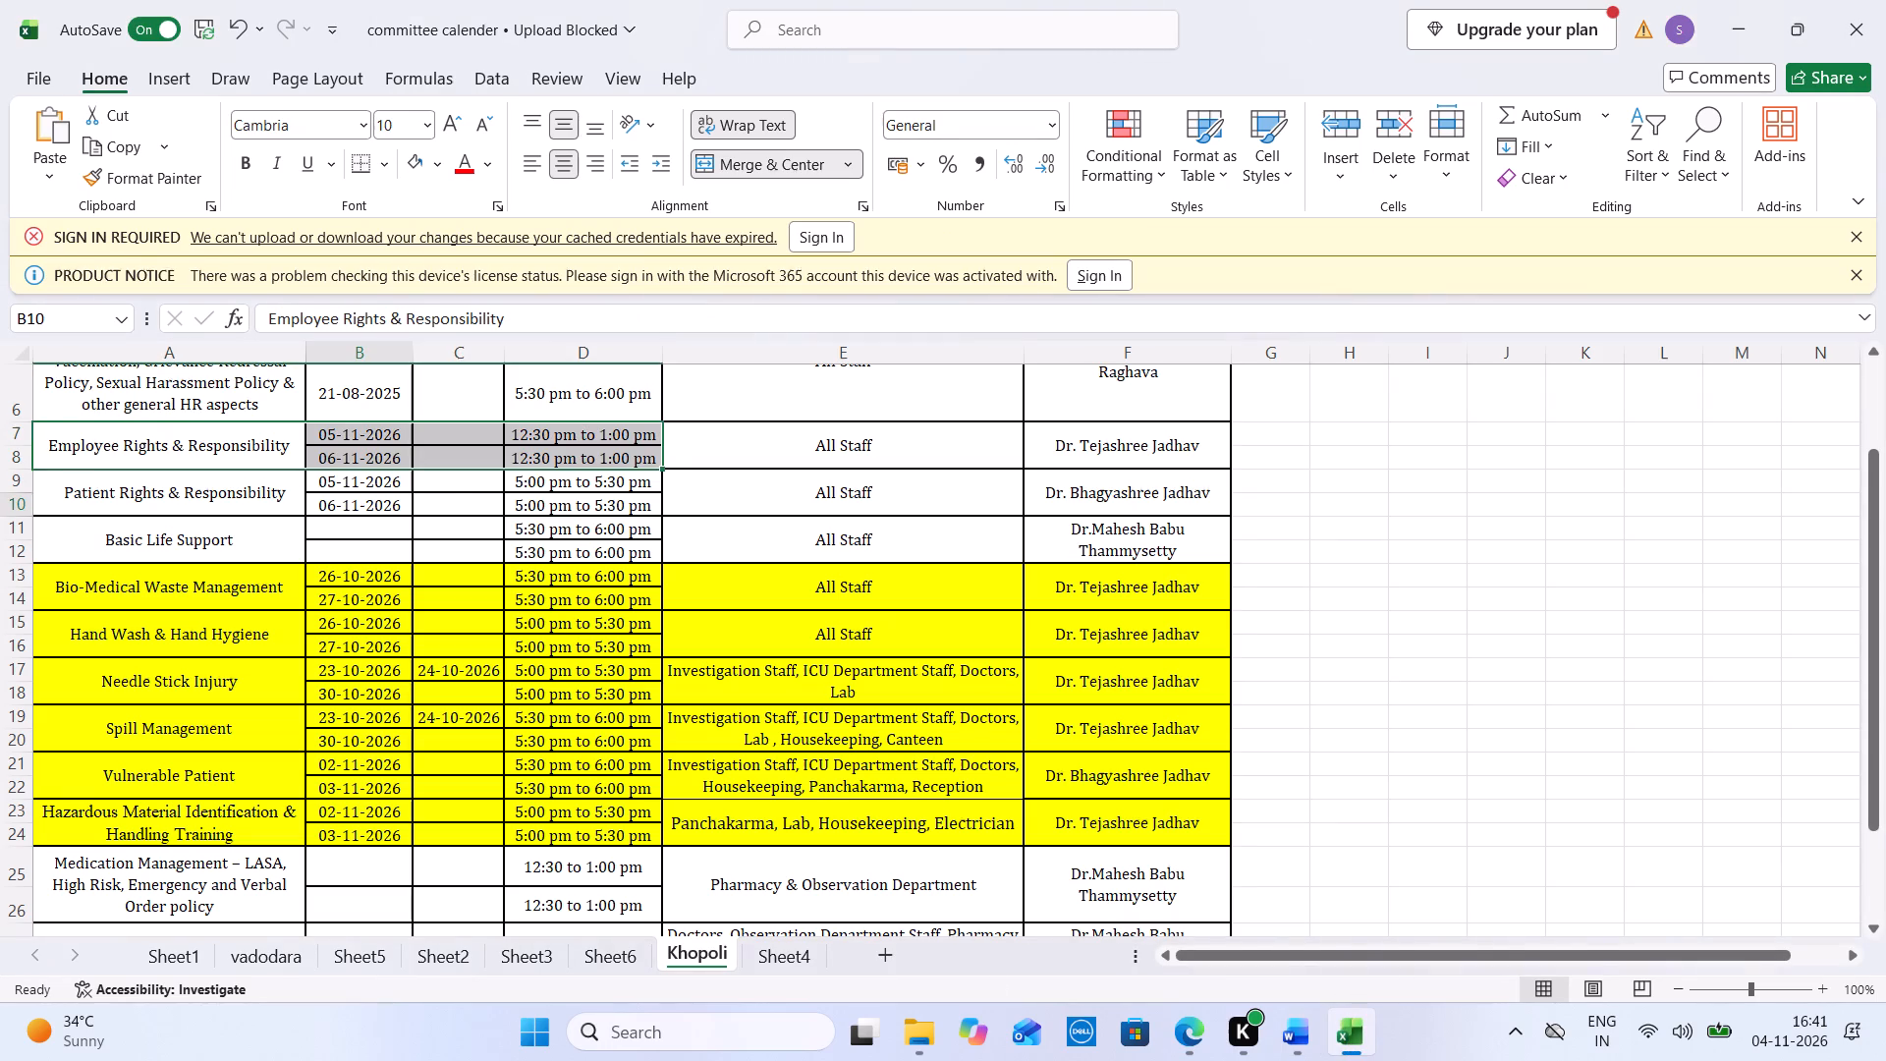
{"action": "left_click", "coordinate": [347, 506]}
{"action": "key", "text": "Down"}
{"action": "key", "text": "Down"}
{"action": "key", "text": "Down"}
{"action": "key", "text": "Down"}
{"action": "key", "text": "Down"}
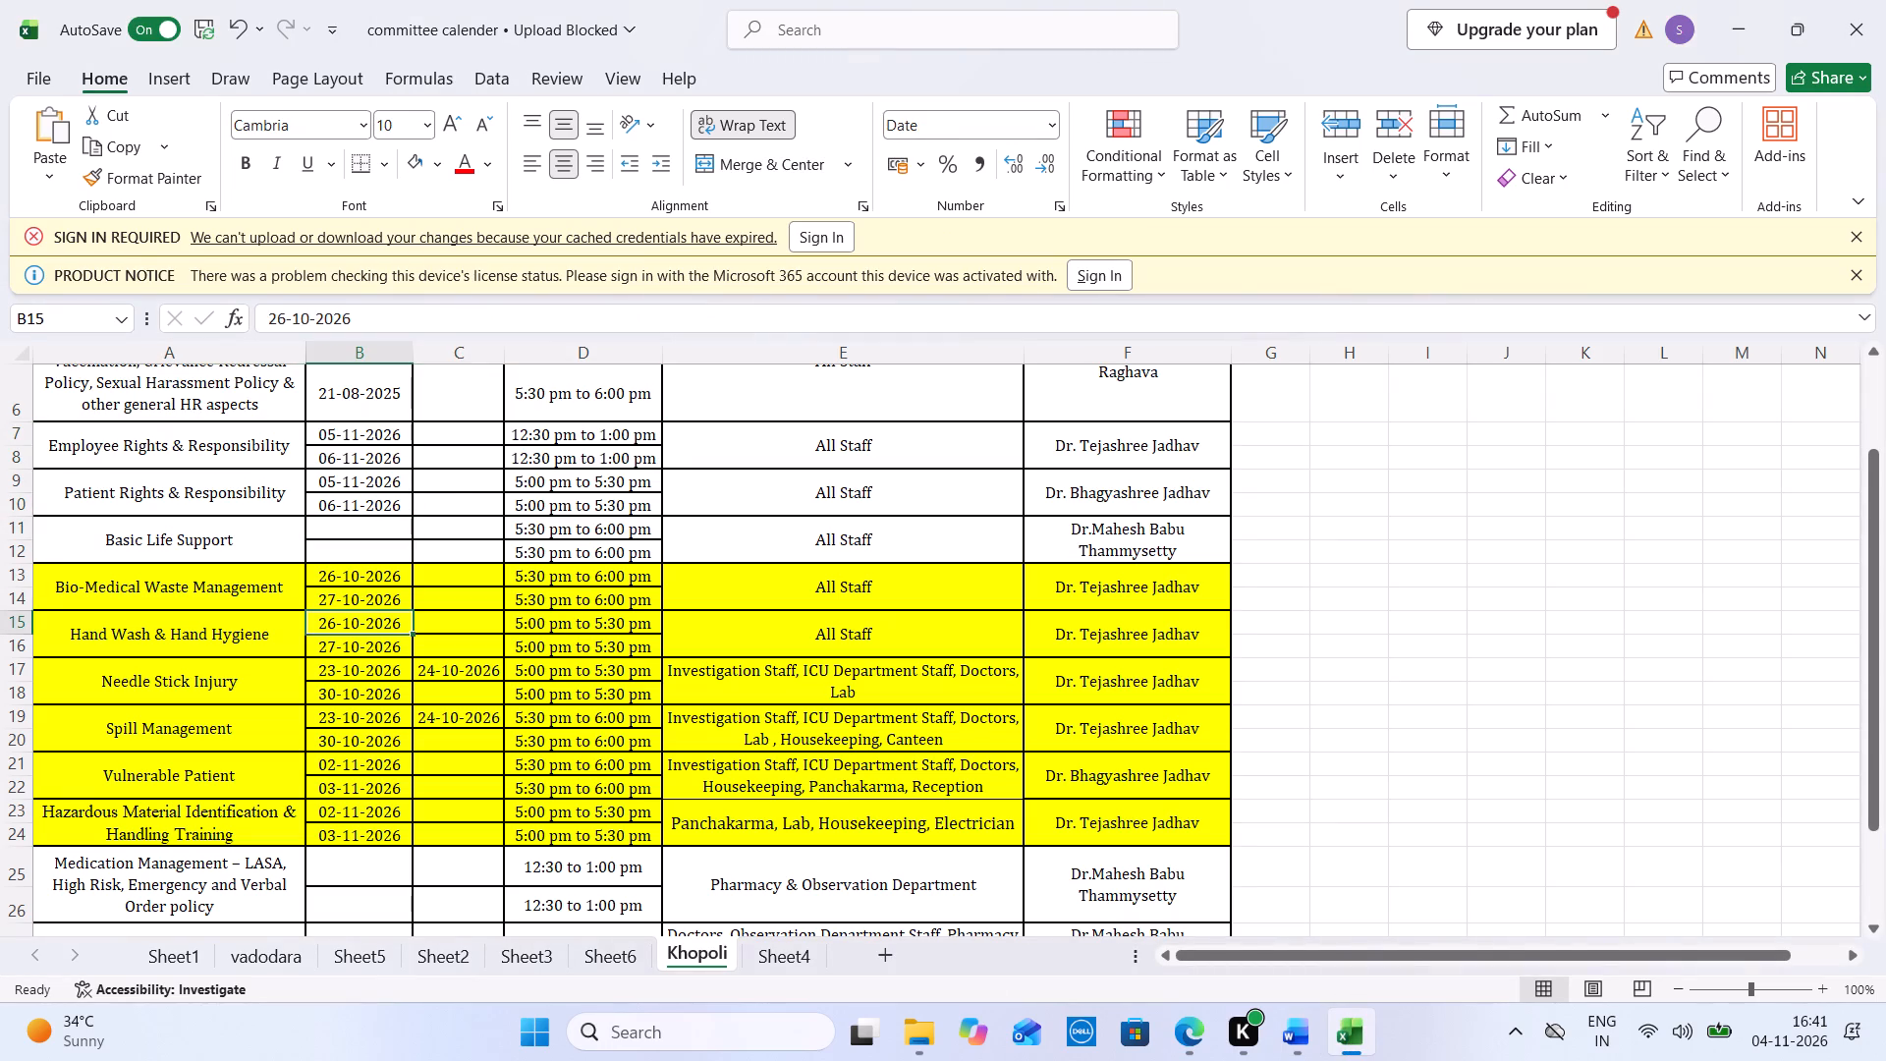
{"action": "left_click_drag", "start_coordinate": [120, 430], "coordinate": [1065, 476]}
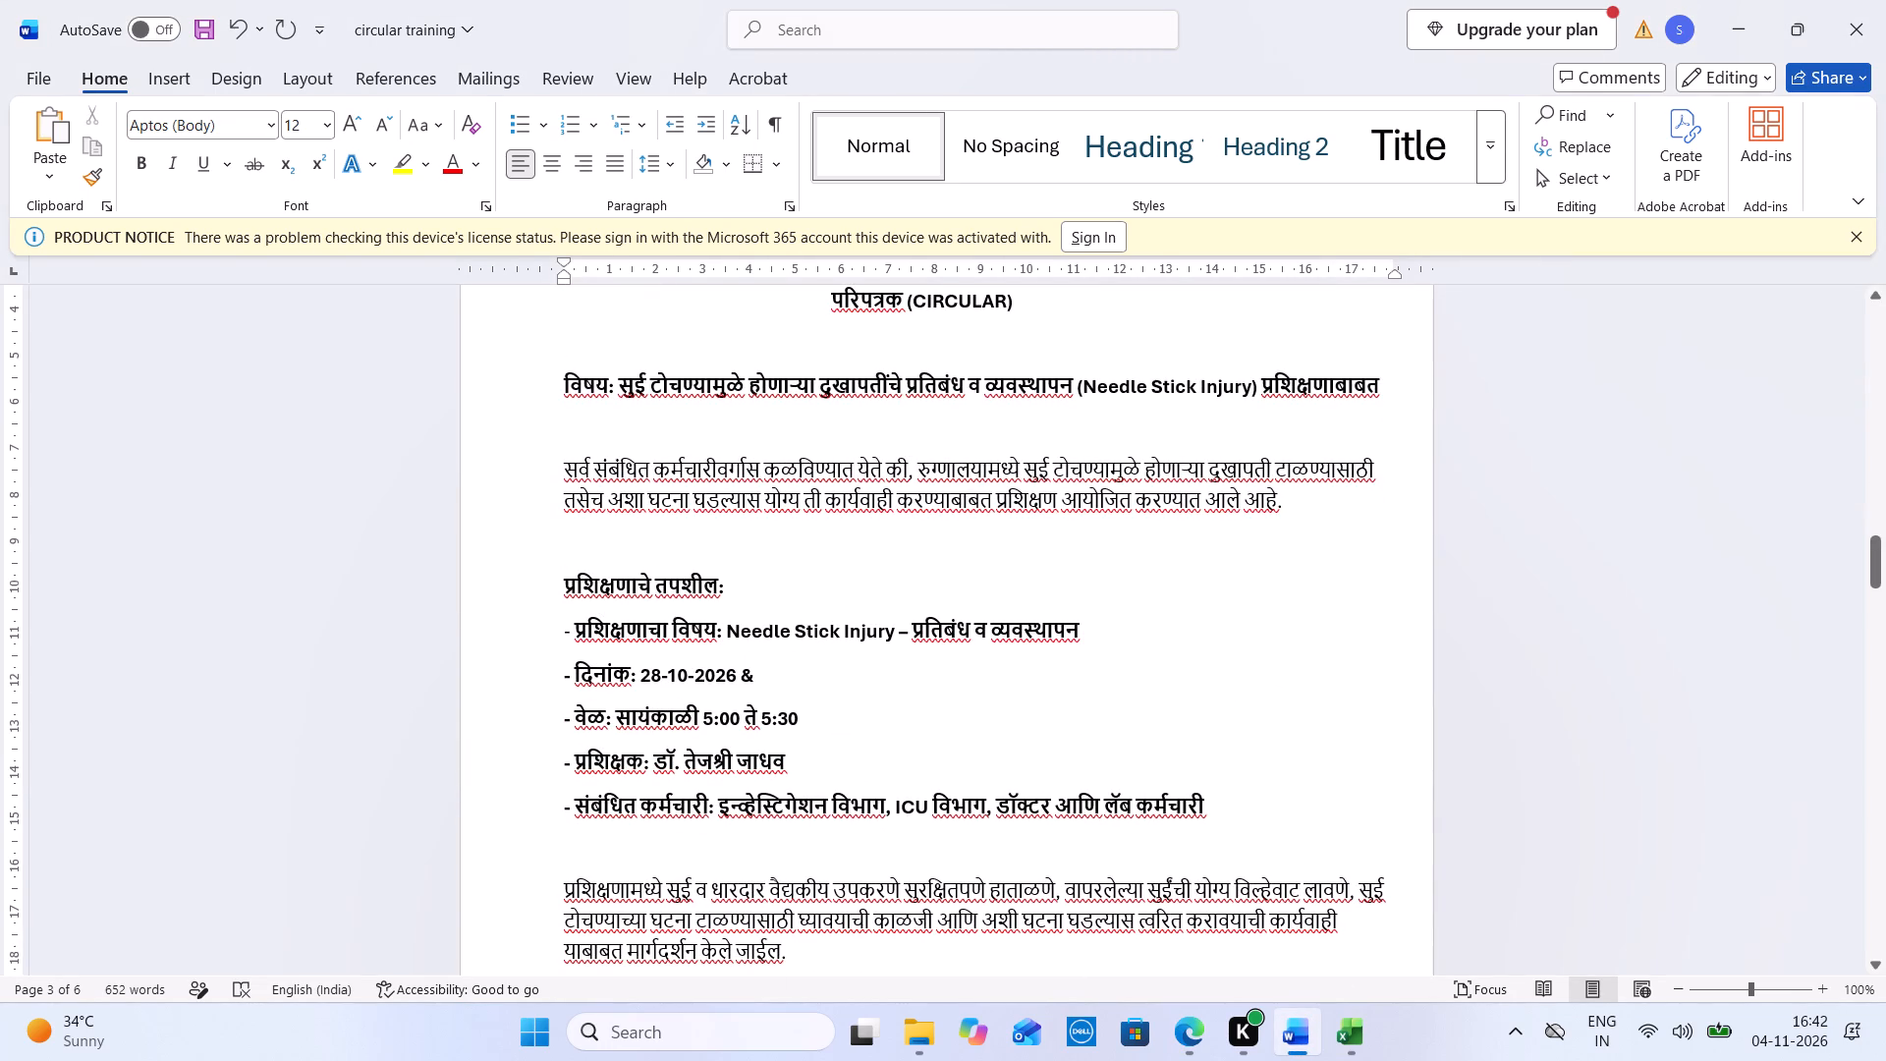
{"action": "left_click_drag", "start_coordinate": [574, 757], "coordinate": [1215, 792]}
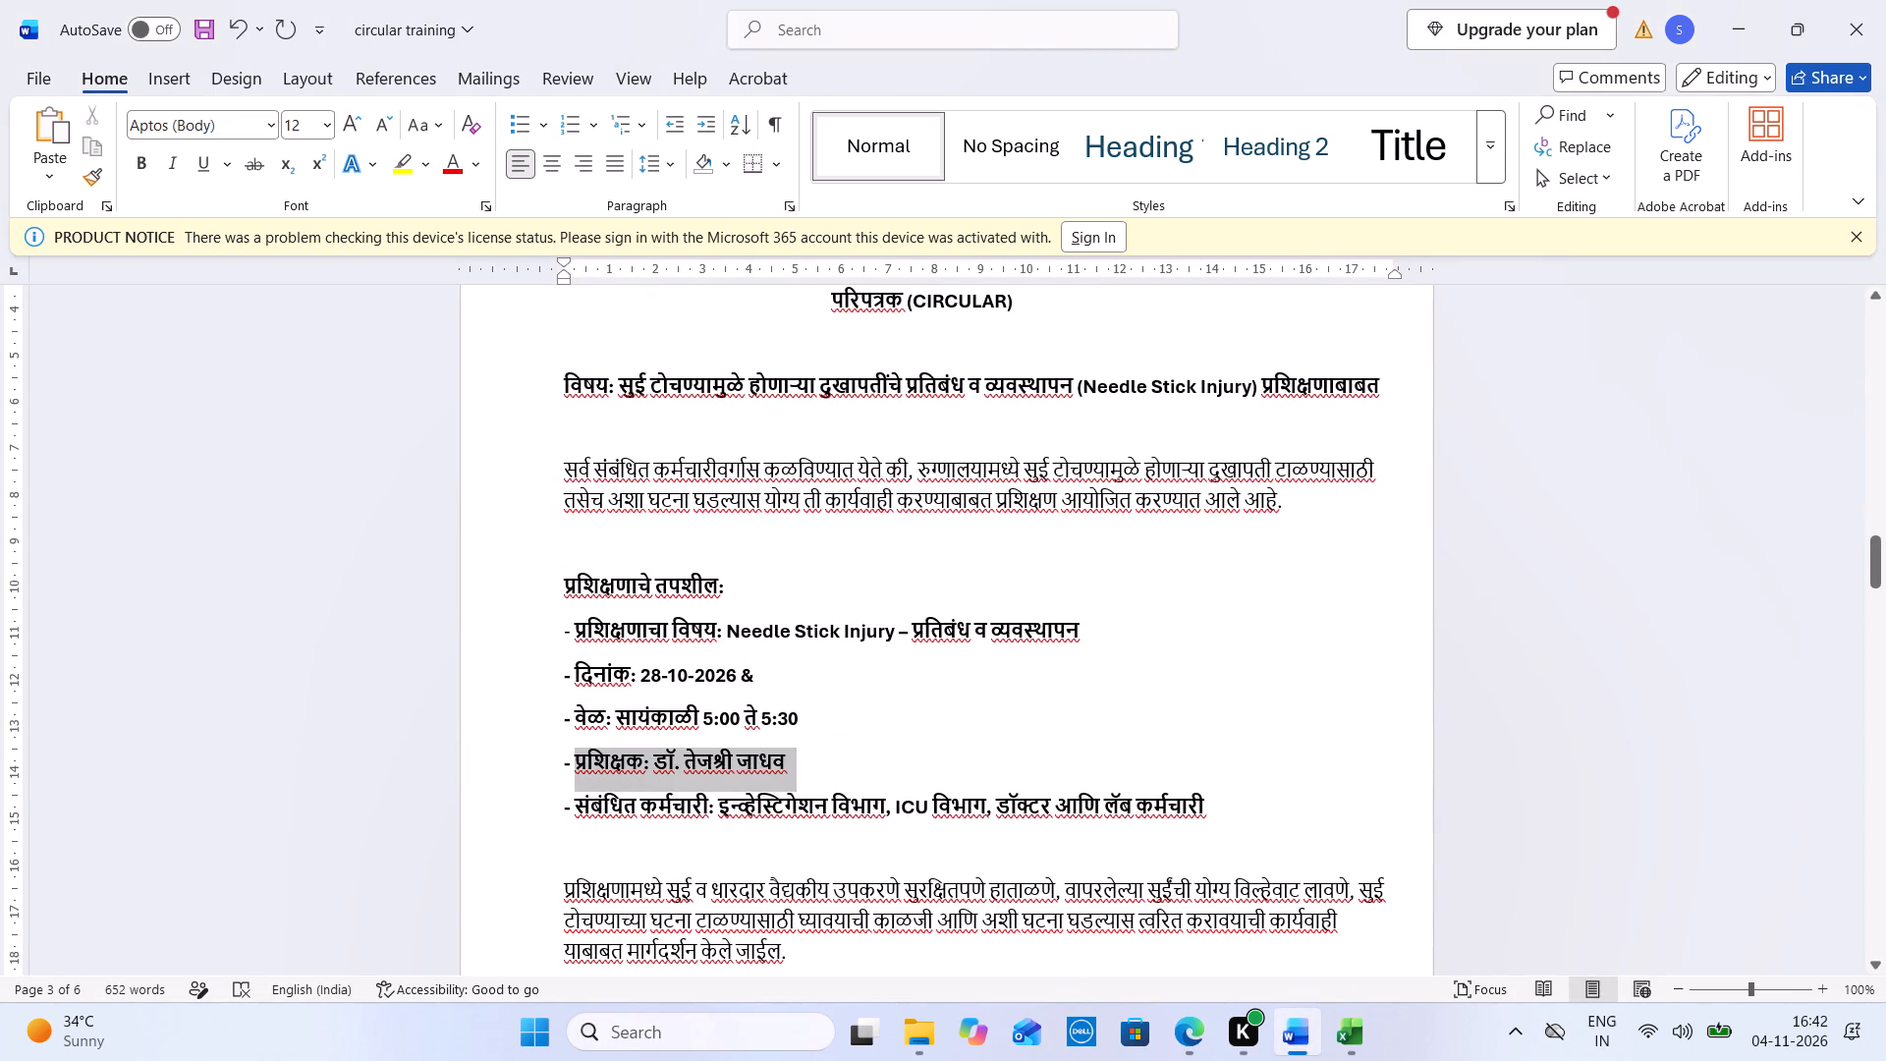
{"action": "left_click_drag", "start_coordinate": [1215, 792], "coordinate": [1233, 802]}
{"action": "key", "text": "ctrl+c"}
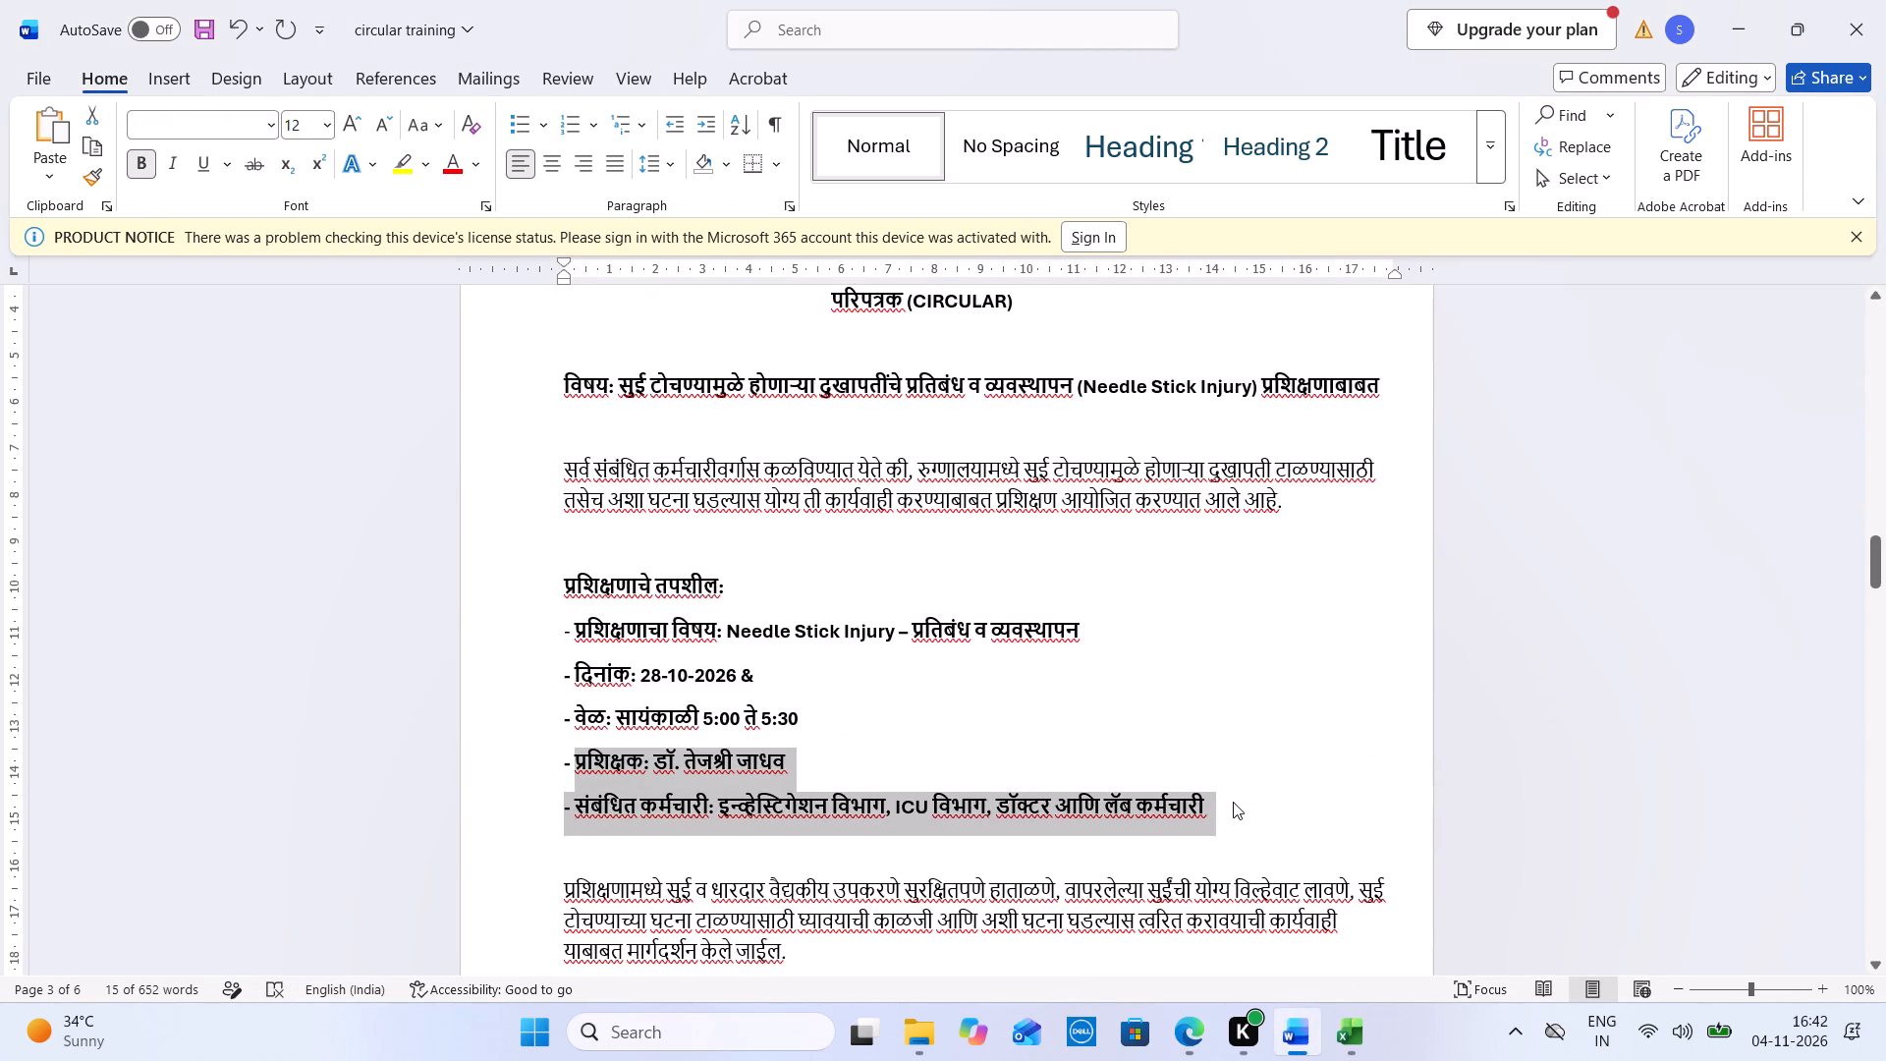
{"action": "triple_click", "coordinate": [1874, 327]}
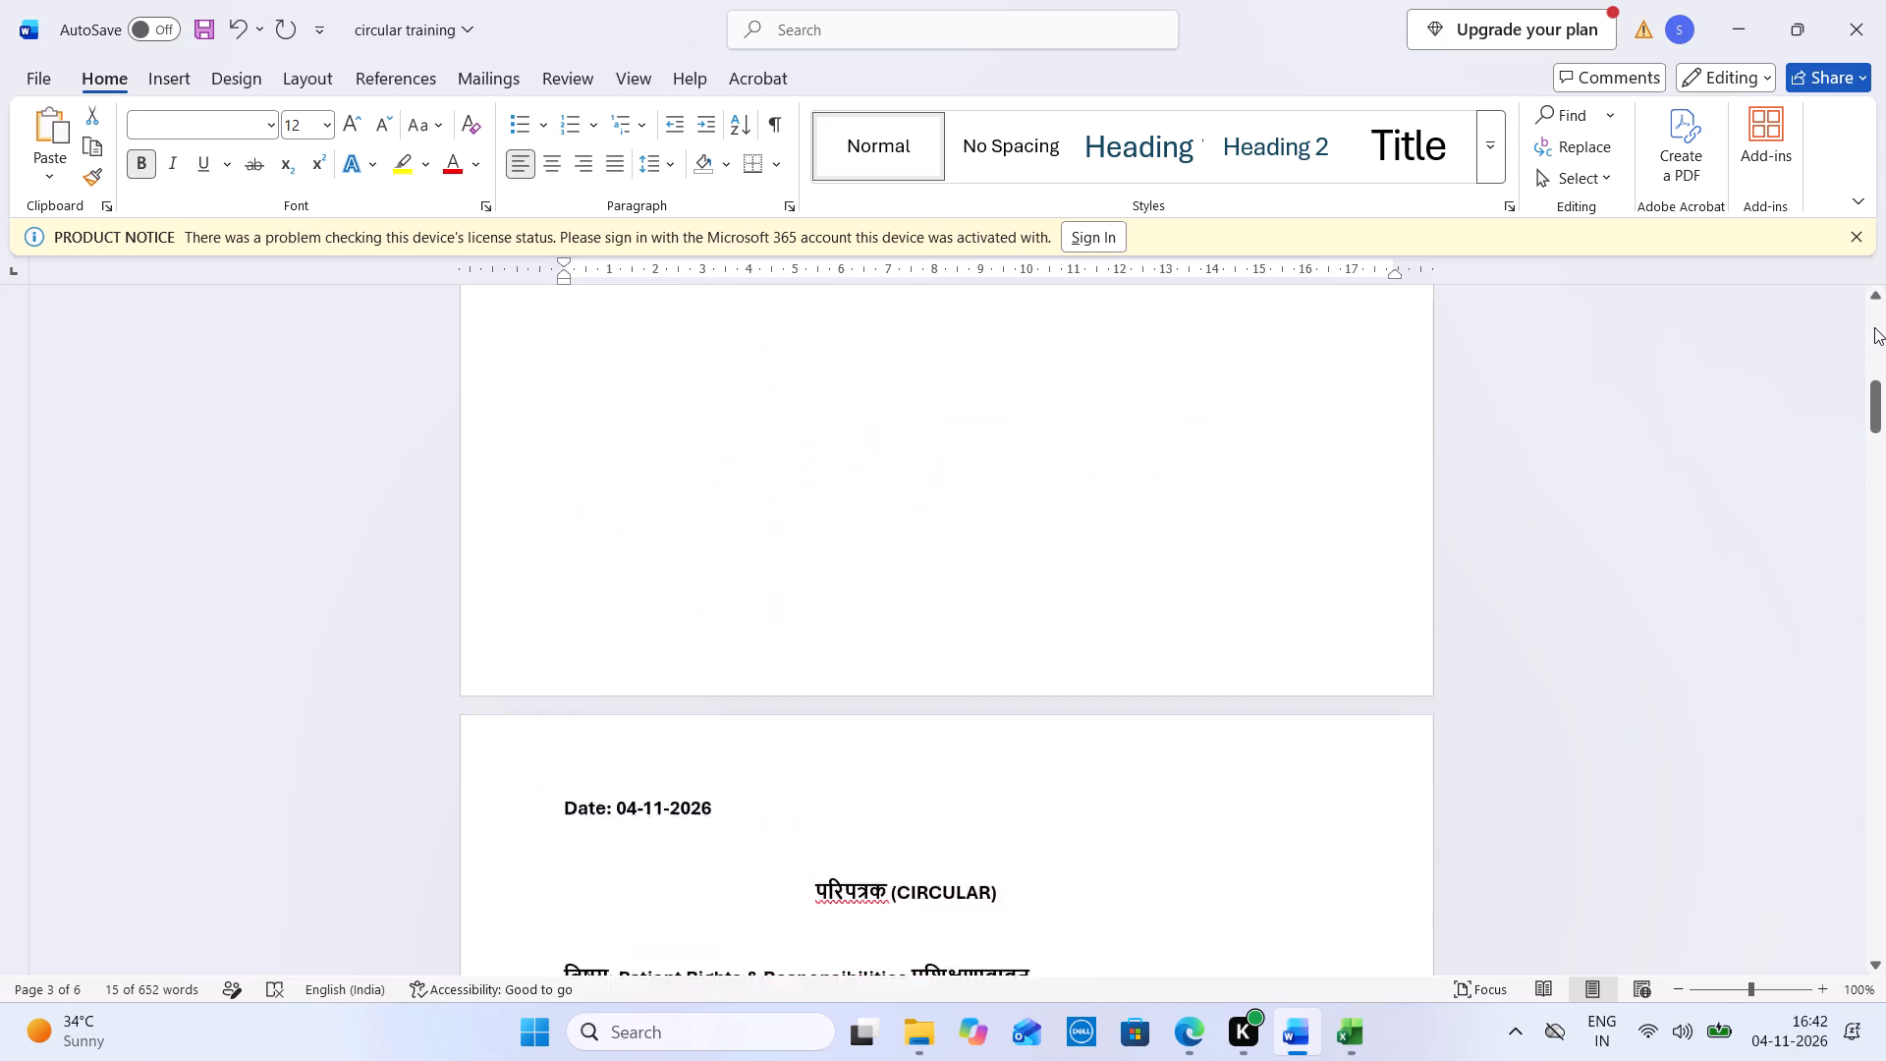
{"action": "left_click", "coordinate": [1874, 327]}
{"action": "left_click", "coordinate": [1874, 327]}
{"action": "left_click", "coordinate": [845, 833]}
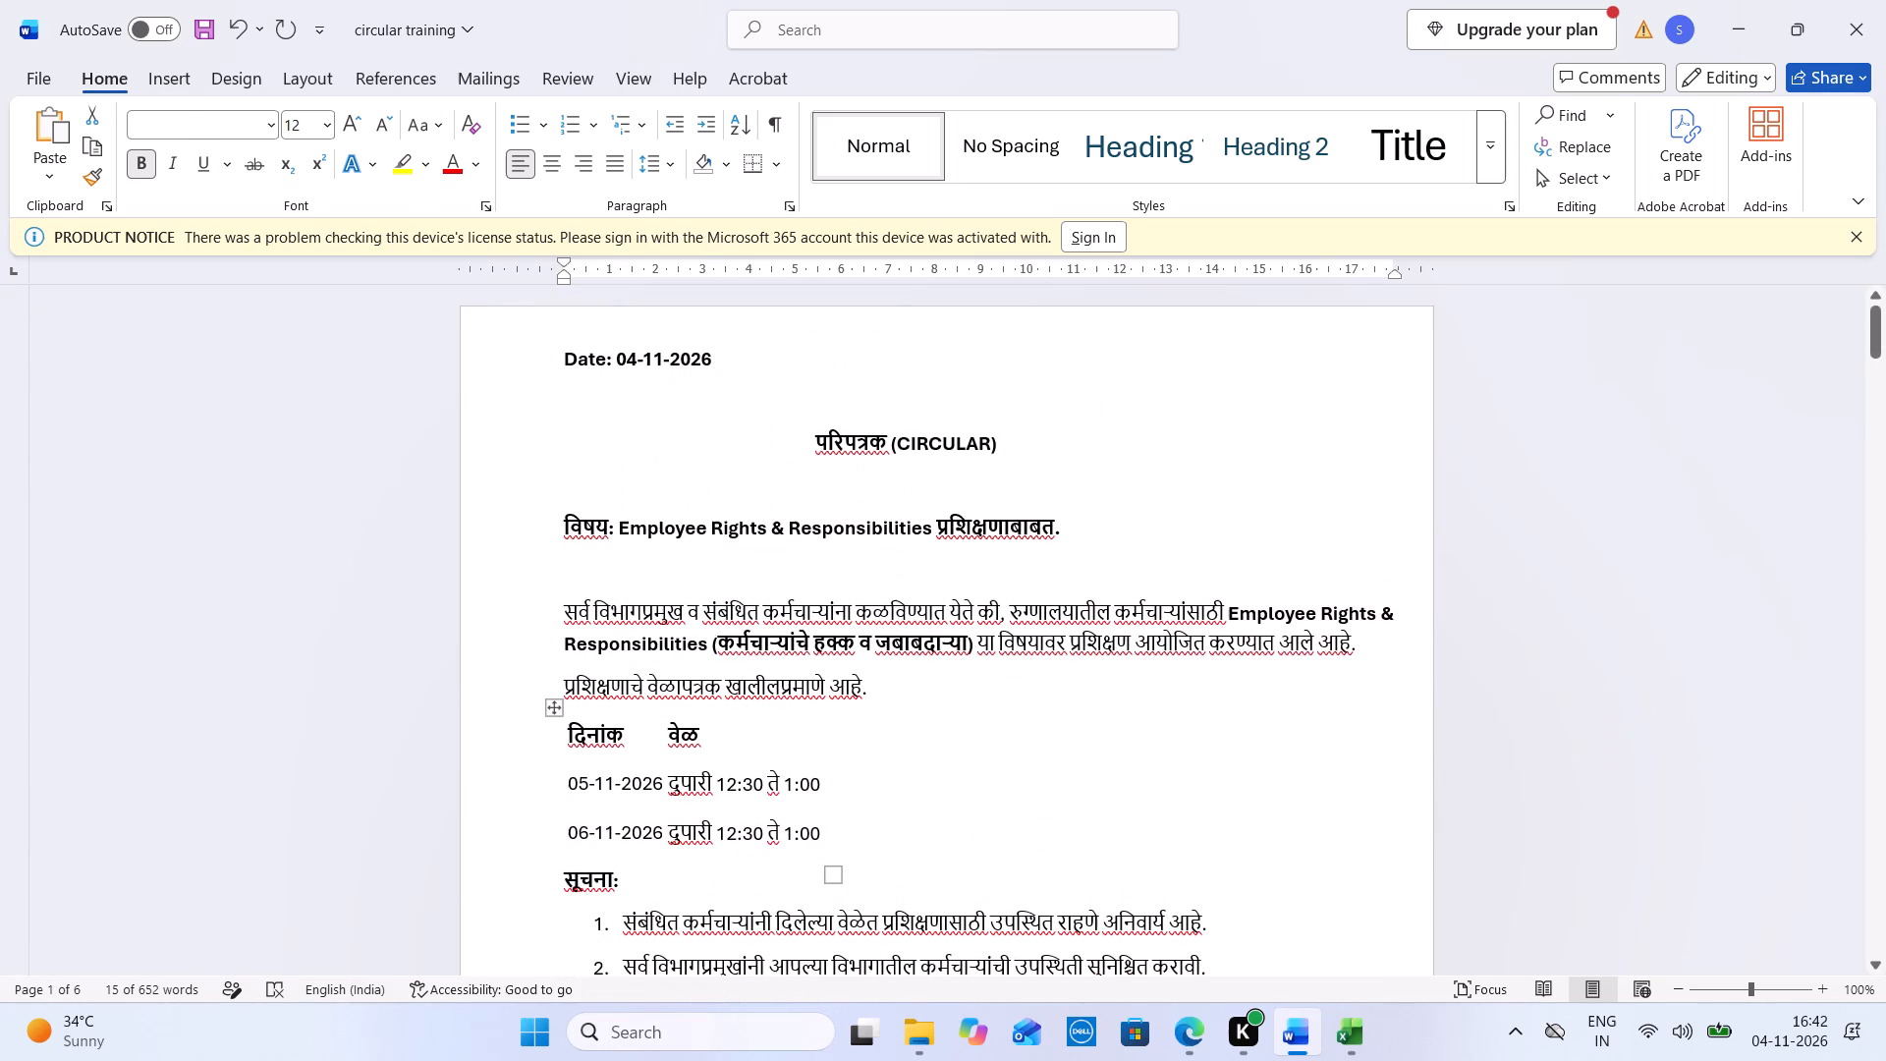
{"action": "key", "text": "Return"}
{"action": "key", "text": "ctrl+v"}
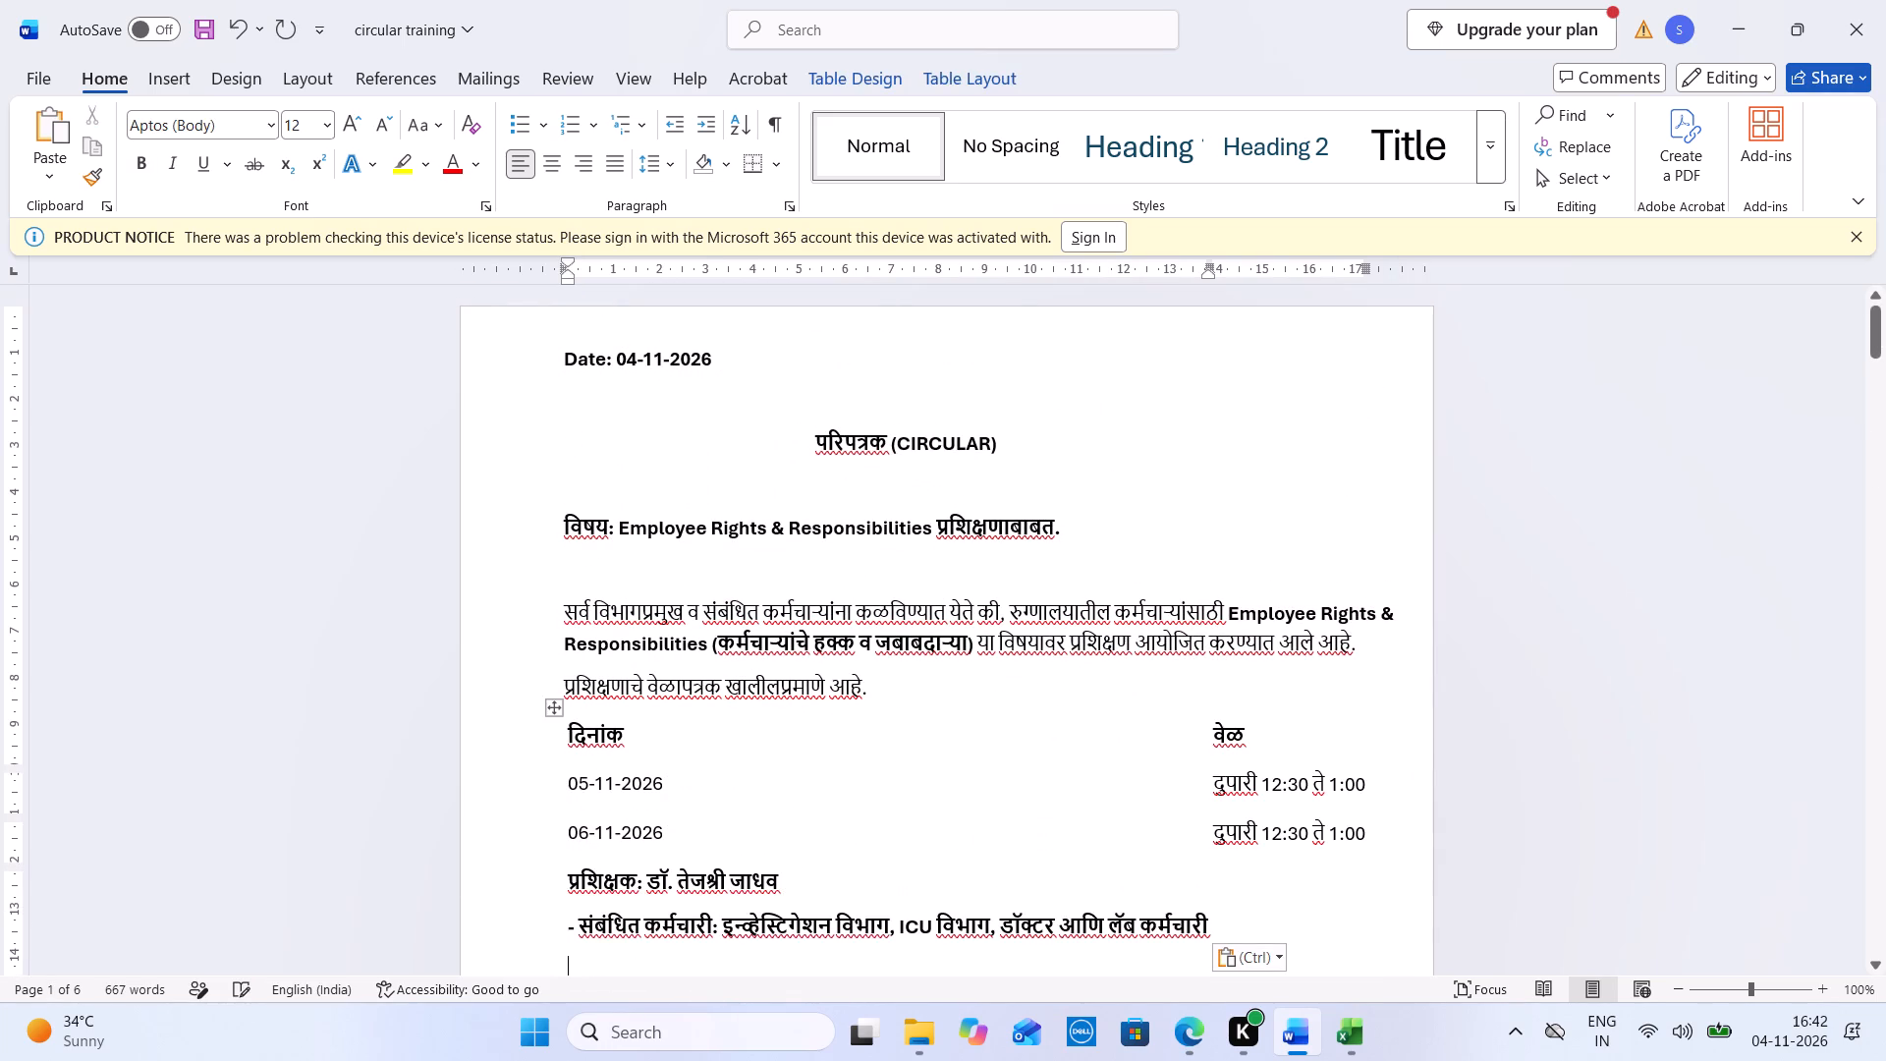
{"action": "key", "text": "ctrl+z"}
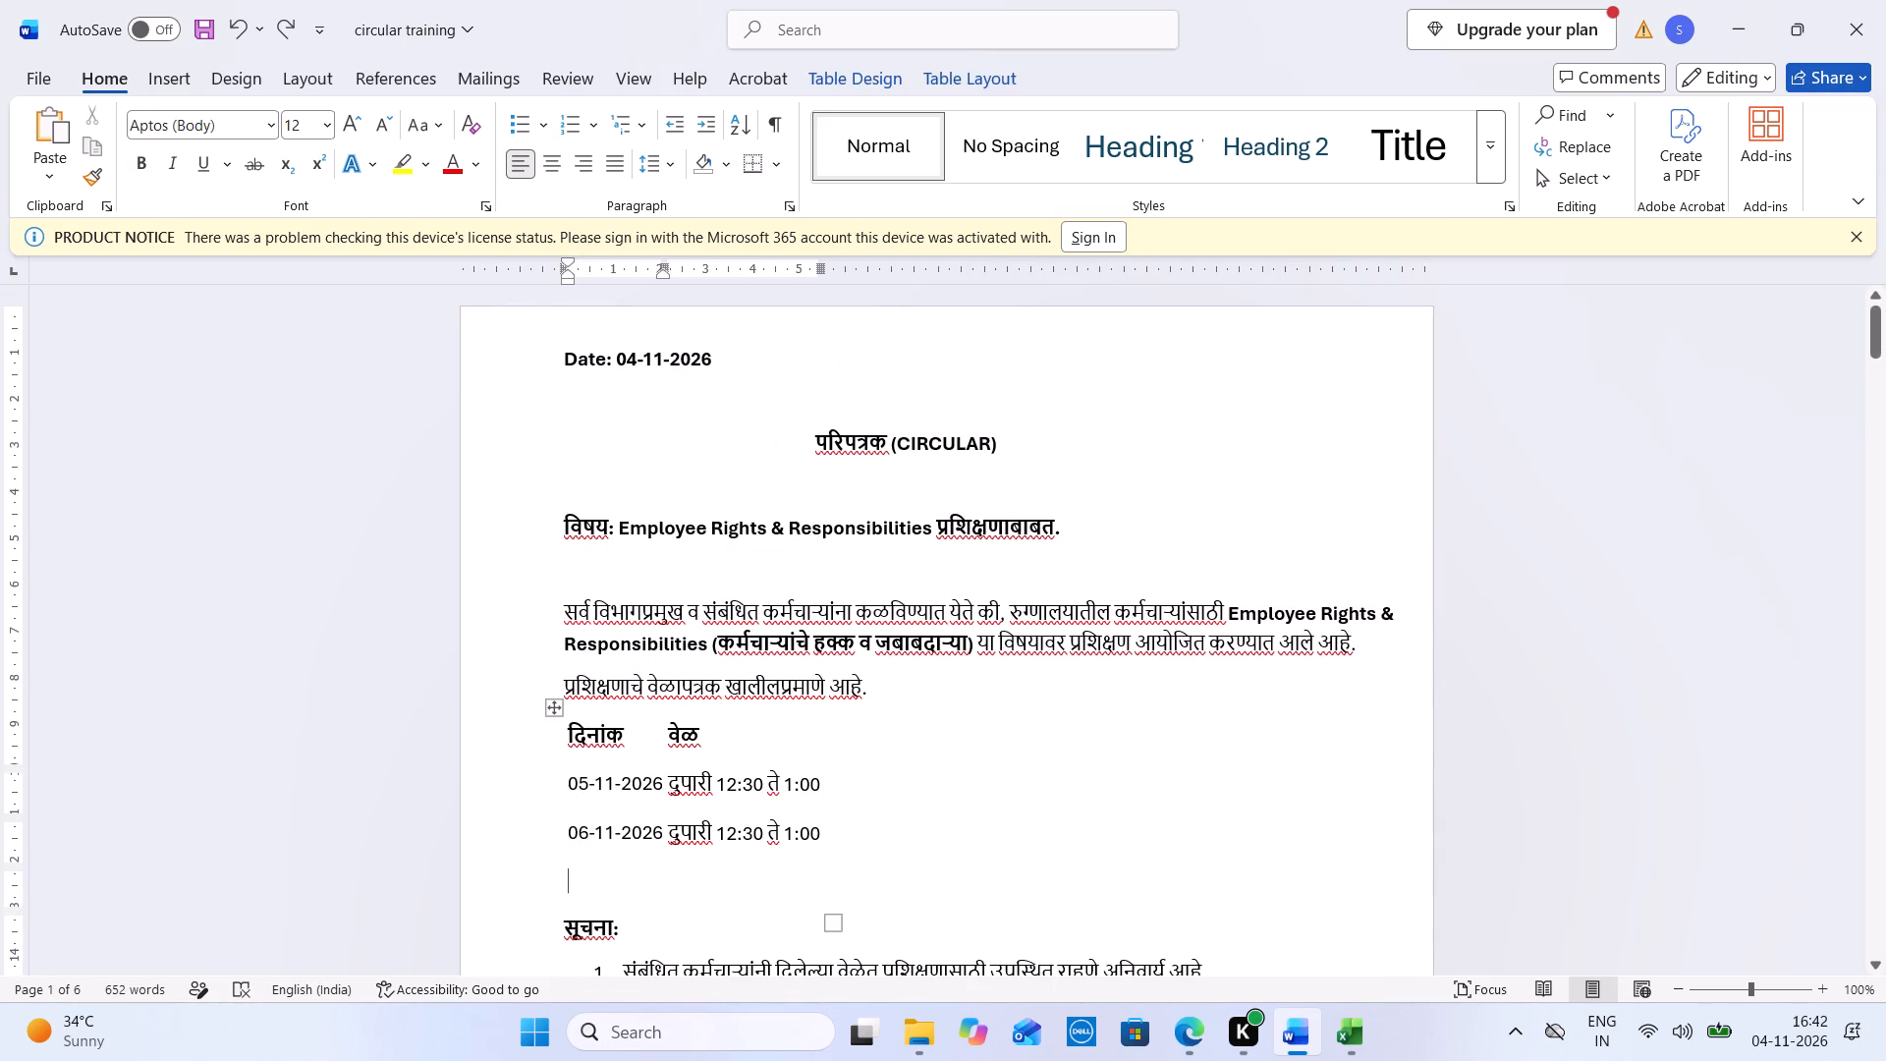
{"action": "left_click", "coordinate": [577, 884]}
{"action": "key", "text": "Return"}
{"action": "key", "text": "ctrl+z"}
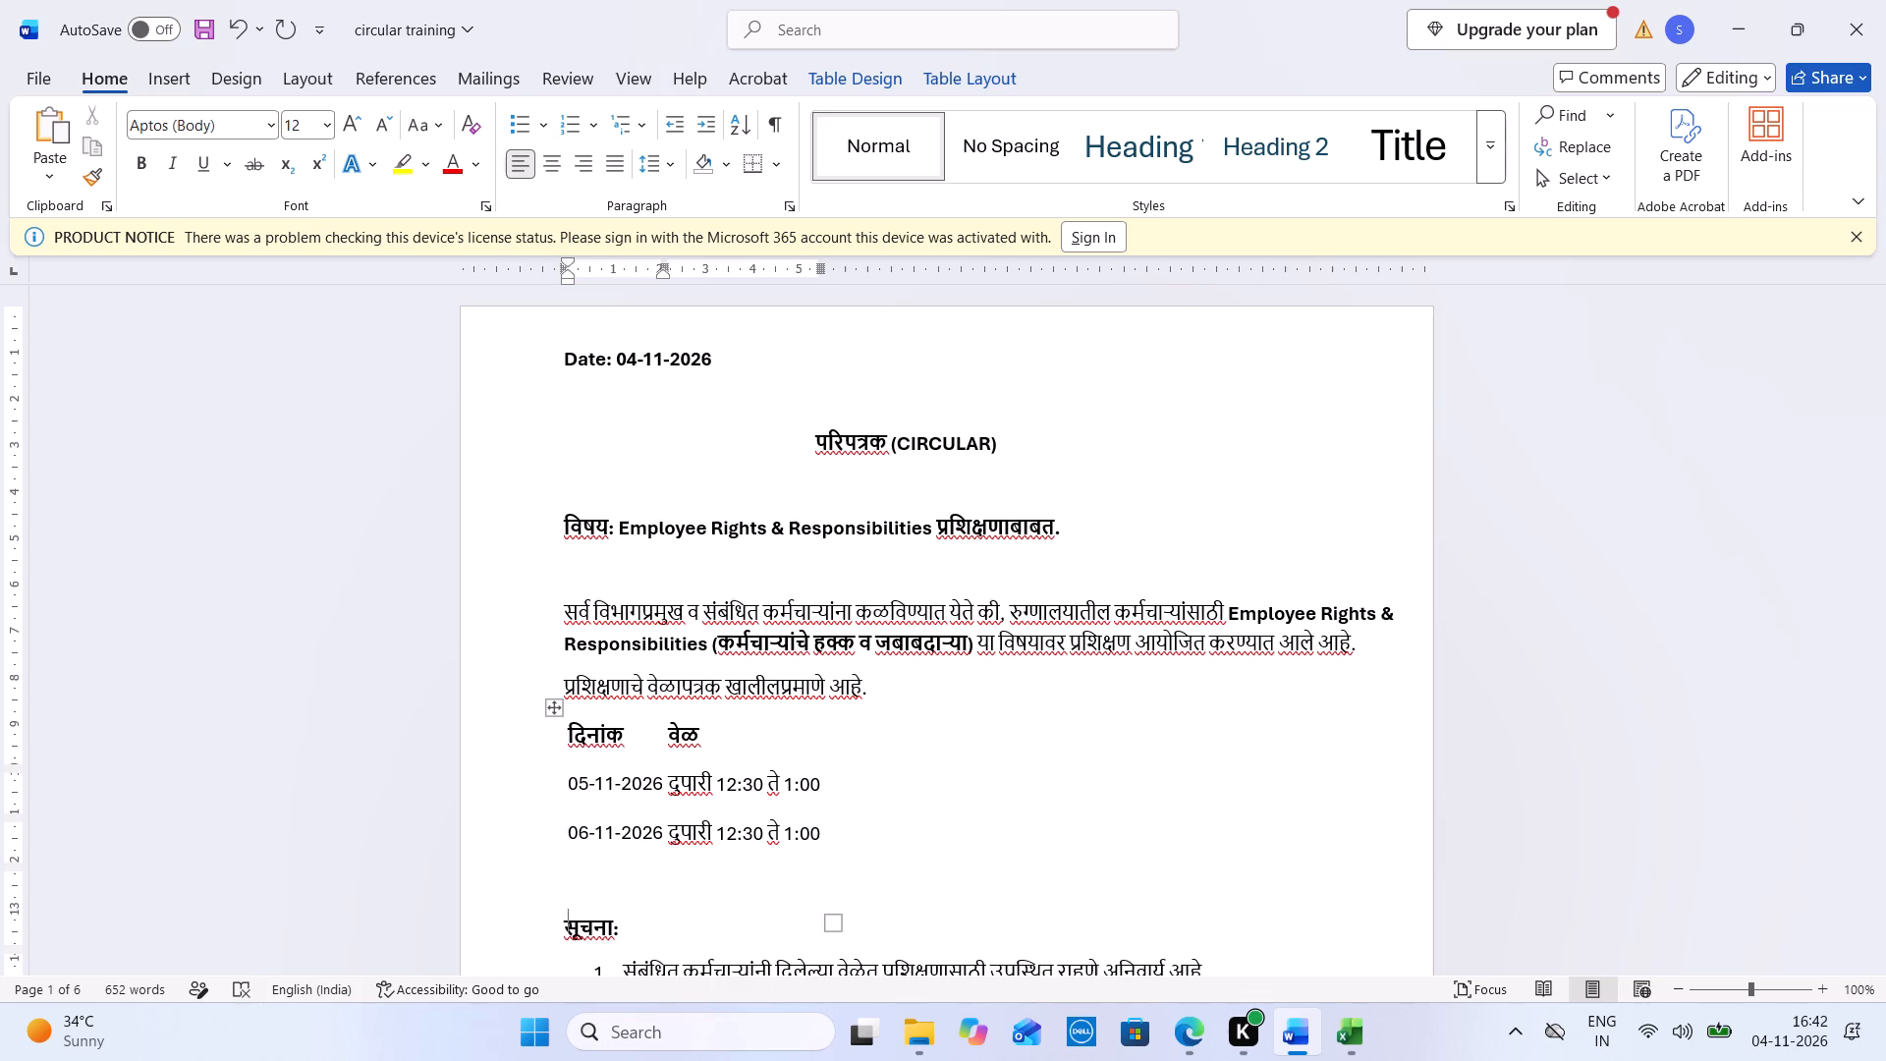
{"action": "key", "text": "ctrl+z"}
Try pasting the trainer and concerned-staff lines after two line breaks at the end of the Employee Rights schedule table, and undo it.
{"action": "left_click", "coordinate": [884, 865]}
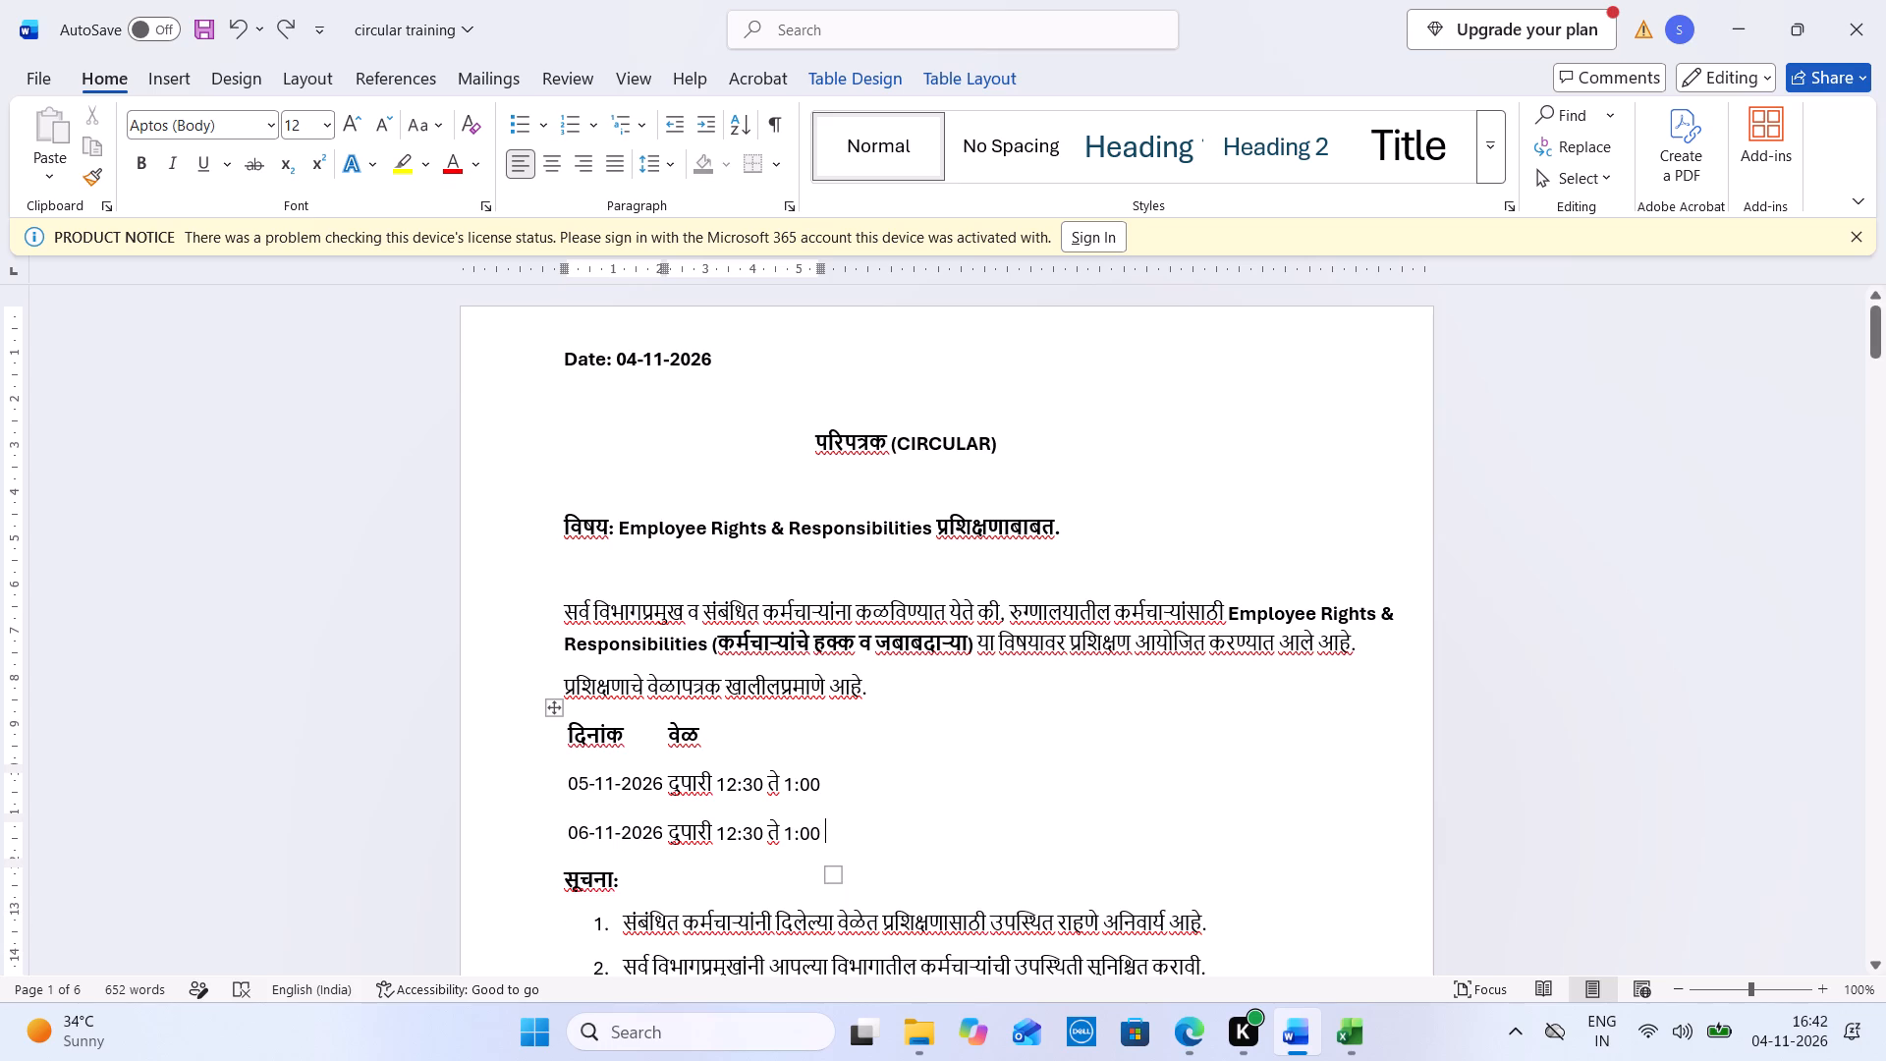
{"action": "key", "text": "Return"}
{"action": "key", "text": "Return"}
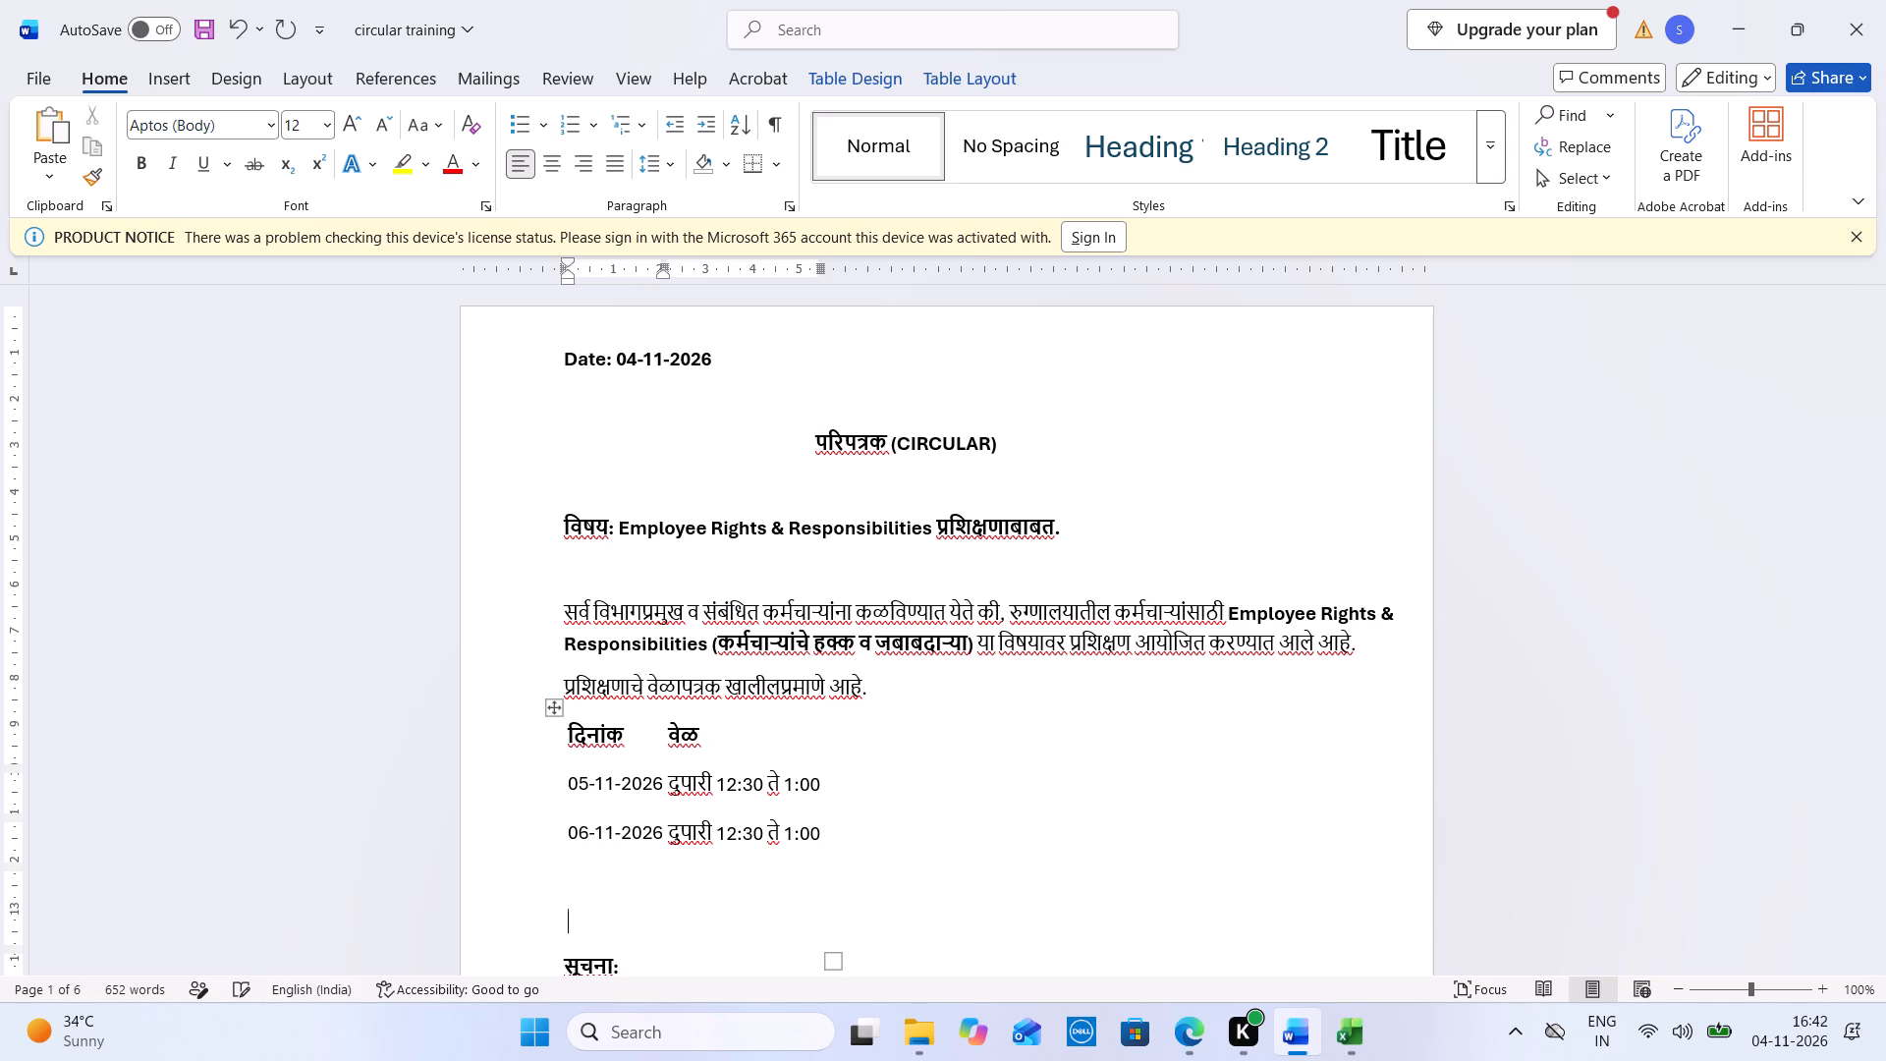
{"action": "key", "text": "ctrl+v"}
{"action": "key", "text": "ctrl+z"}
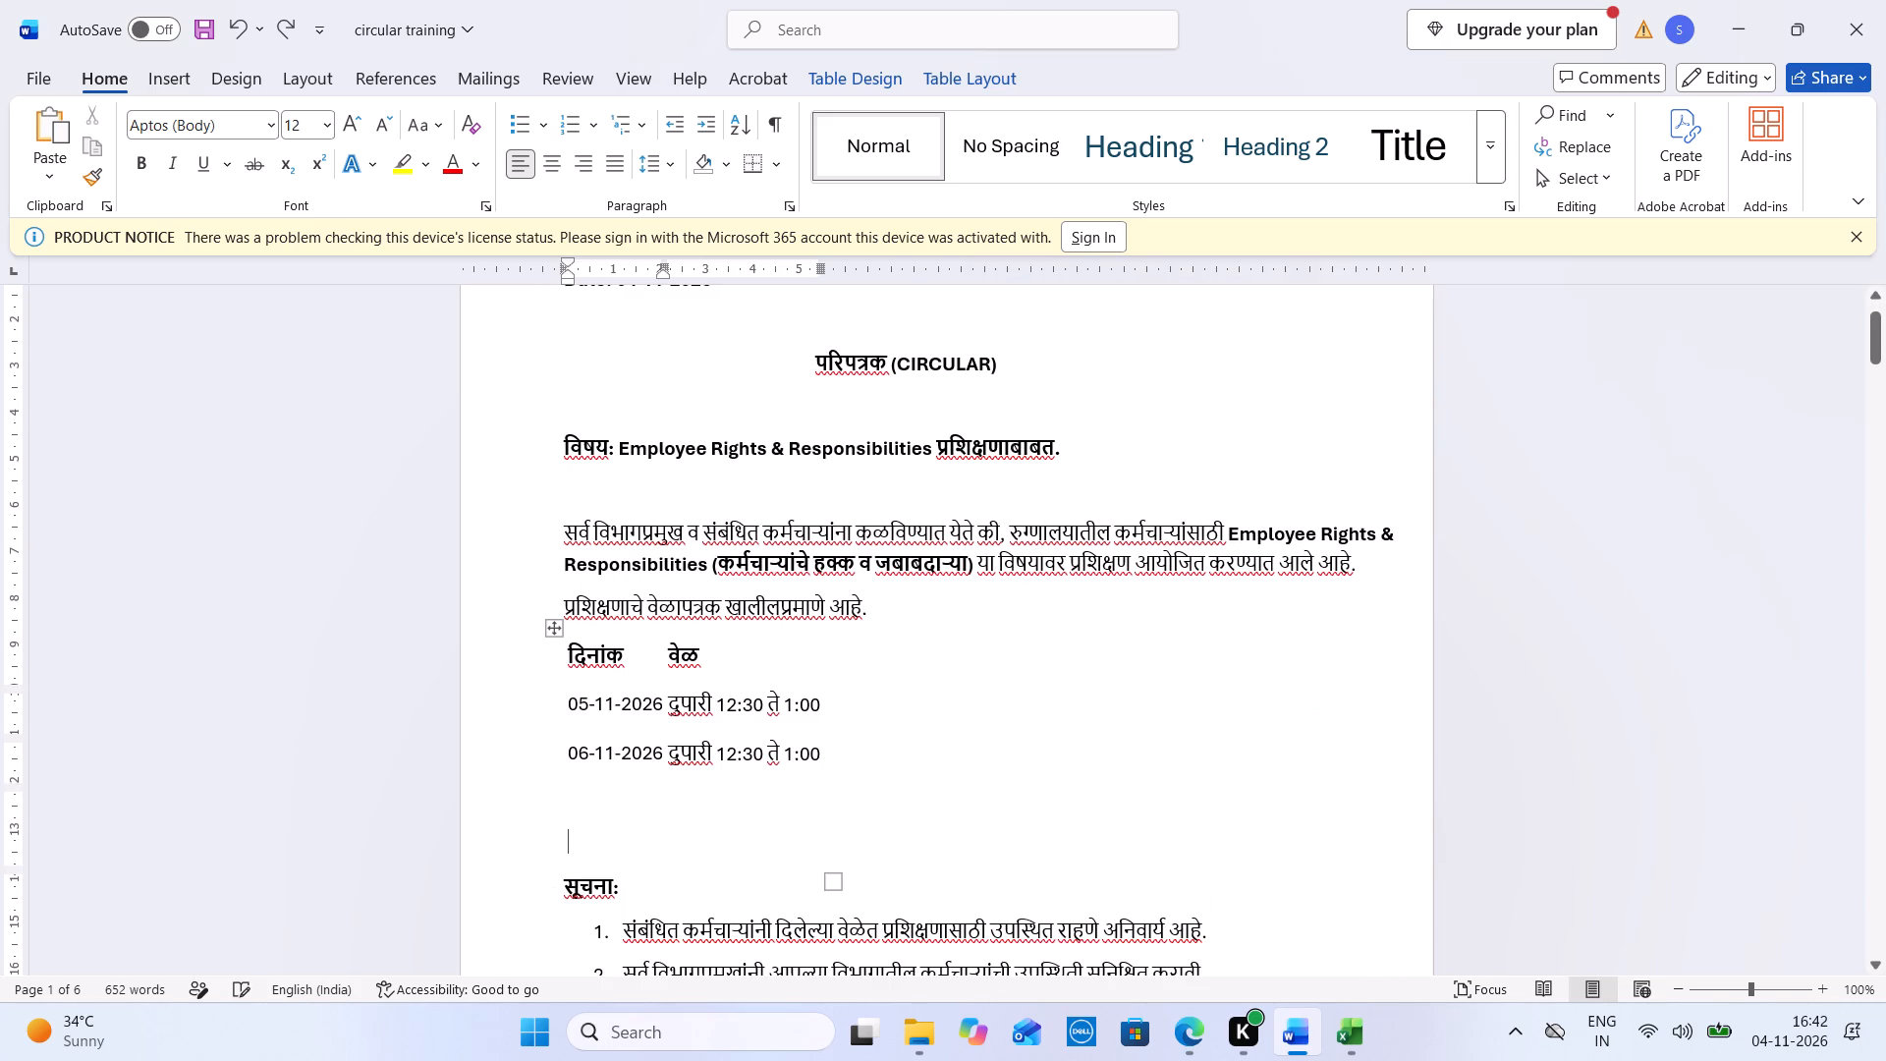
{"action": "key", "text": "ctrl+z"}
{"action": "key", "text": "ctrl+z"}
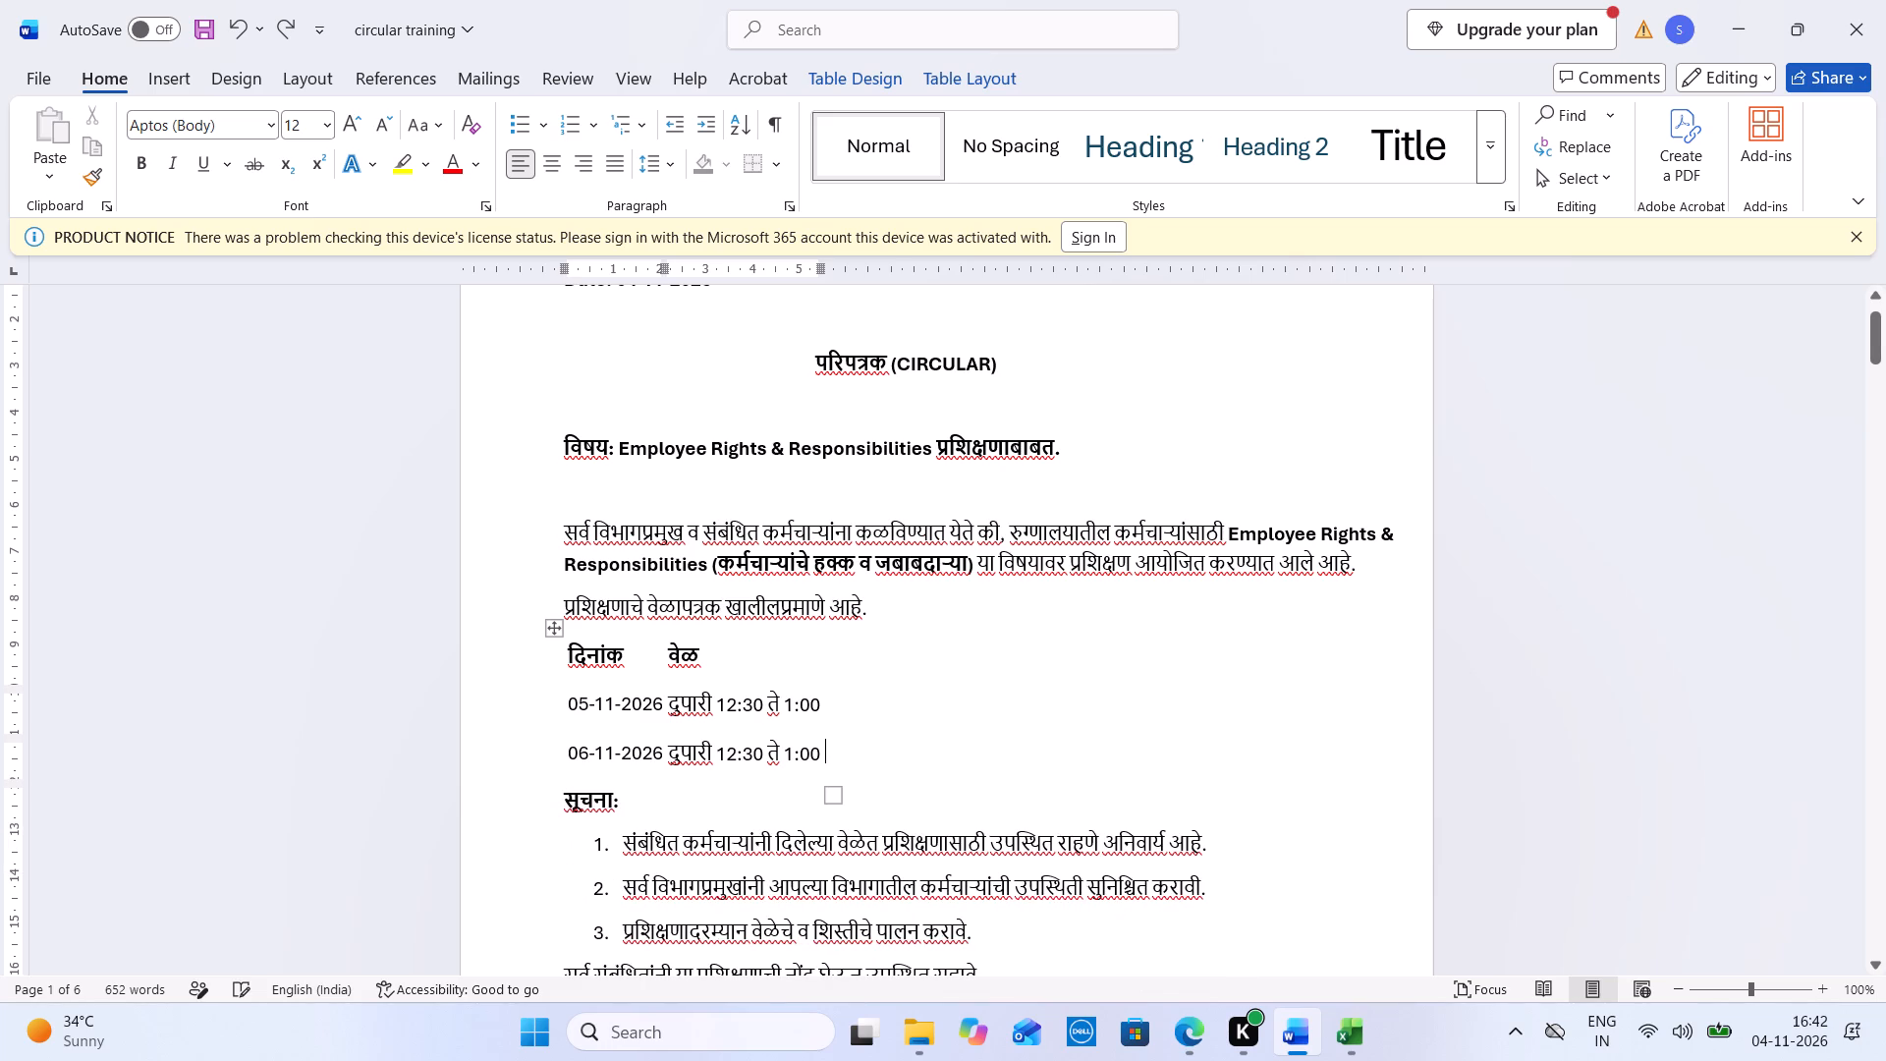
Copy the date, time, trainer and concerned-staff lines from the Needle Stick Injury circular's training details.
{"action": "left_click_drag", "start_coordinate": [1866, 320], "coordinate": [1840, 547]}
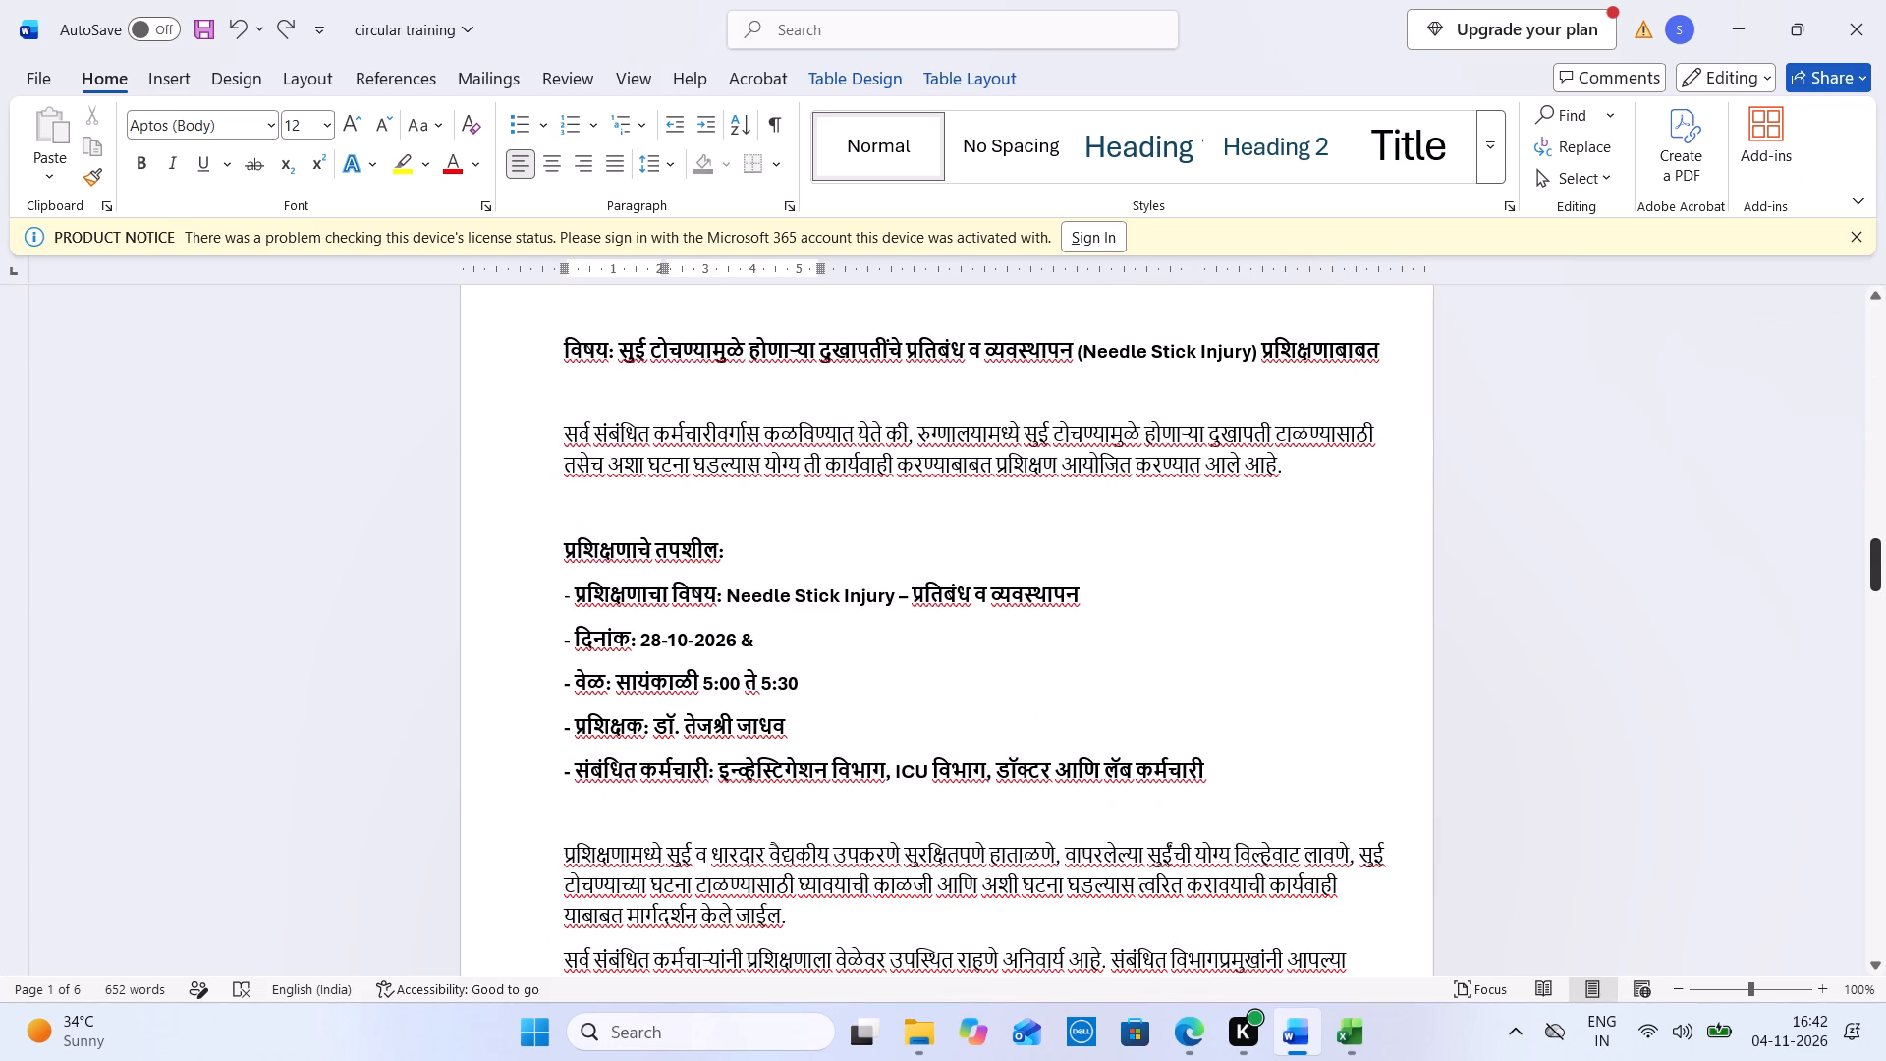
{"action": "left_click_drag", "start_coordinate": [574, 632], "coordinate": [1225, 771]}
{"action": "key", "text": "ctrl+c"}
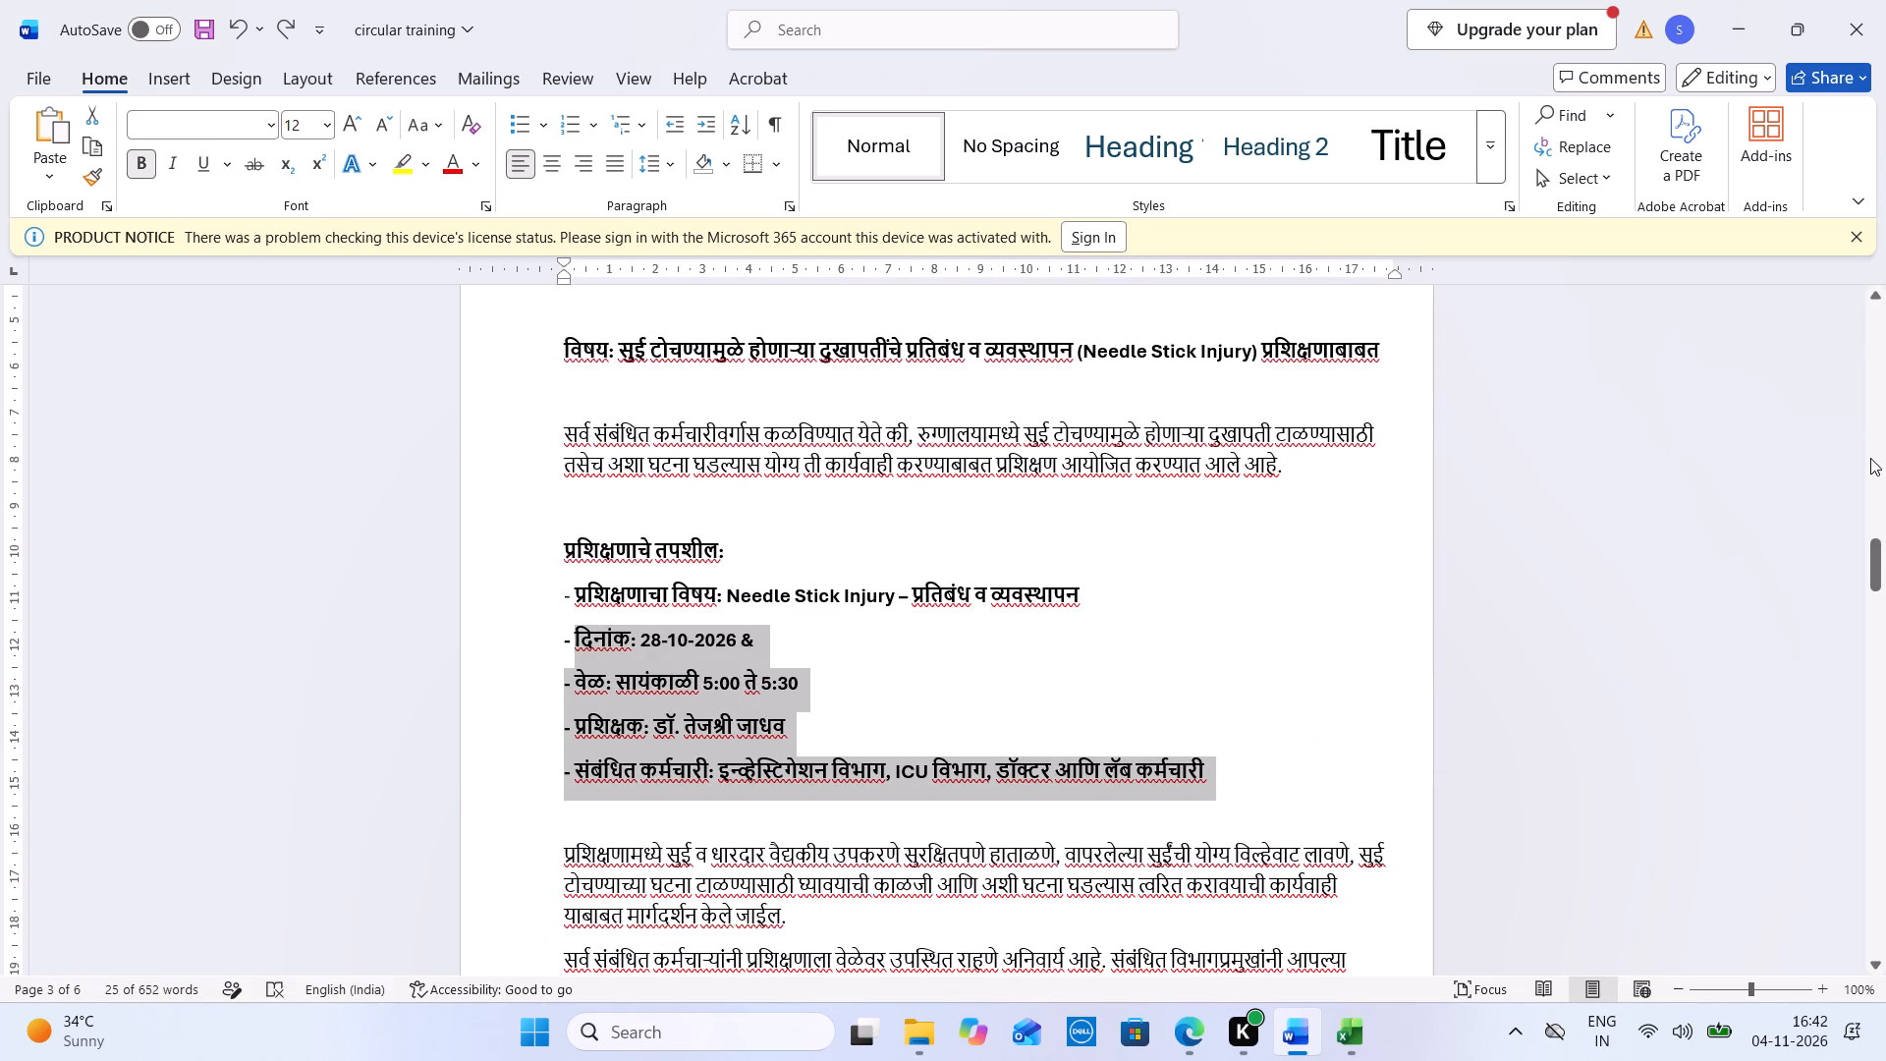
{"action": "left_click", "coordinate": [1877, 379]}
{"action": "left_click", "coordinate": [1877, 379]}
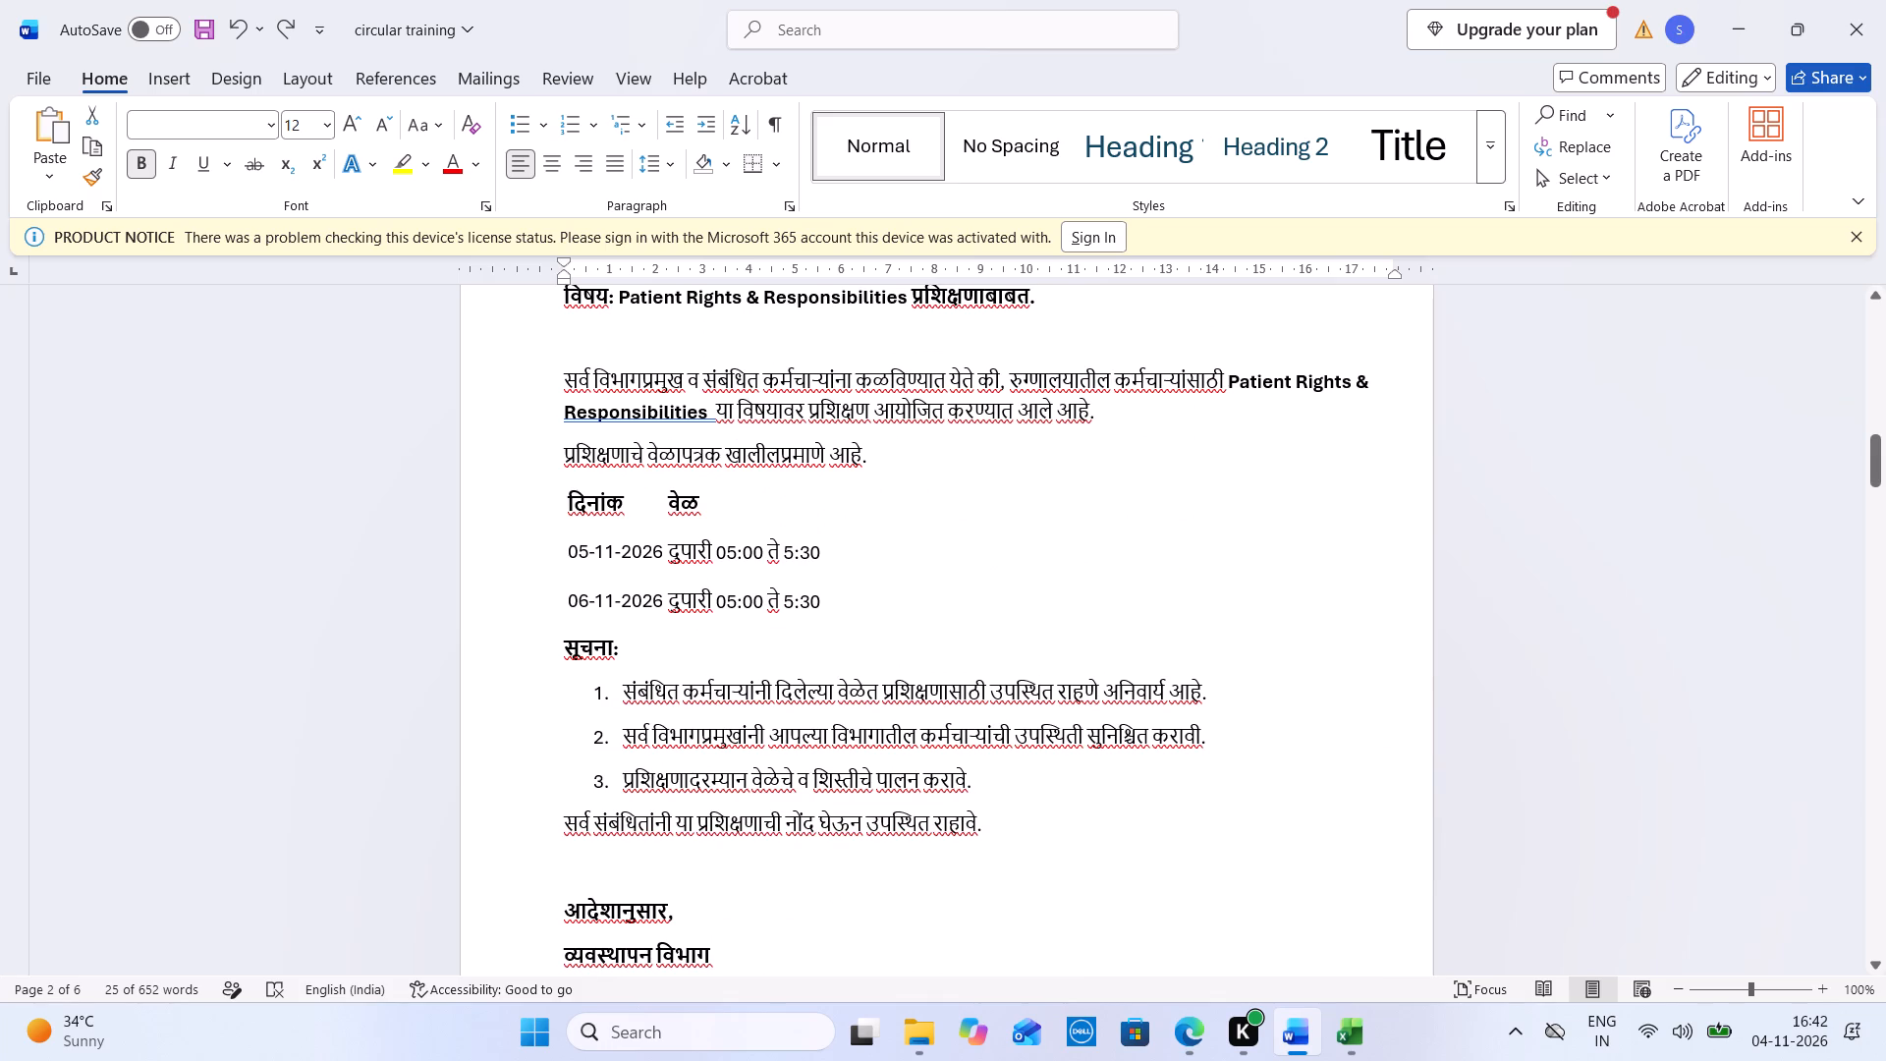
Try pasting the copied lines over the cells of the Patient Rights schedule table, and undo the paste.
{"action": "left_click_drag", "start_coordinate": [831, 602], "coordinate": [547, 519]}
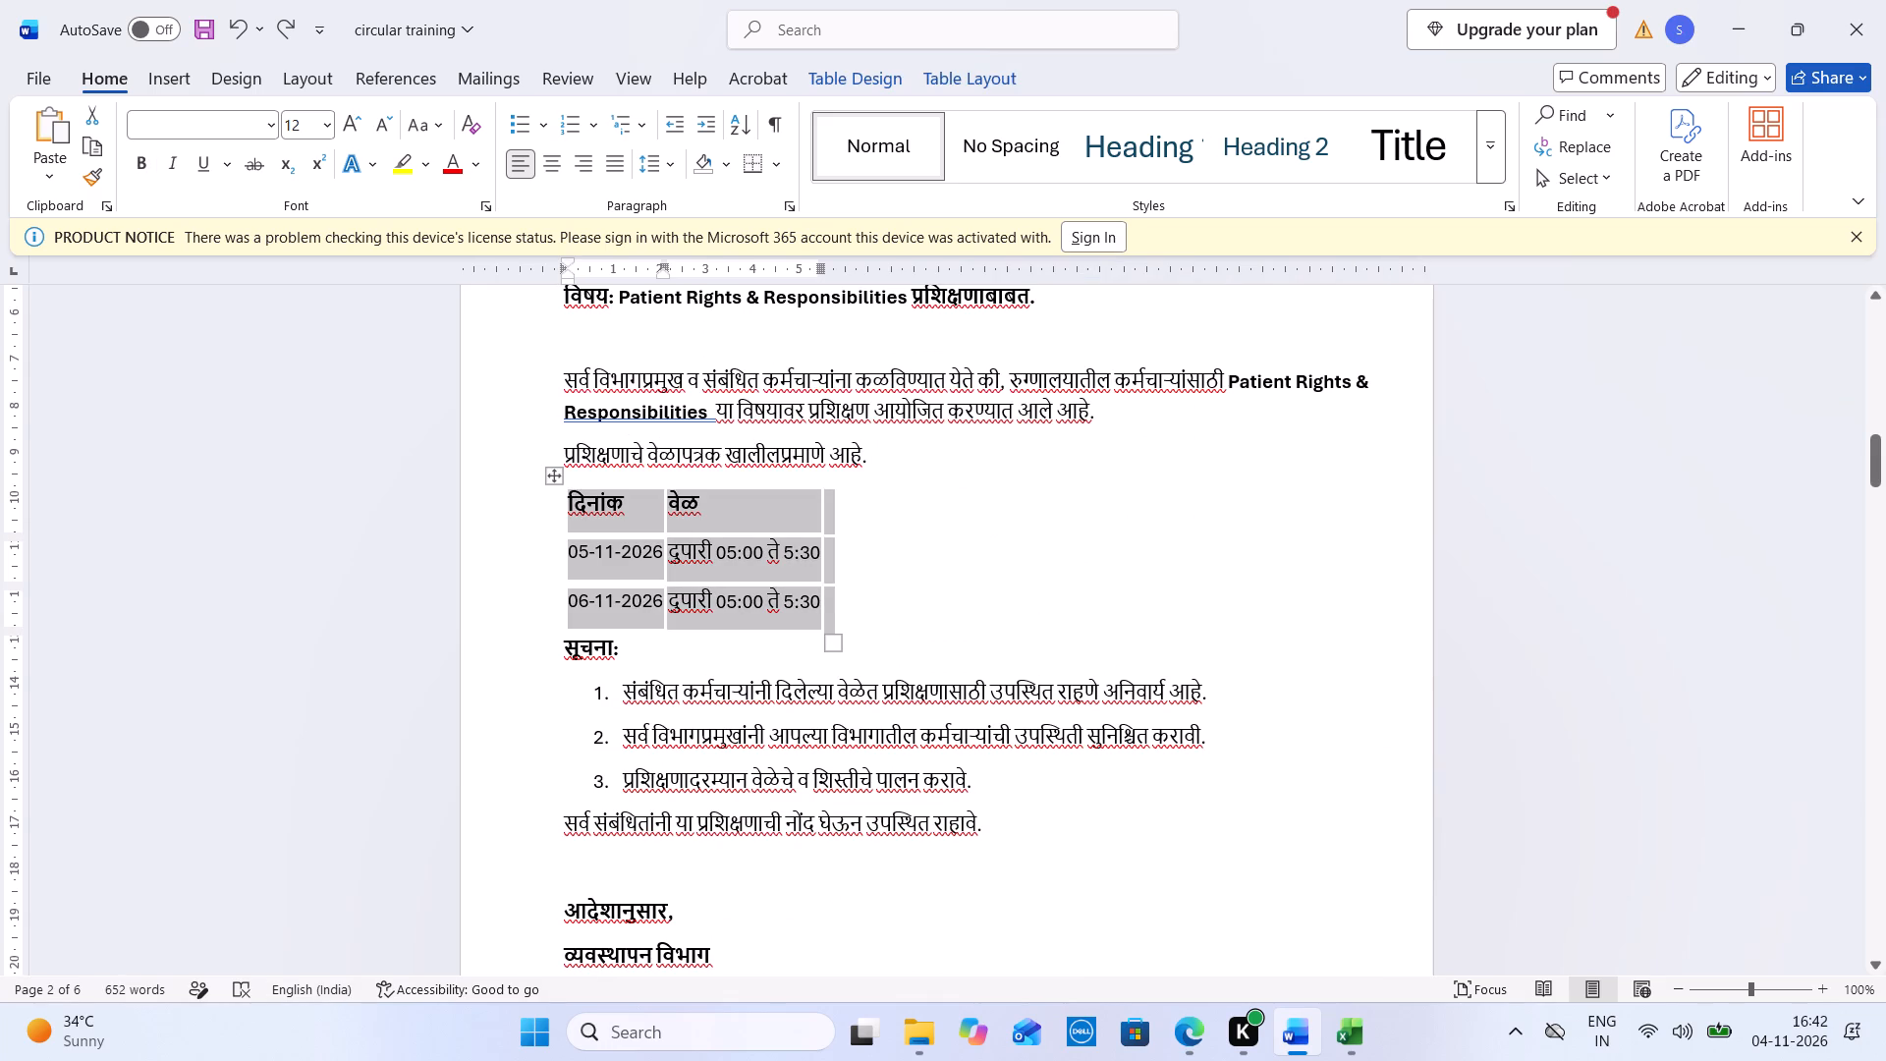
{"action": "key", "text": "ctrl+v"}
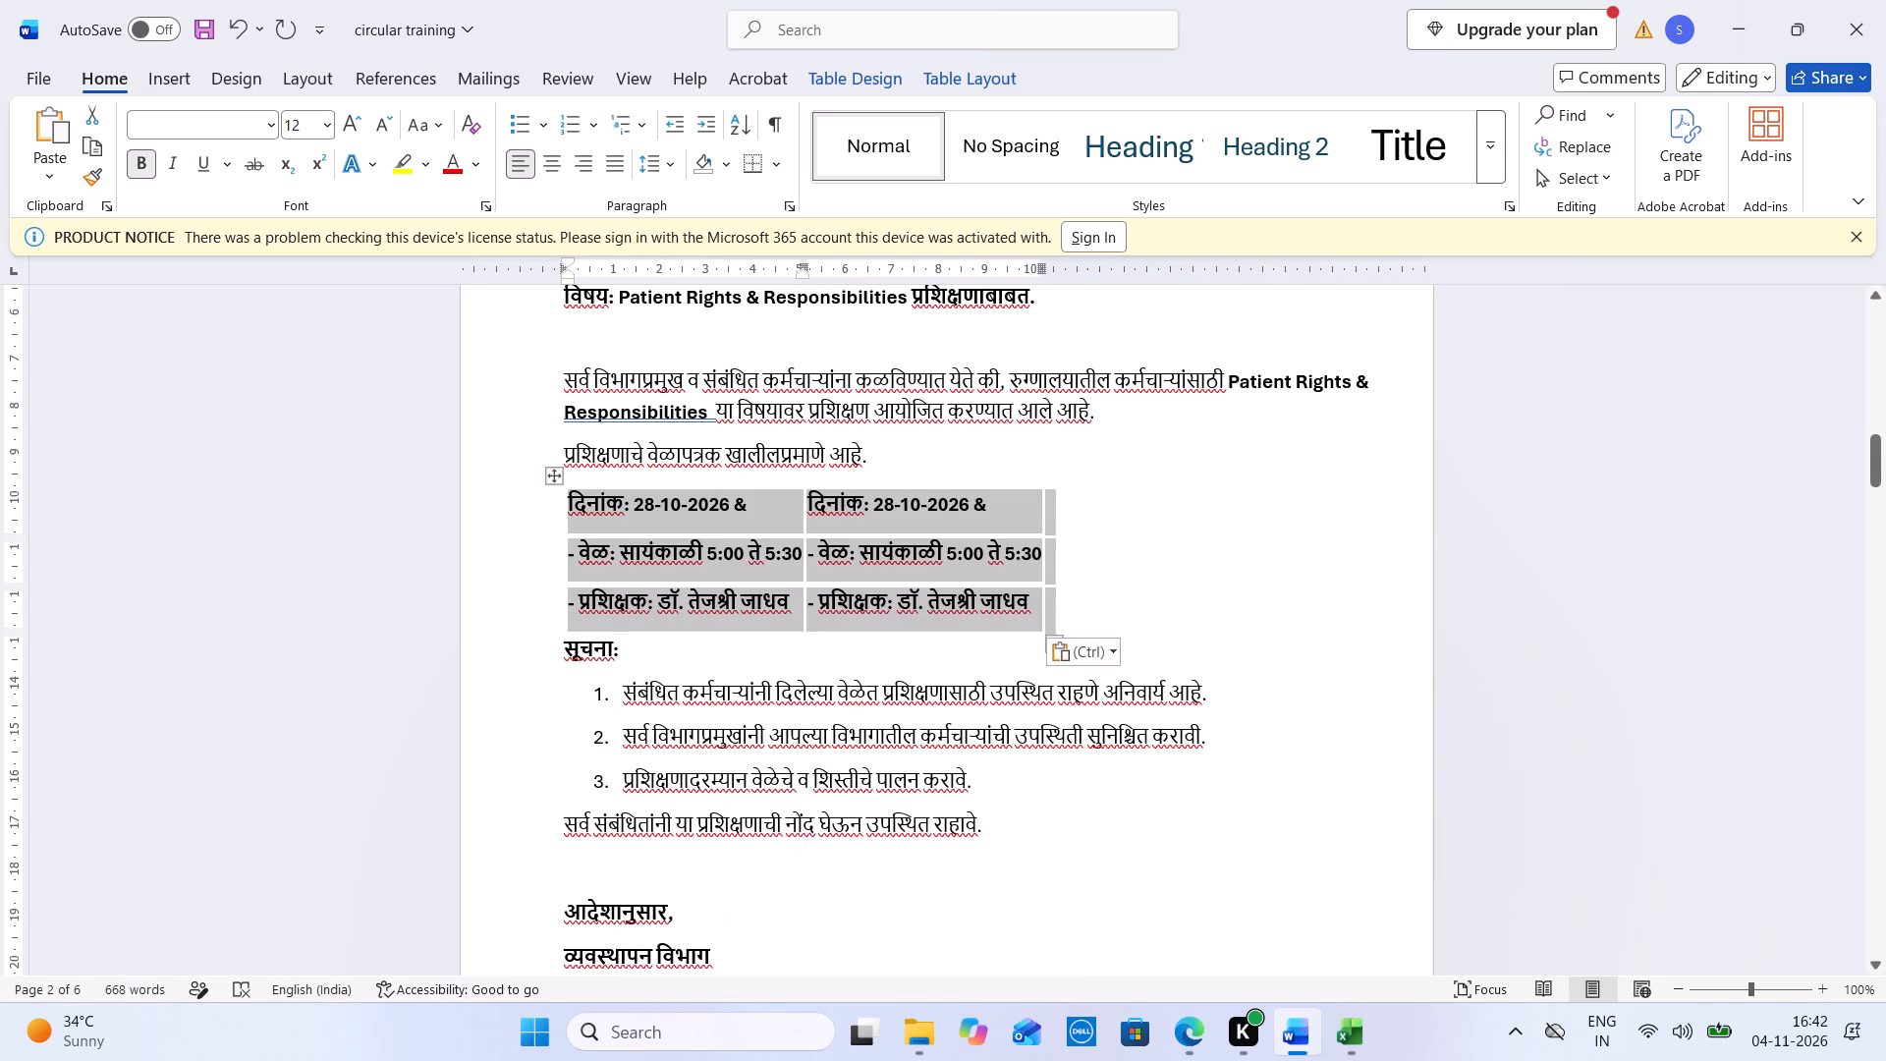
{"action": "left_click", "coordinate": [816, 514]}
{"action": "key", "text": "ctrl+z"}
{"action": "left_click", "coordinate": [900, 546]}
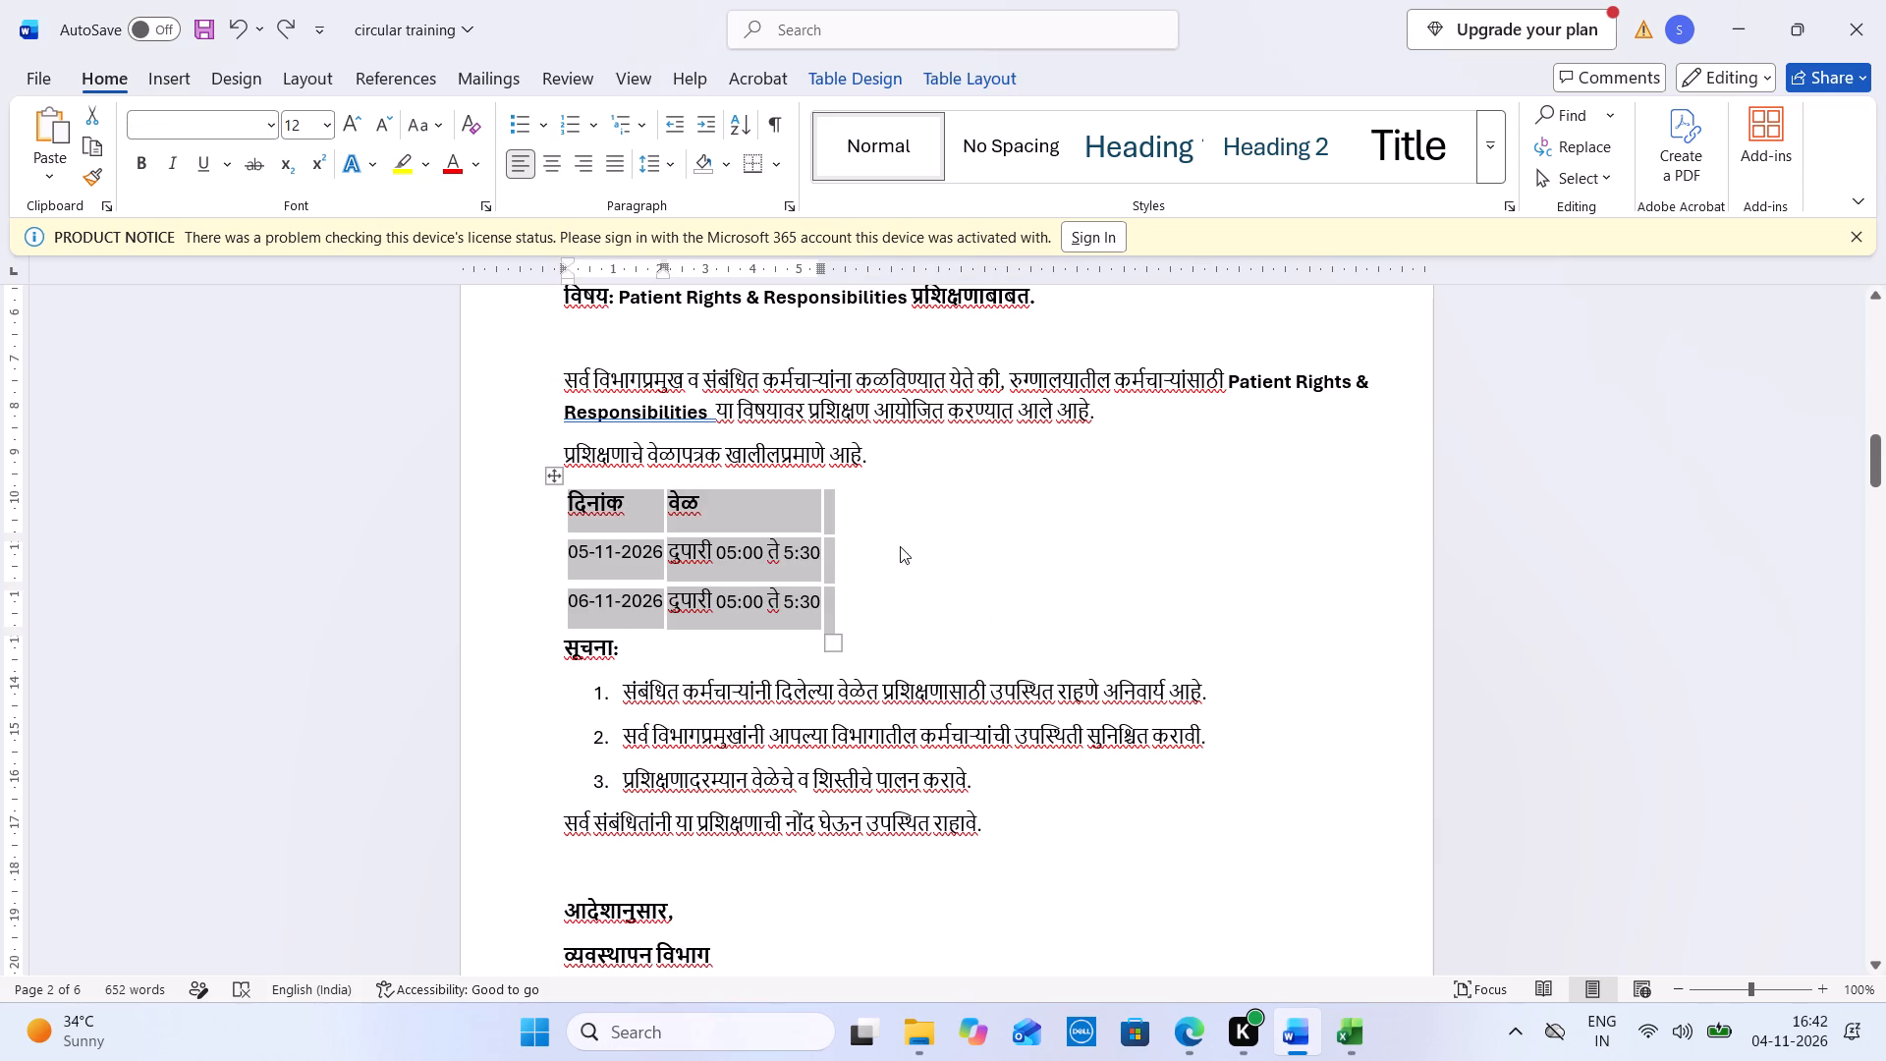
Delete the Patient Rights schedule table and put the copied date, time, trainer and concerned-staff lines in its place above सूचना.
{"action": "left_click_drag", "start_coordinate": [845, 602], "coordinate": [559, 513]}
{"action": "key", "text": "BackSpace"}
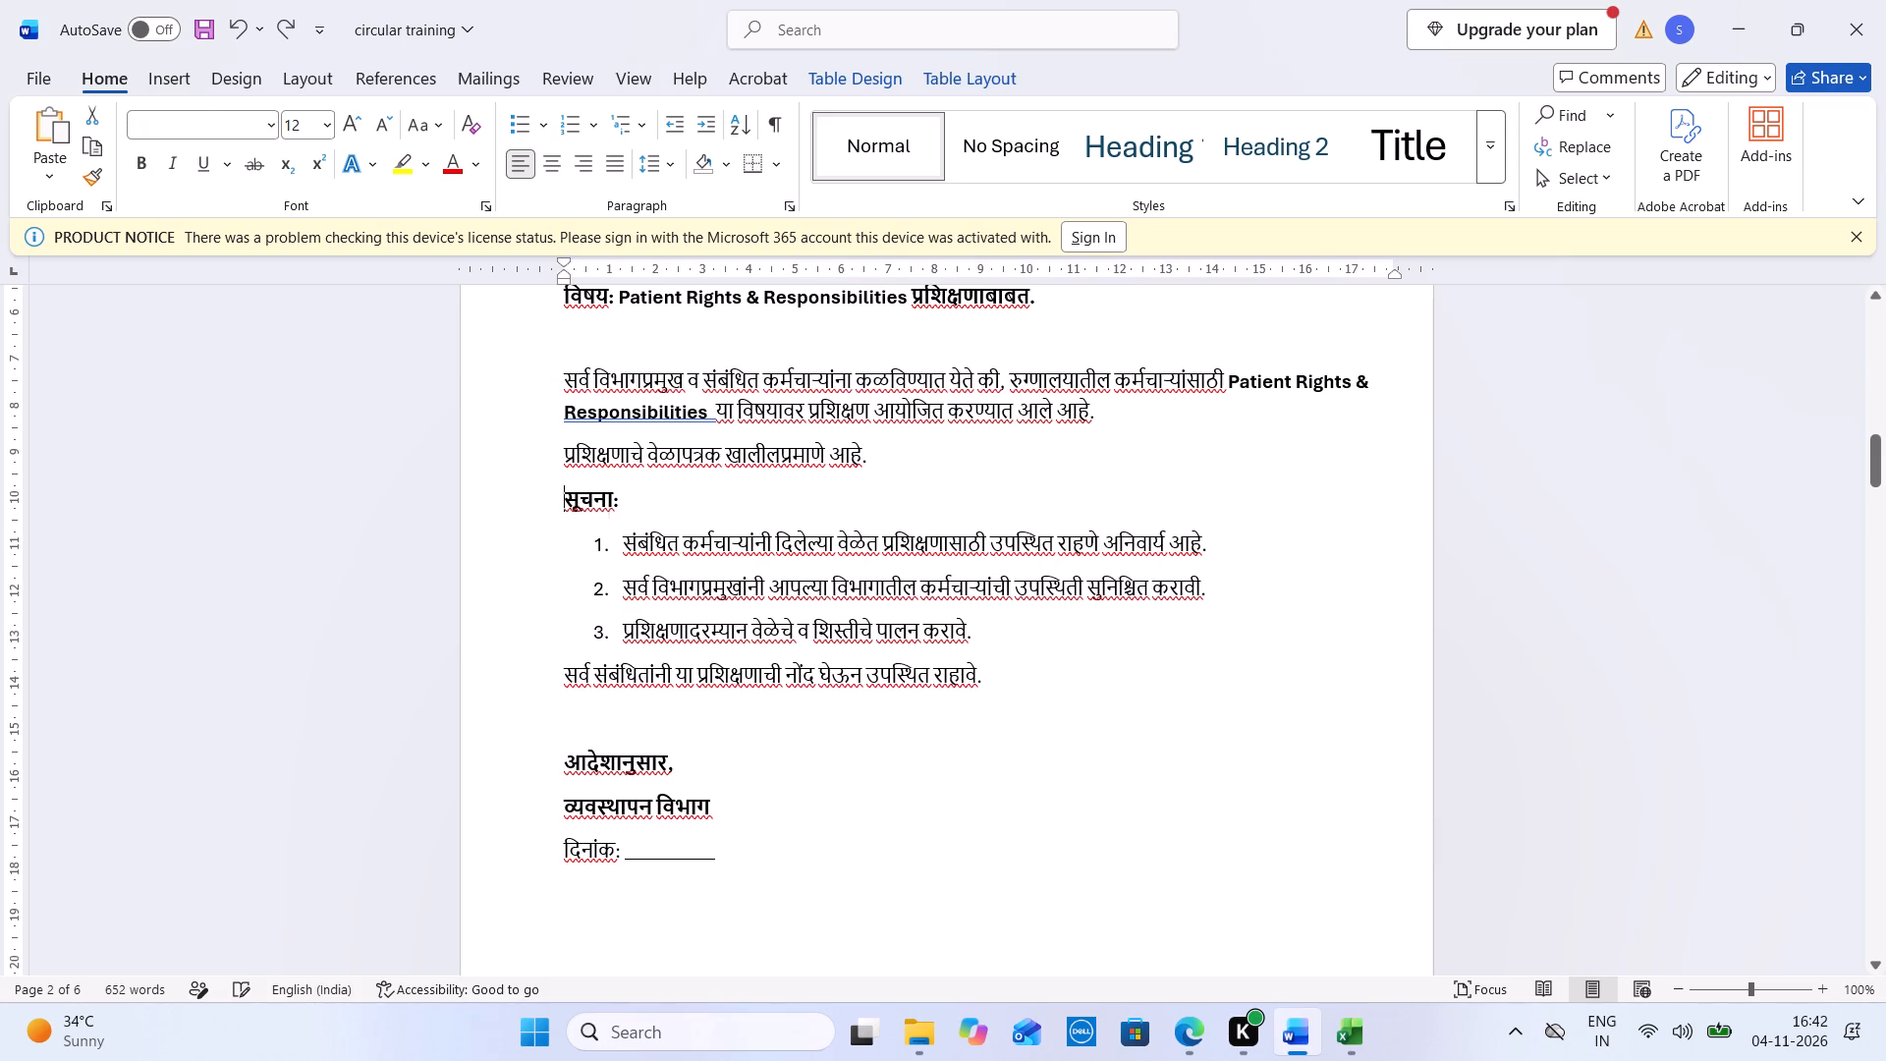
{"action": "key", "text": "Return"}
{"action": "key", "text": "Up"}
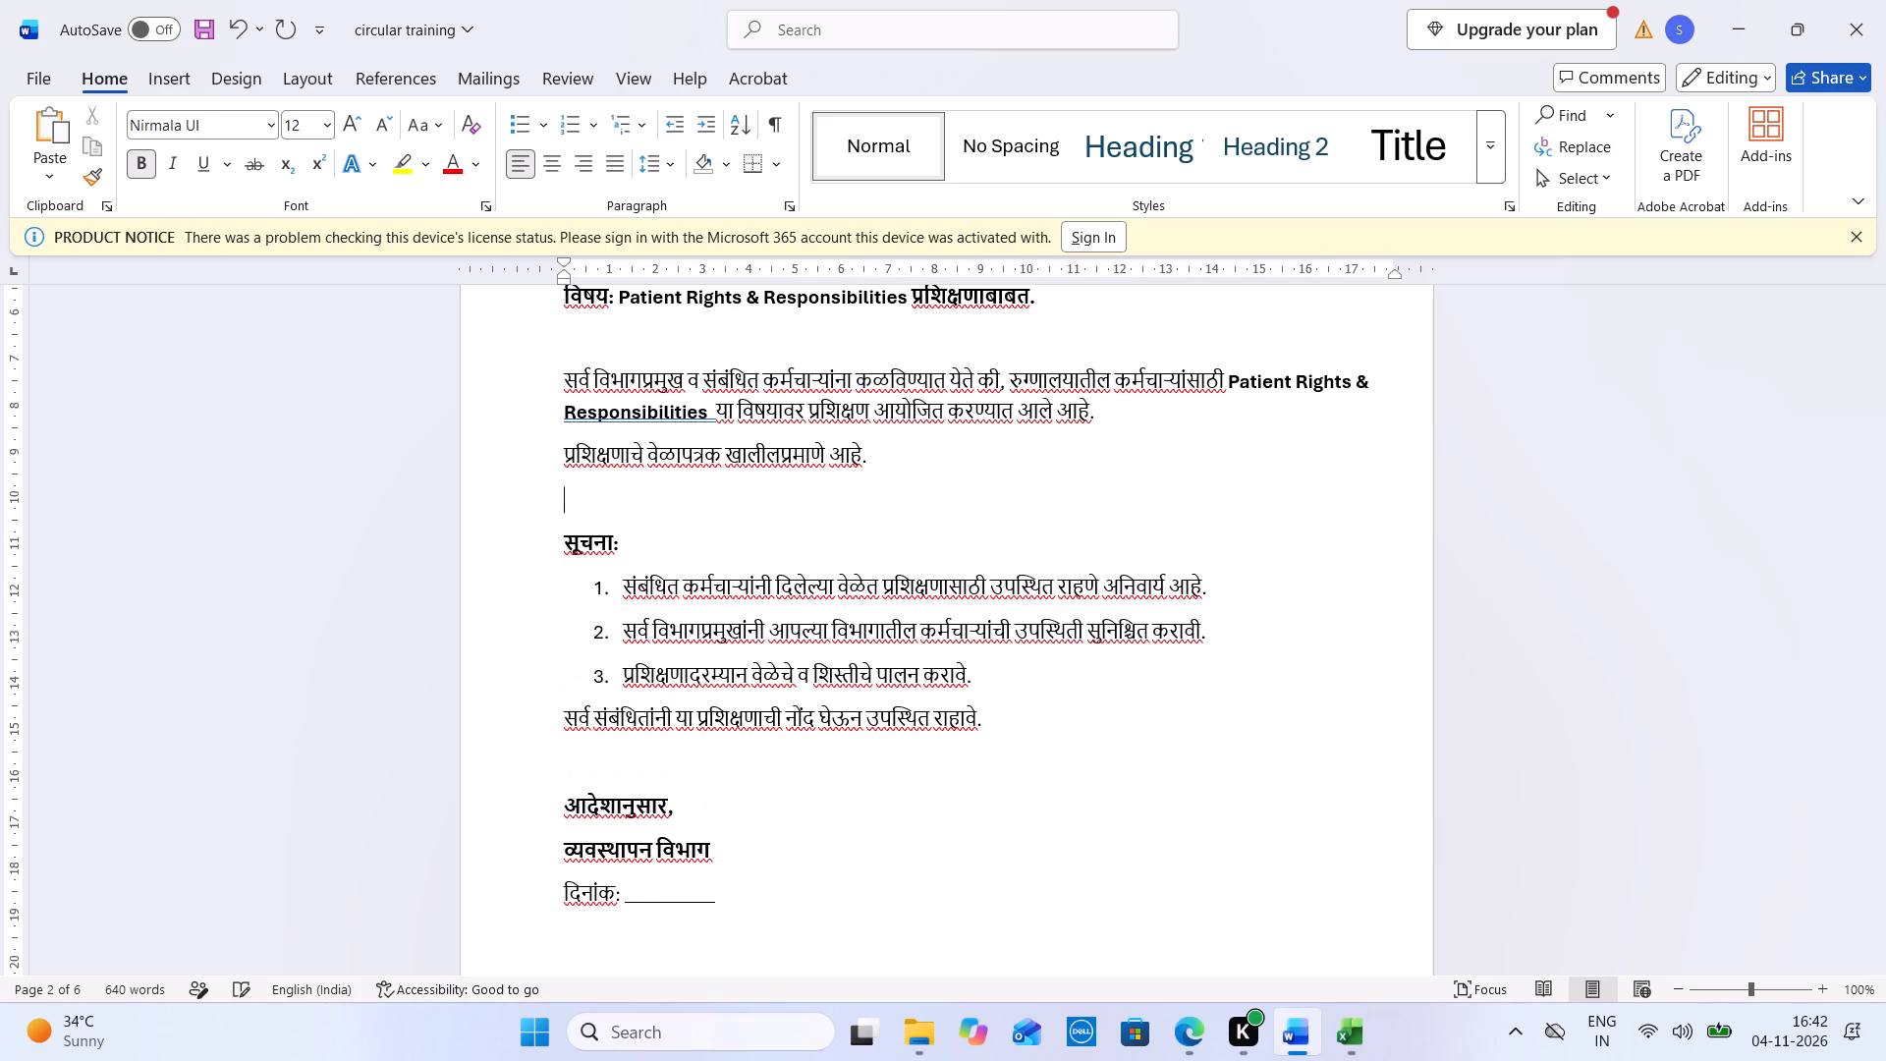
{"action": "key", "text": "ctrl+v"}
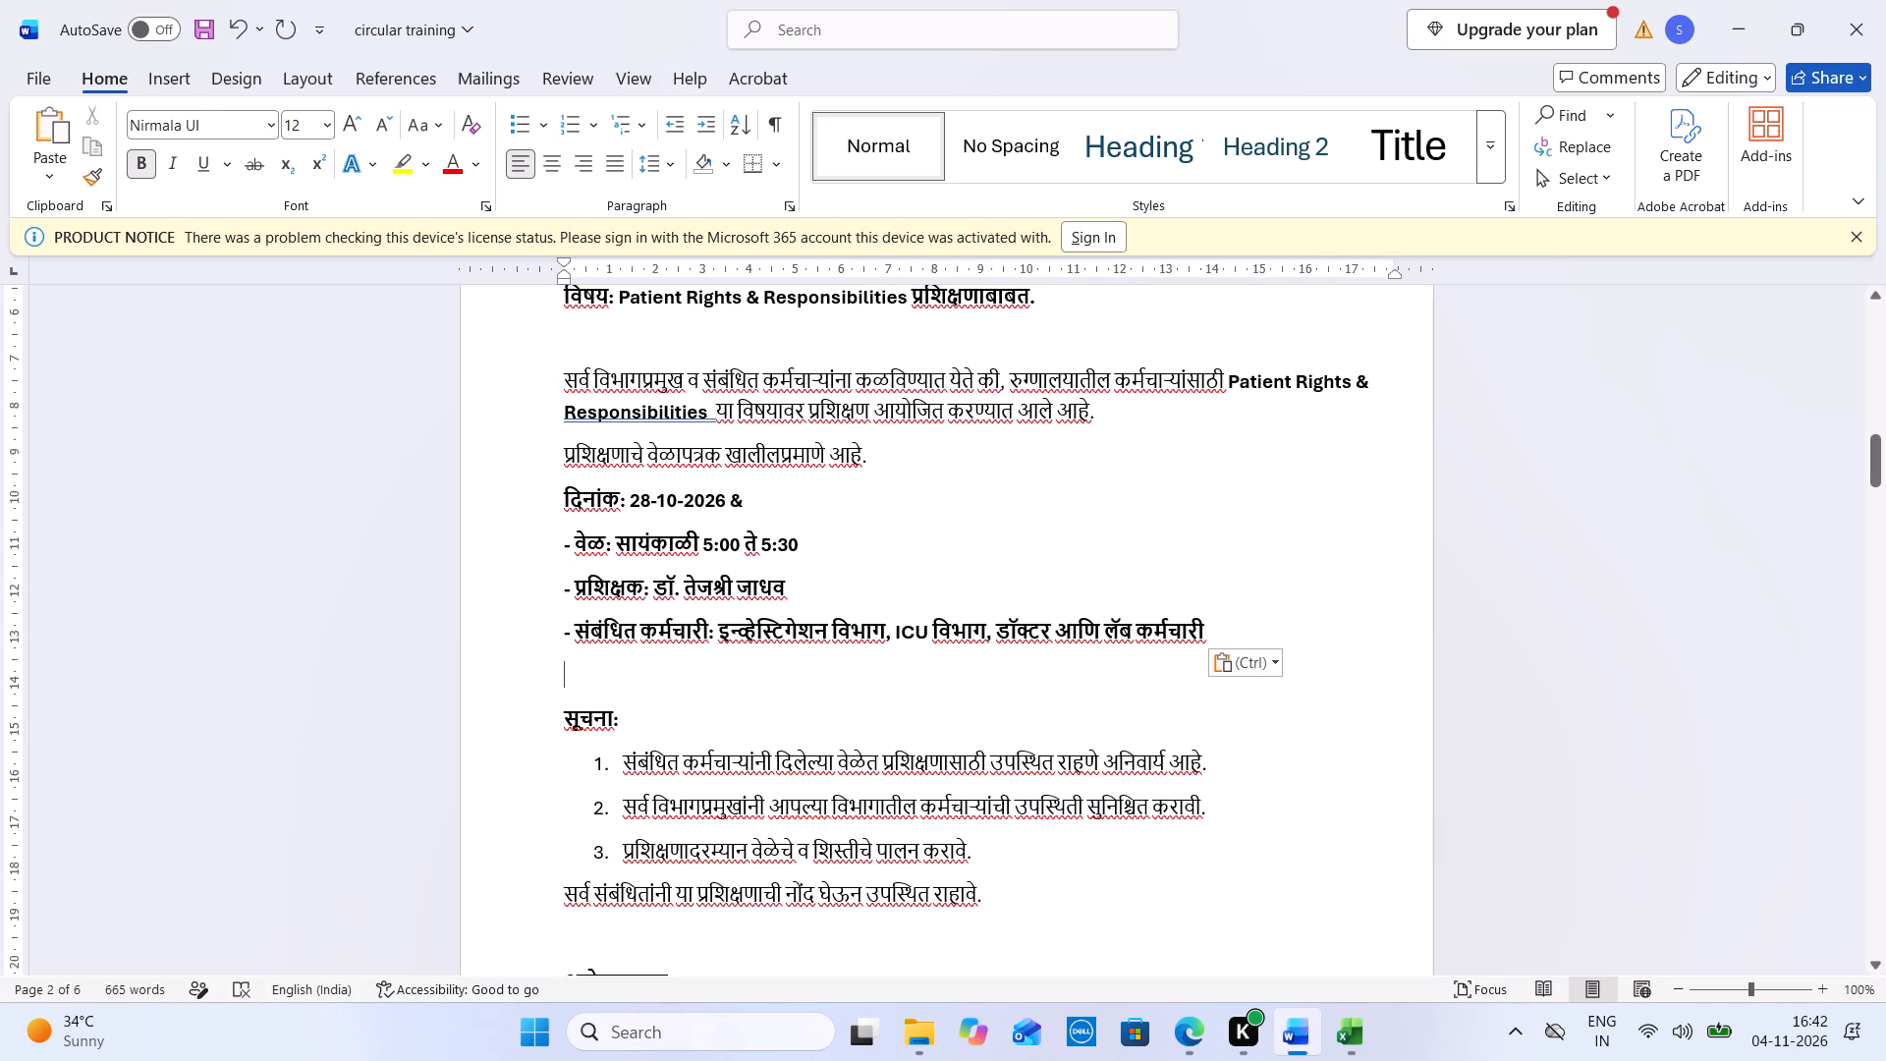
Set the दिनांक line of the Patient Rights circular to 05-11-2026 & 06-11-2026.
{"action": "left_click", "coordinate": [764, 512]}
{"action": "double_click", "coordinate": [638, 499]}
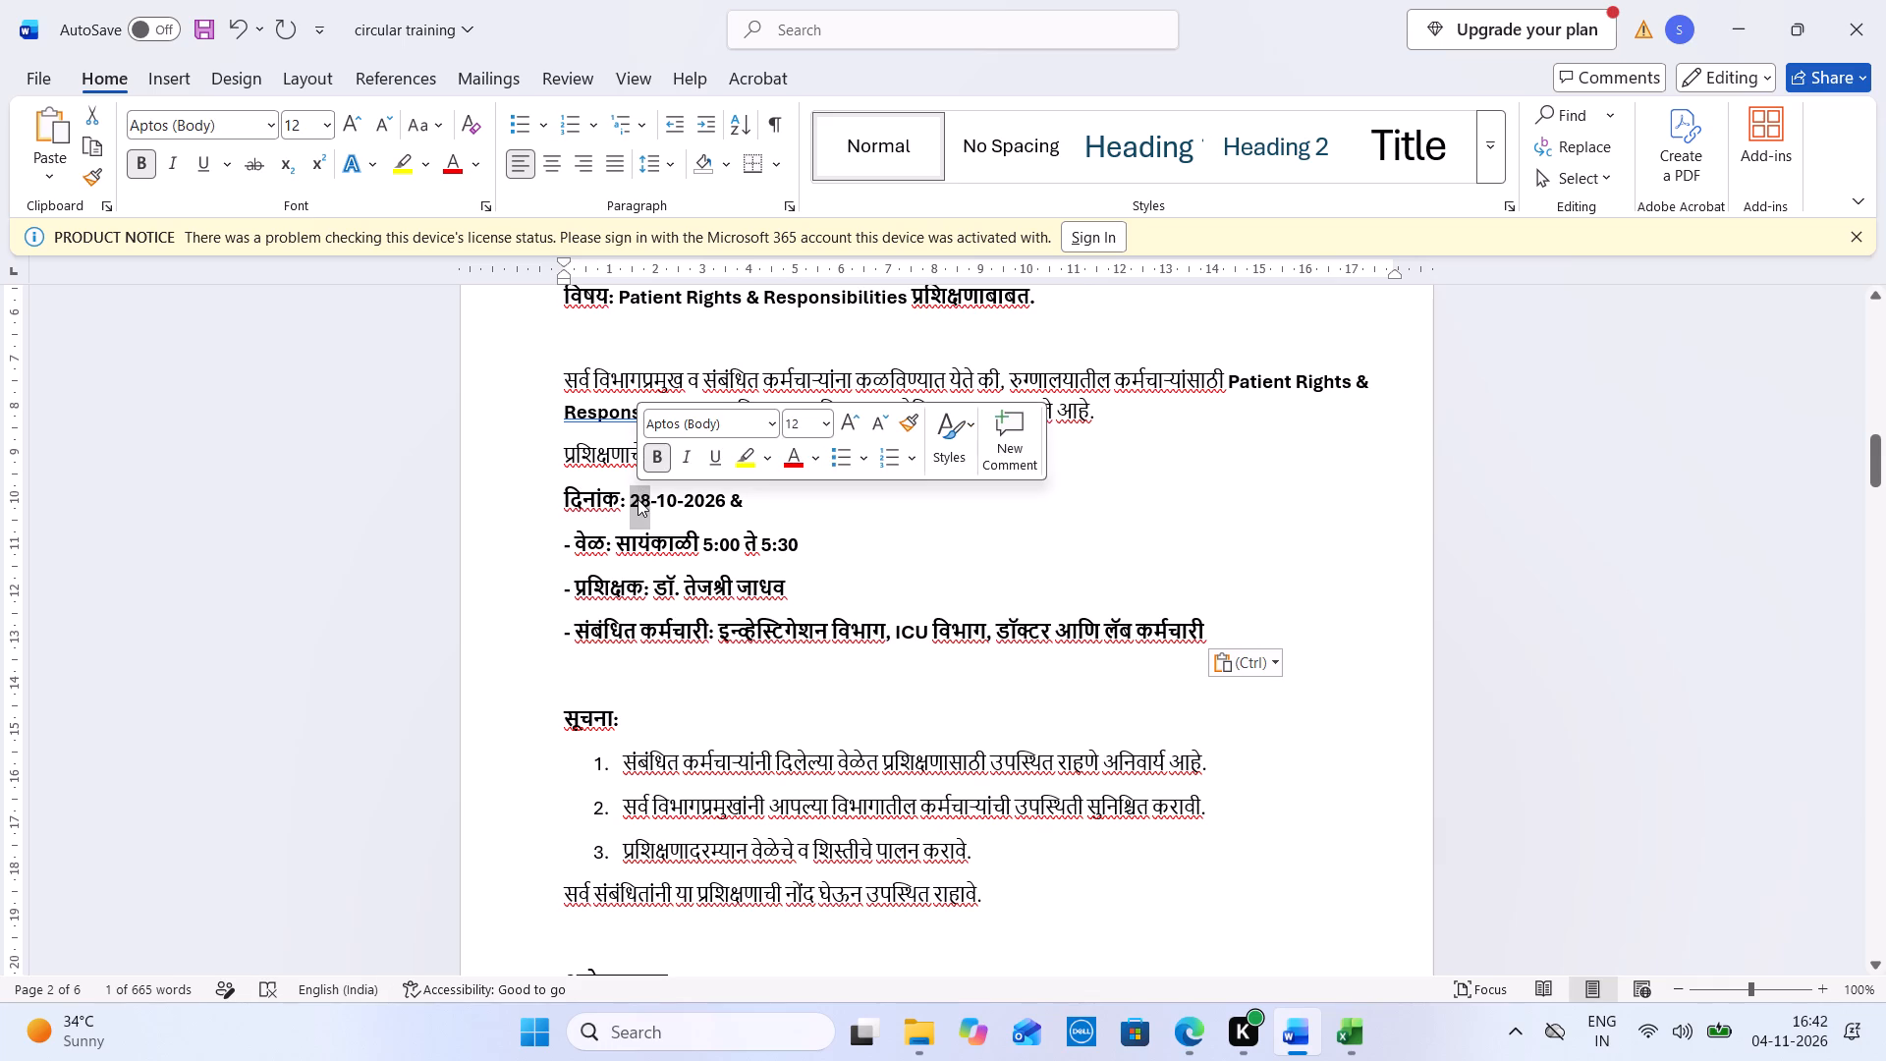
{"action": "type", "text": "05"}
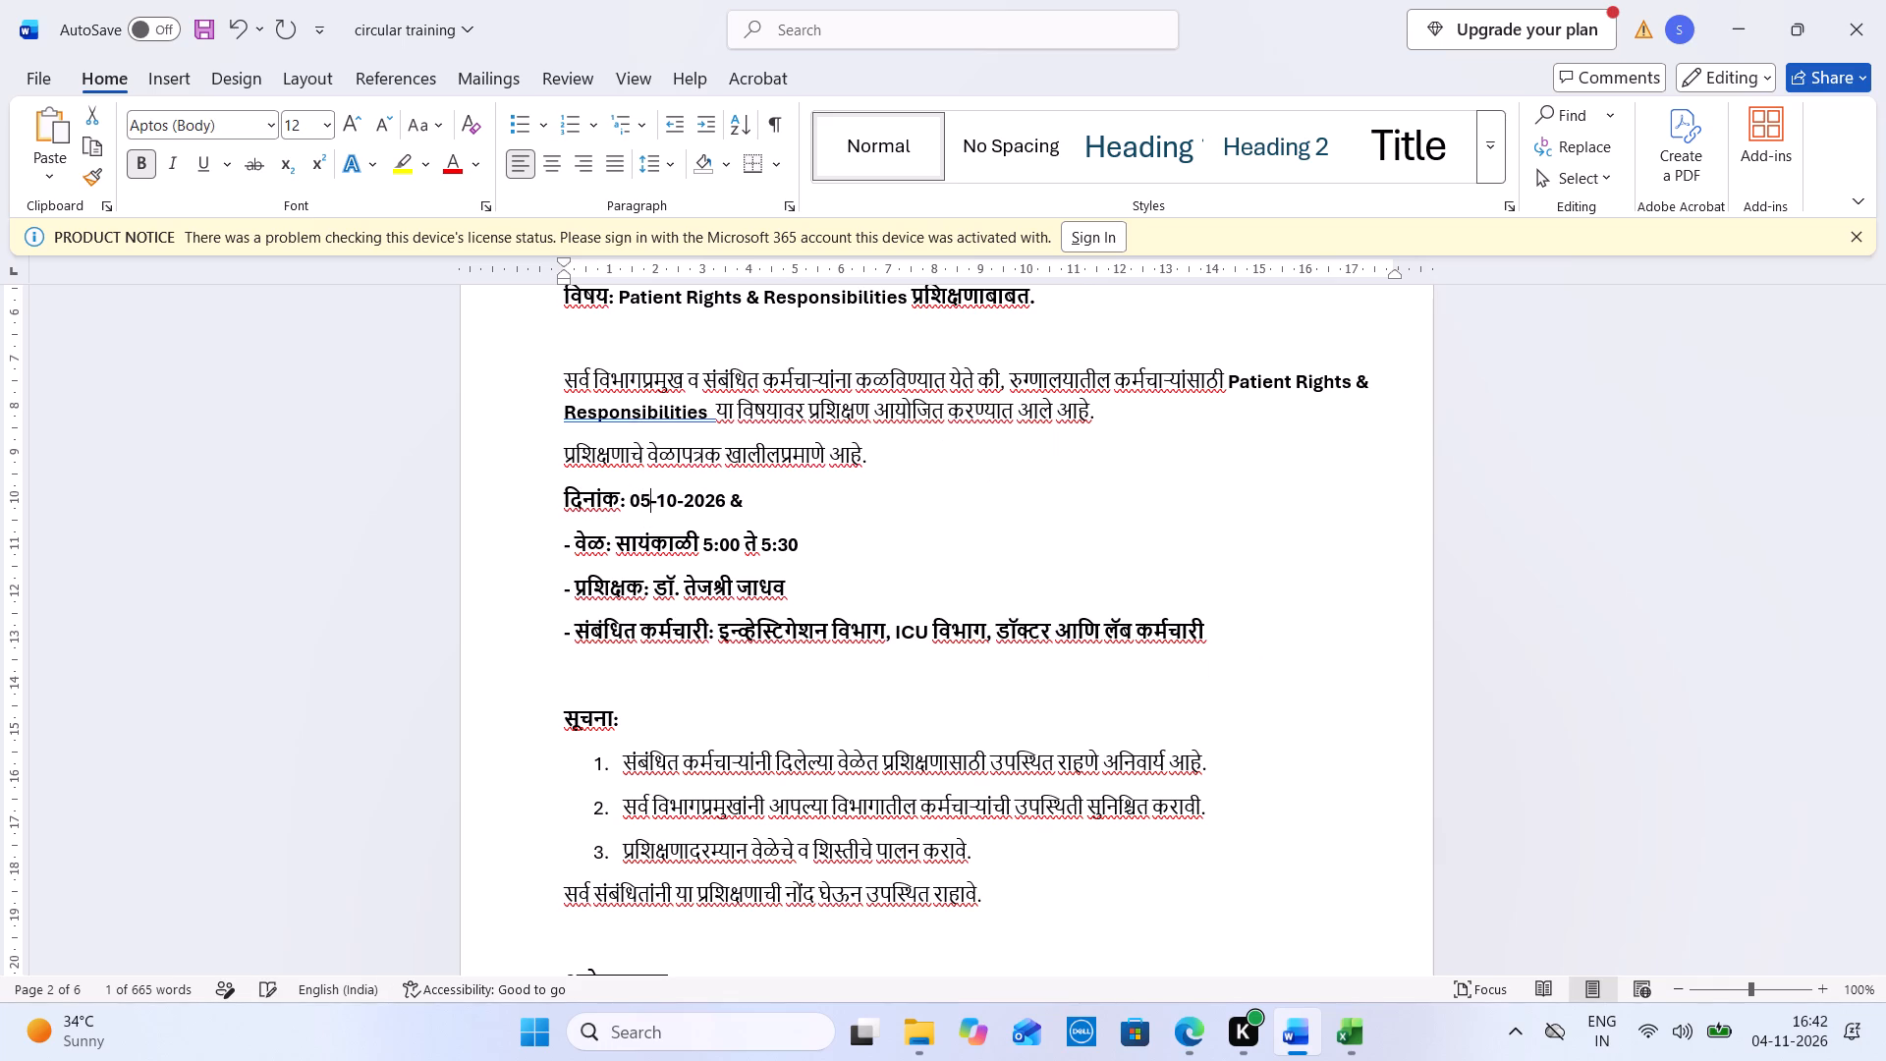
{"action": "double_click", "coordinate": [663, 498]}
{"action": "type", "text": "11"}
{"action": "left_click", "coordinate": [805, 507]}
{"action": "type", "text": "06-11-2026"}
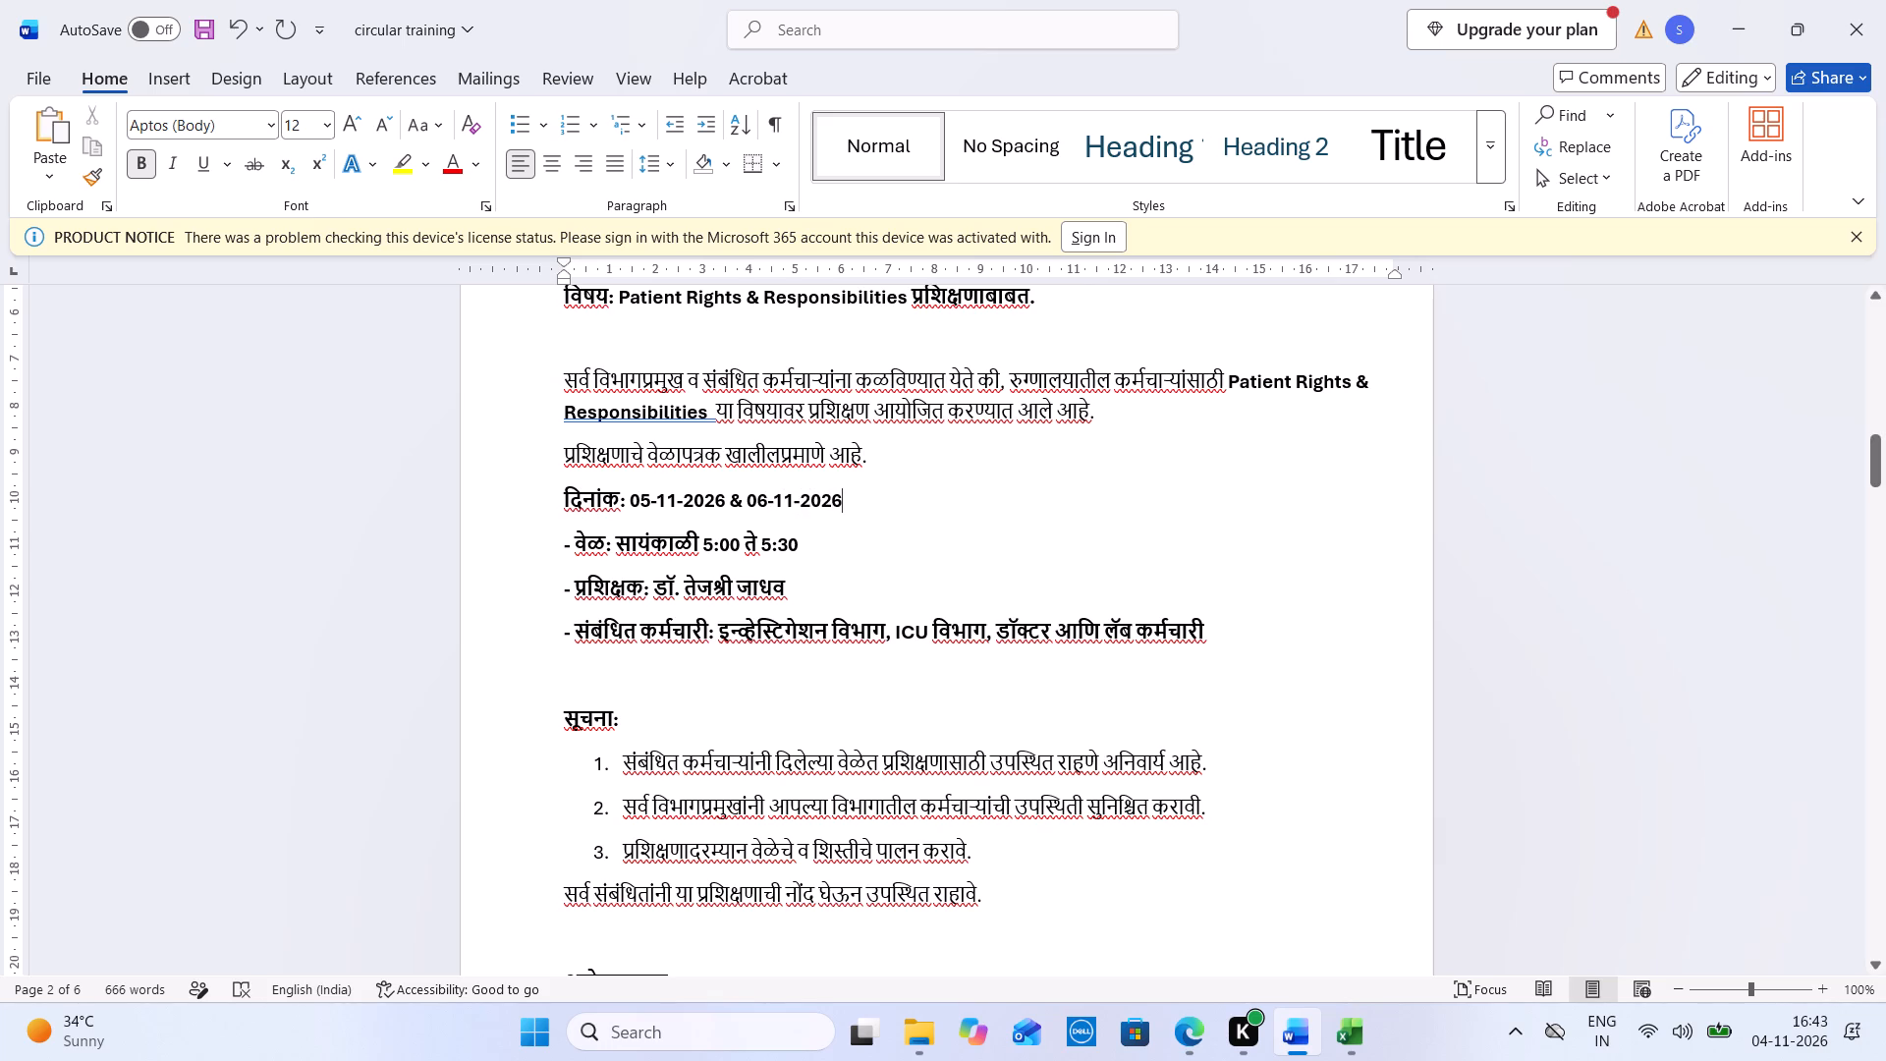
Select the trainer's first name in the Patient Rights circular, then in Google Translate in Edge set the source language to Marathi and clear the source text.
{"action": "double_click", "coordinate": [698, 591]}
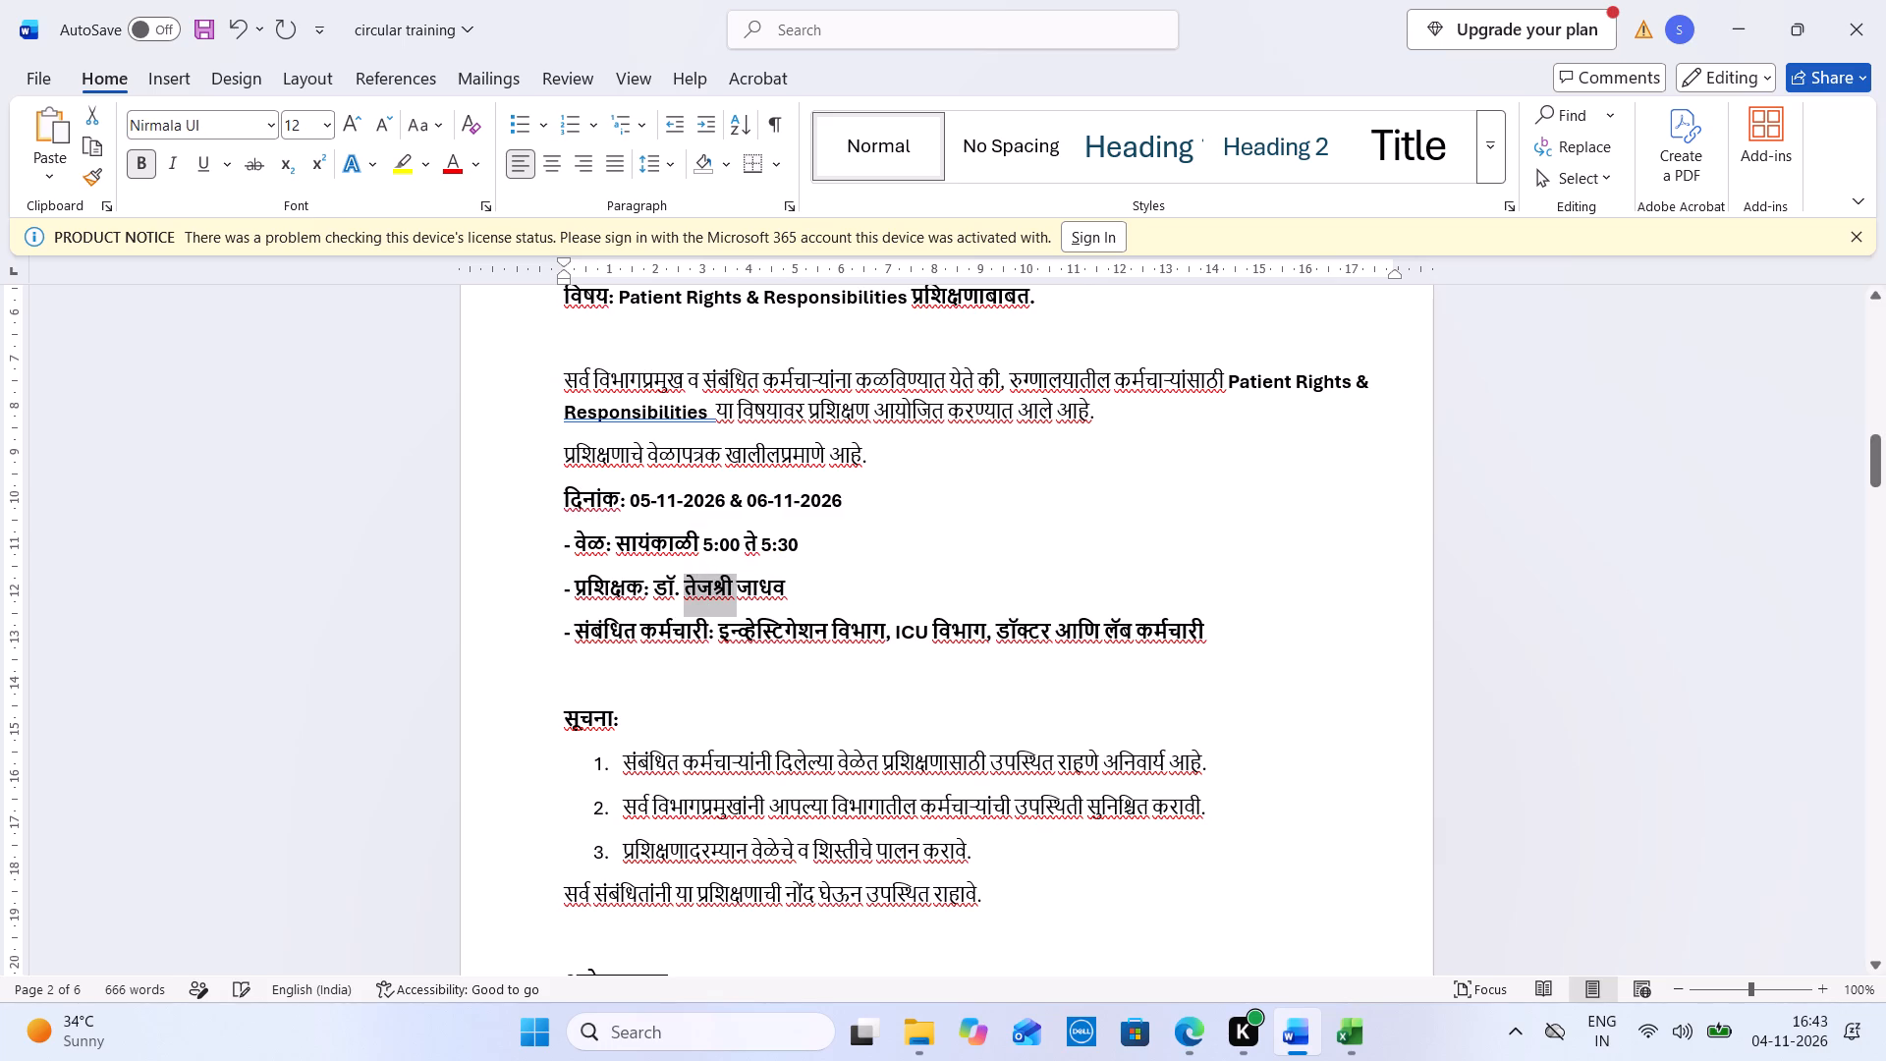
{"action": "left_click", "coordinate": [1181, 1003]}
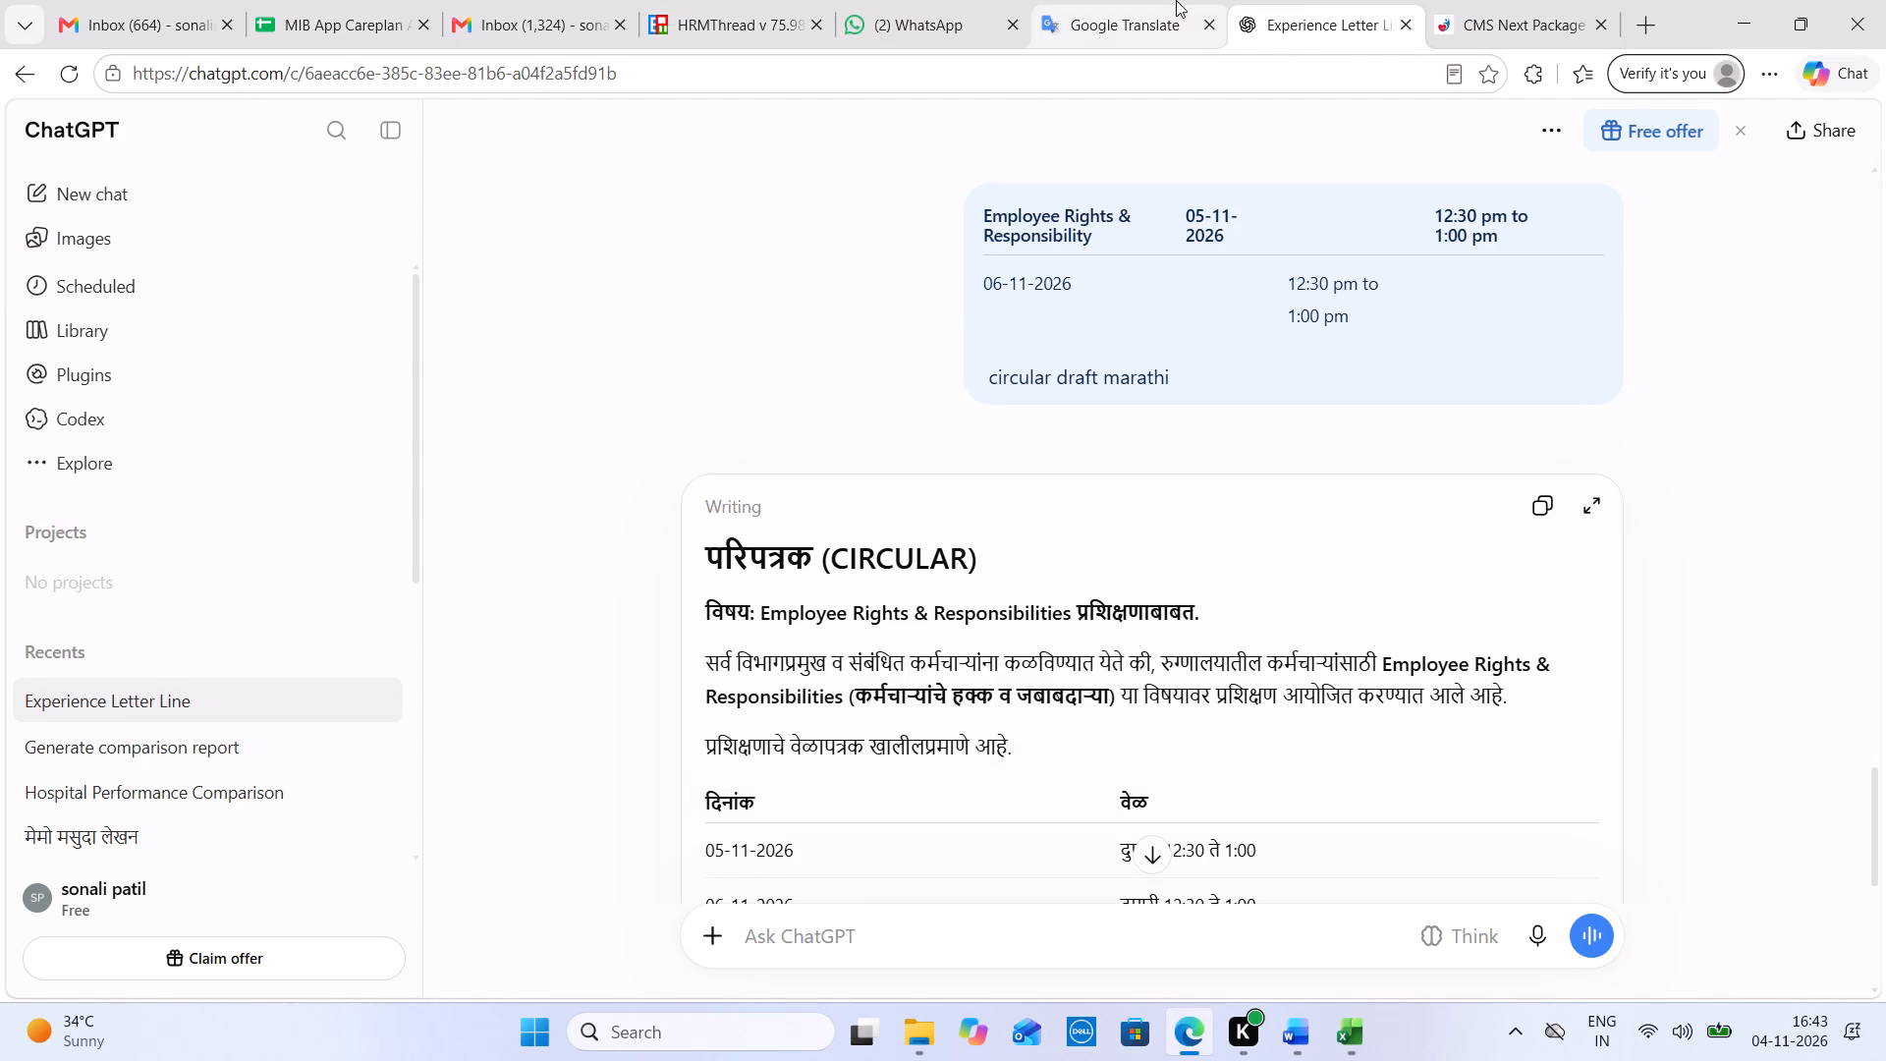
{"action": "left_click", "coordinate": [1176, 0]}
{"action": "key", "text": "ctrl+a"}
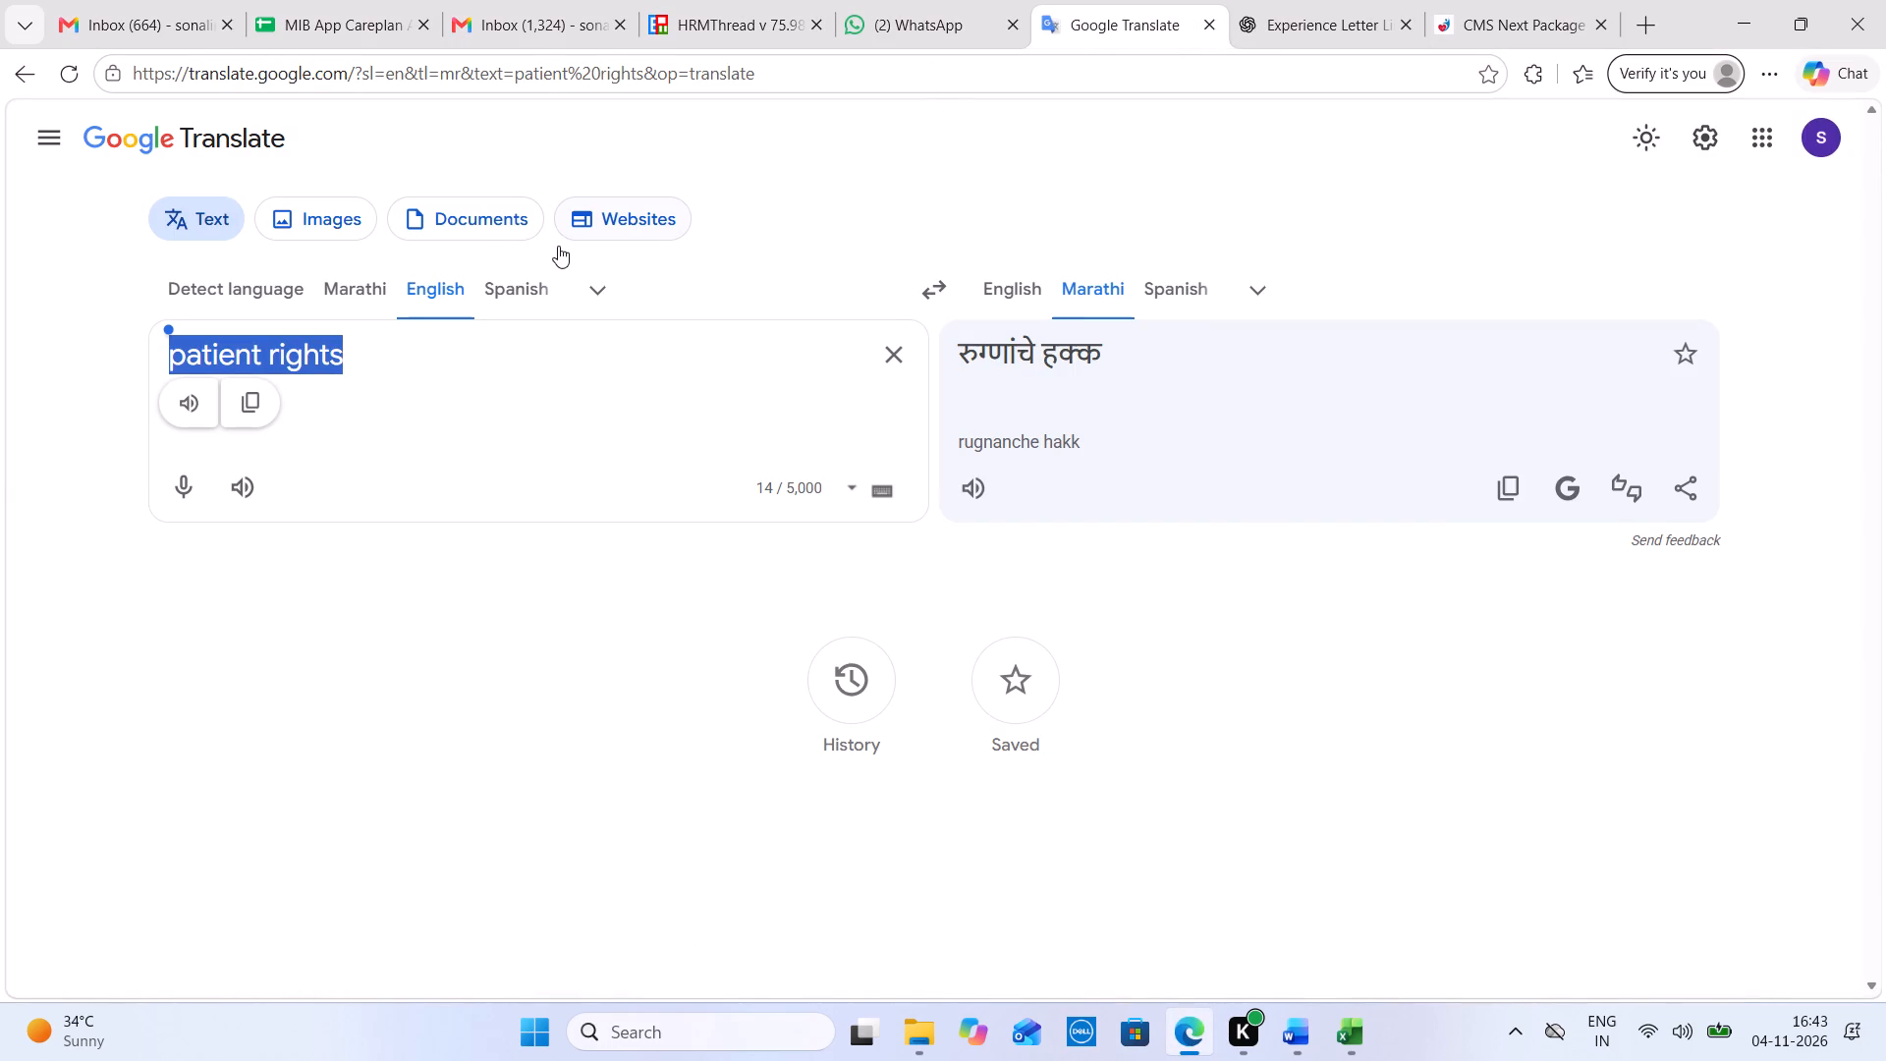
{"action": "left_click", "coordinate": [312, 314]}
{"action": "left_click", "coordinate": [345, 303]}
{"action": "double_click", "coordinate": [285, 343]}
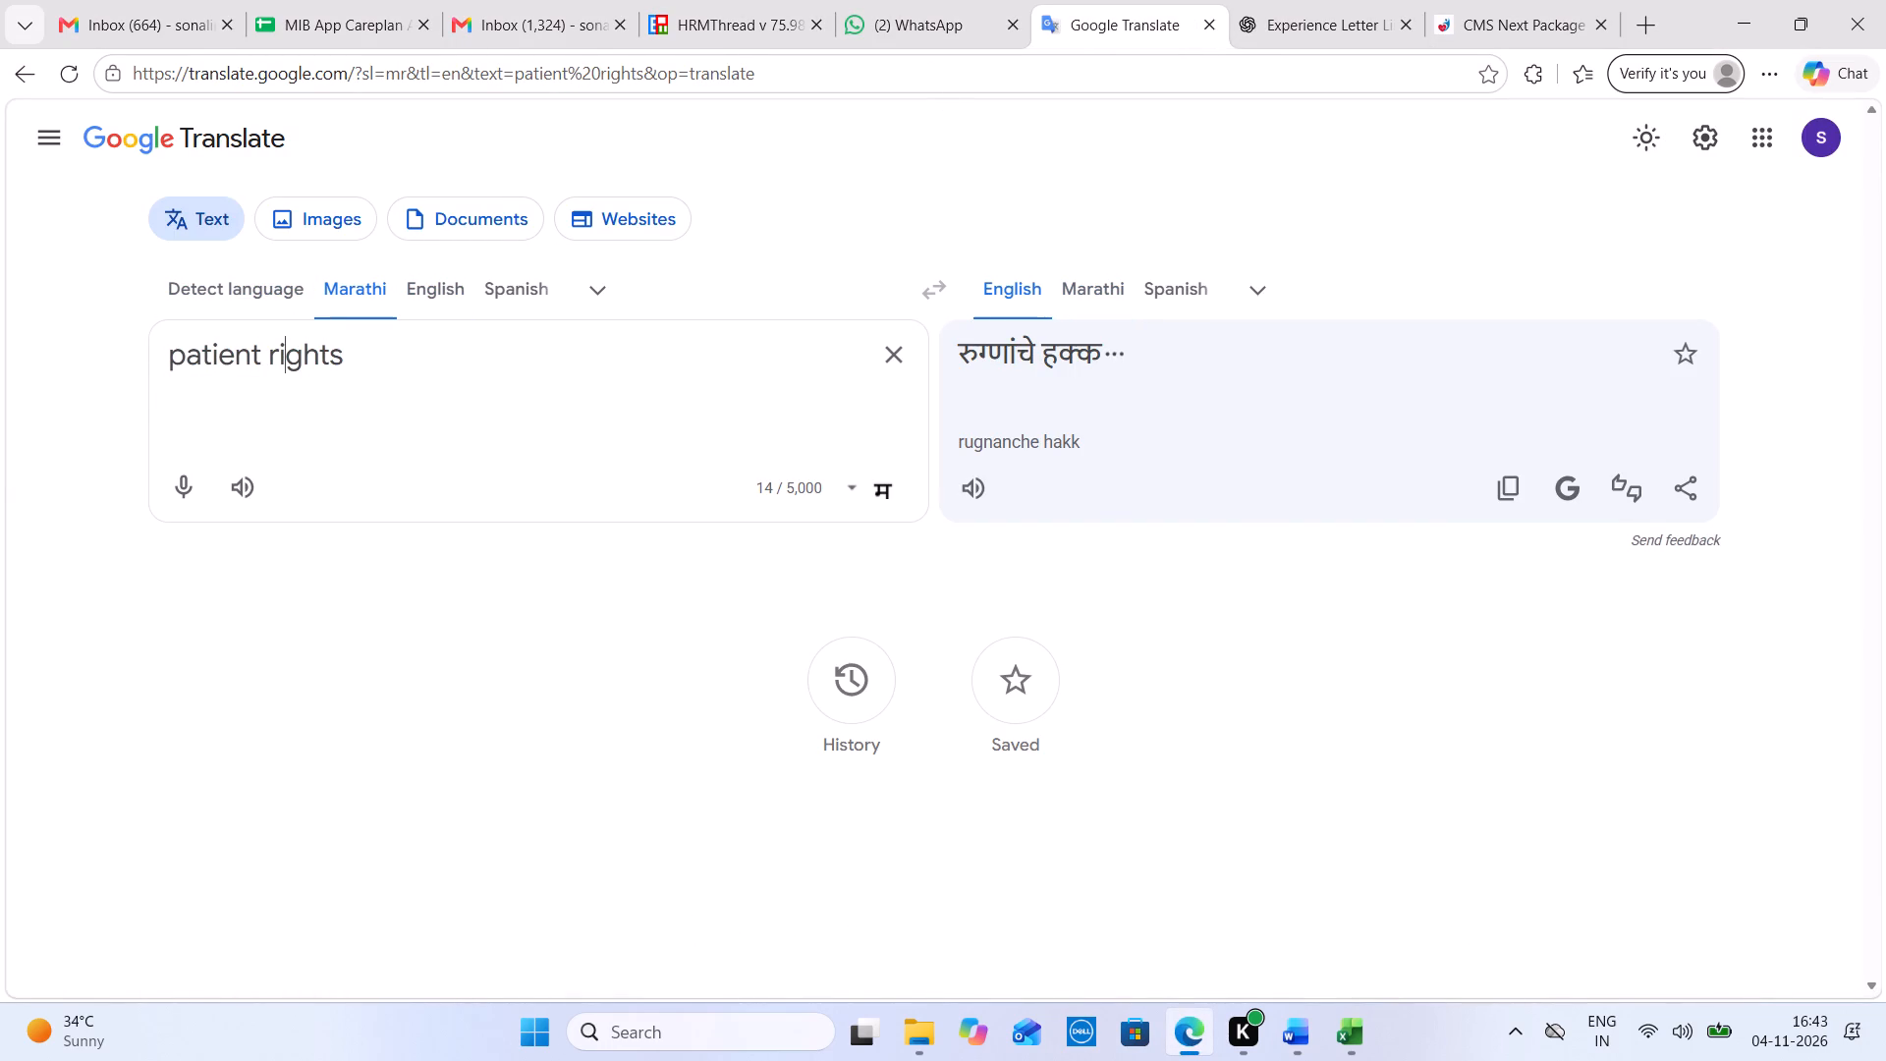
{"action": "key", "text": "Return"}
{"action": "key", "text": "Return"}
{"action": "key", "text": "Return"}
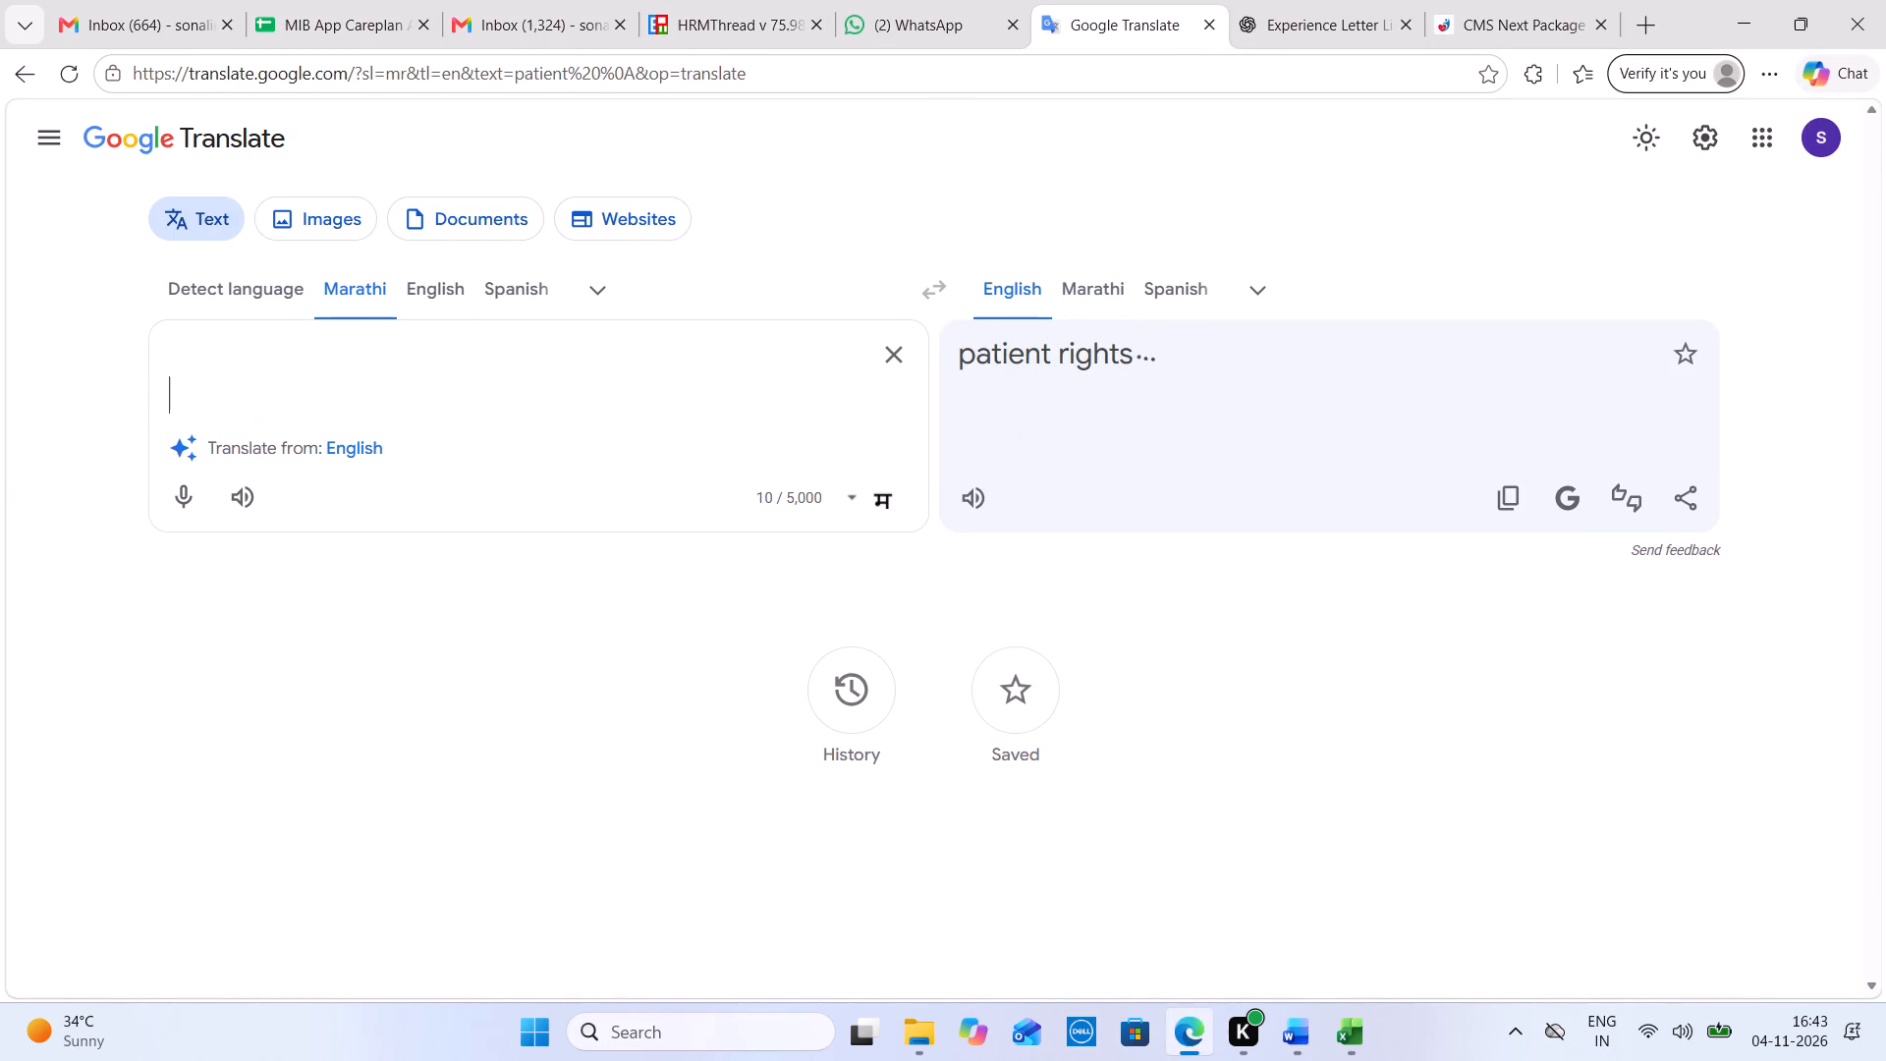
{"action": "key", "text": "BackSpace"}
{"action": "key", "text": "BackSpace"}
{"action": "key", "text": "BackSpace"}
{"action": "key", "text": "BackSpace"}
{"action": "key", "text": "BackSpace"}
{"action": "key", "text": "BackSpace"}
{"action": "key", "text": "BackSpace"}
{"action": "key", "text": "BackSpace"}
{"action": "key", "text": "BackSpace"}
{"action": "key", "text": "BackSpace"}
{"action": "key", "text": "BackSpace"}
{"action": "key", "text": "BackSpace"}
{"action": "key", "text": "BackSpace"}
{"action": "key", "text": "BackSpace"}
{"action": "key", "text": "BackSpace"}
{"action": "key", "text": "BackSpace"}
{"action": "key", "text": "BackSpace"}
{"action": "key", "text": "BackSpace"}
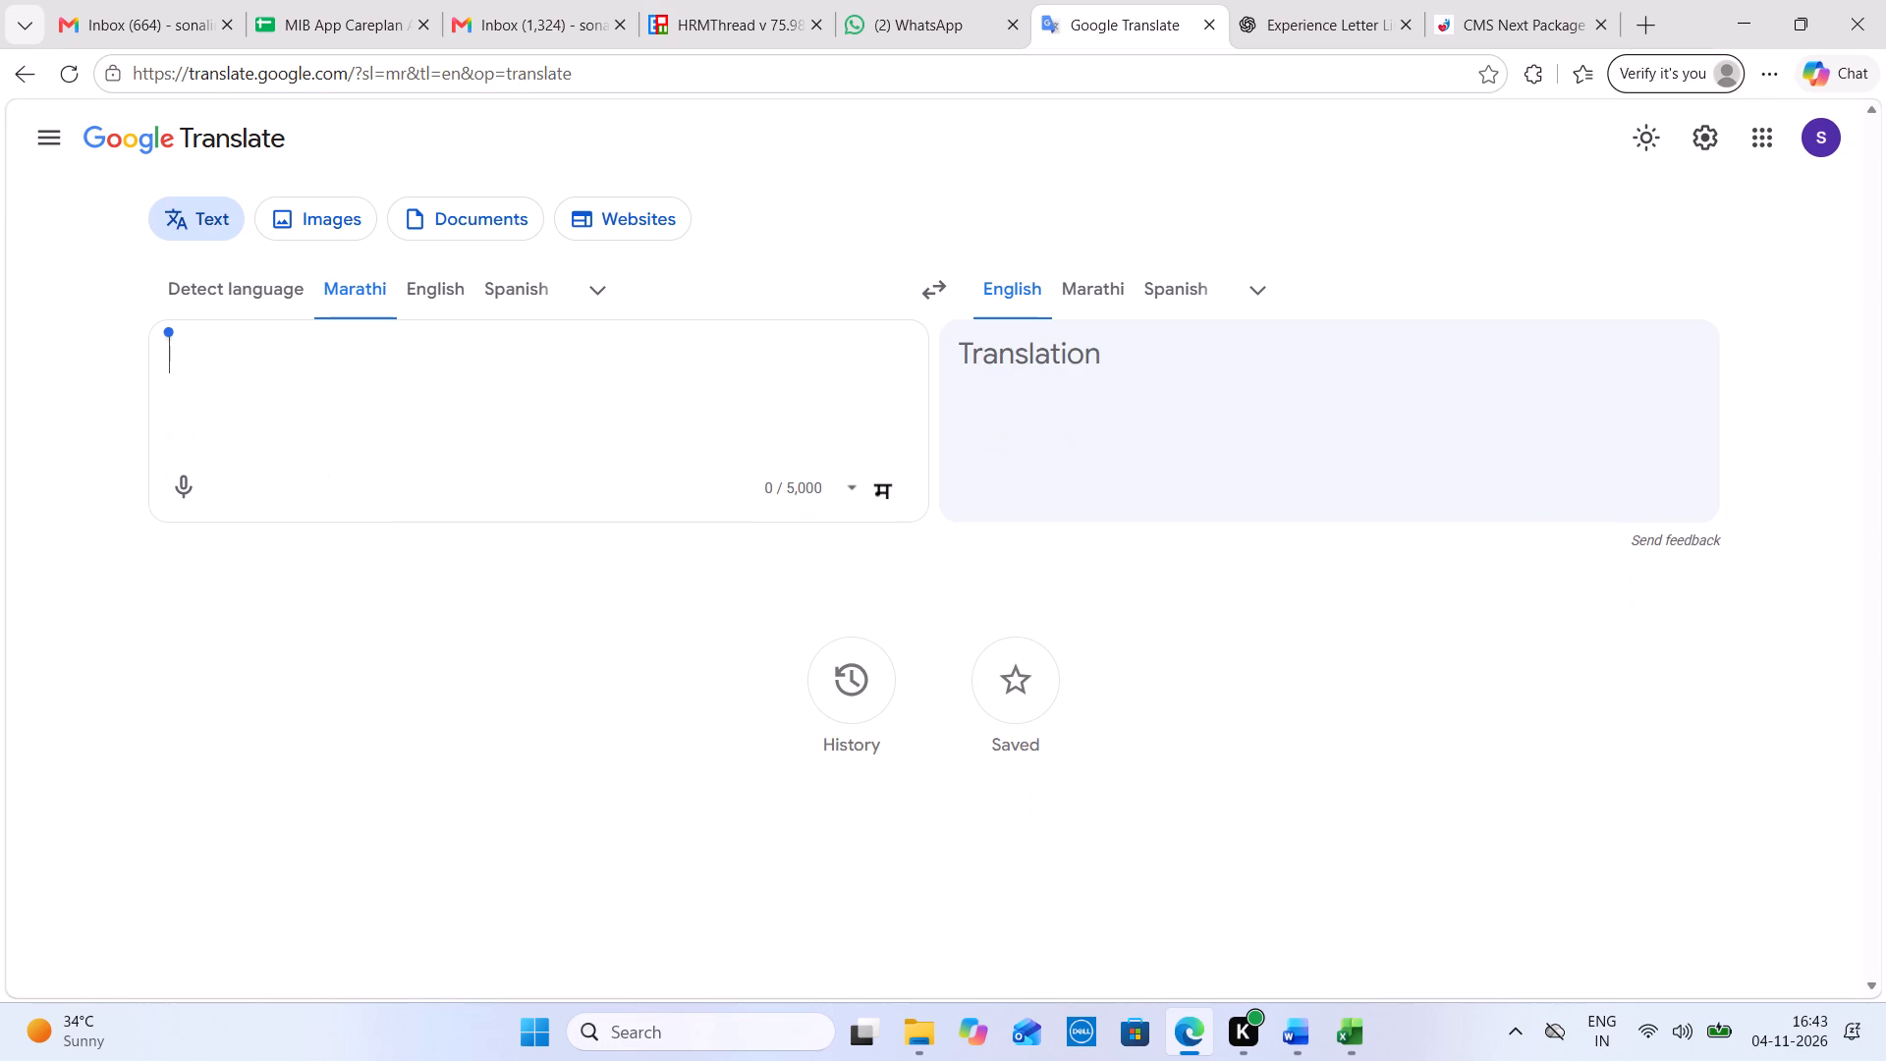
Write the first name भाग्यश्री in Marathi in Google Translate and paste it over the trainer's selected first name in the Patient Rights circular in Word.
{"action": "type", "text": "bhagyahsrr"}
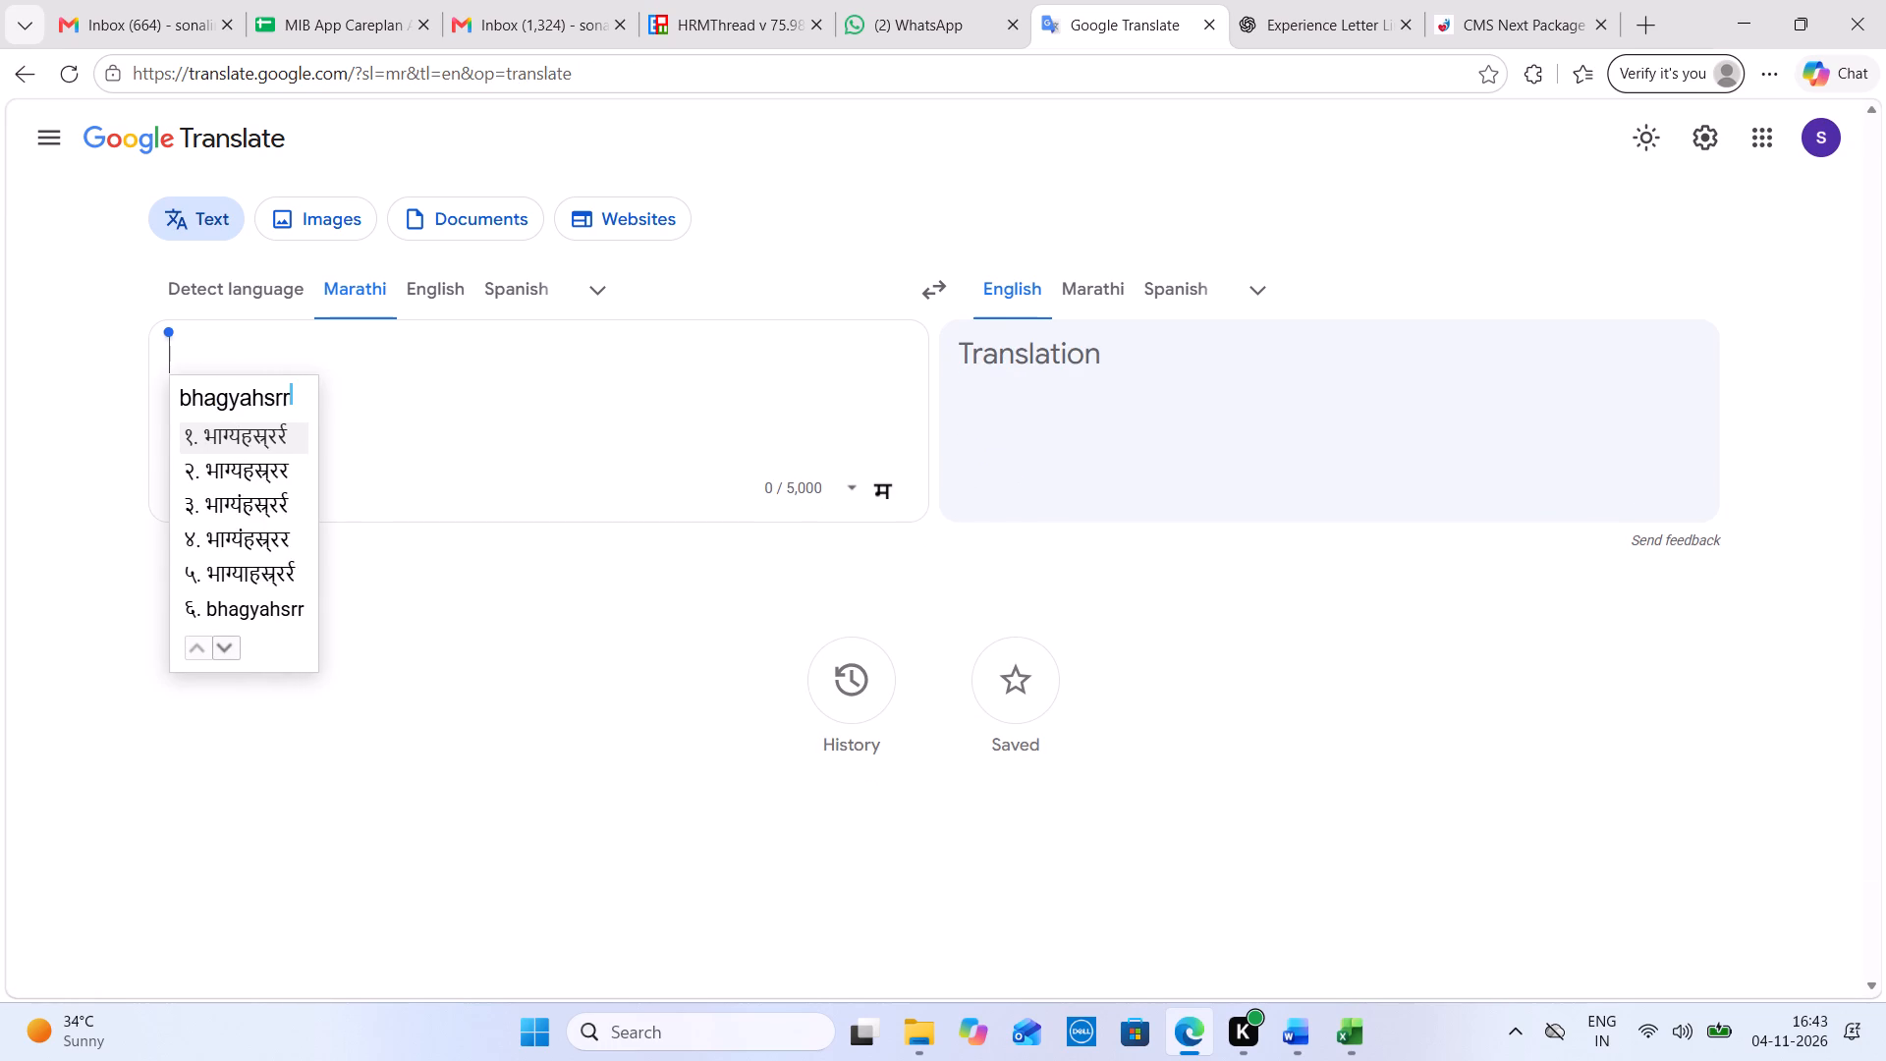
{"action": "key", "text": "BackSpace"}
{"action": "key", "text": "BackSpace"}
{"action": "key", "text": "BackSpace"}
{"action": "key", "text": "BackSpace"}
{"action": "type", "text": "shrree"}
{"action": "key", "text": "BackSpace"}
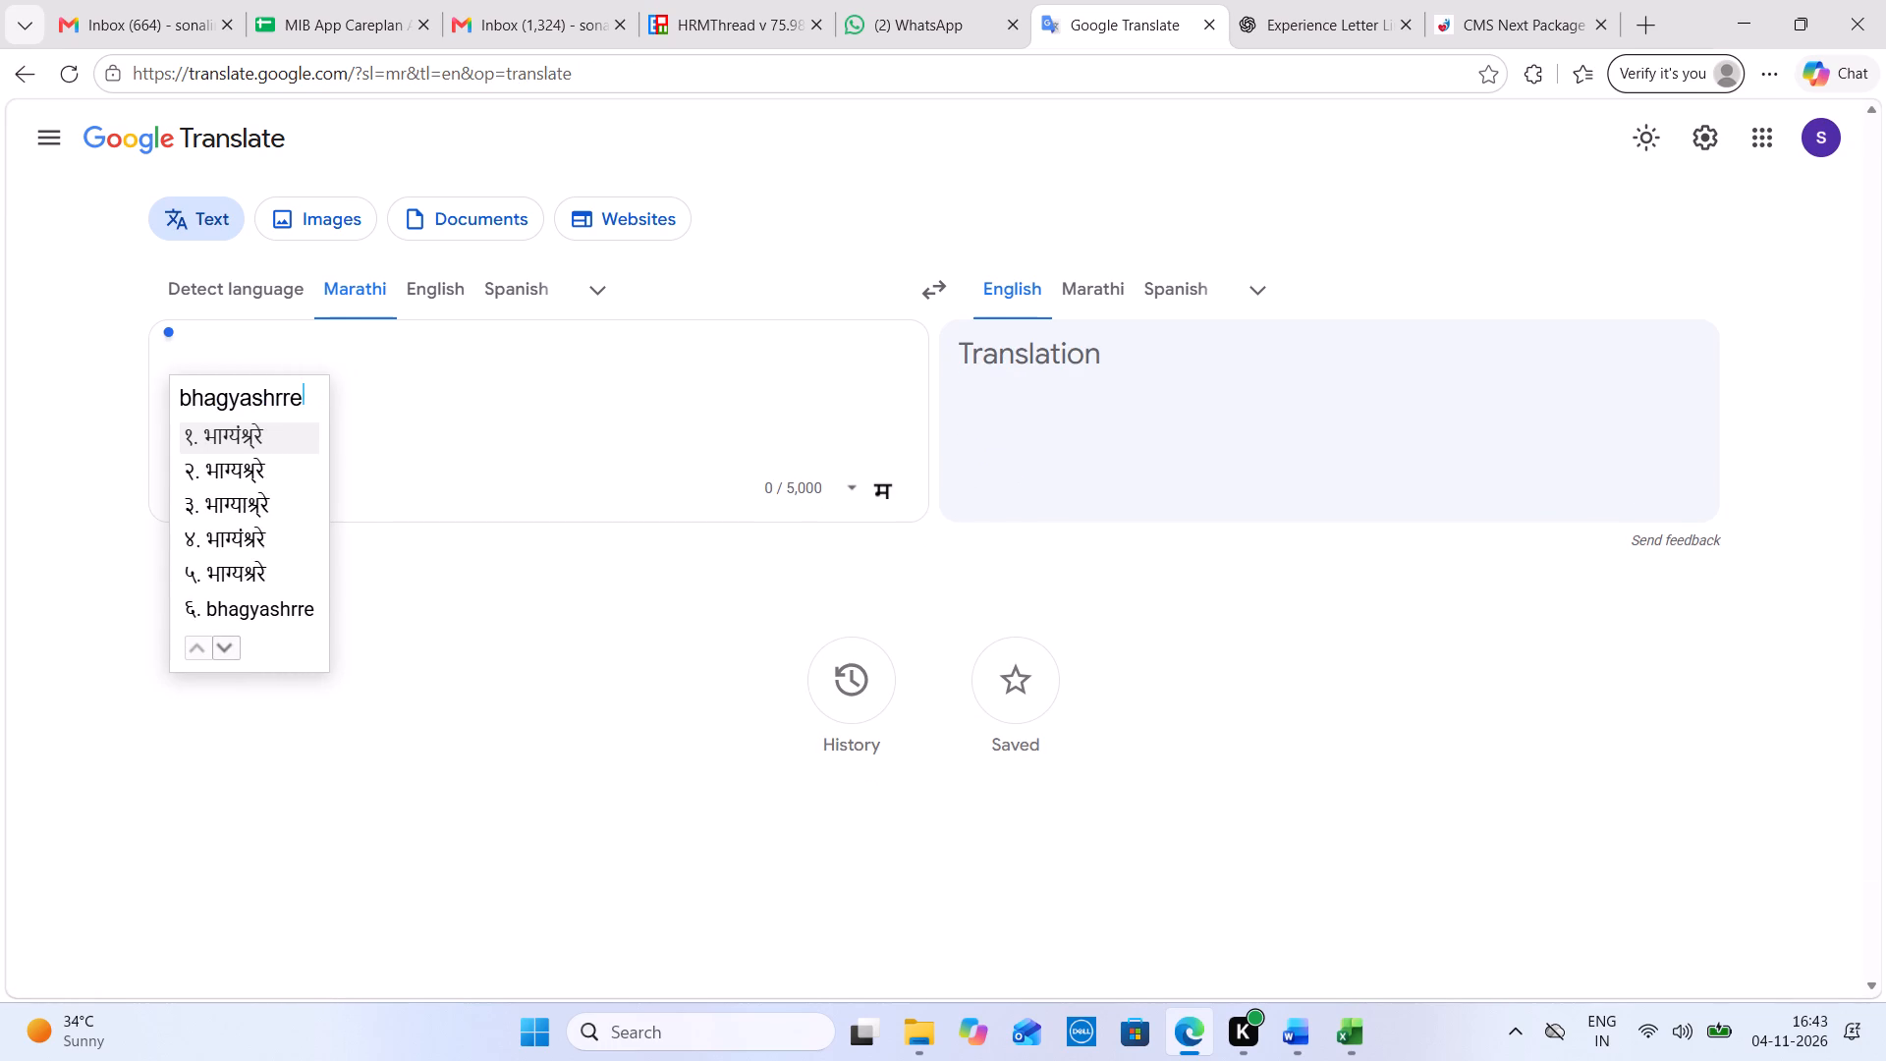
{"action": "key", "text": "BackSpace"}
{"action": "key", "text": "BackSpace"}
{"action": "type", "text": "ee"}
{"action": "key", "text": "space"}
{"action": "key", "text": "ctrl+a"}
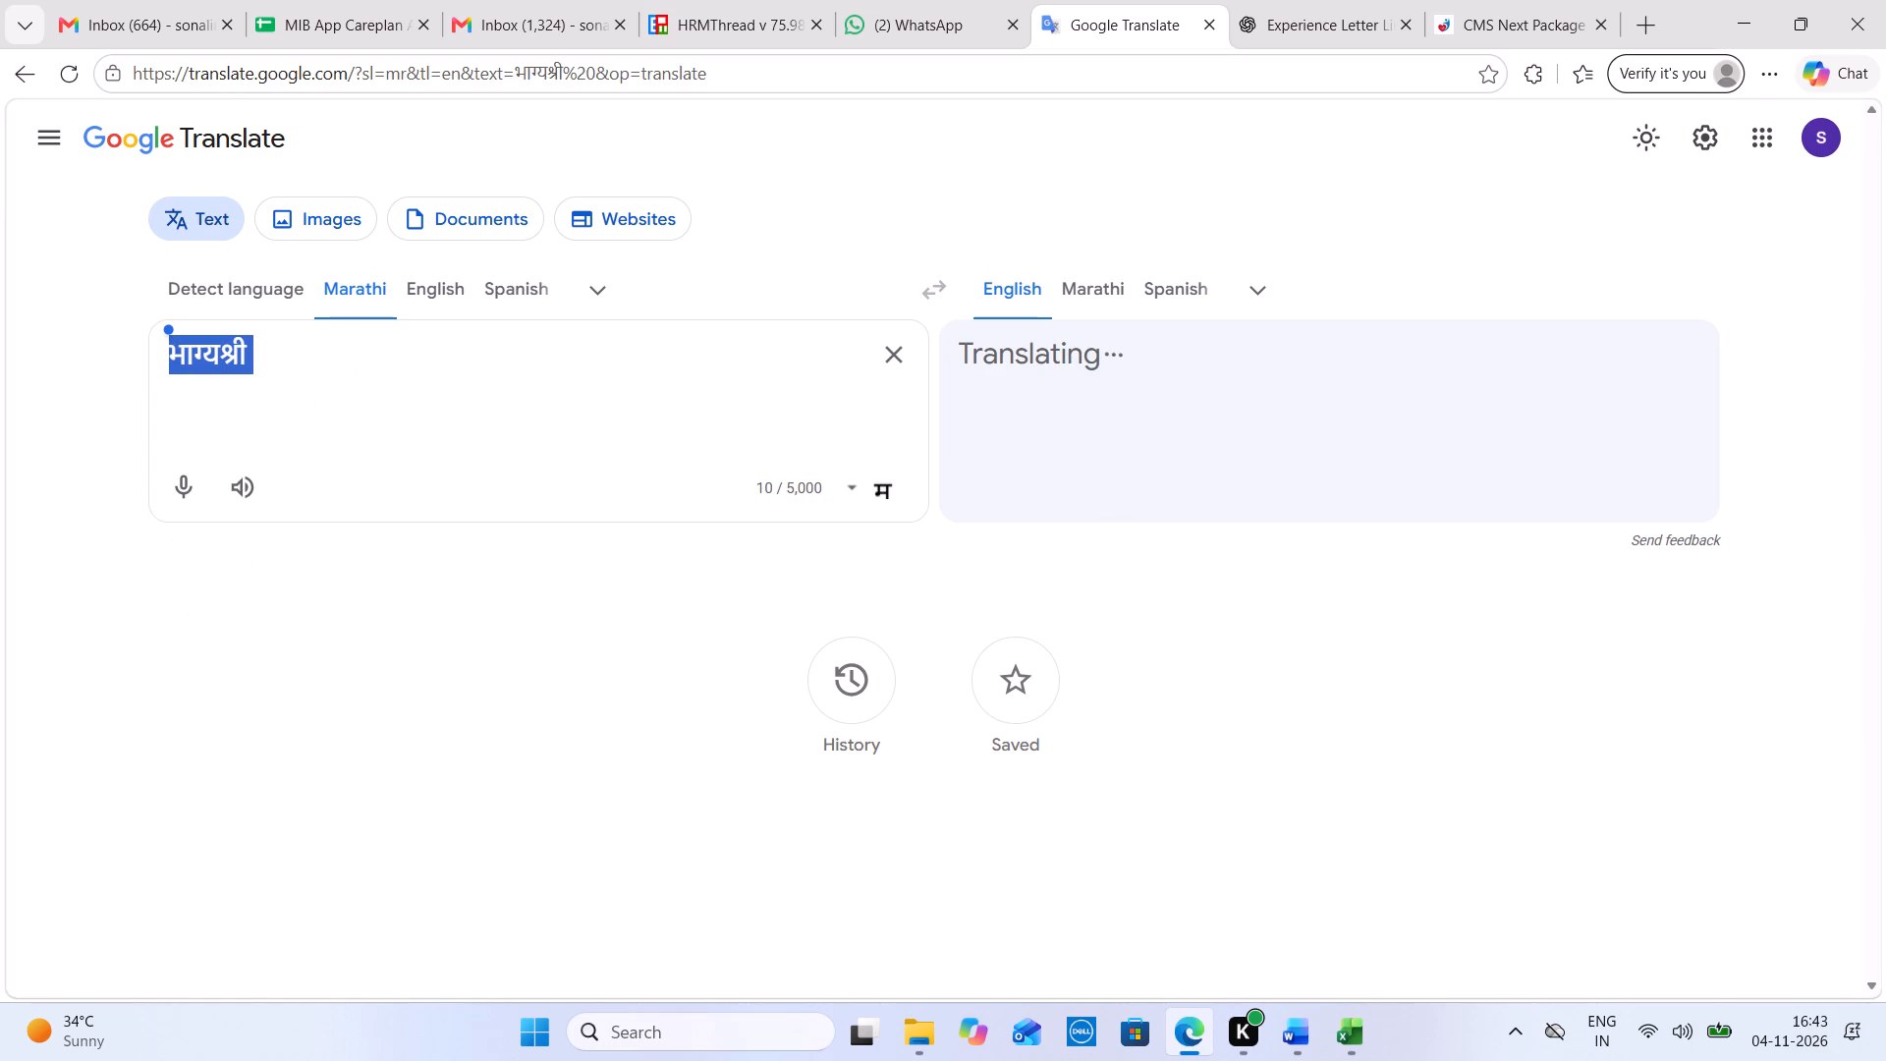
{"action": "key", "text": "ctrl+c"}
{"action": "left_click", "coordinate": [1352, 1035]}
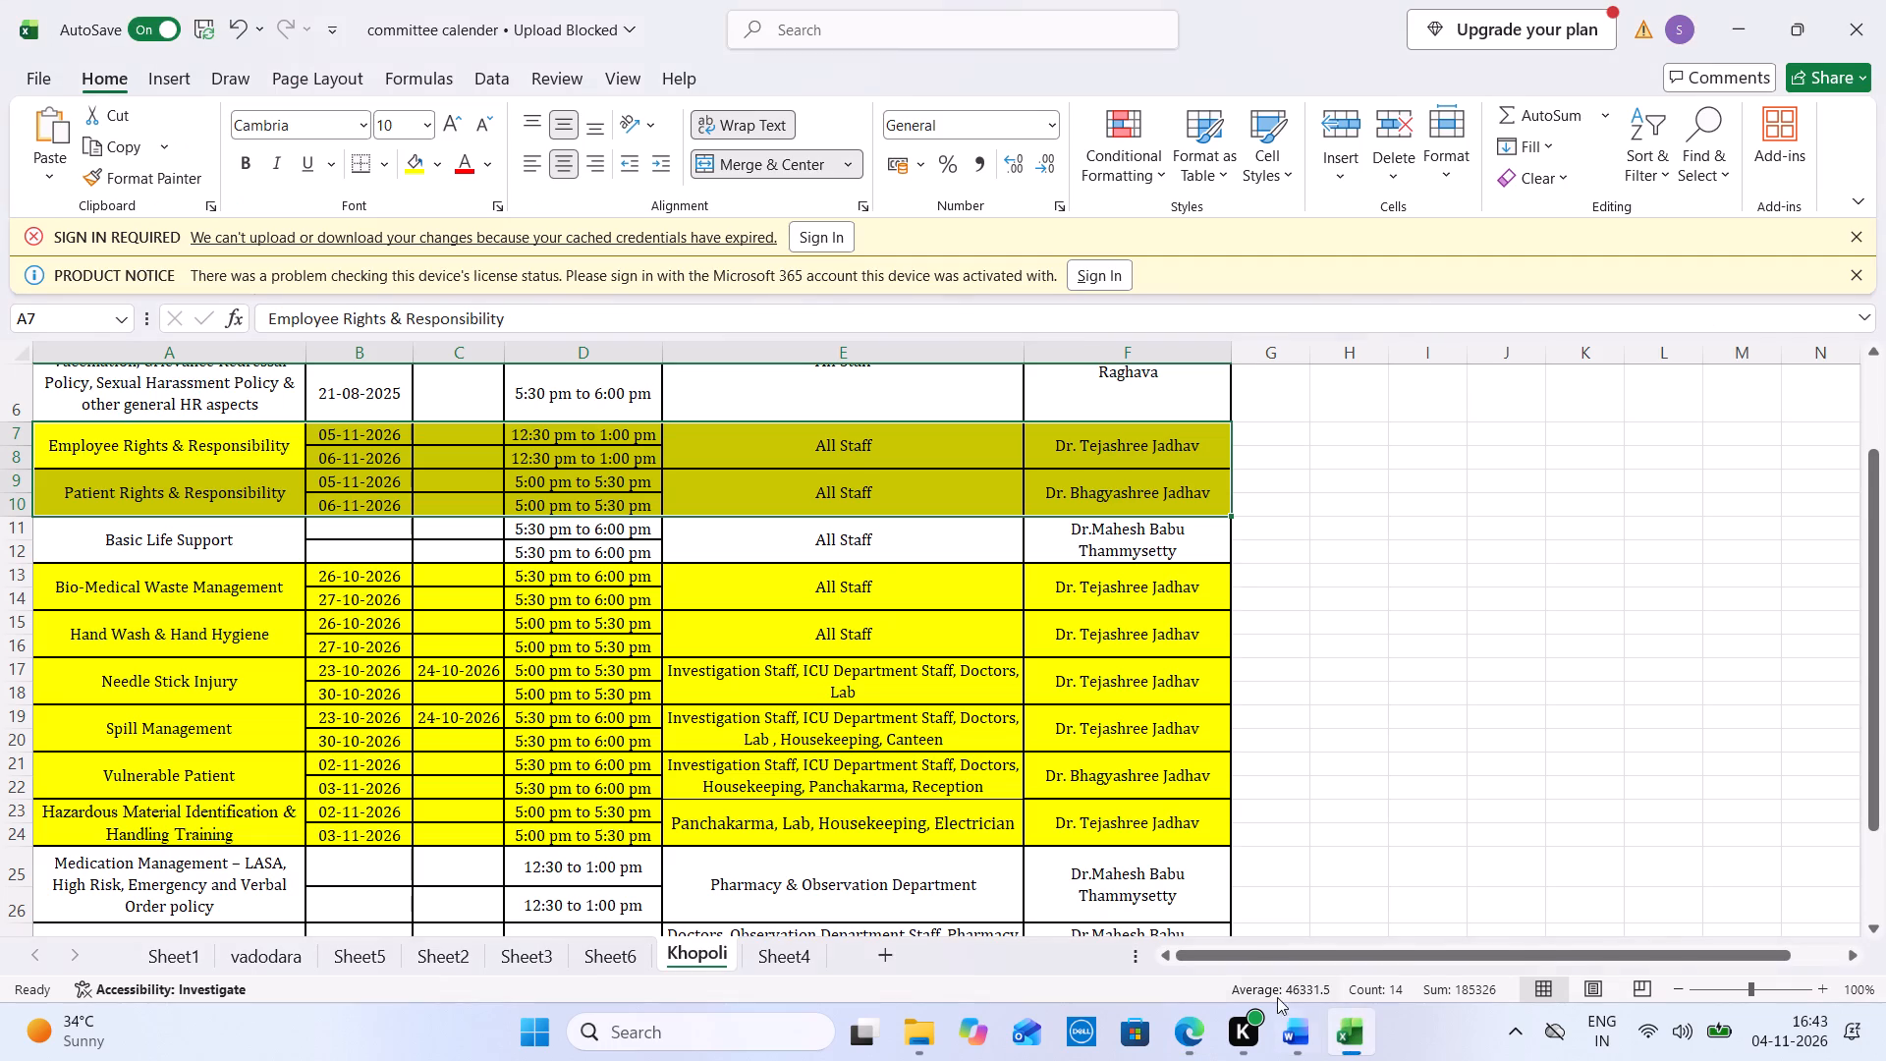
{"action": "left_click", "coordinate": [1301, 1043]}
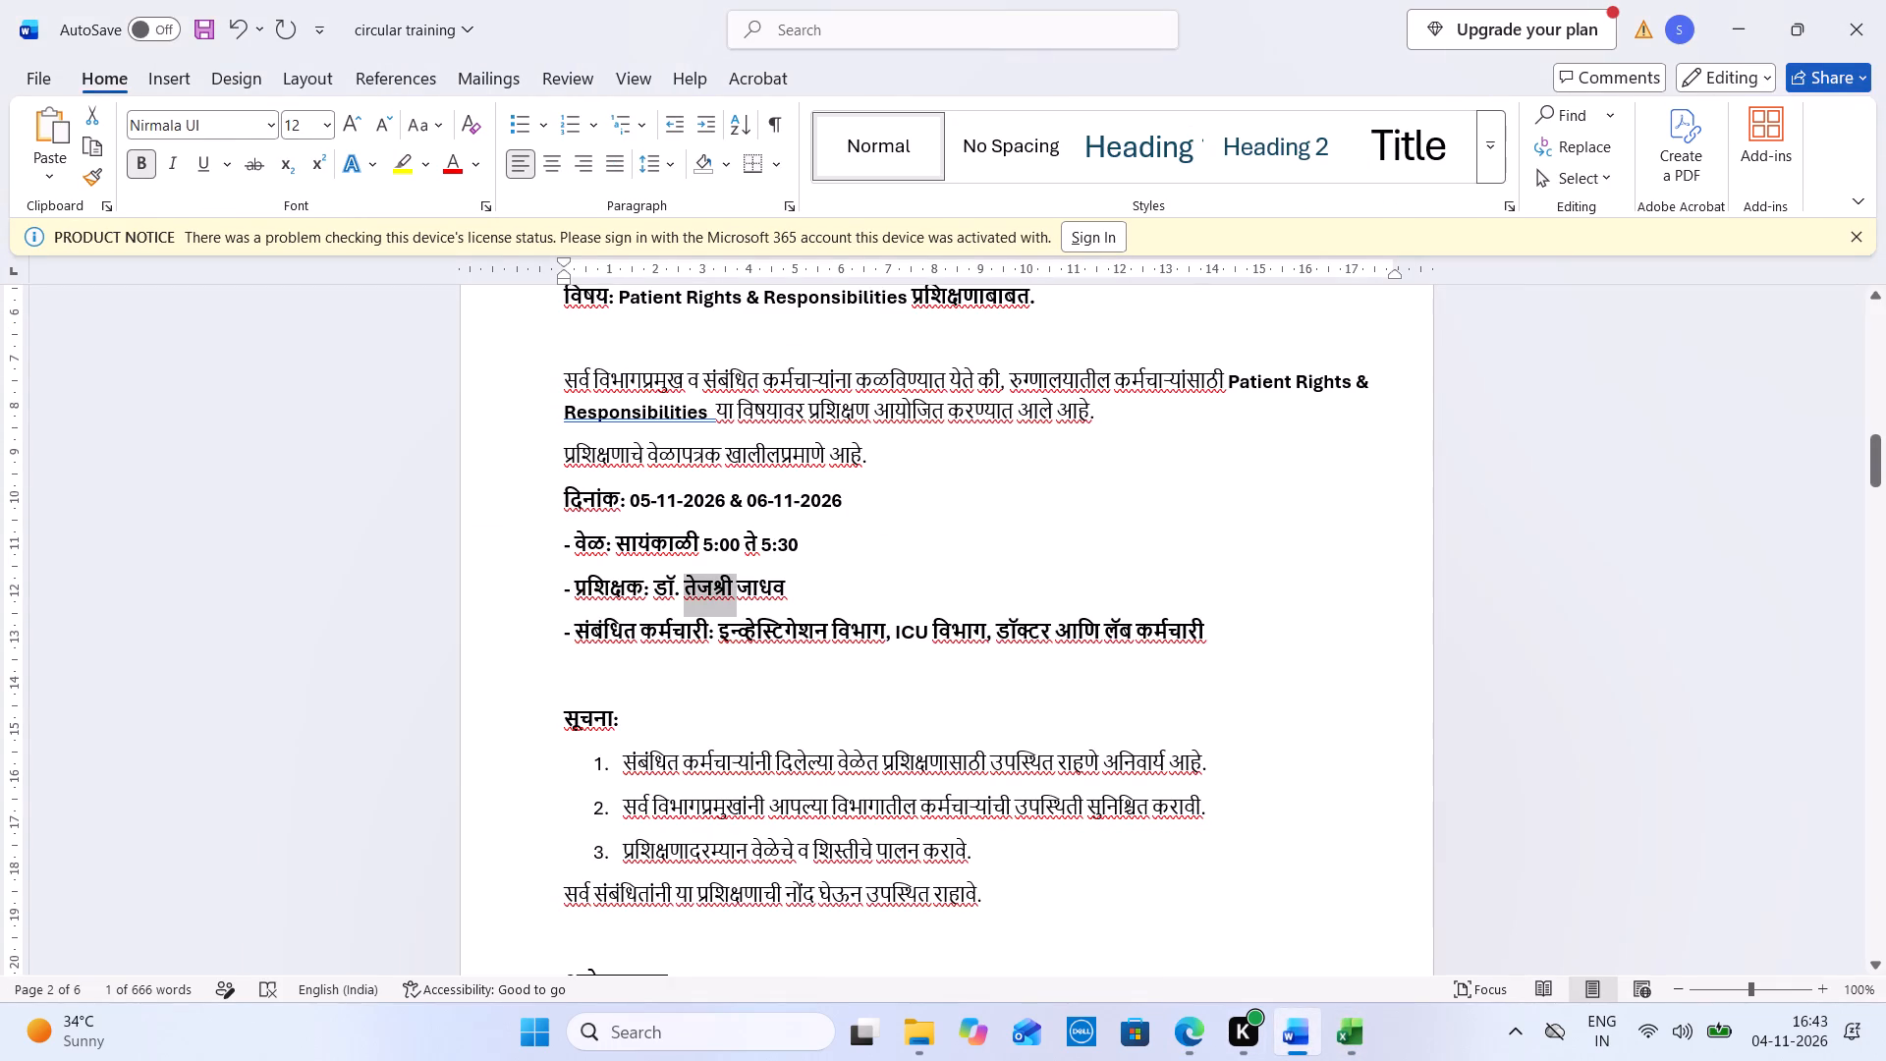
{"action": "key", "text": "ctrl+v"}
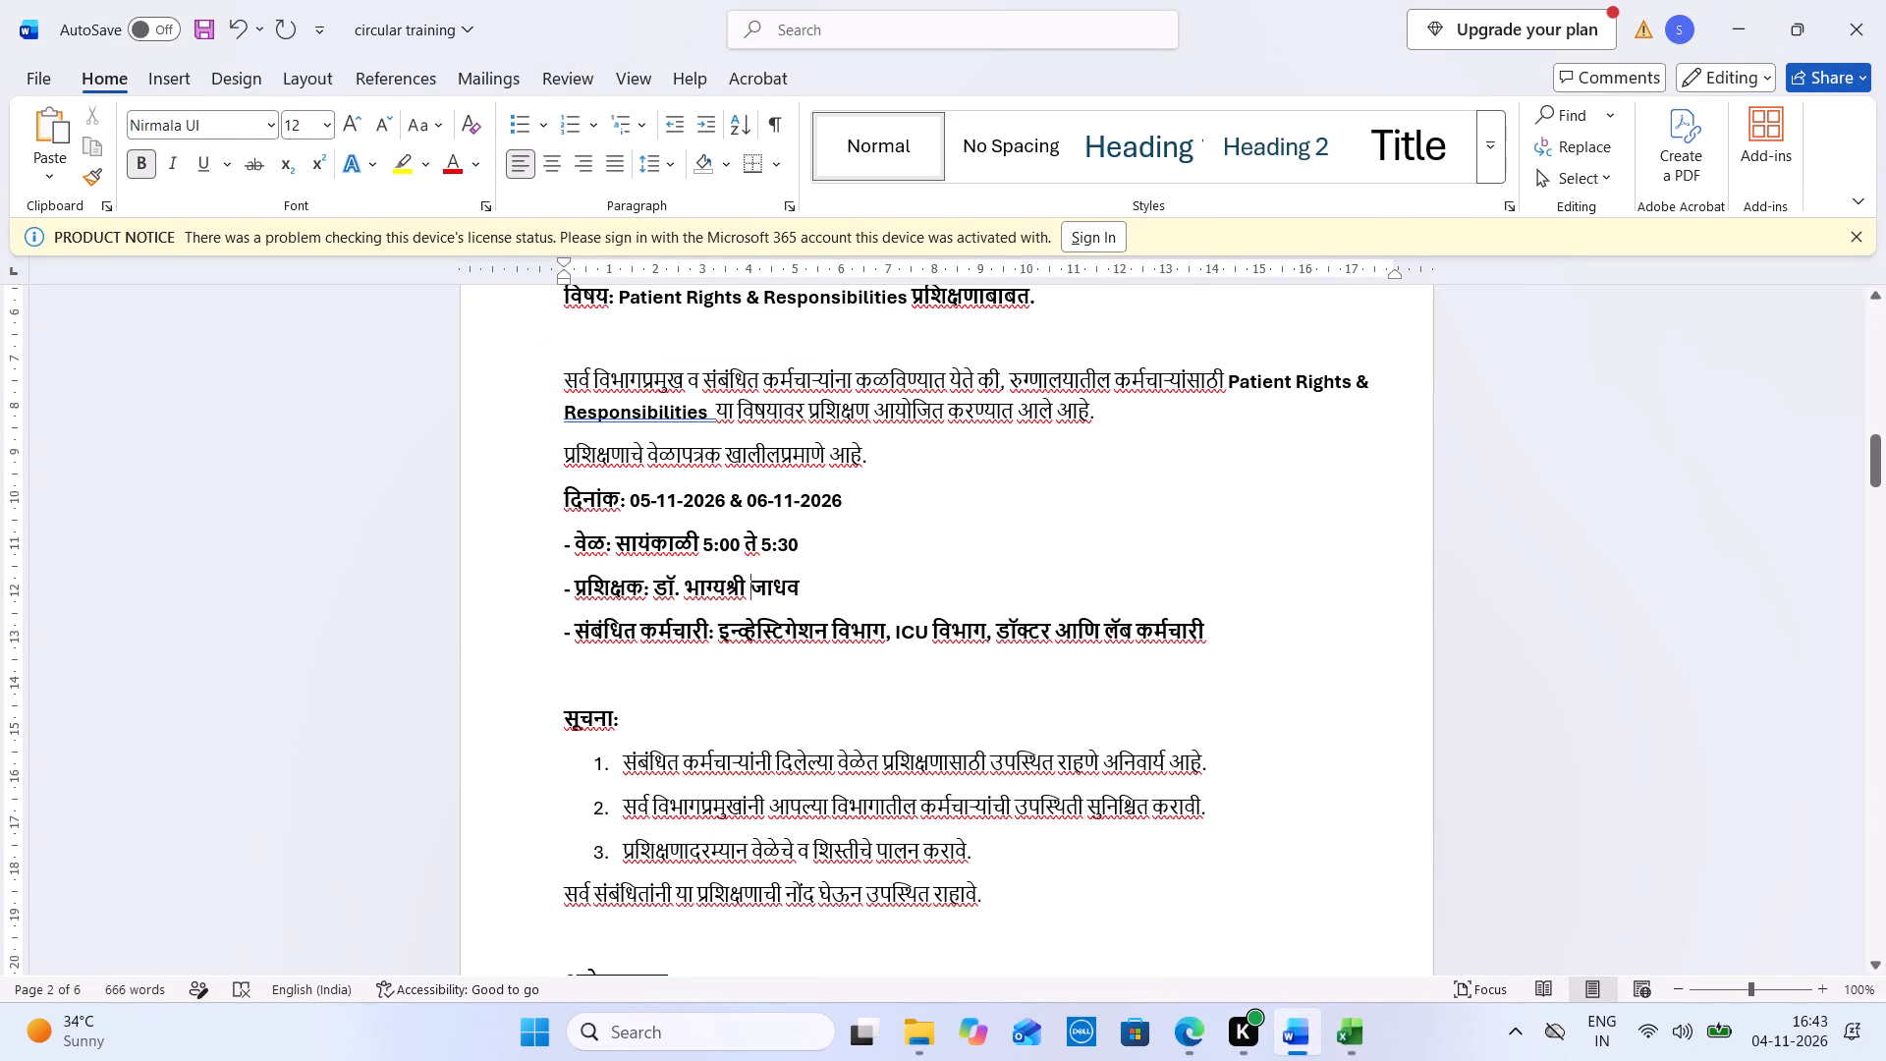
Replace the departments on the संबंधित कर्मचारी line of the Patient Rights circular with All Staff.
{"action": "left_click_drag", "start_coordinate": [1245, 620], "coordinate": [709, 645]}
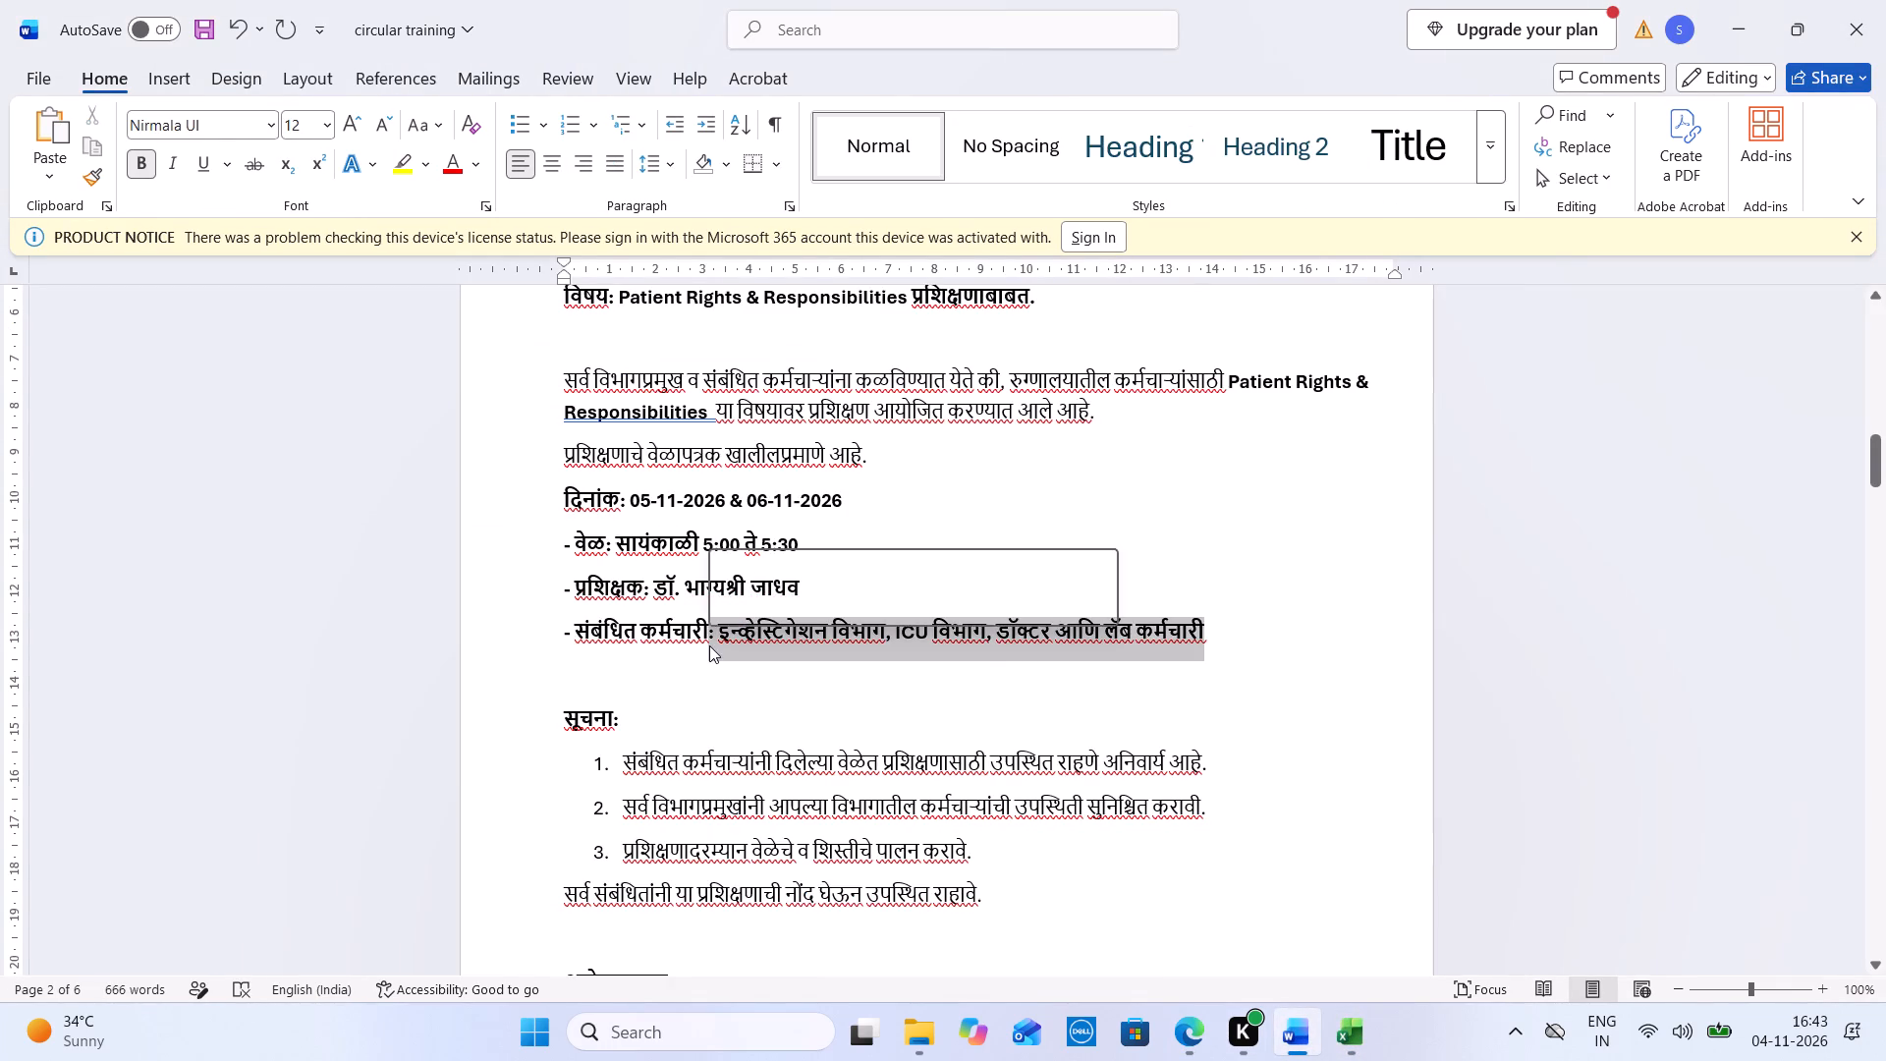
{"action": "left_click", "coordinate": [709, 645]}
{"action": "left_click_drag", "start_coordinate": [722, 632], "coordinate": [1167, 661]}
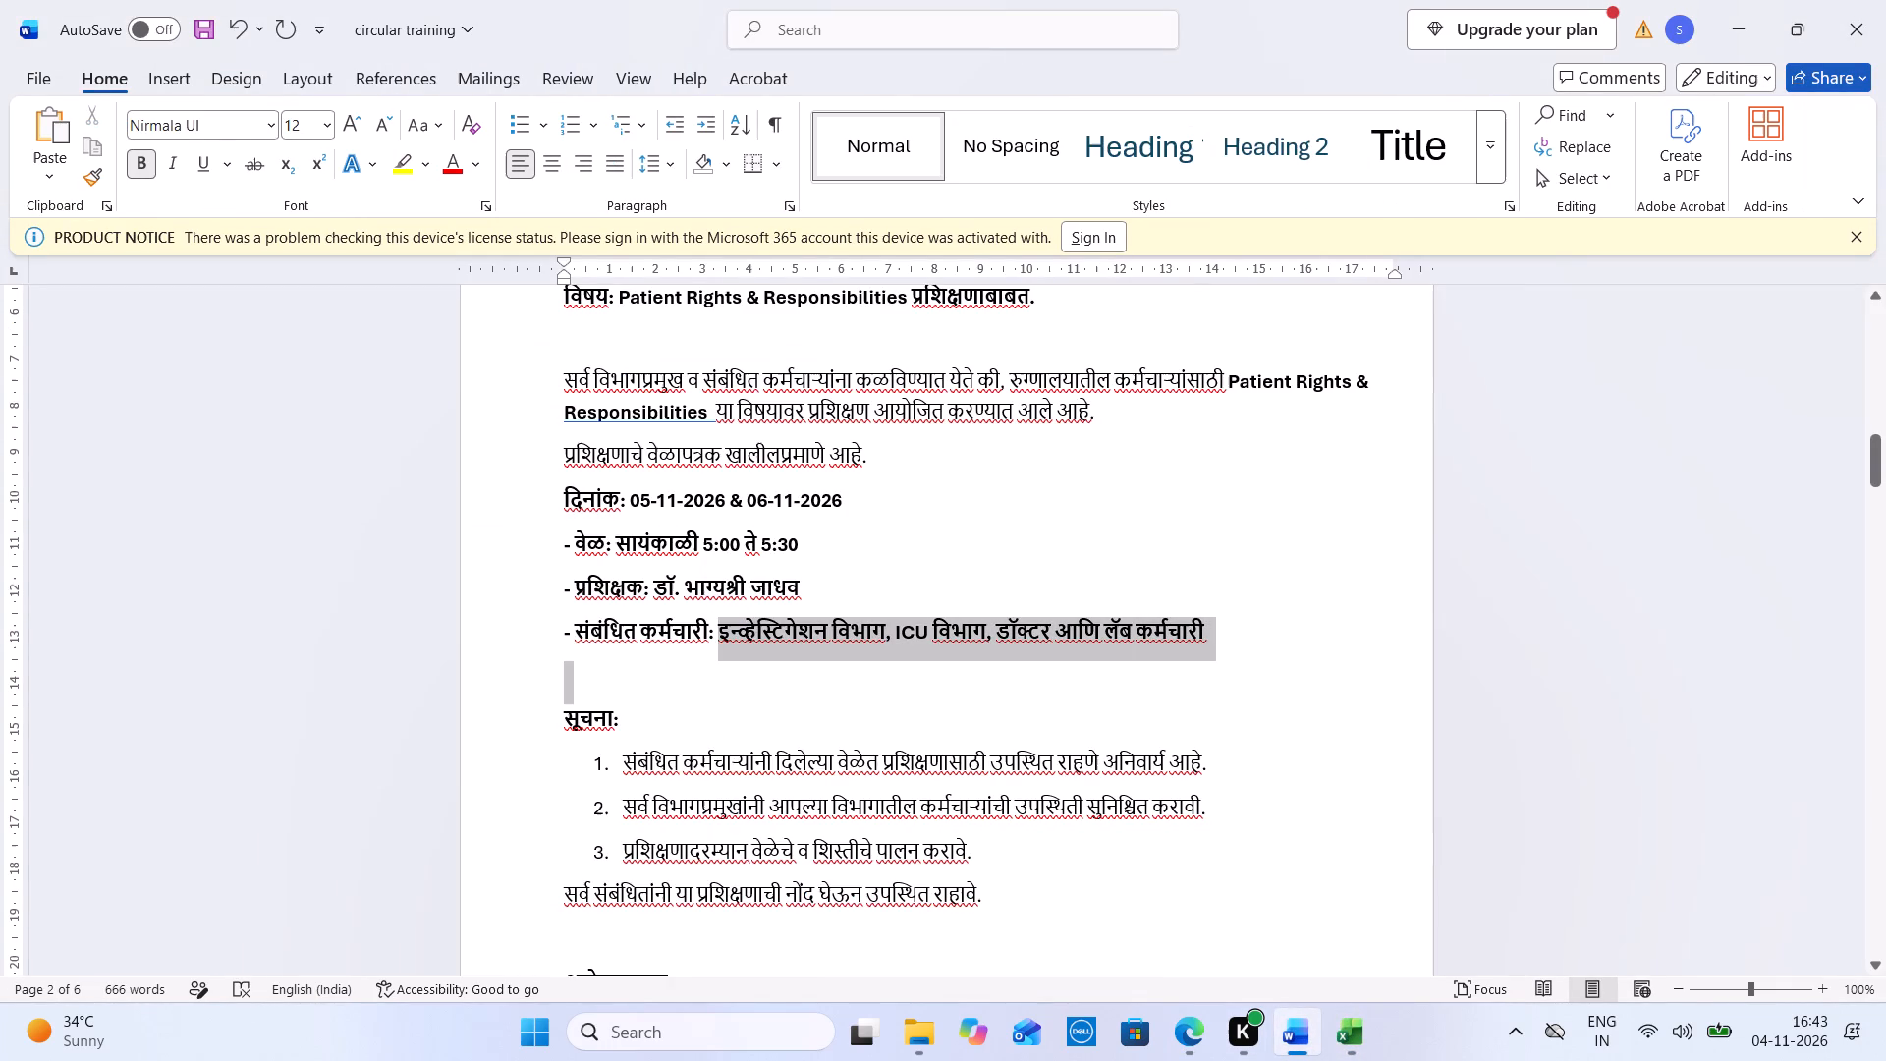
{"action": "left_click_drag", "start_coordinate": [1167, 661], "coordinate": [1199, 632]}
{"action": "type", "text": "All Staff"}
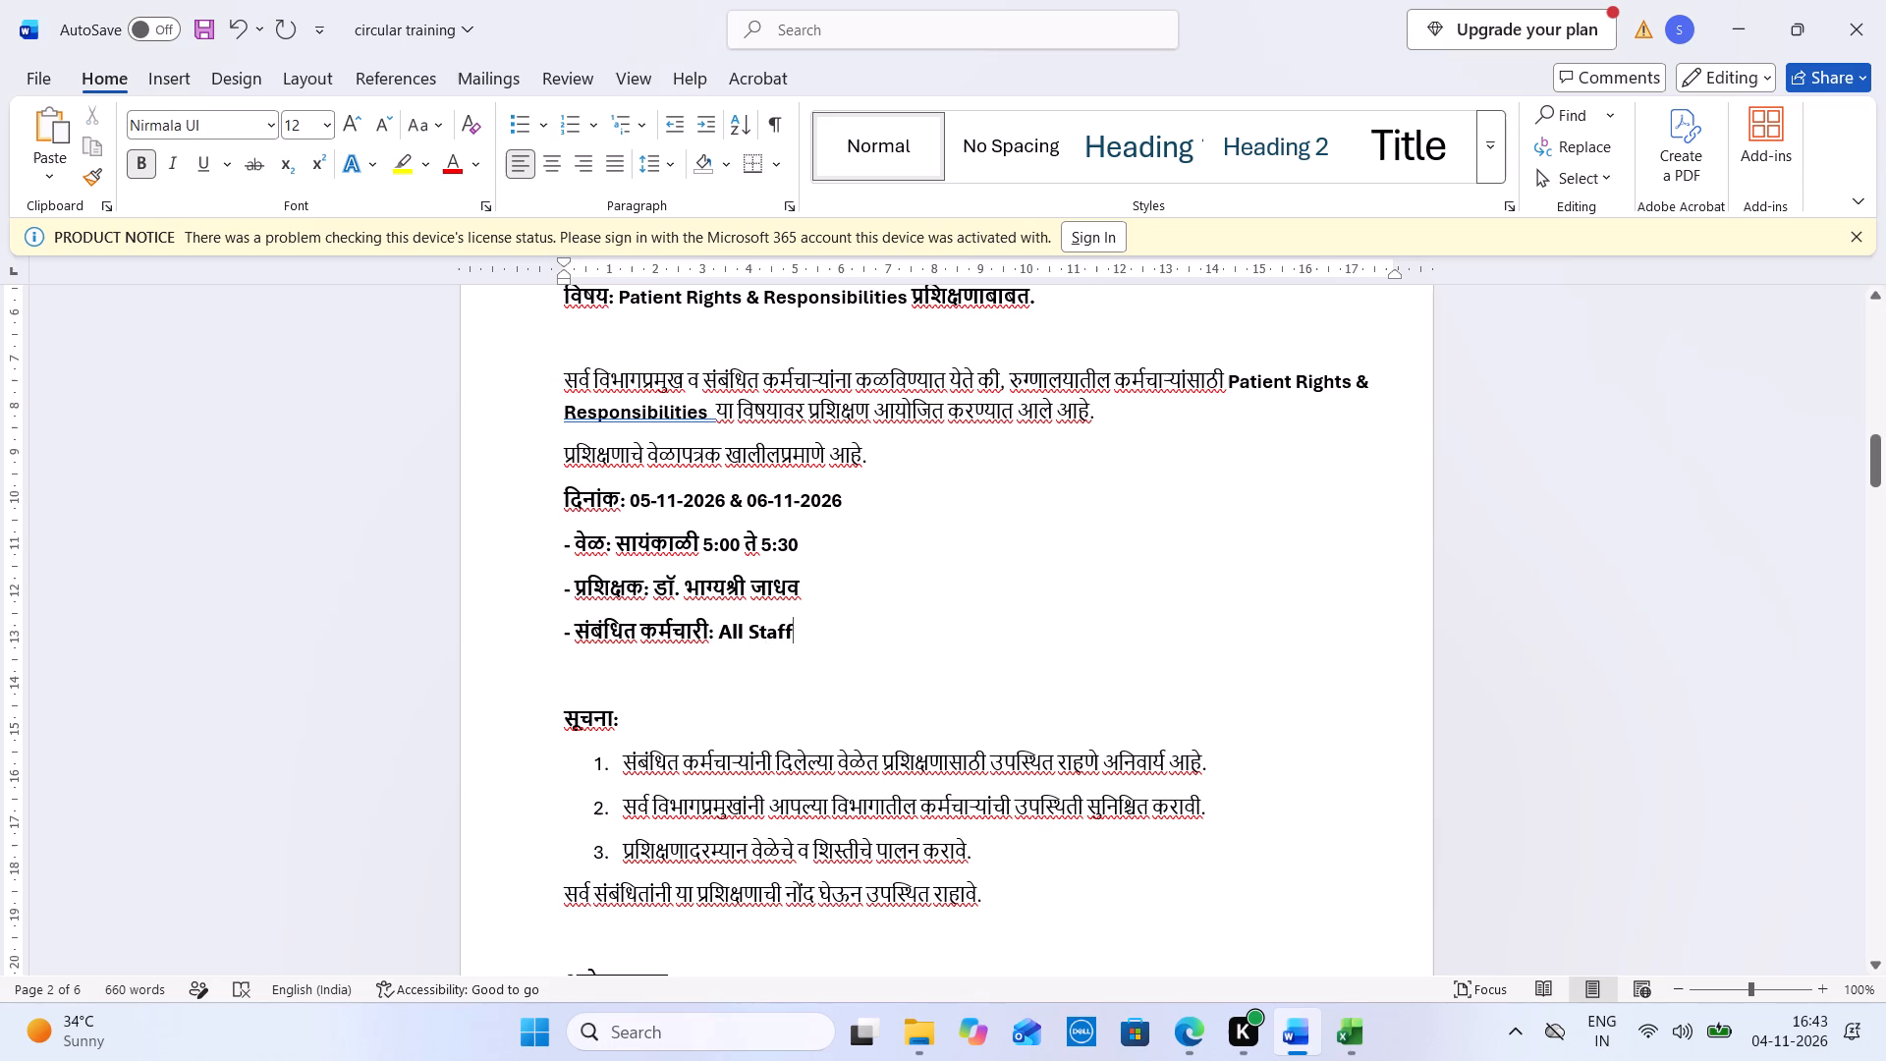
Replace the schedule above सूचना in the Employee Rights circular with the Patient Rights circular's date, time, trainer and concerned-staff lines.
{"action": "left_click_drag", "start_coordinate": [809, 632], "coordinate": [554, 503]}
{"action": "key", "text": "ctrl+c"}
{"action": "left_click", "coordinate": [1868, 364]}
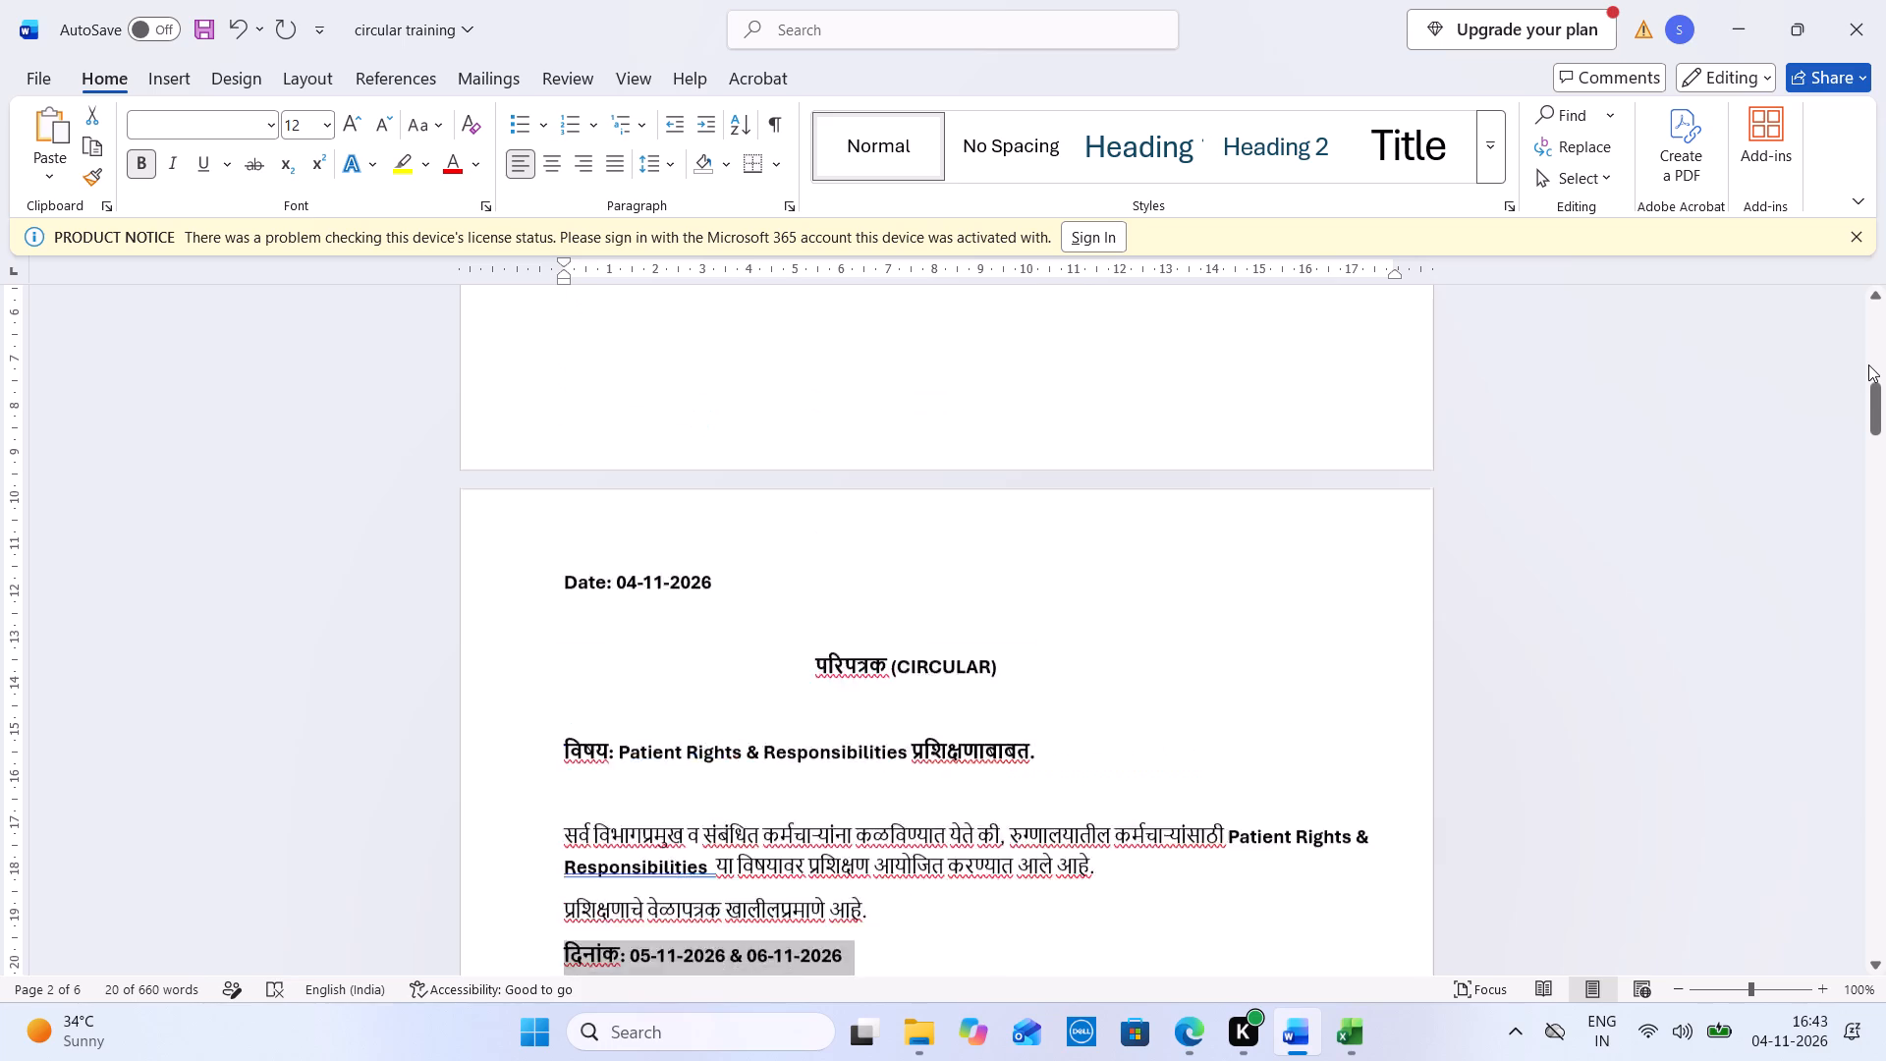
{"action": "left_click", "coordinate": [1885, 625]}
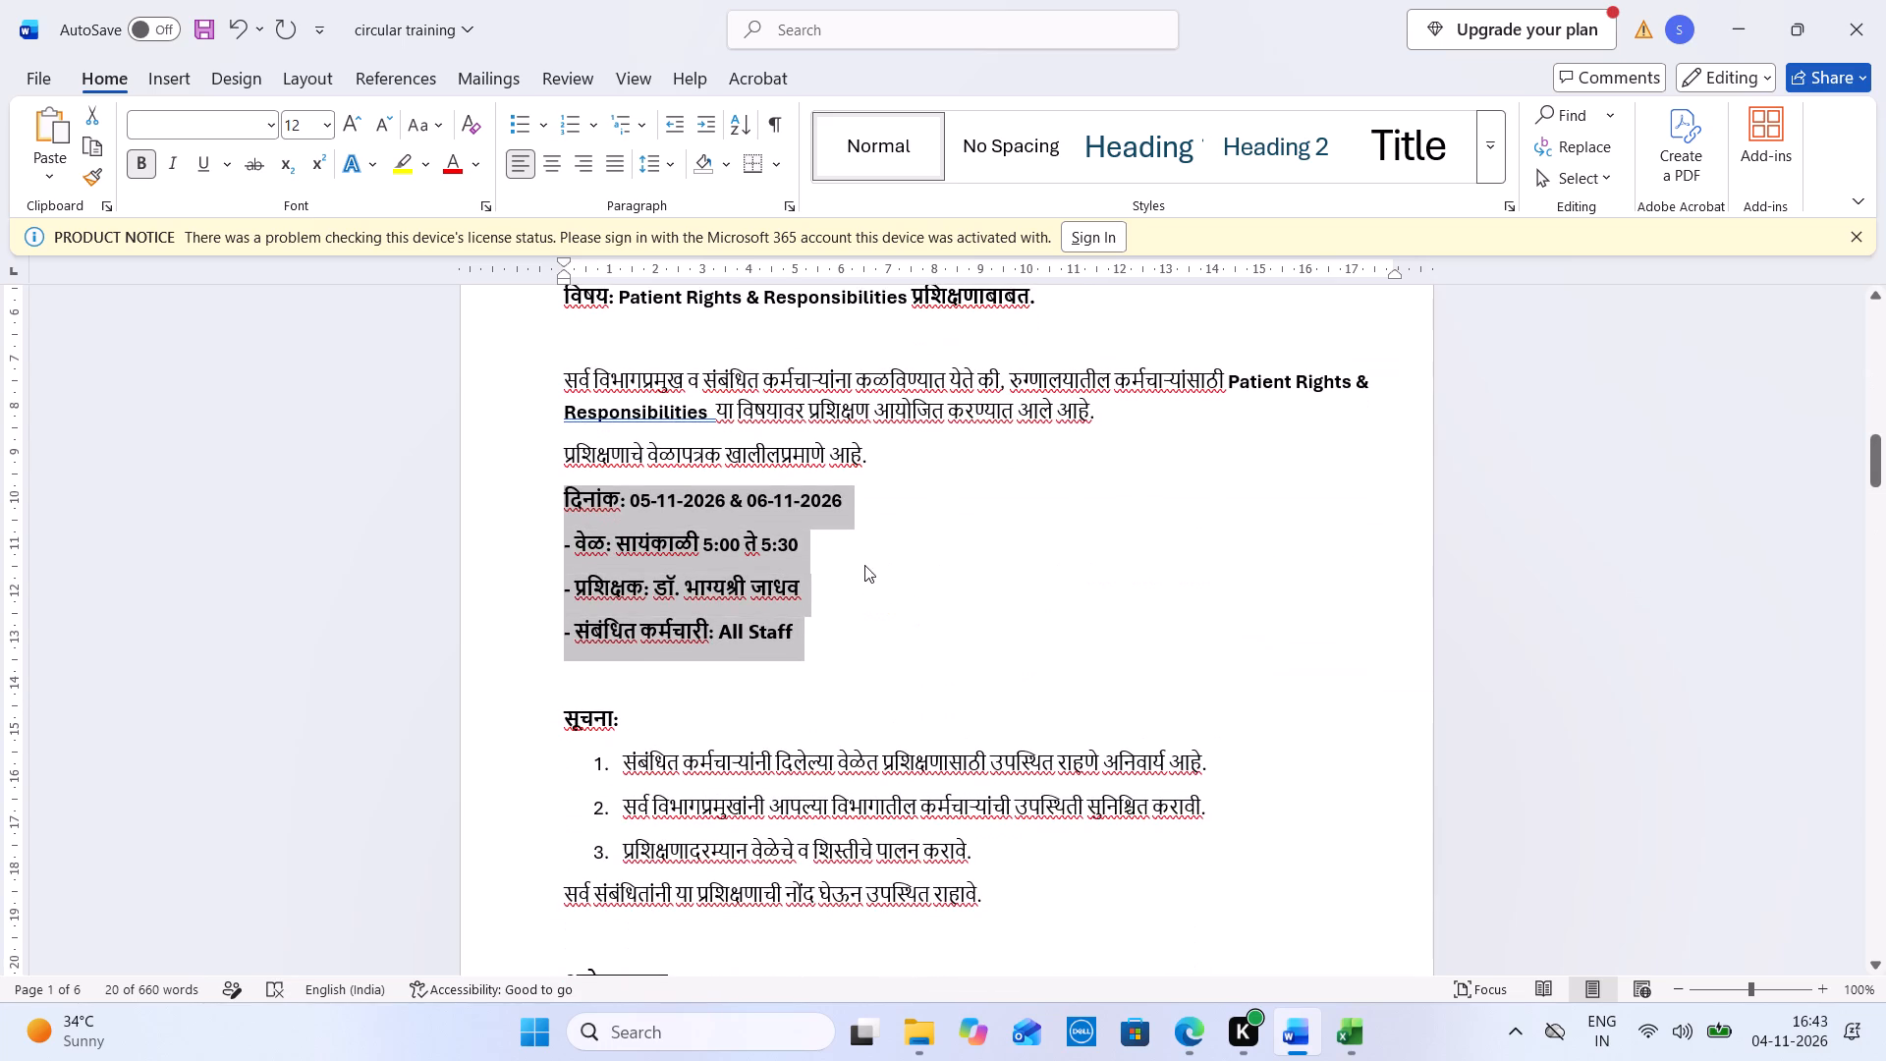
{"action": "left_click", "coordinate": [1878, 354]}
{"action": "left_click", "coordinate": [1878, 354]}
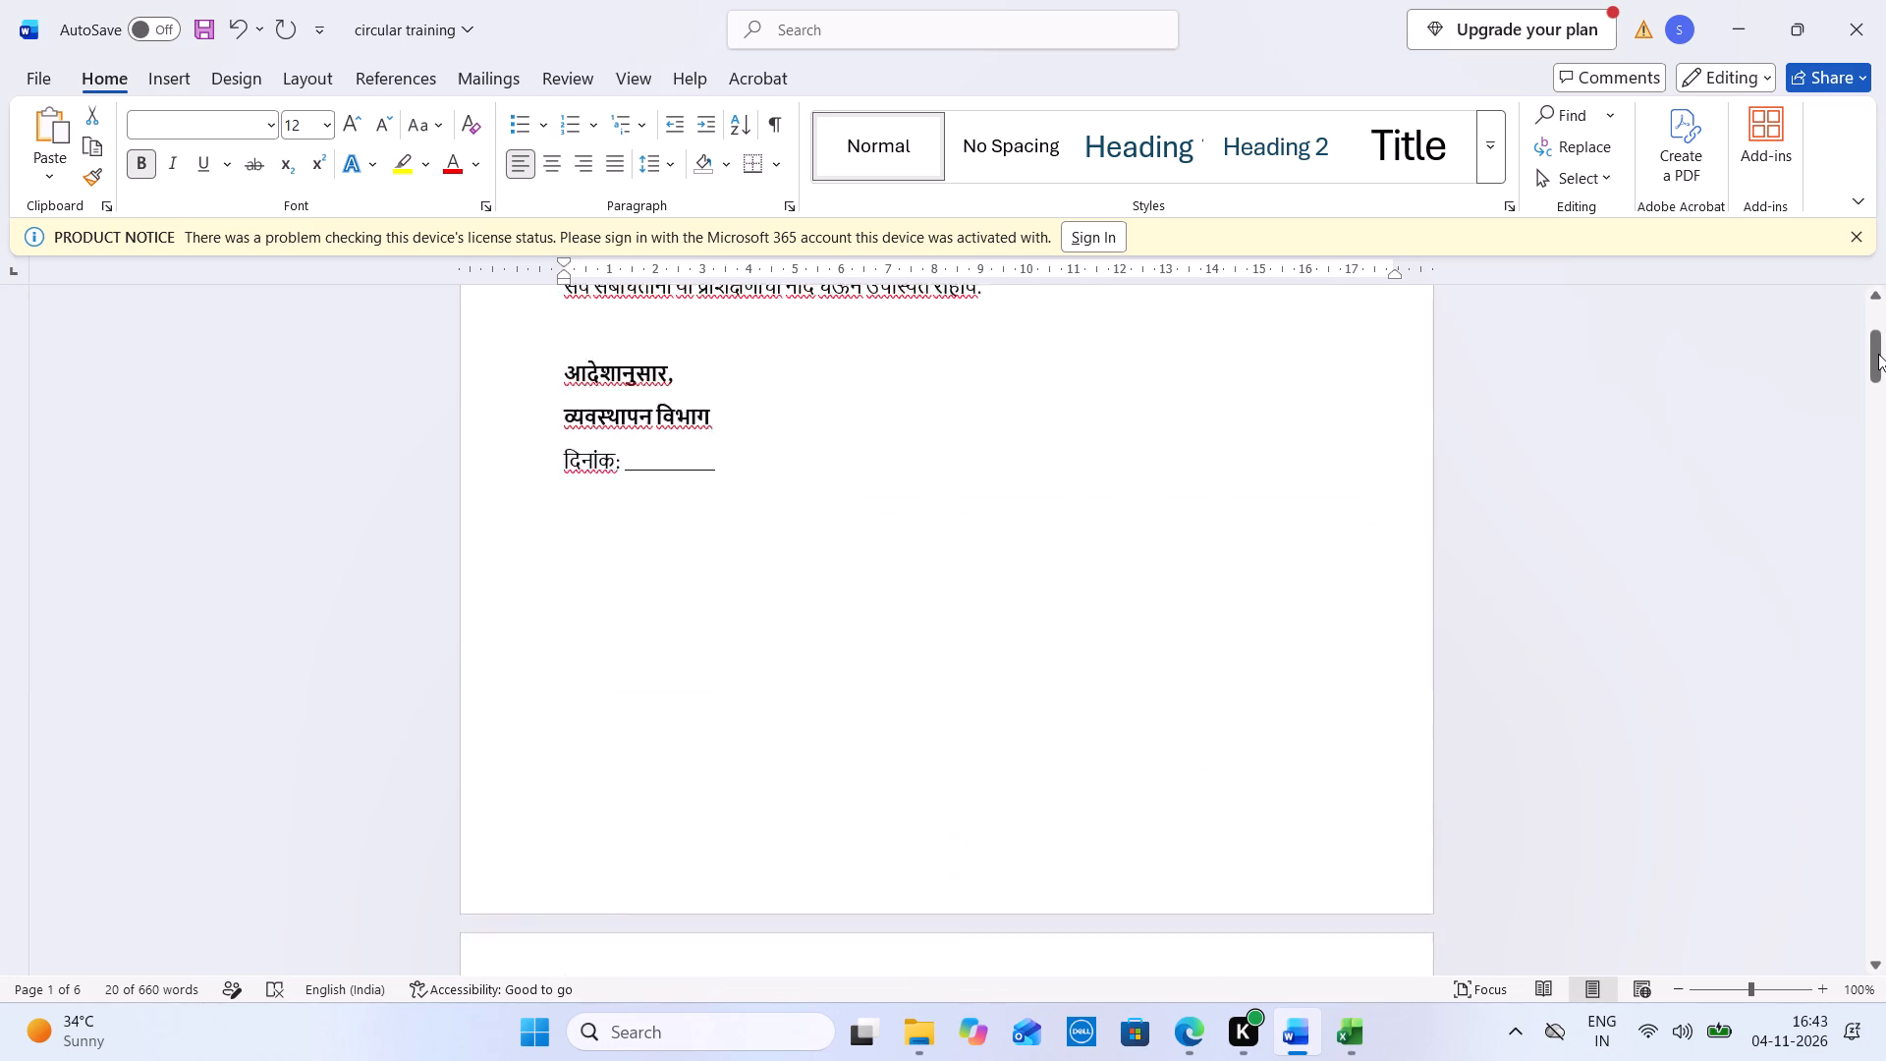
{"action": "left_click_drag", "start_coordinate": [861, 509], "coordinate": [561, 421]}
{"action": "key", "text": "BackSpace"}
{"action": "key", "text": "Return"}
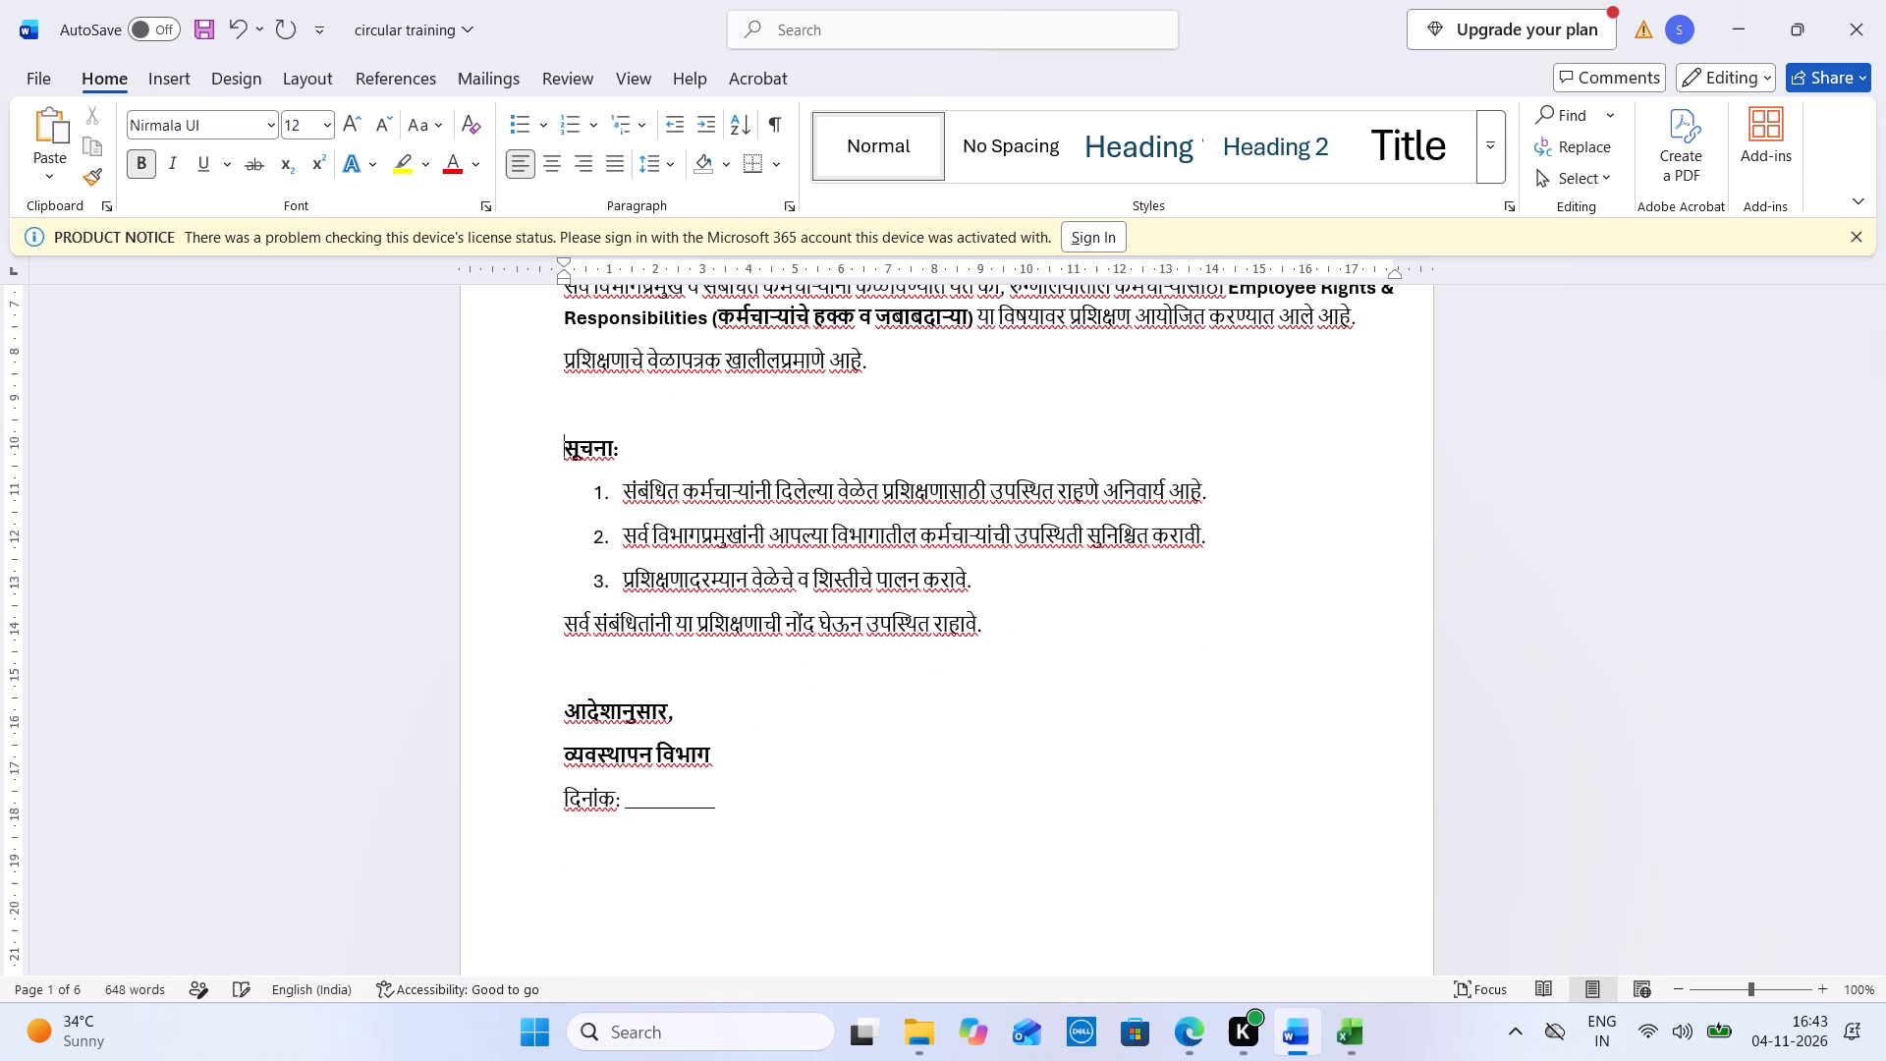
{"action": "key", "text": "Up"}
{"action": "key", "text": "ctrl+v"}
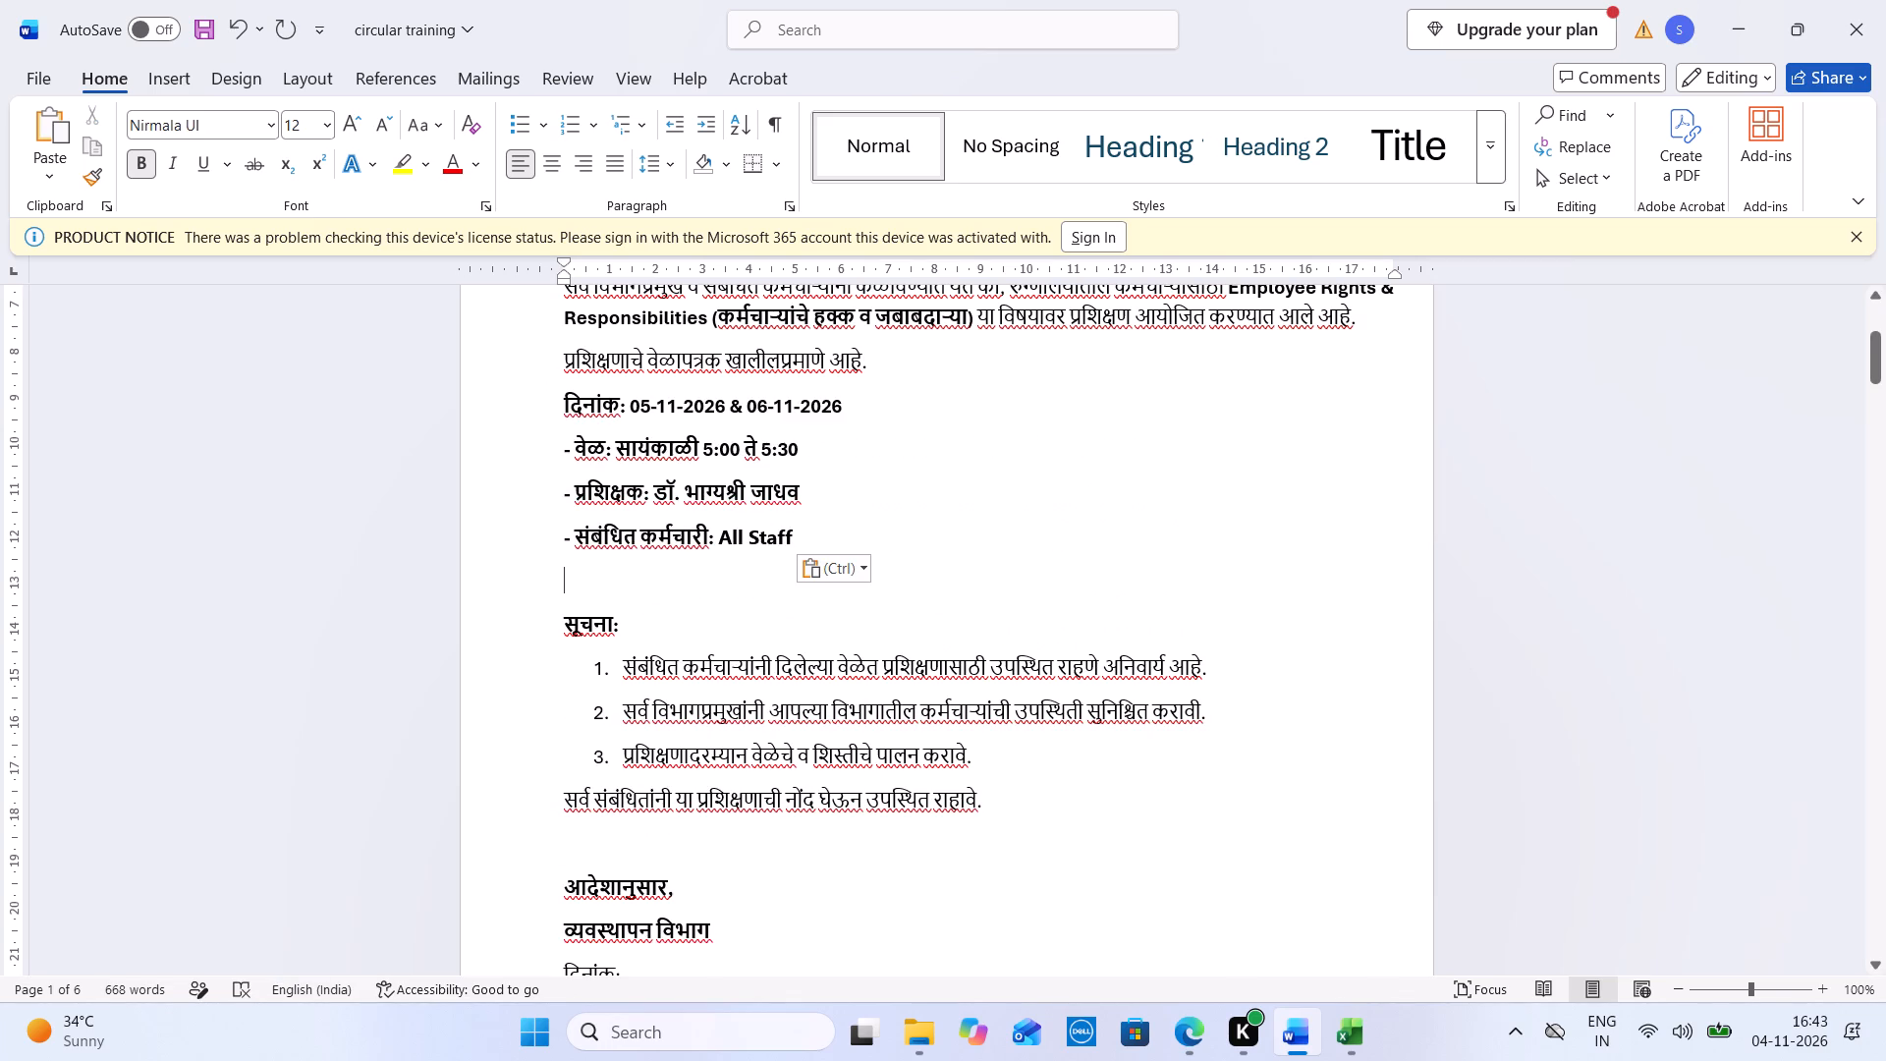
Set the वेळ line of the Employee Rights circular to 12:30 ते 1:00.
{"action": "double_click", "coordinate": [709, 450]}
{"action": "key", "text": "Left"}
{"action": "key", "text": "BackSpace"}
{"action": "type", "text": "12"}
{"action": "key", "text": "Right"}
{"action": "key", "text": "Right"}
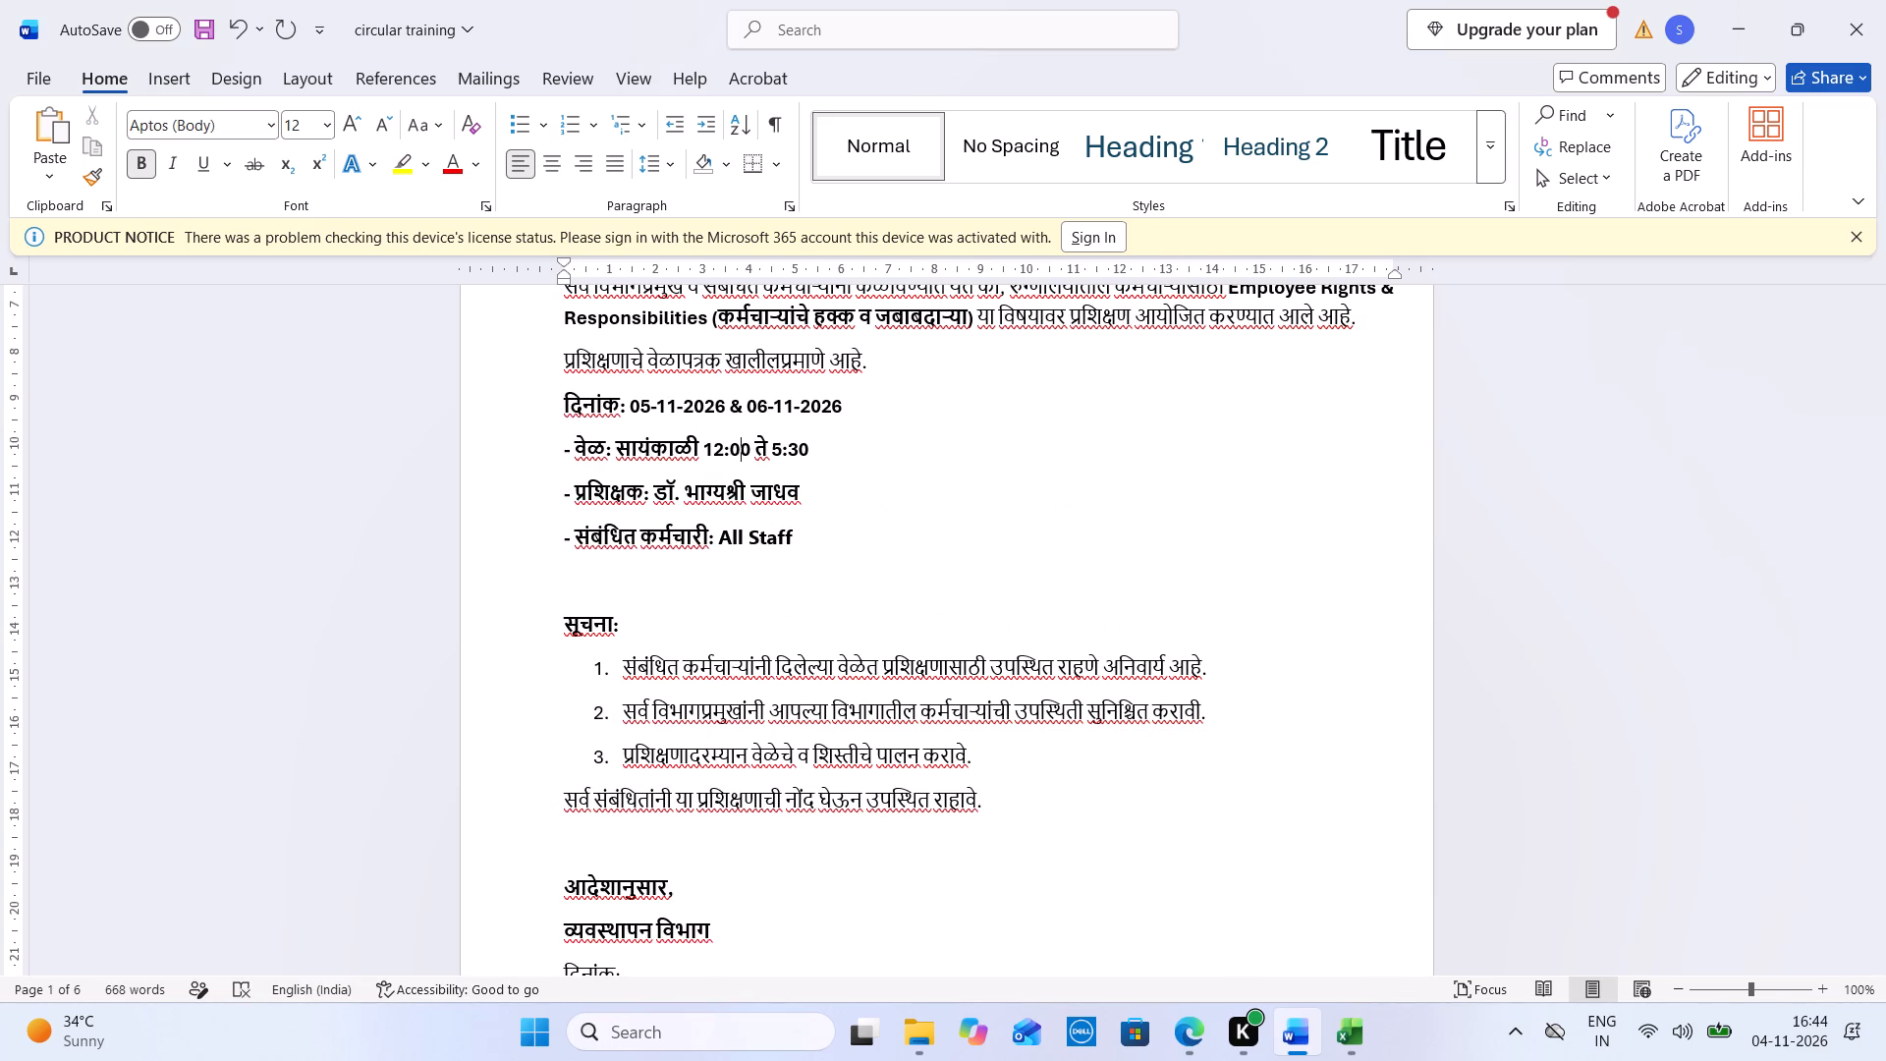
{"action": "key", "text": "BackSpace"}
{"action": "key", "text": "3"}
{"action": "left_click", "coordinate": [773, 455]}
{"action": "key", "text": "Right"}
{"action": "key", "text": "BackSpace"}
{"action": "key", "text": "1"}
{"action": "key", "text": "Right"}
{"action": "key", "text": "Right"}
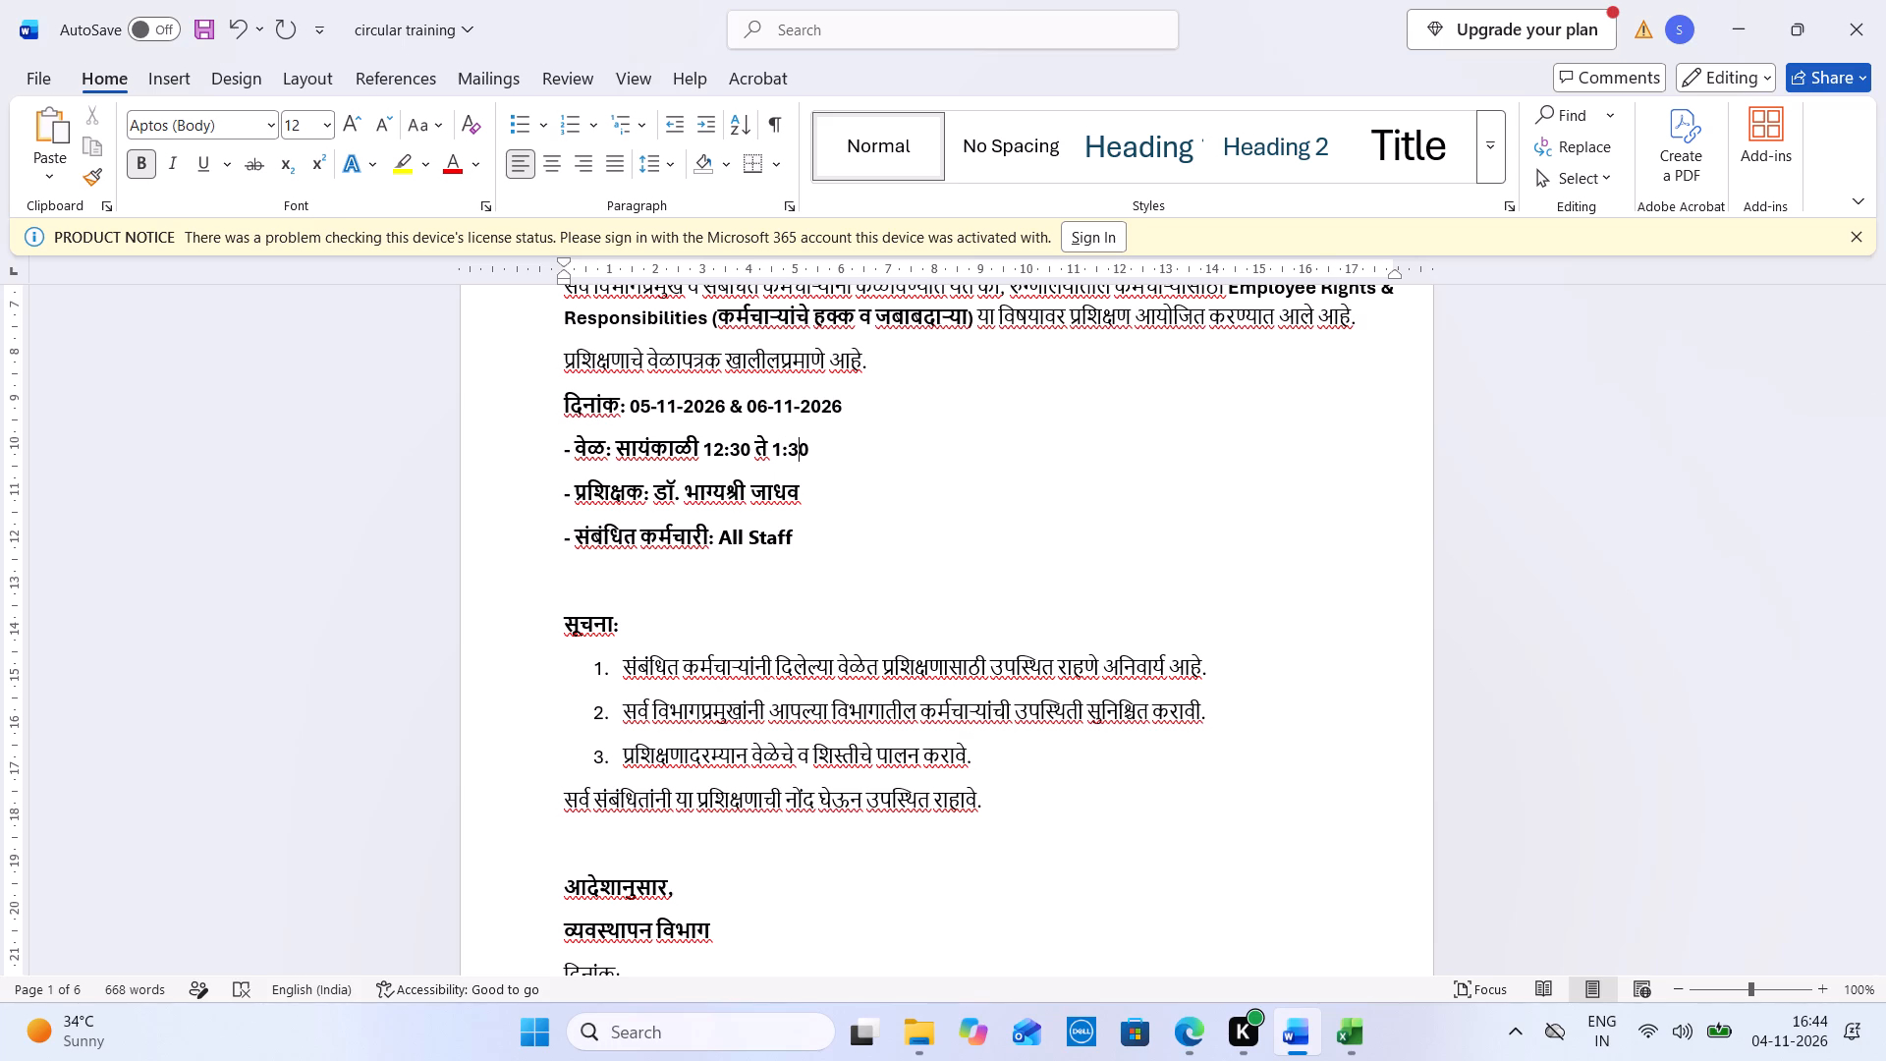
{"action": "key", "text": "BackSpace"}
{"action": "key", "text": "0"}
Replace the trainer's first name in the Employee Rights circular with तेजश्री, copied from the Needle Stick Injury circular.
{"action": "double_click", "coordinate": [693, 492]}
{"action": "key", "text": "BackSpace"}
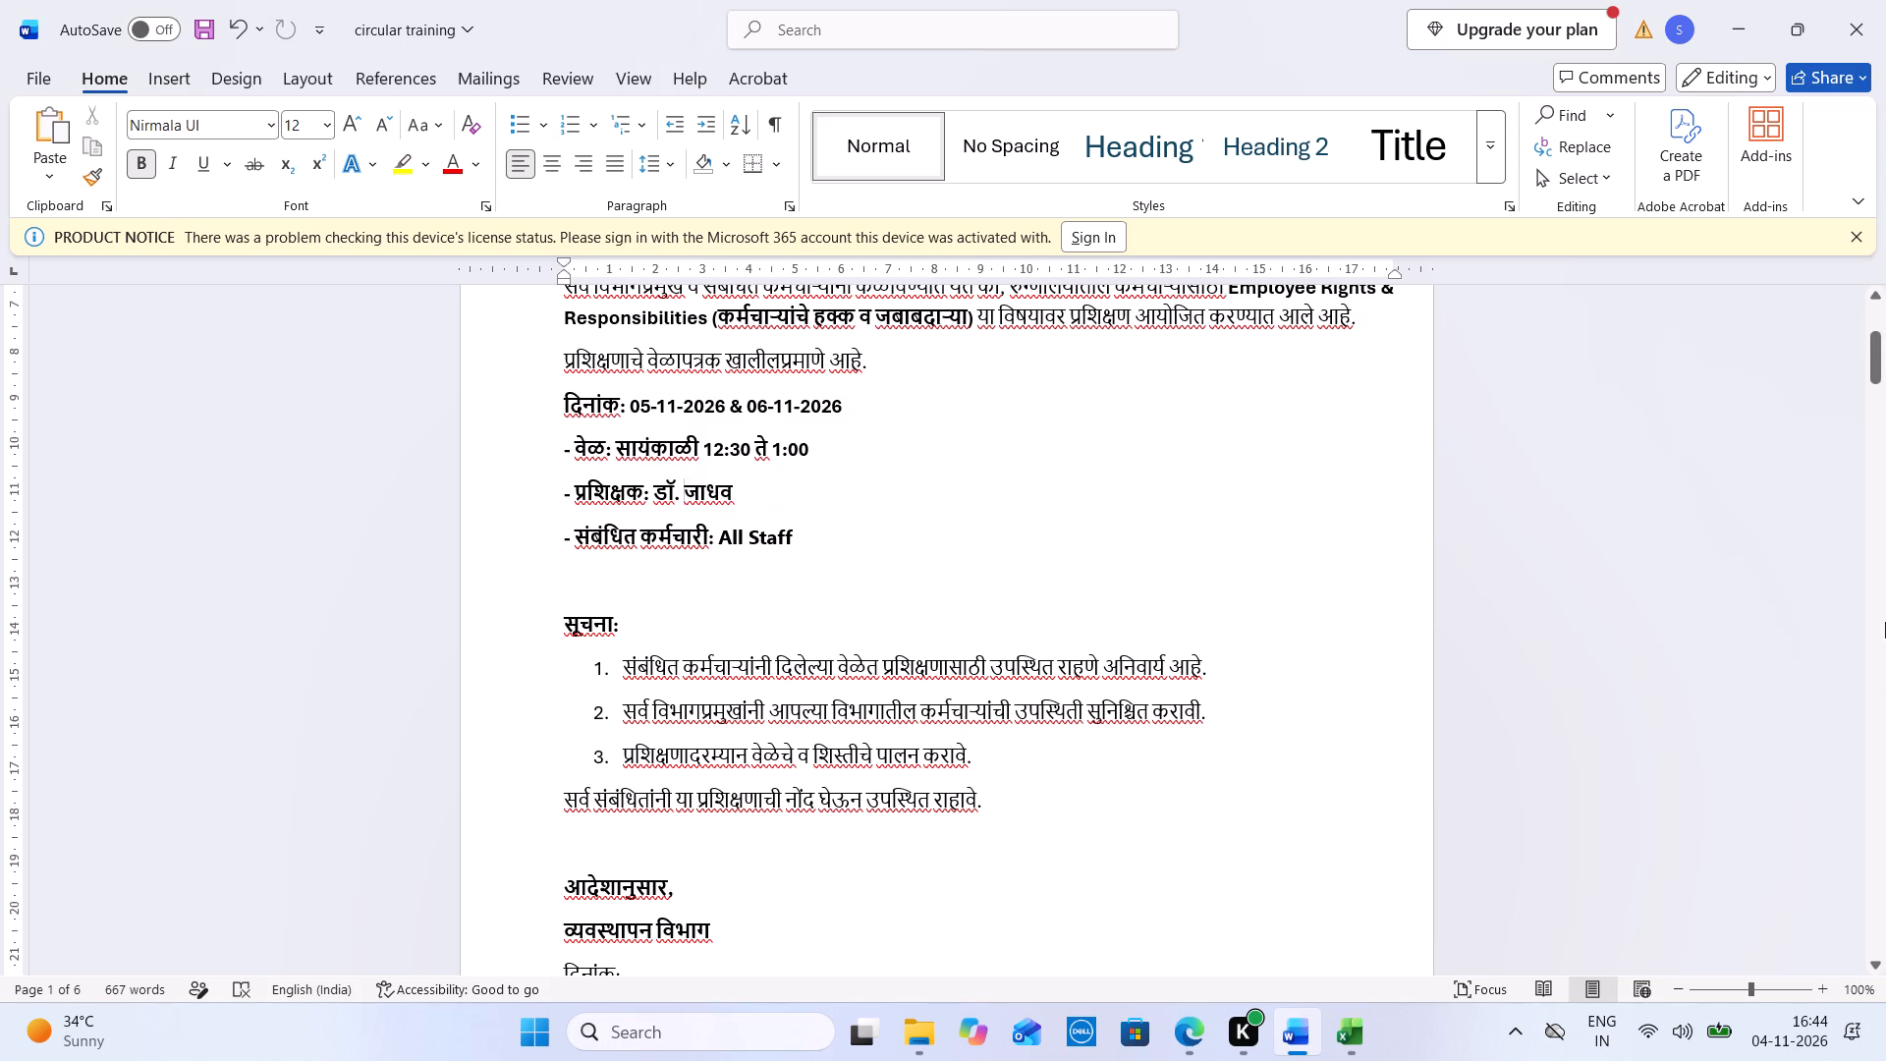
{"action": "double_click", "coordinate": [1876, 836]}
{"action": "left_click", "coordinate": [1876, 836]}
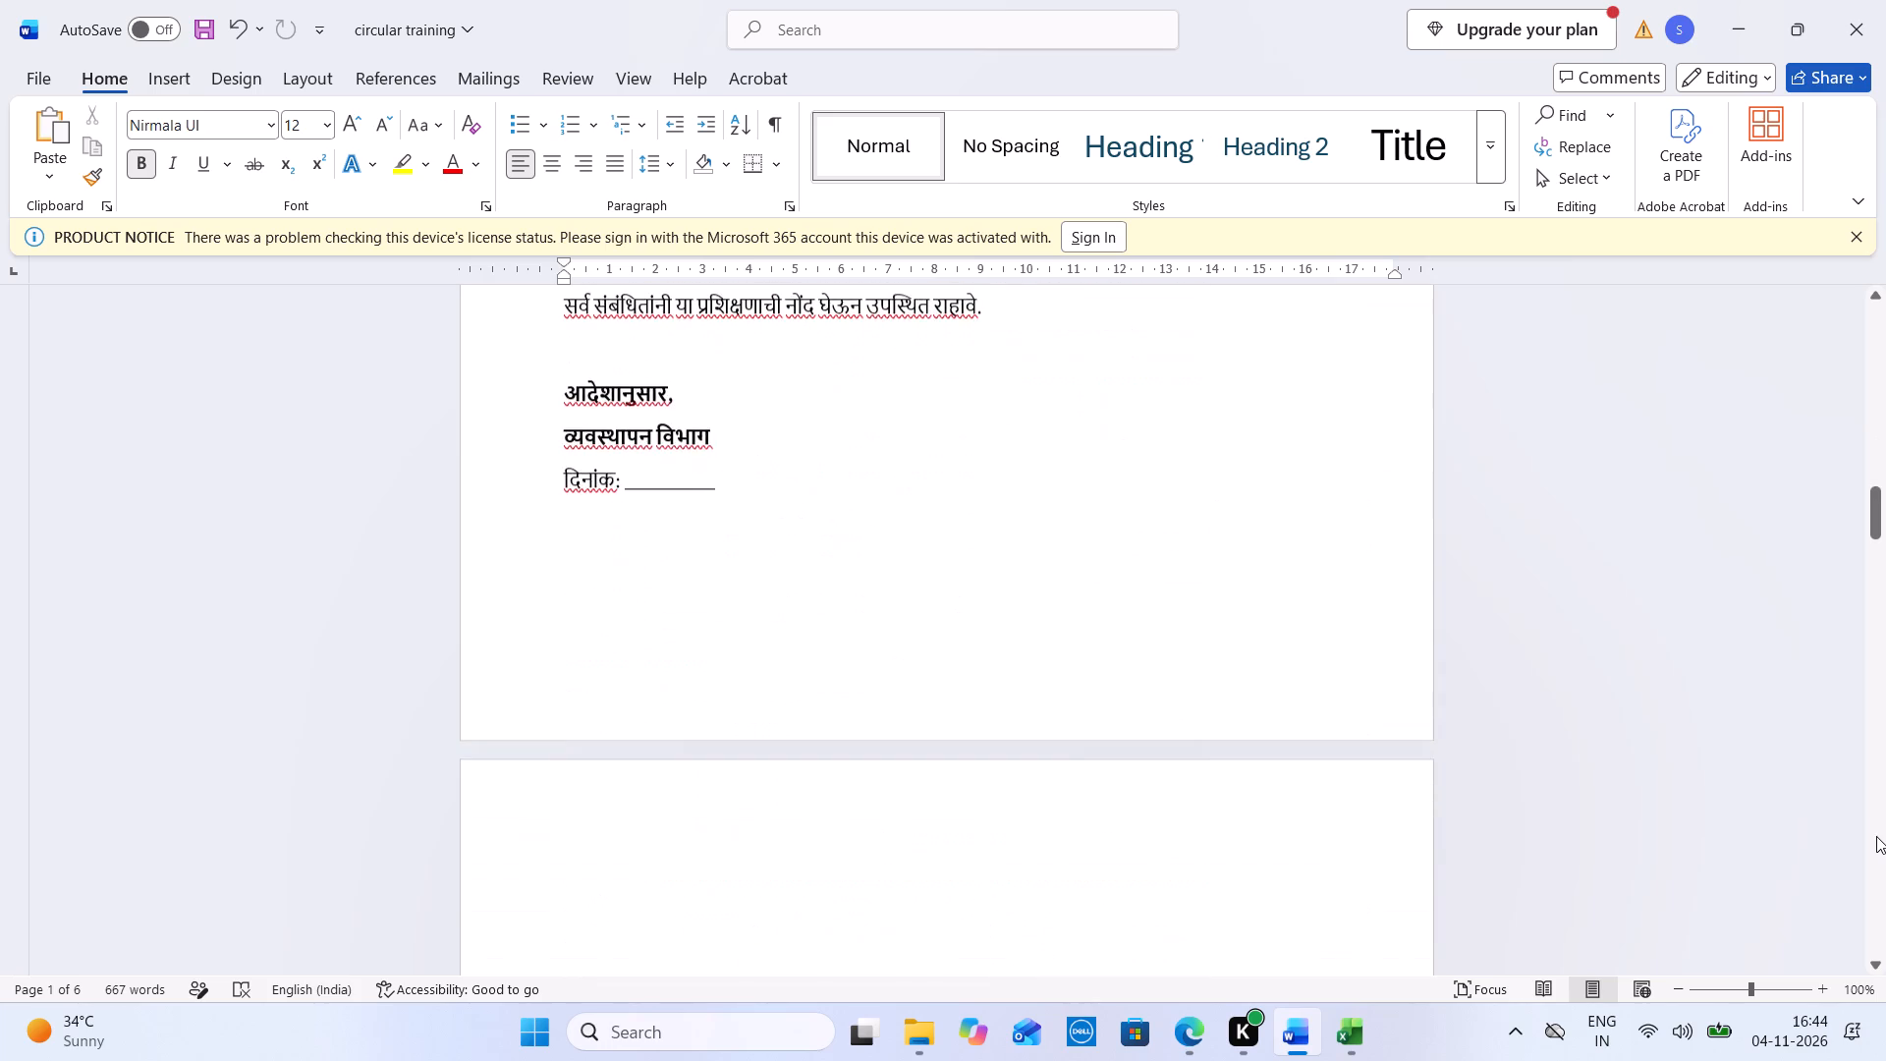
{"action": "left_click", "coordinate": [1876, 836]}
{"action": "double_click", "coordinate": [697, 901]}
{"action": "key", "text": "ctrl+c"}
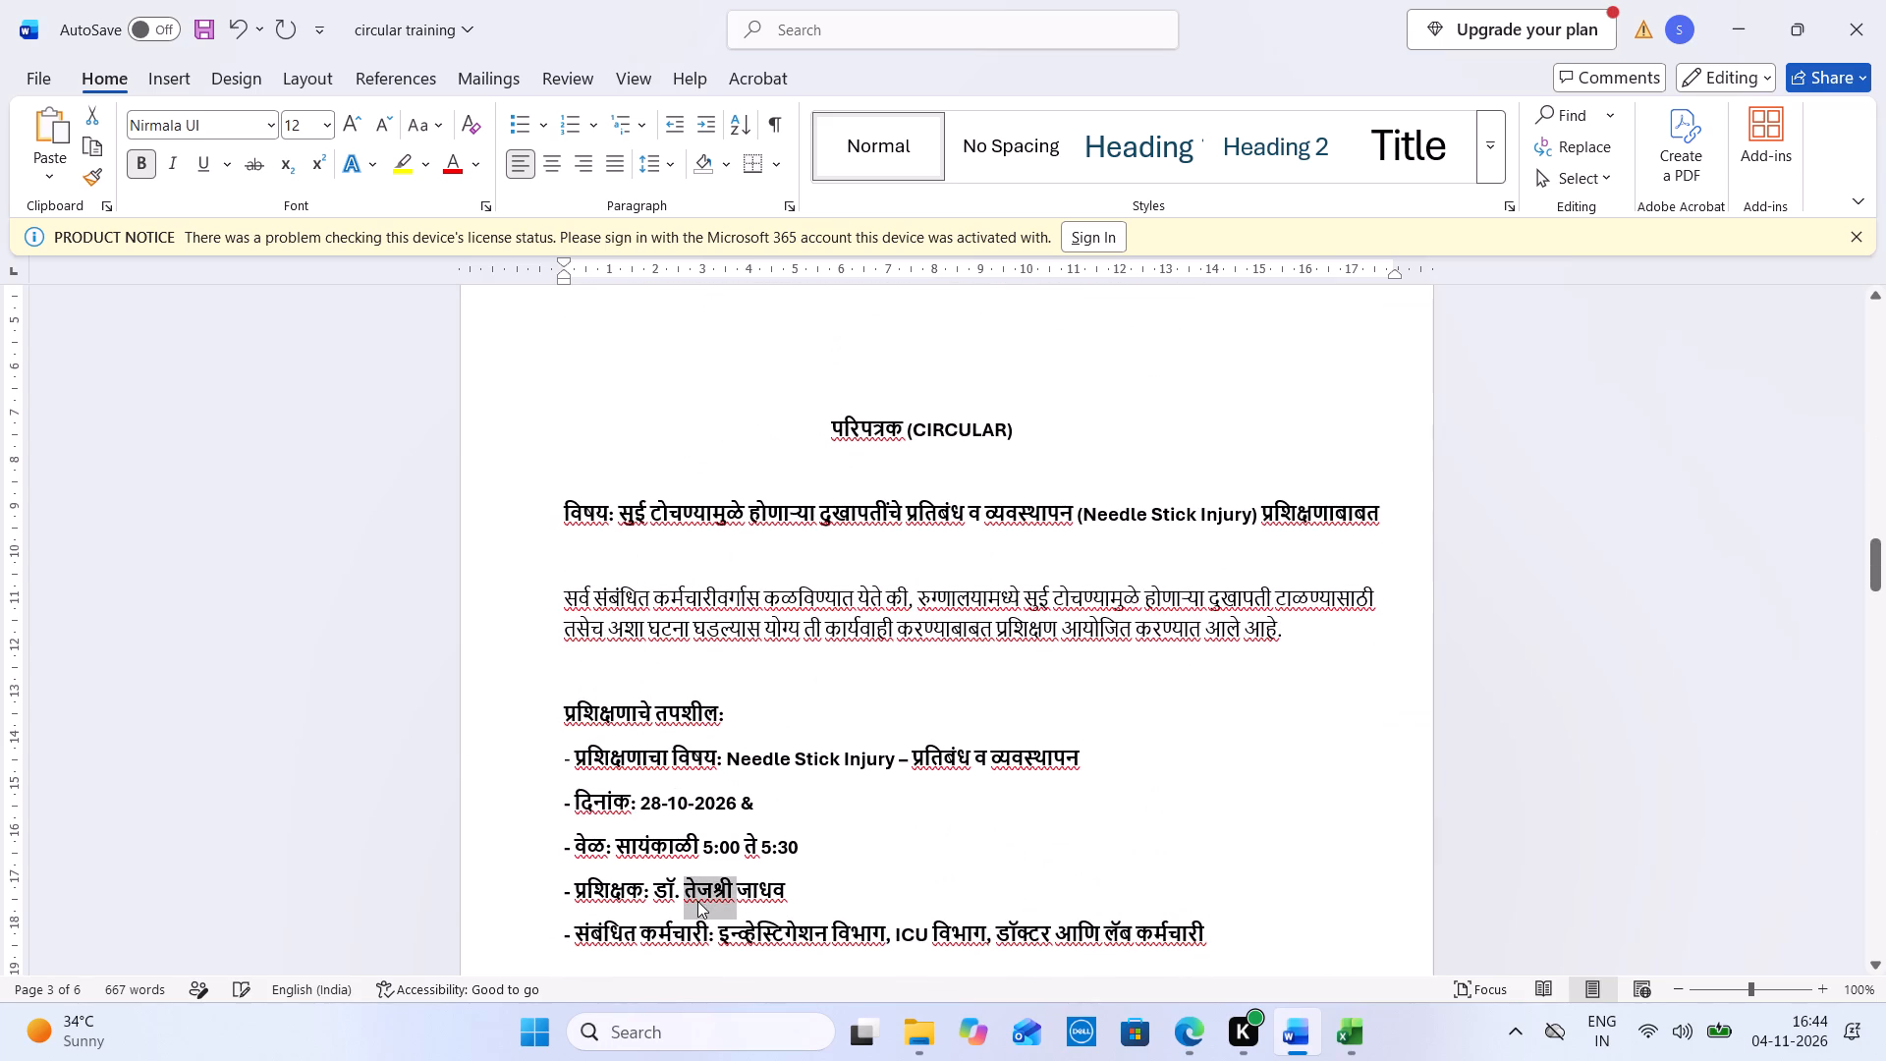
{"action": "triple_click", "coordinate": [1880, 334]}
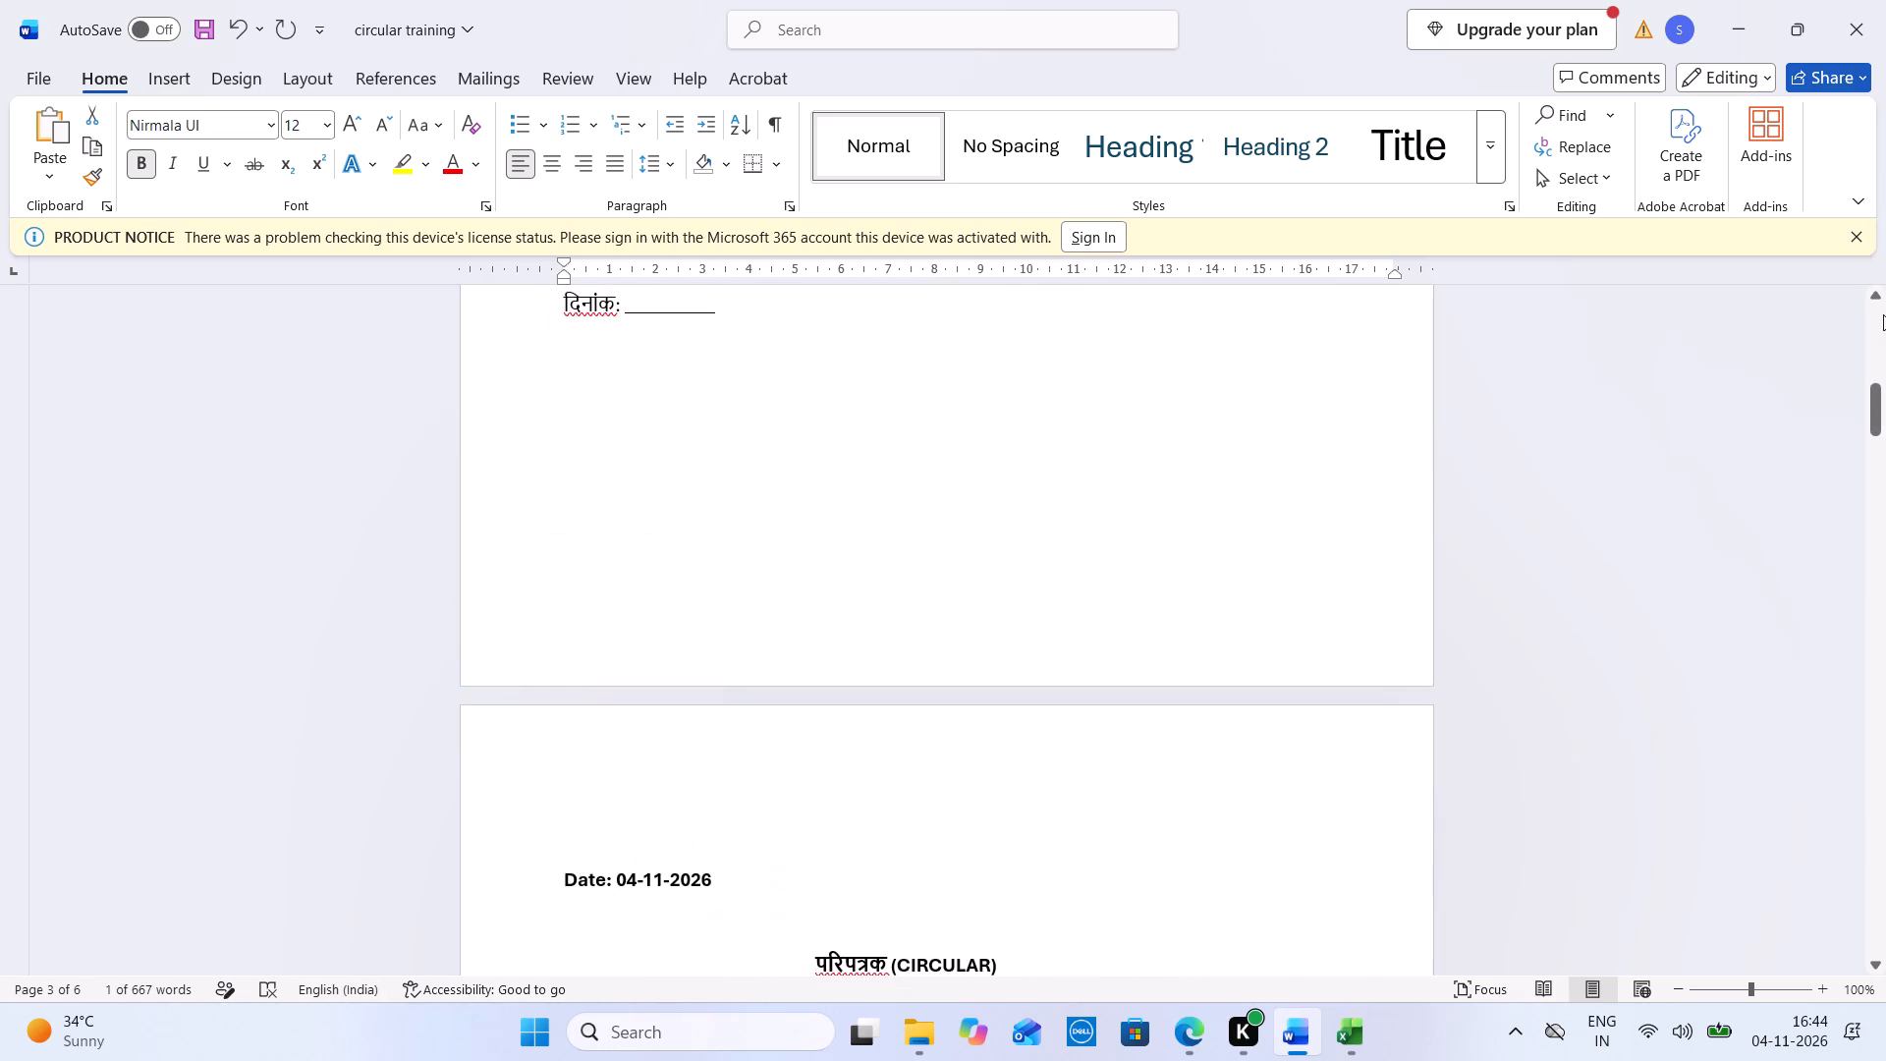
{"action": "left_click", "coordinate": [1871, 328]}
{"action": "left_click", "coordinate": [686, 492]}
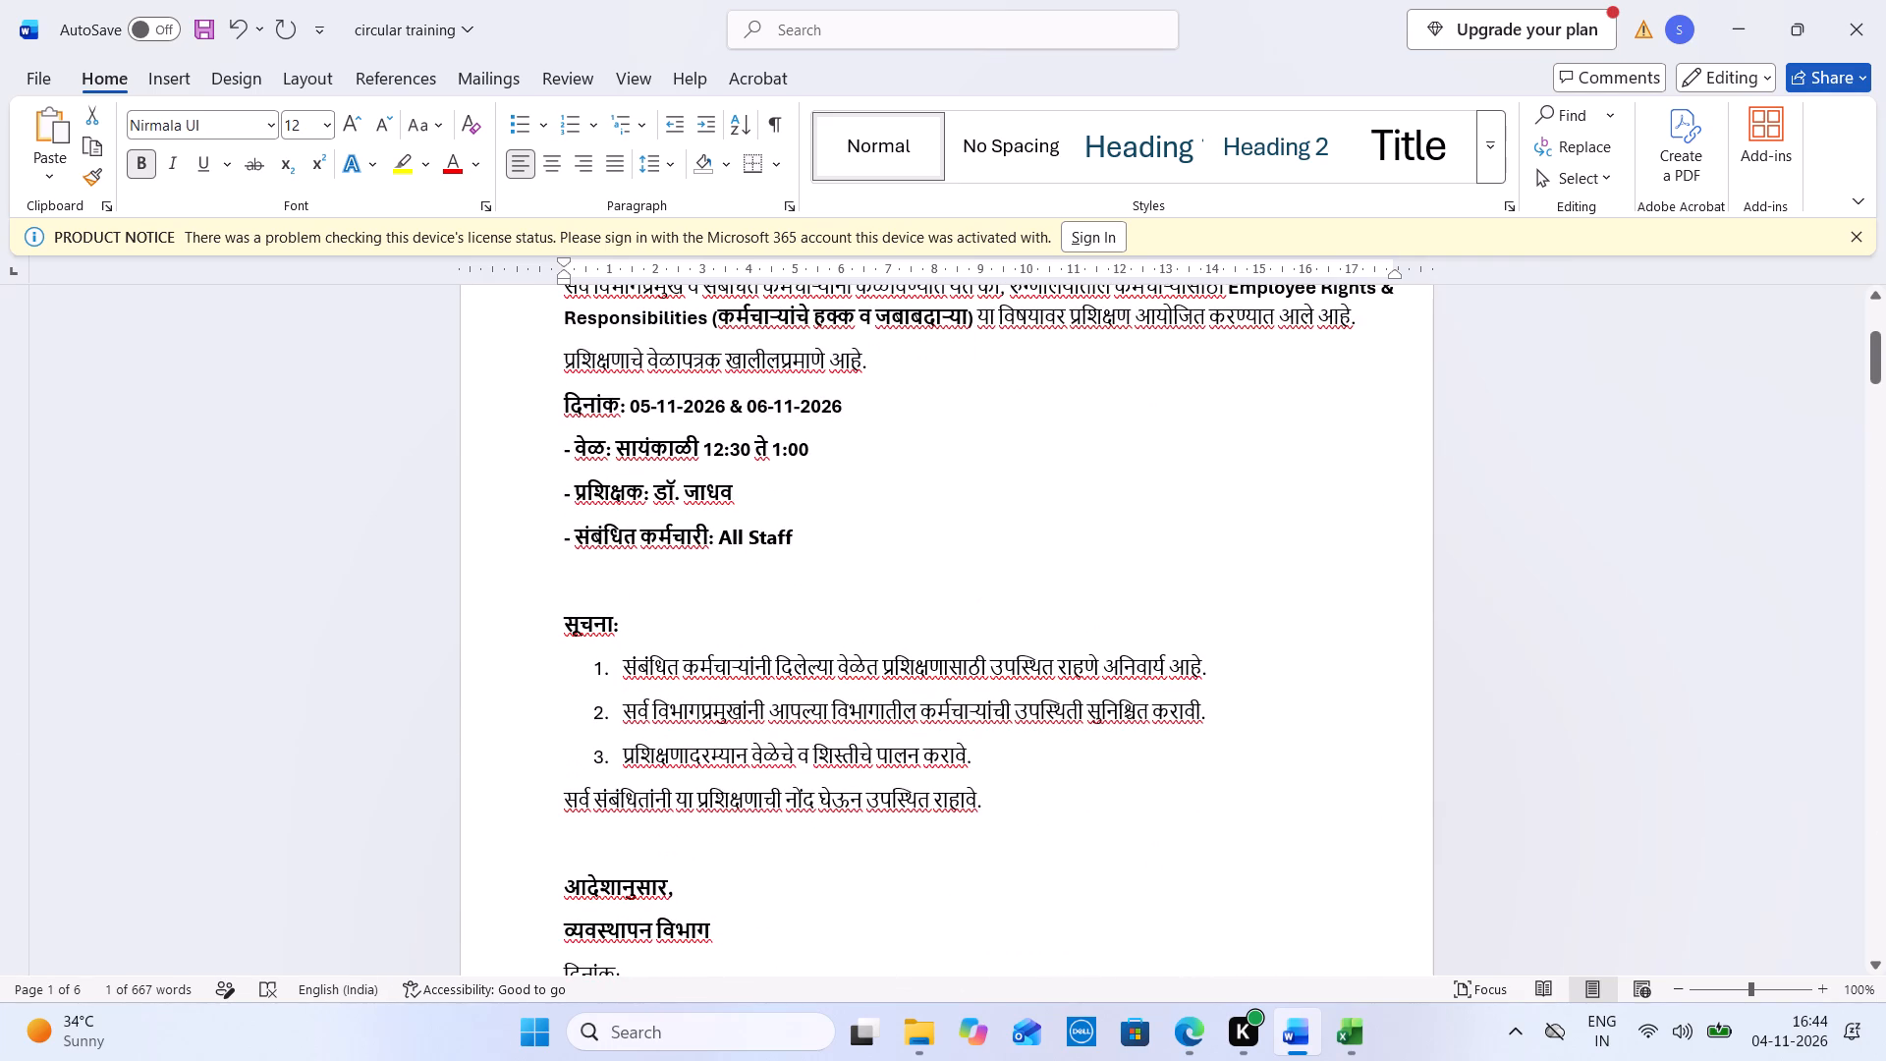
{"action": "key", "text": "ctrl+v"}
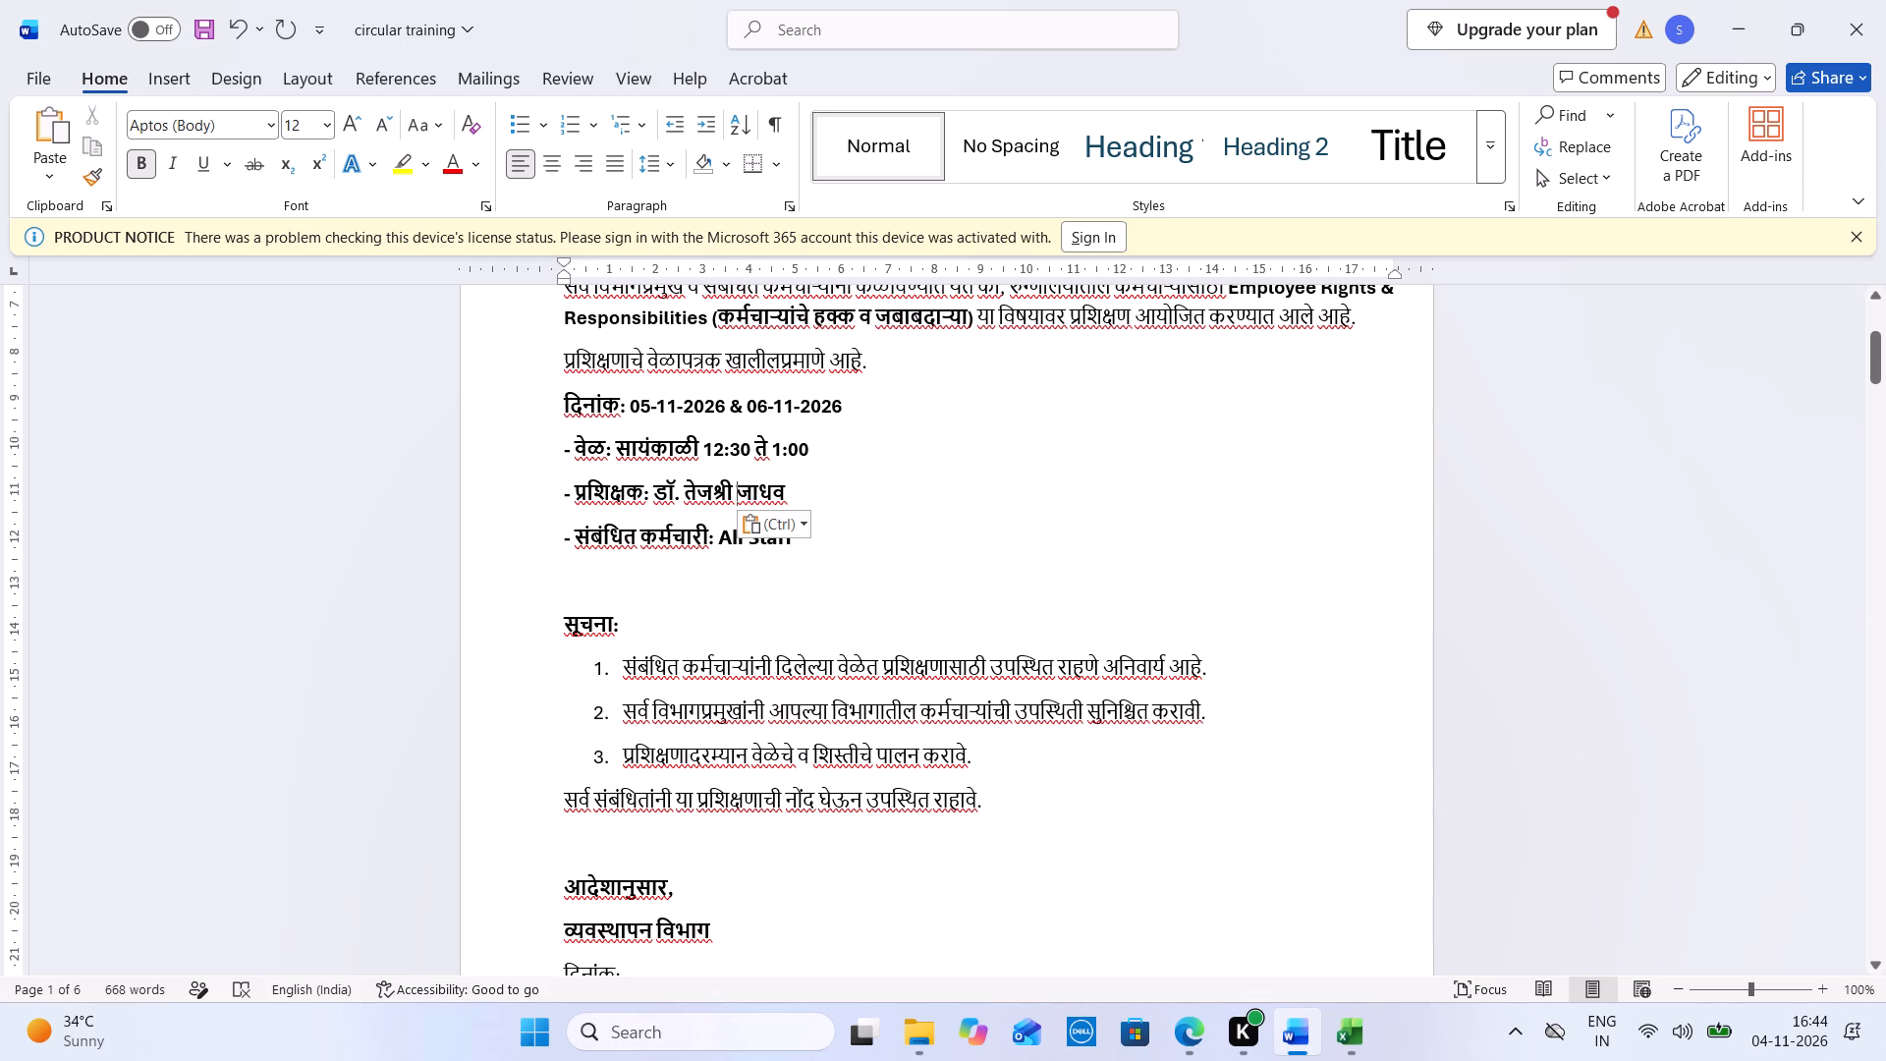
Read through the Employee Rights and Patient Rights circulars from the start of the document to check their contents.
{"action": "left_click", "coordinate": [1872, 308]}
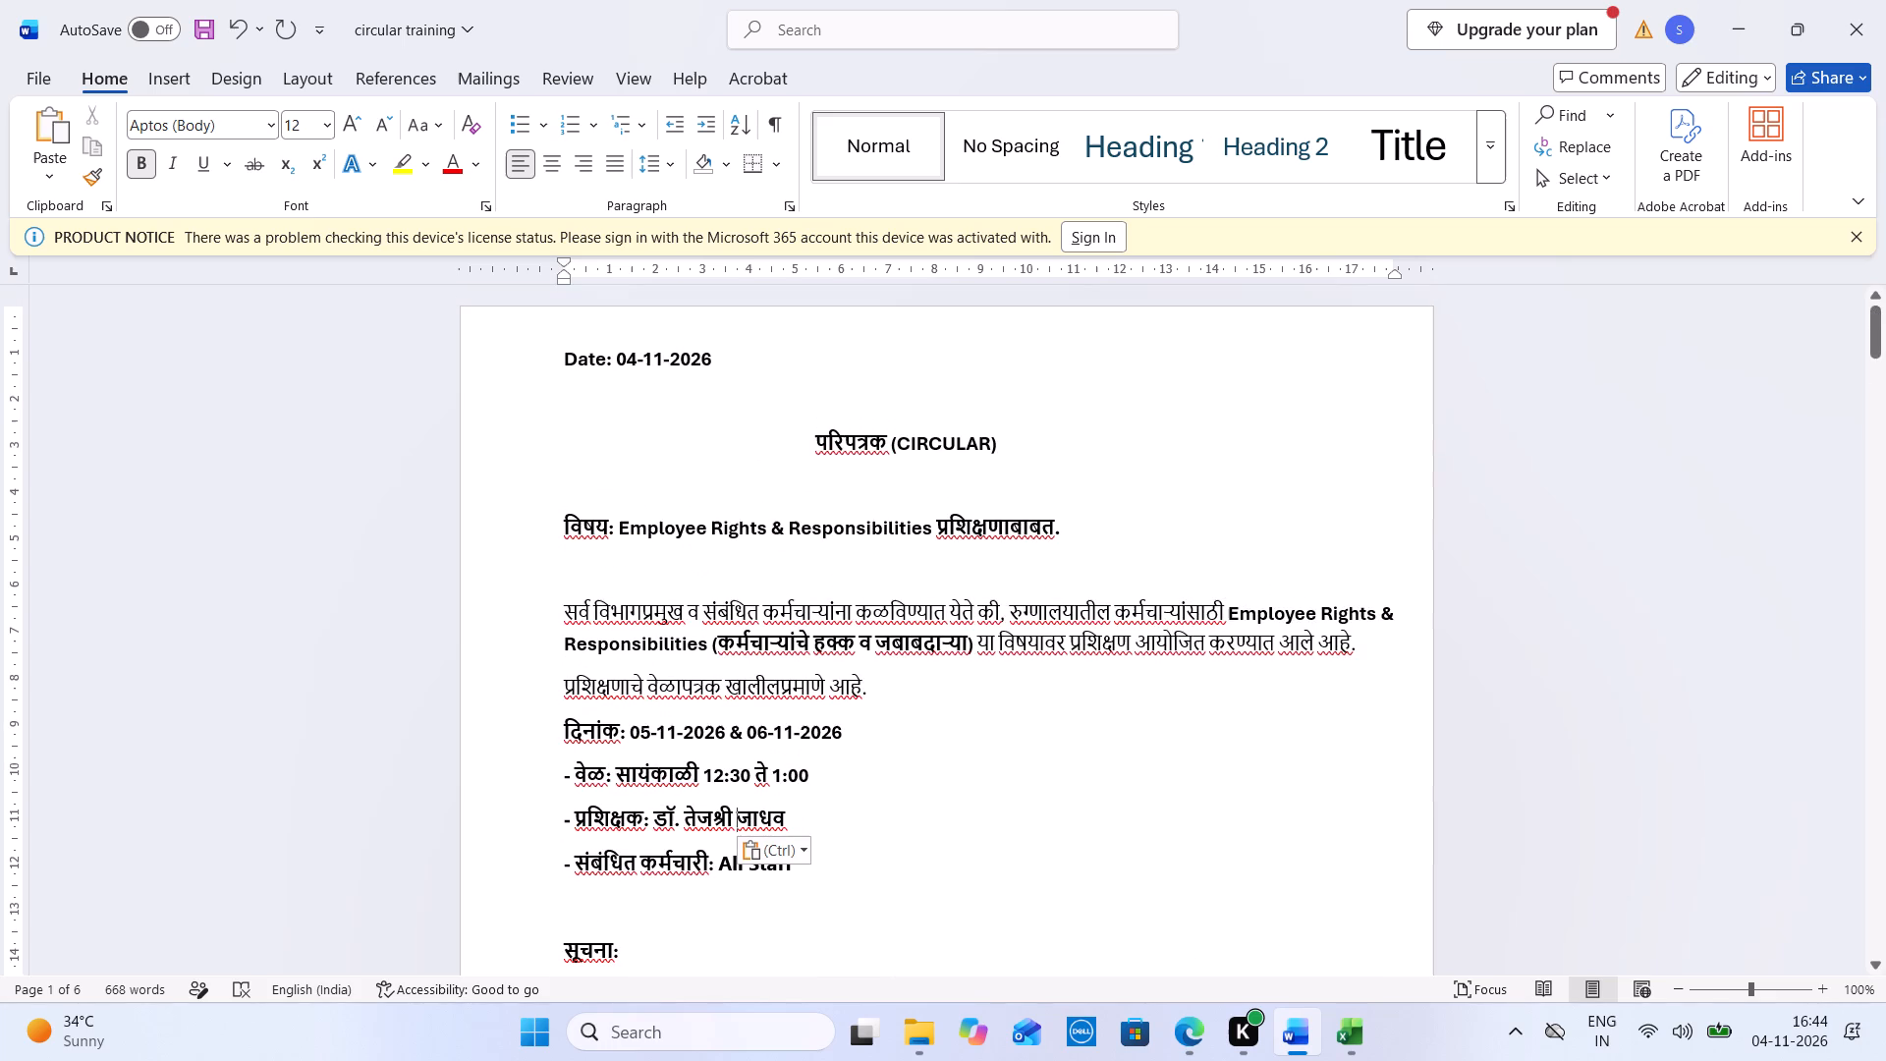
{"action": "left_click", "coordinate": [823, 674]}
{"action": "key", "text": "Down"}
{"action": "key", "text": "Down"}
{"action": "key", "text": "Down"}
{"action": "key", "text": "Down"}
{"action": "key", "text": "Down"}
{"action": "key", "text": "Down"}
{"action": "key", "text": "Down"}
{"action": "key", "text": "Down"}
{"action": "key", "text": "Down"}
{"action": "key", "text": "Down"}
{"action": "key", "text": "Down"}
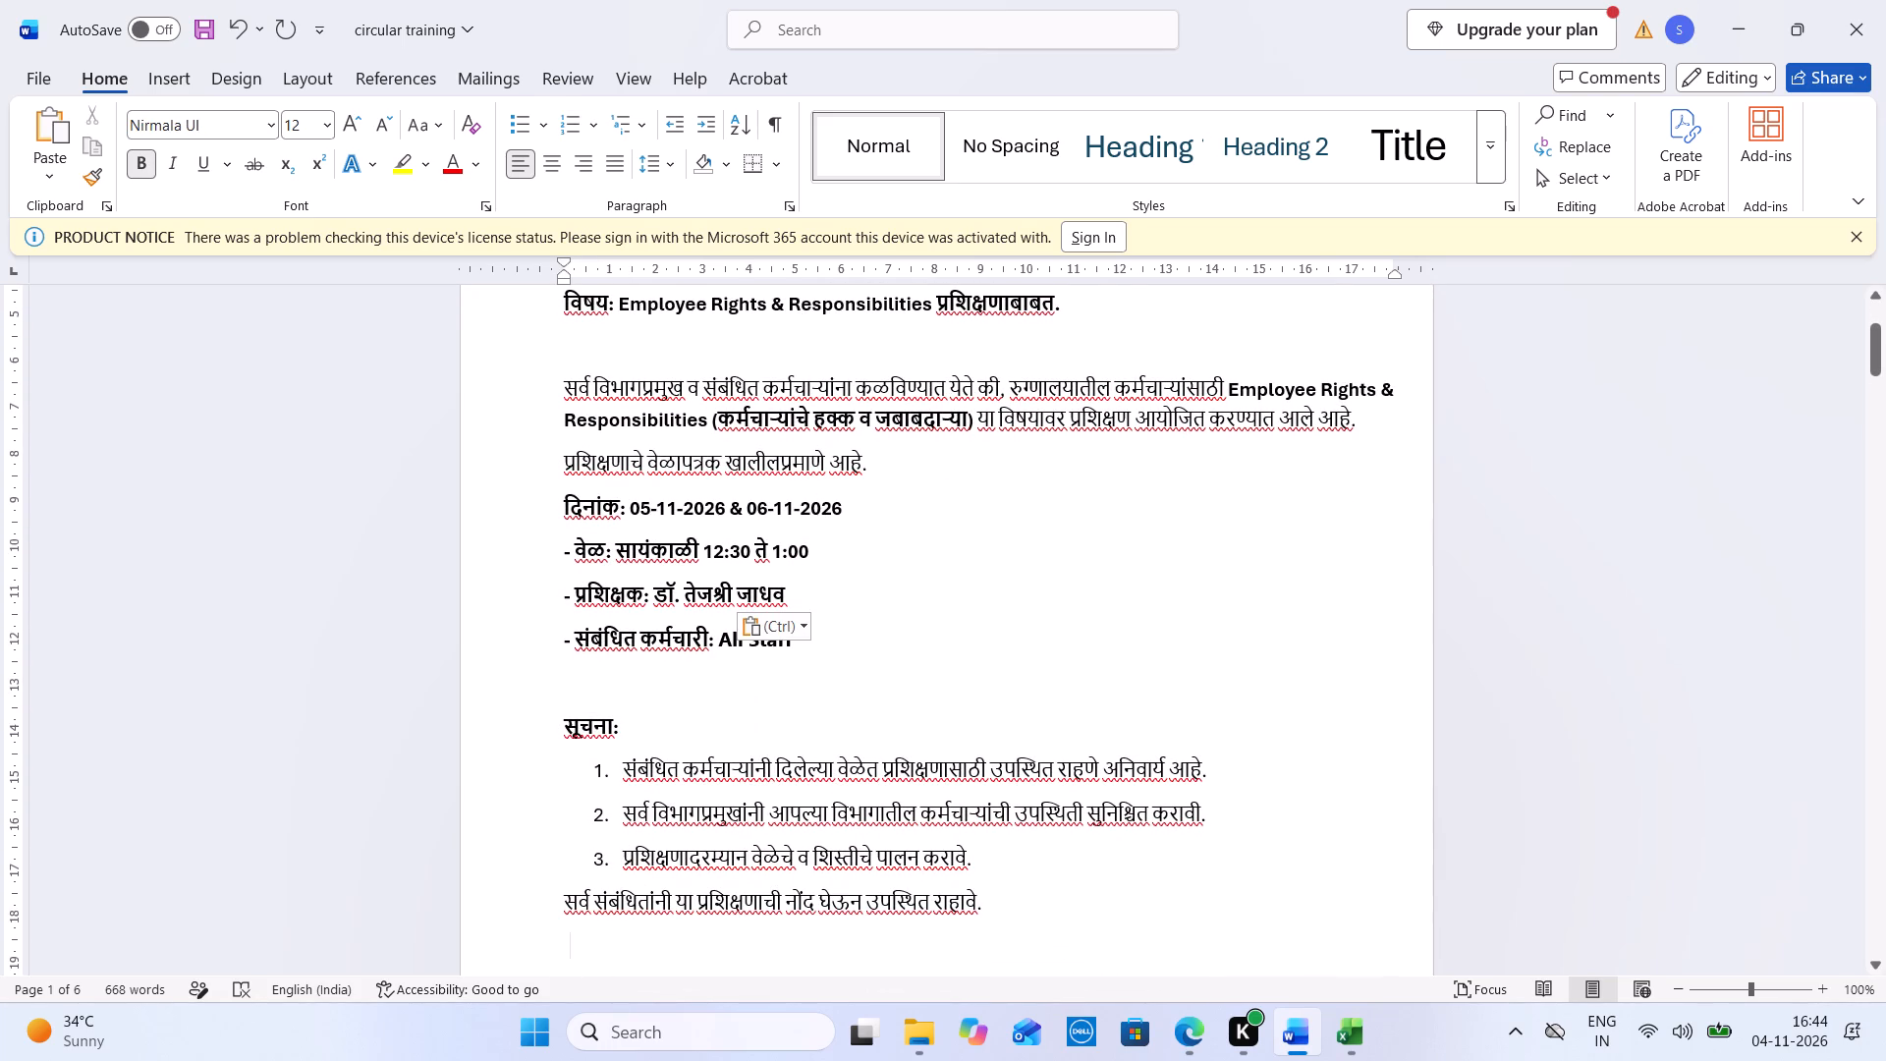
{"action": "key", "text": "Down"}
{"action": "key", "text": "Down"}
{"action": "key", "text": "Down"}
{"action": "key", "text": "Down"}
{"action": "key", "text": "Down"}
{"action": "key", "text": "Down"}
{"action": "key", "text": "Down"}
{"action": "key", "text": "Down"}
{"action": "key", "text": "Down"}
{"action": "key", "text": "Down"}
{"action": "key", "text": "Down"}
{"action": "key", "text": "Down"}
{"action": "key", "text": "Down"}
{"action": "key", "text": "Down"}
{"action": "key", "text": "Down"}
{"action": "key", "text": "Down"}
{"action": "key", "text": "Down"}
{"action": "key", "text": "Down"}
{"action": "key", "text": "Down"}
{"action": "key", "text": "Down"}
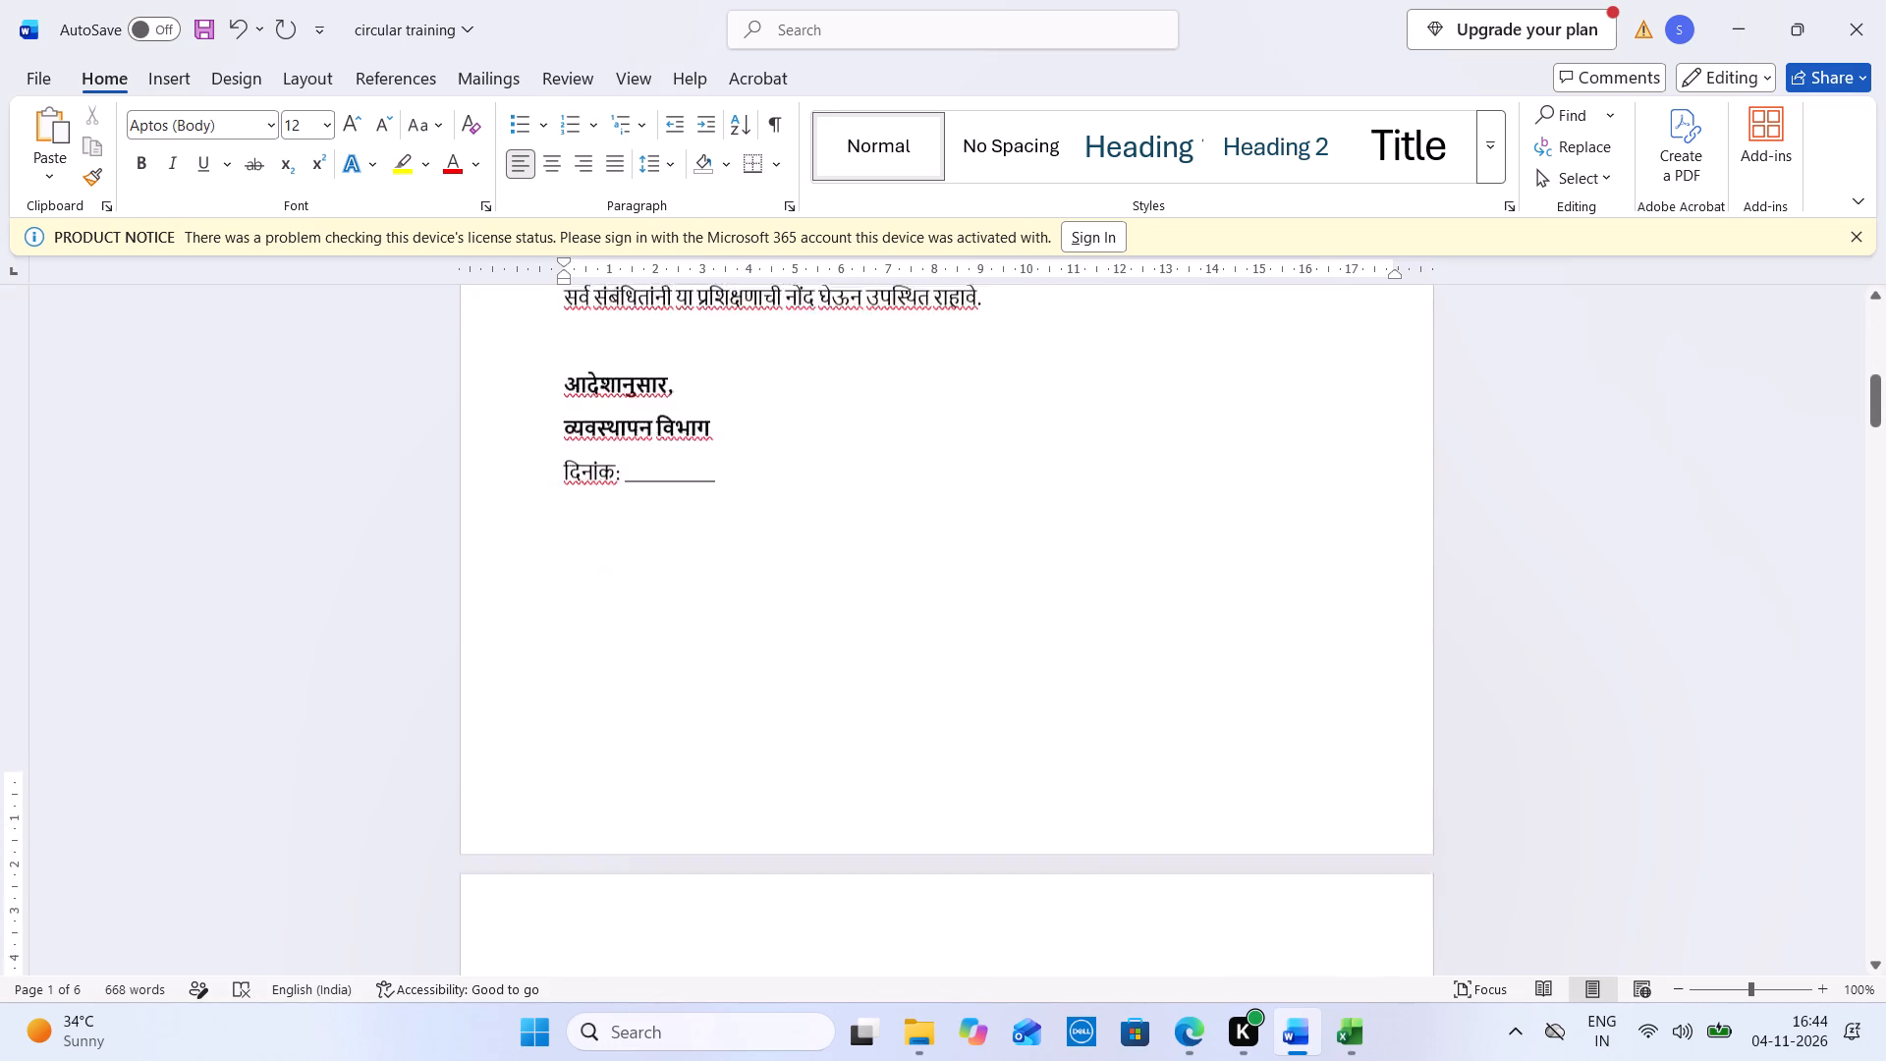
{"action": "key", "text": "Down"}
{"action": "key", "text": "Down"}
{"action": "key", "text": "Down"}
{"action": "key", "text": "Down"}
{"action": "key", "text": "Down"}
{"action": "key", "text": "Down"}
{"action": "key", "text": "Down"}
{"action": "key", "text": "Down"}
{"action": "key", "text": "Down"}
{"action": "key", "text": "Down"}
{"action": "key", "text": "Down"}
{"action": "key", "text": "Down"}
{"action": "key", "text": "Down"}
{"action": "key", "text": "Down"}
{"action": "key", "text": "Down"}
{"action": "key", "text": "Down"}
{"action": "key", "text": "Down"}
{"action": "key", "text": "Down"}
{"action": "key", "text": "Down"}
{"action": "key", "text": "Down"}
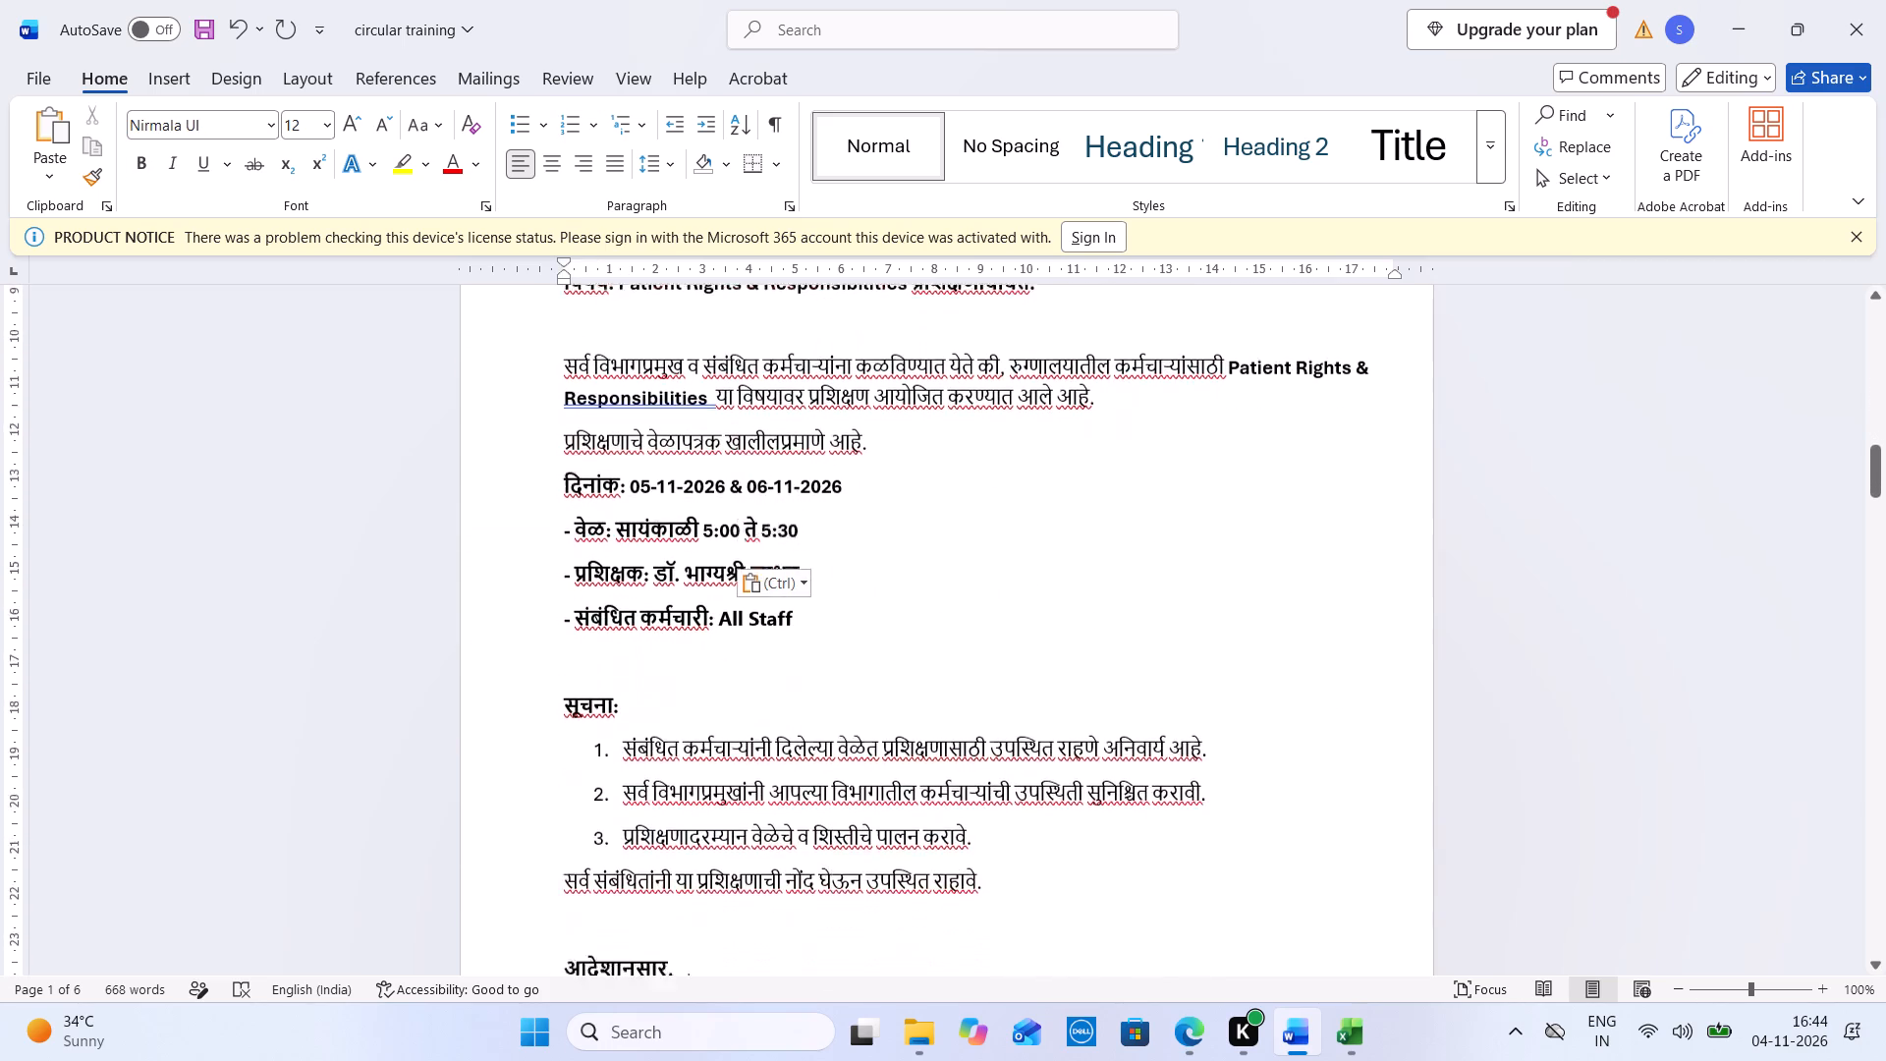
{"action": "key", "text": "Down"}
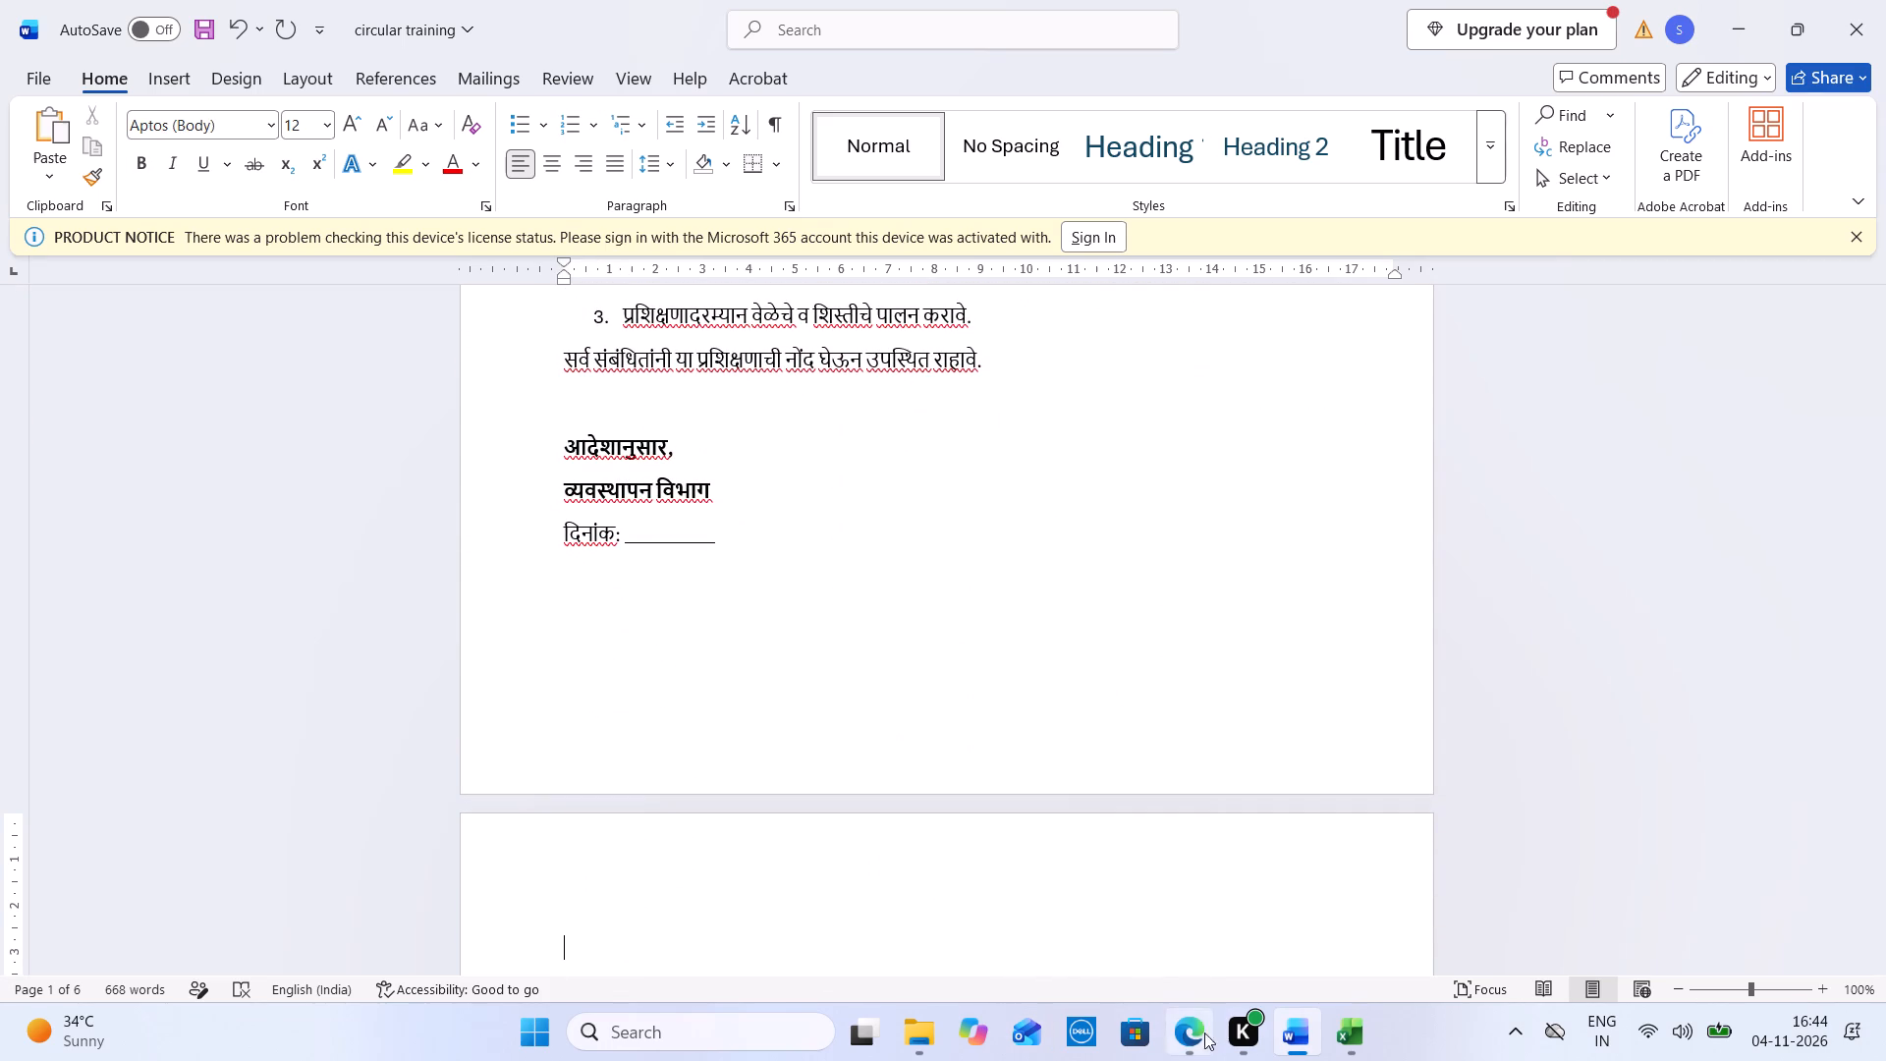
Switch to the Khopoli calendar in Excel and insert two blank rows above Basic Life Support.
{"action": "left_click", "coordinate": [1330, 1049]}
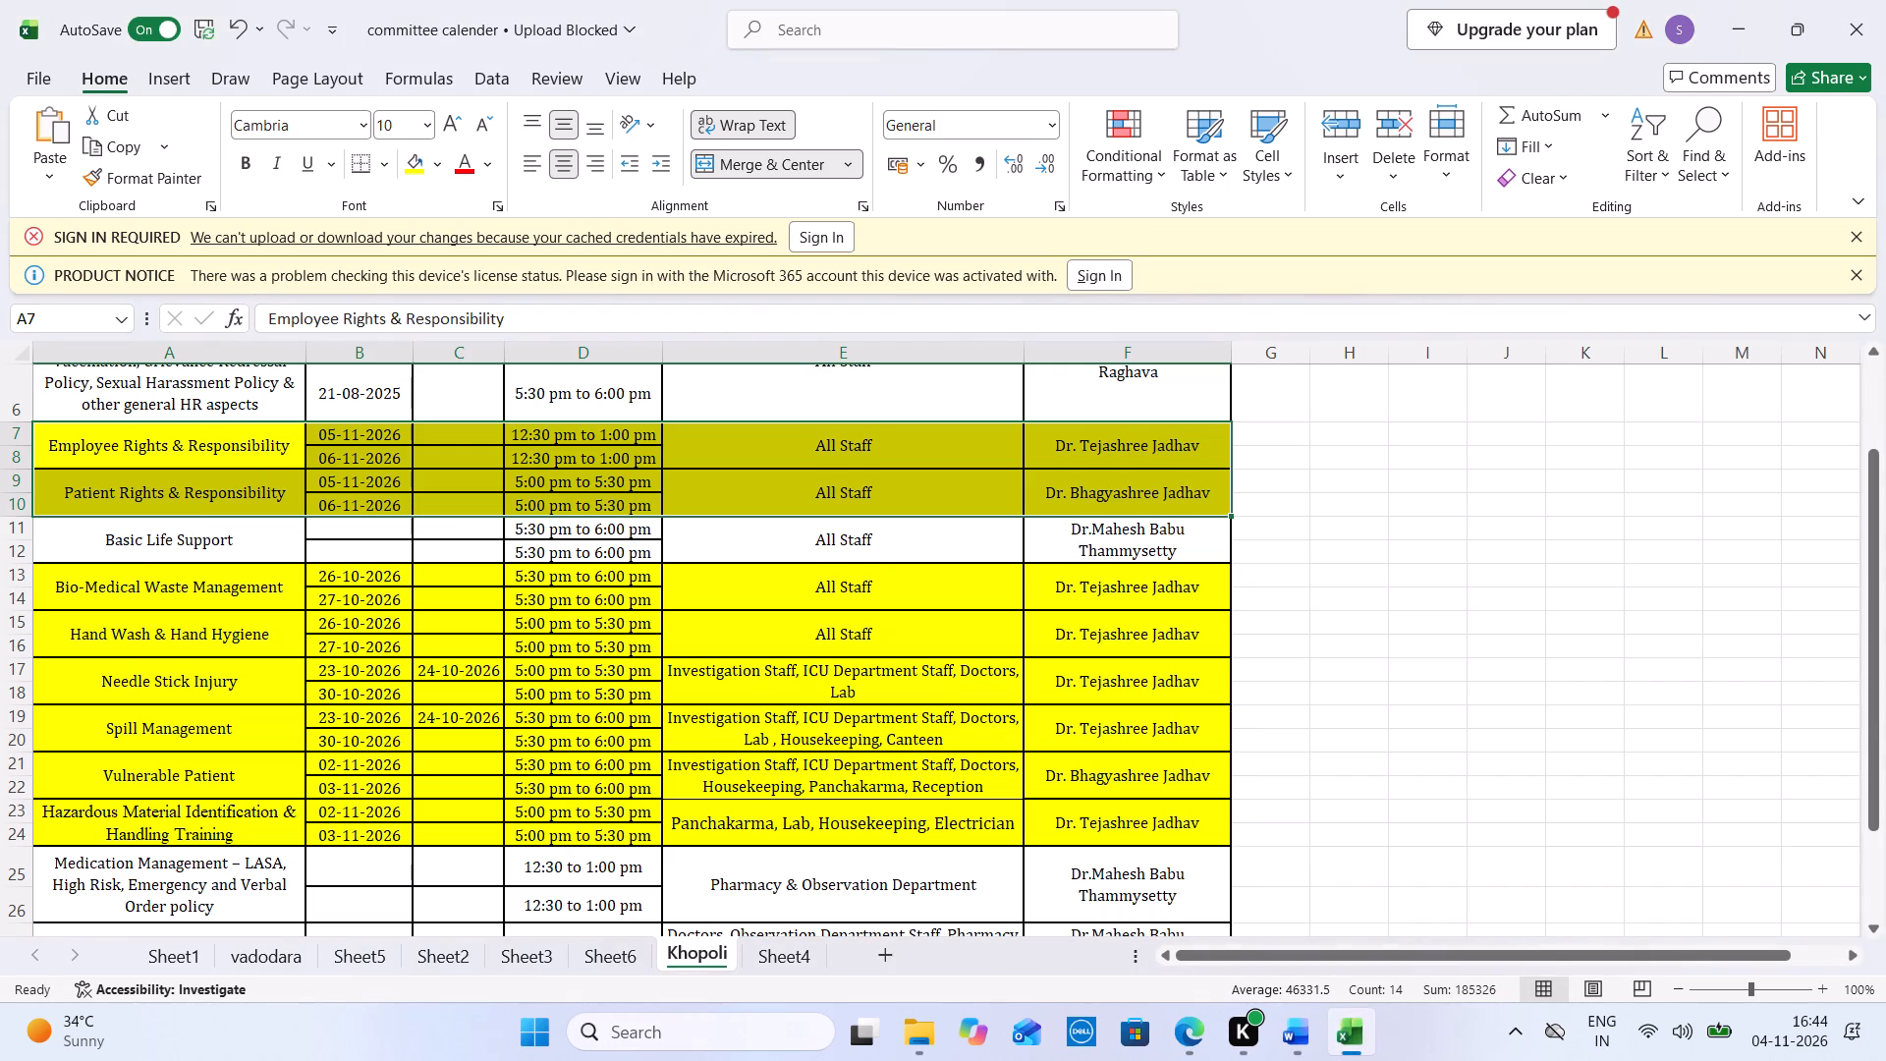
{"action": "right_click", "coordinate": [8, 531]}
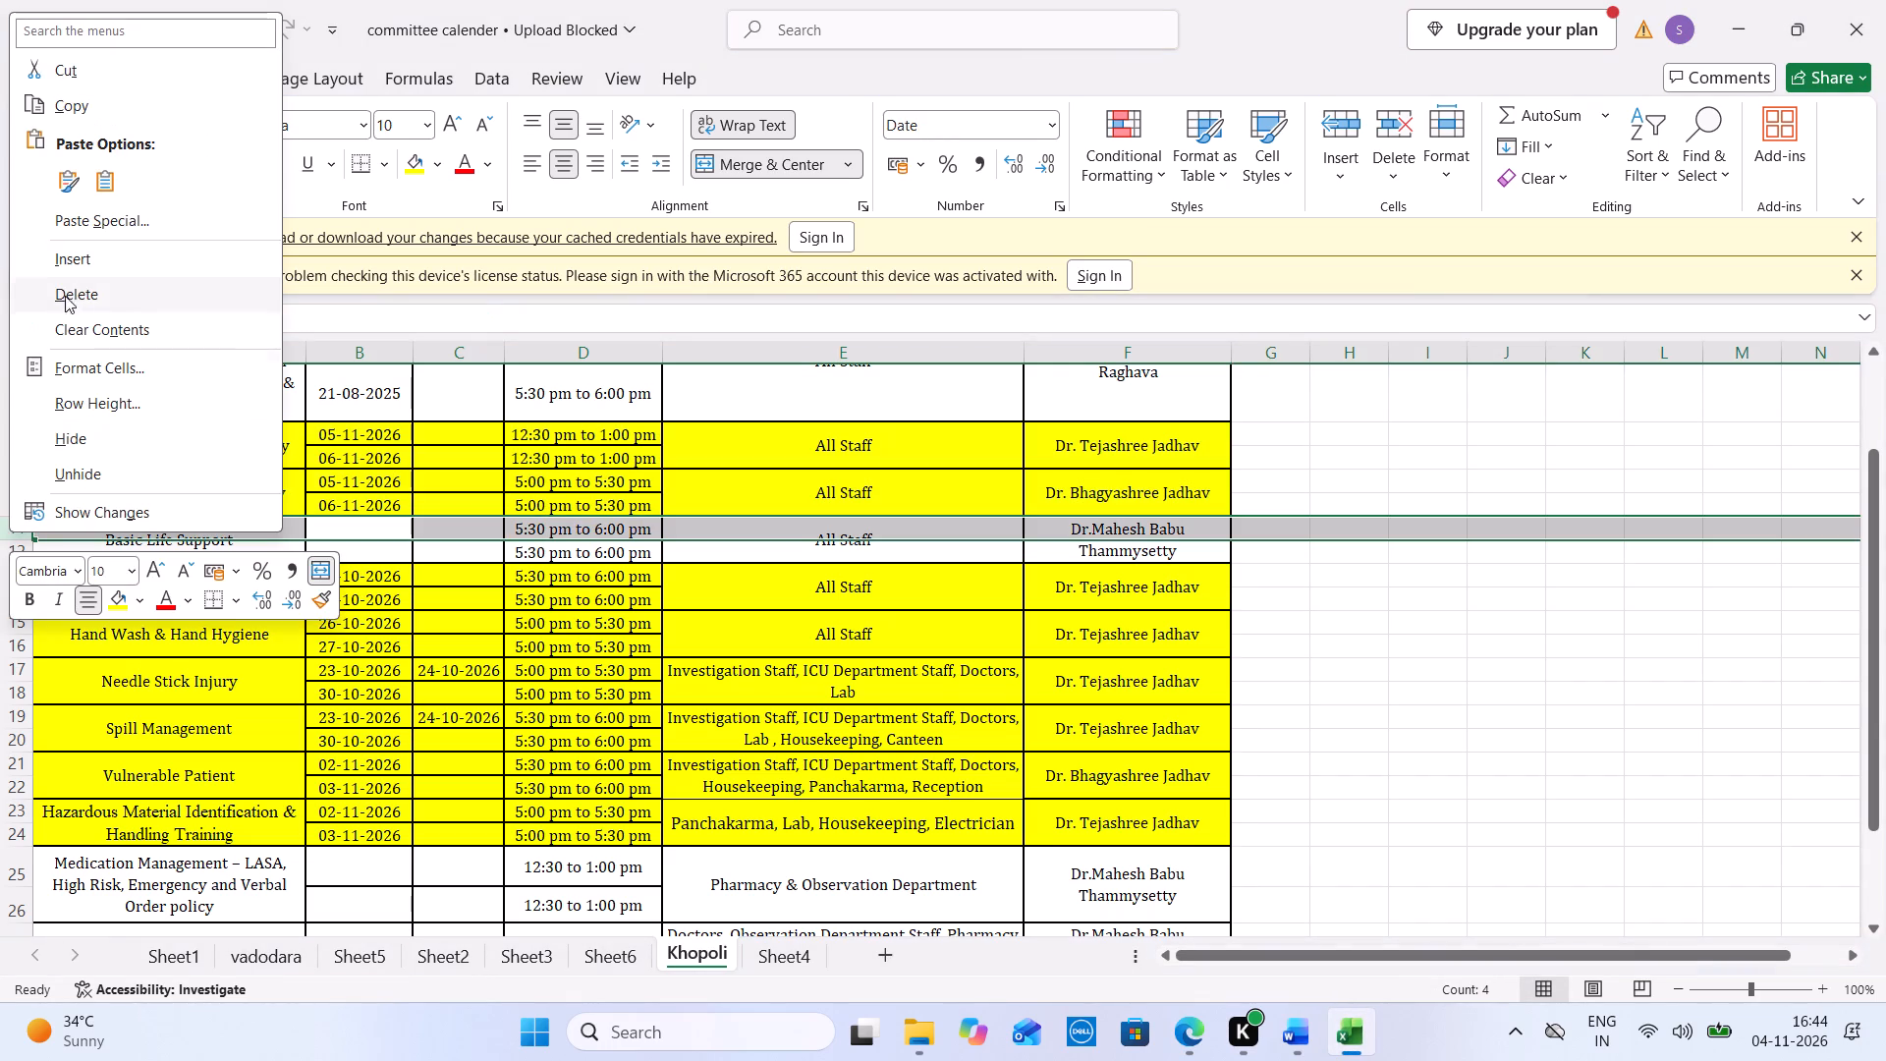
{"action": "left_click", "coordinate": [110, 253]}
{"action": "right_click", "coordinate": [23, 533]}
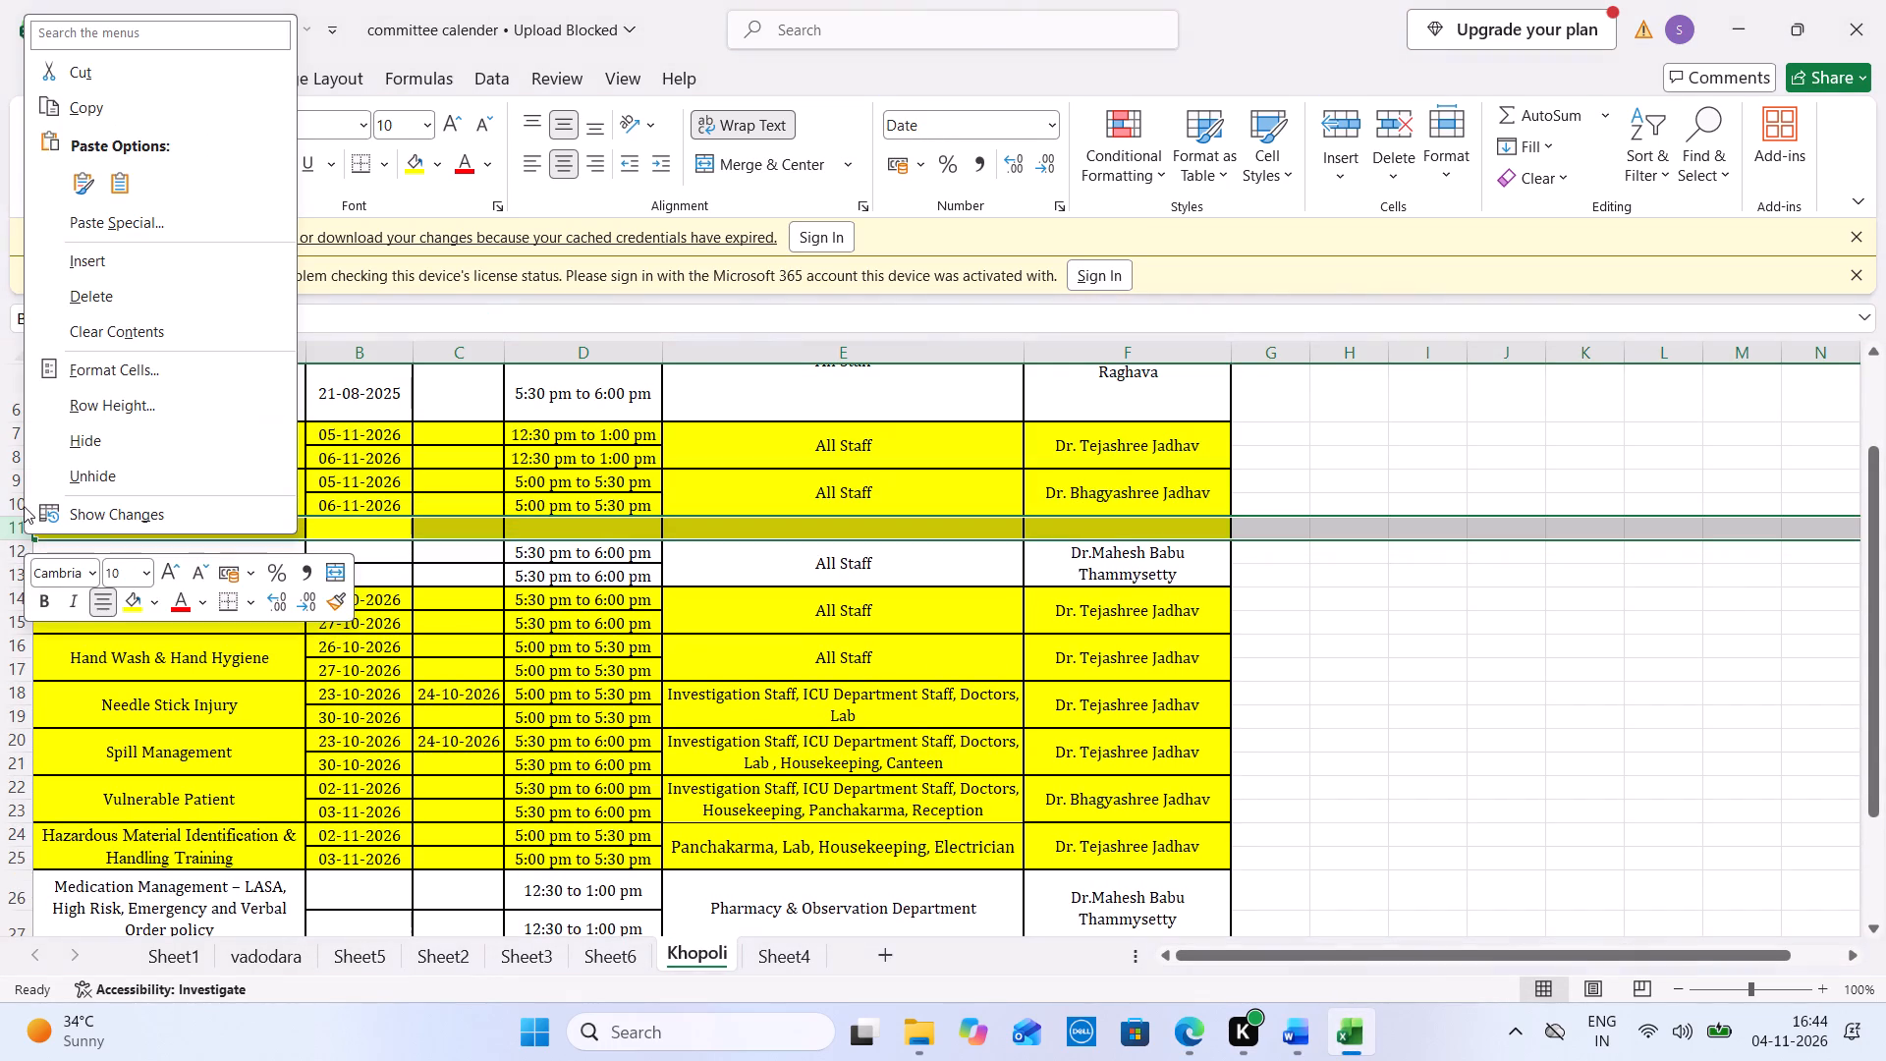
{"action": "left_click", "coordinate": [164, 263]}
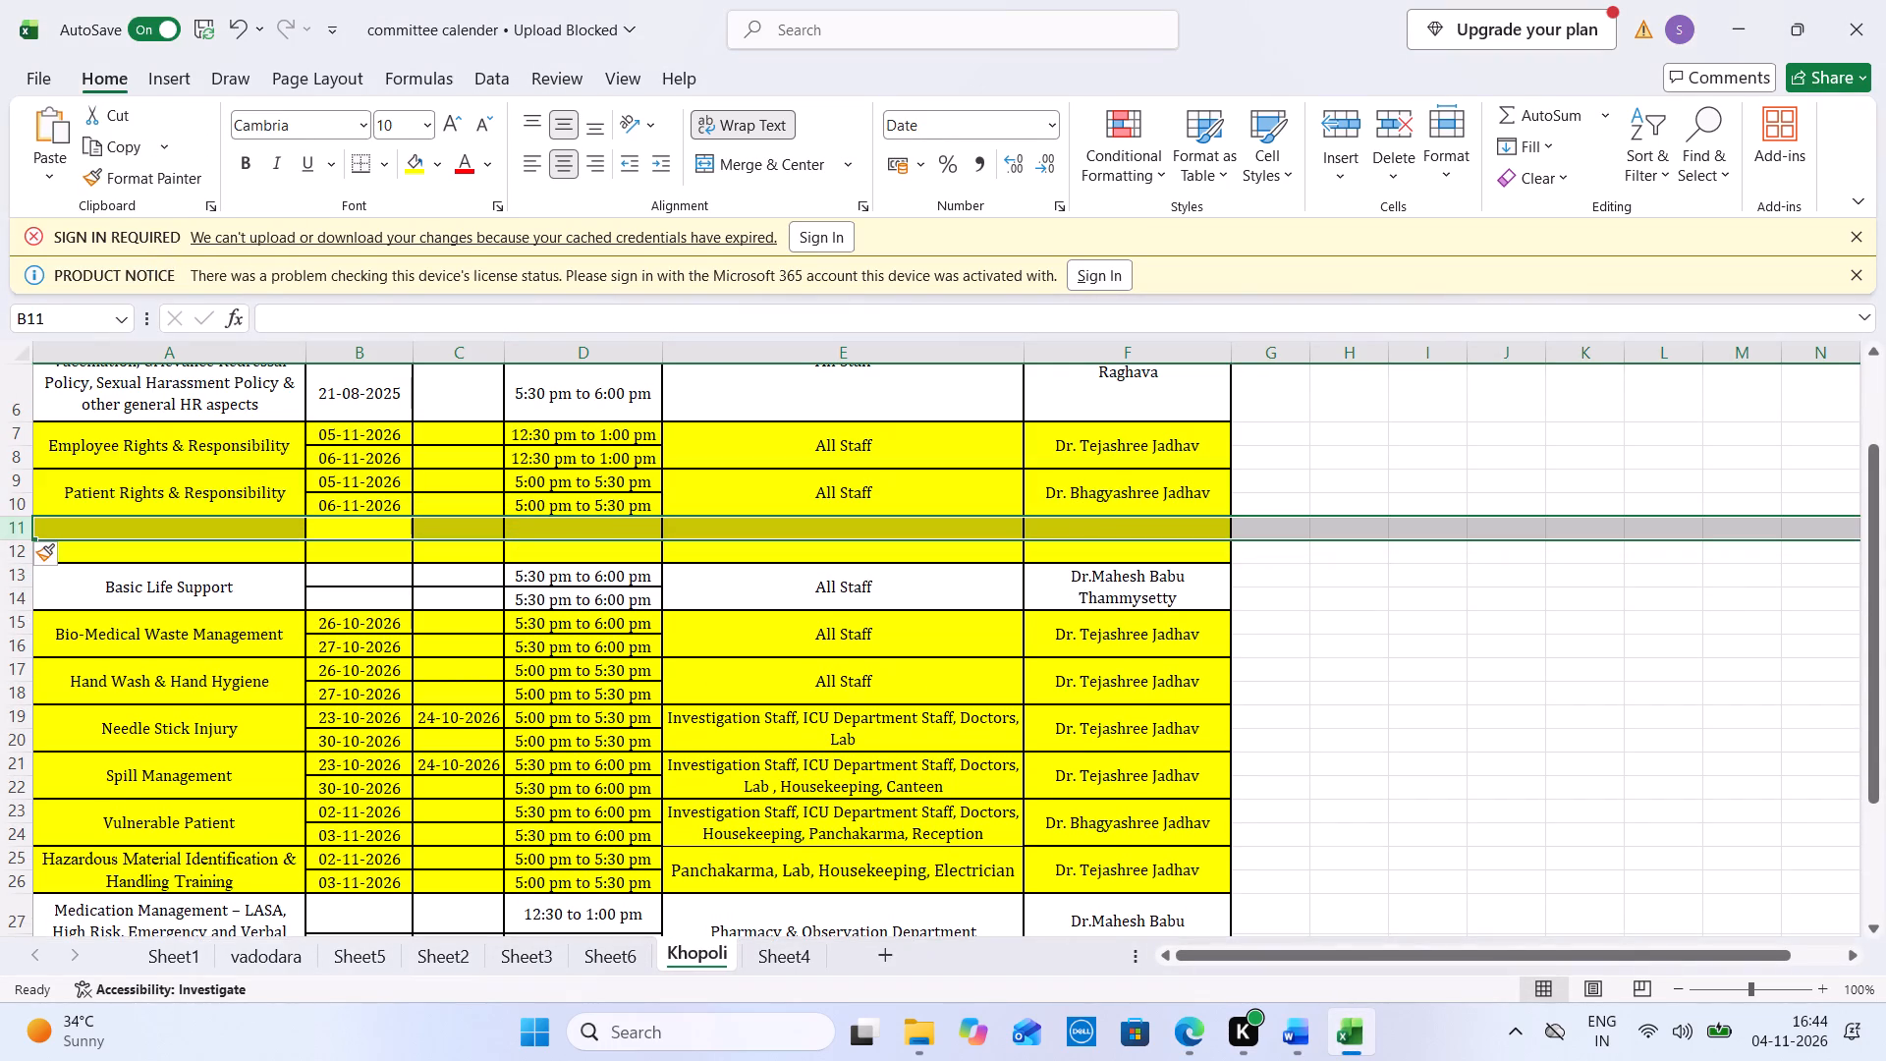
Merge the two blank session cells A11:A12 and enter the topic Sentinel Events & Incidence Reporting.
{"action": "left_click", "coordinate": [187, 530]}
{"action": "left_click_drag", "start_coordinate": [187, 530], "coordinate": [183, 553]}
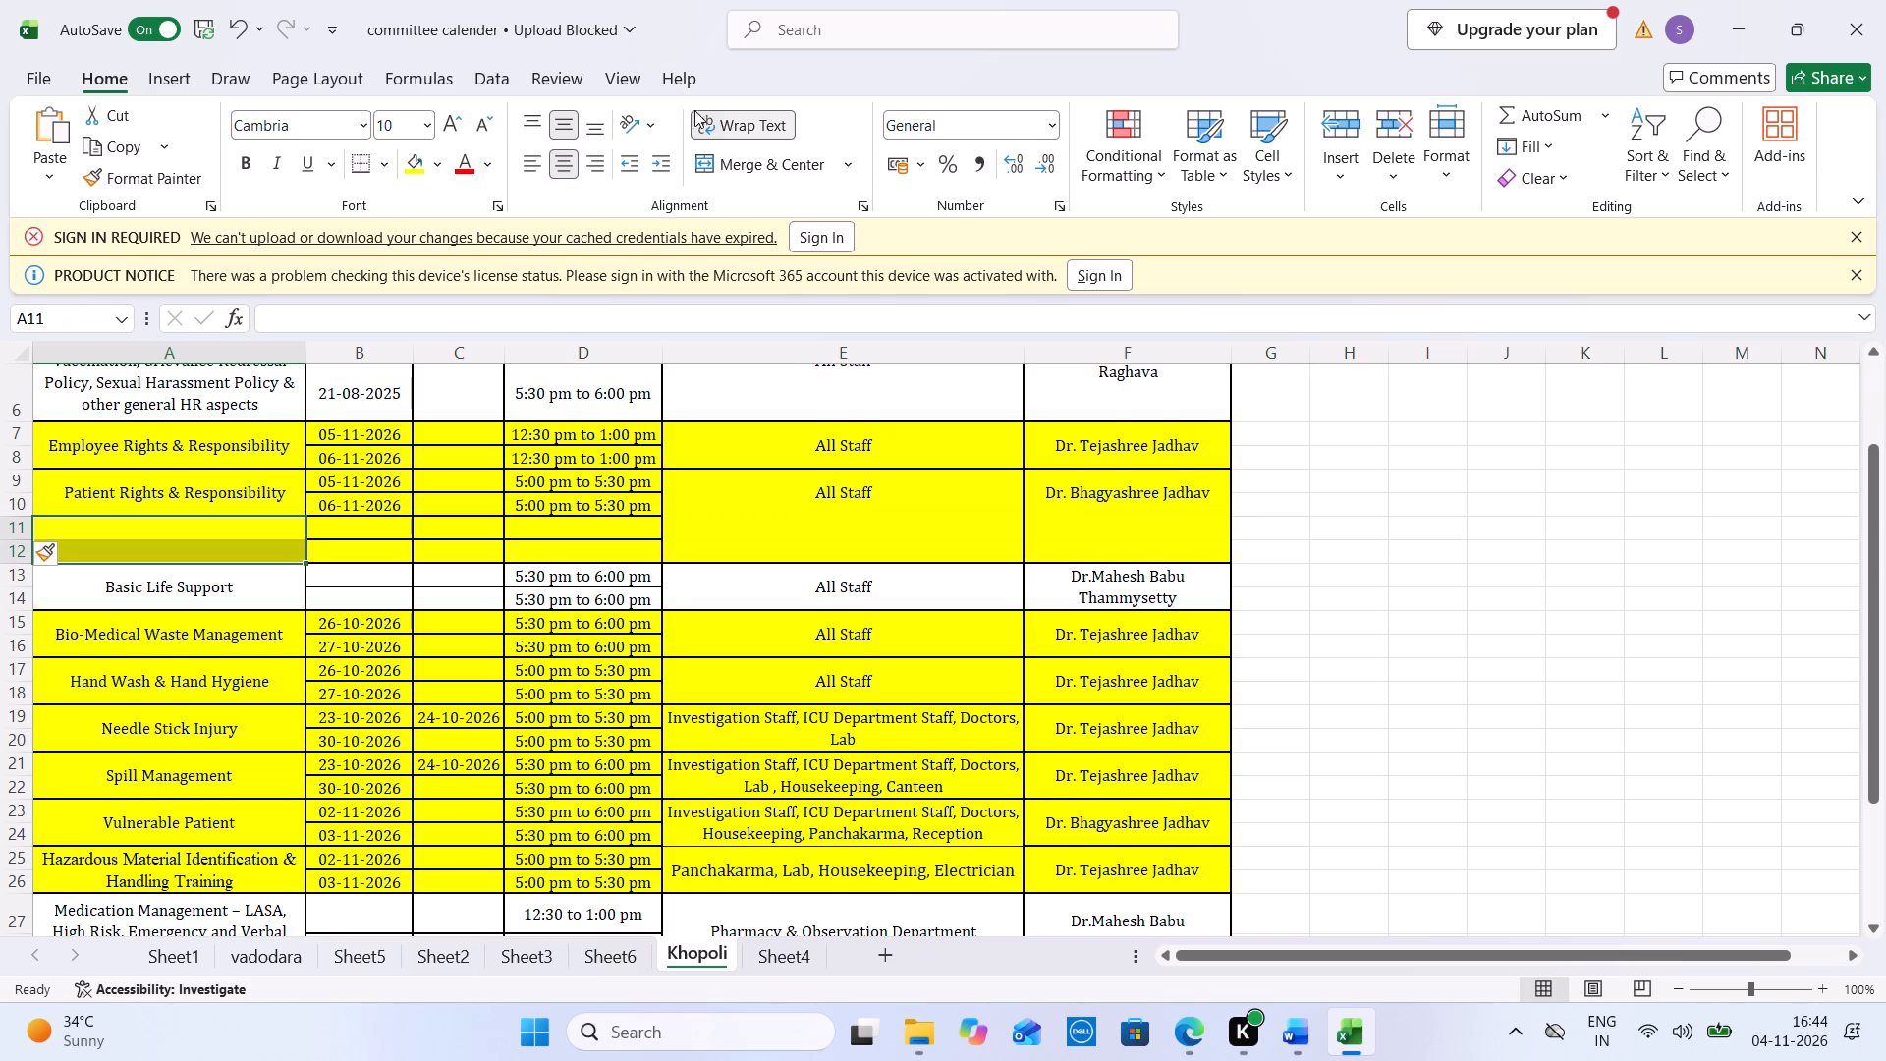
{"action": "left_click", "coordinate": [738, 152]}
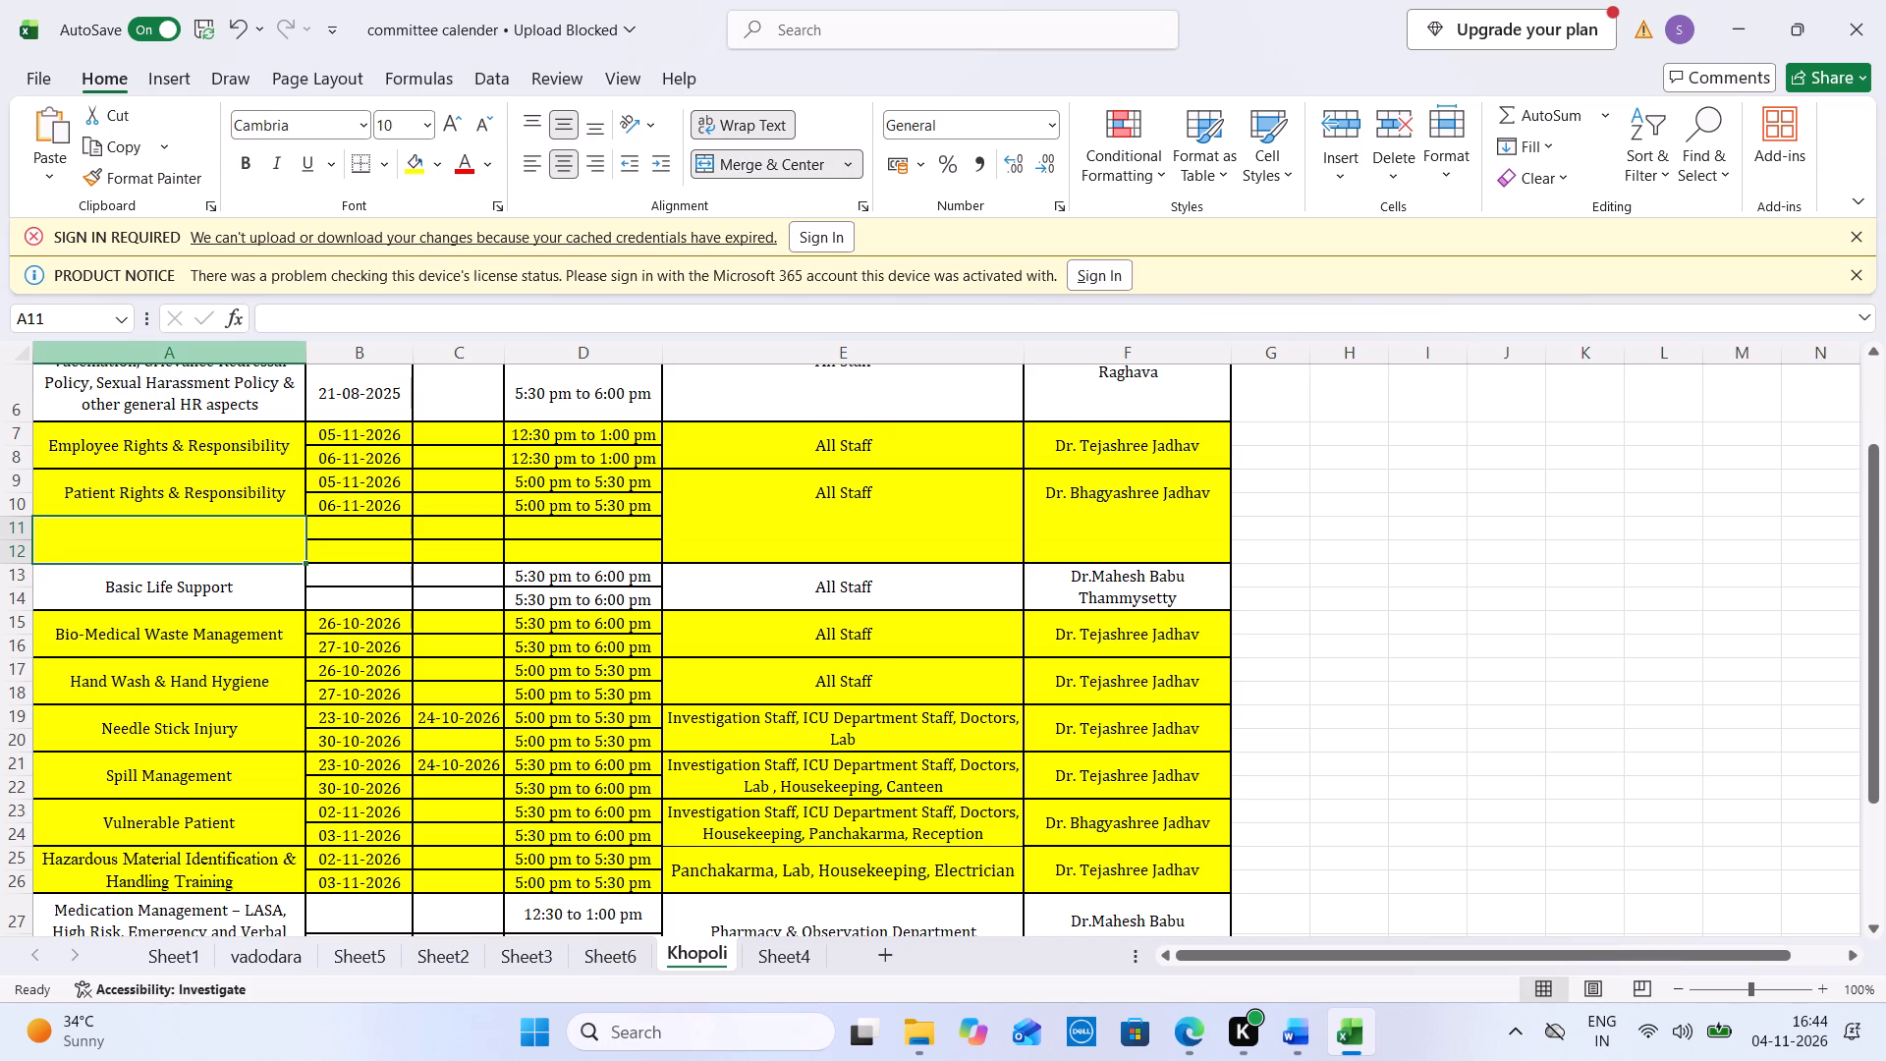
{"action": "type", "text": "In"}
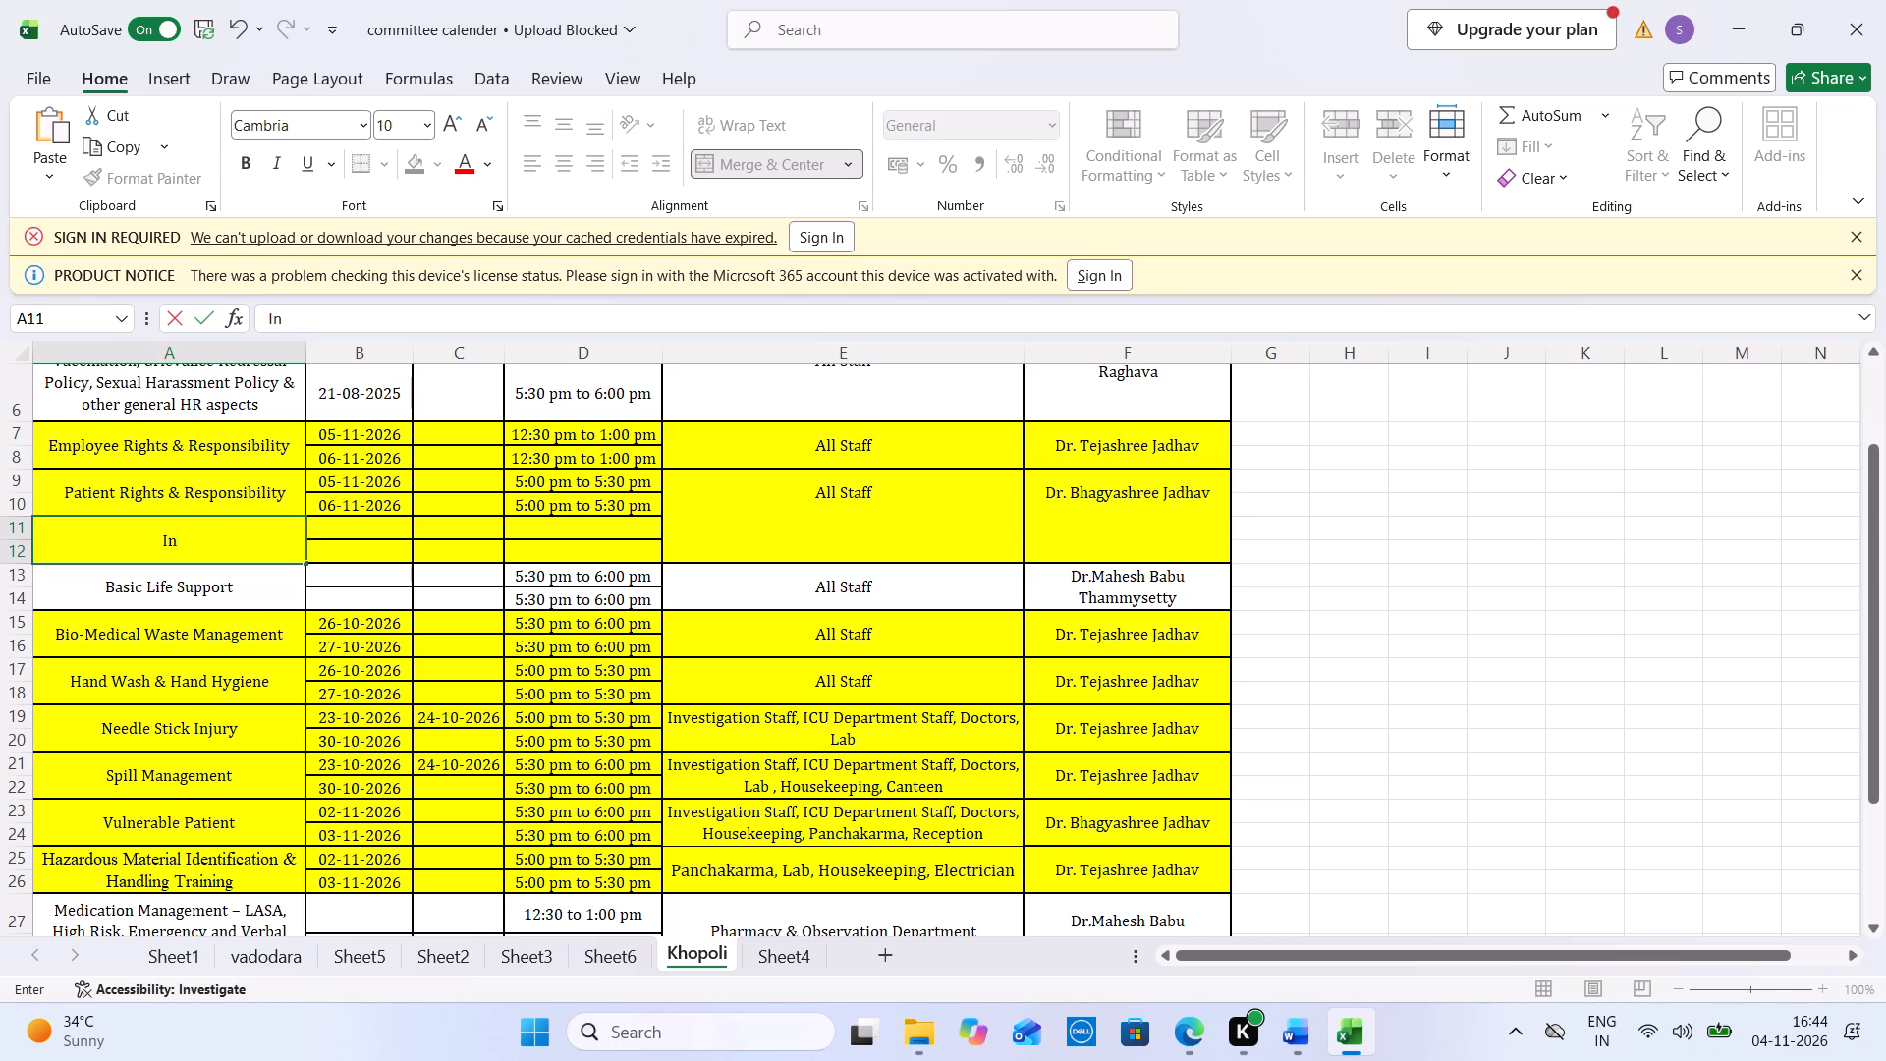
{"action": "key", "text": "BackSpace"}
{"action": "key", "text": "BackSpace"}
{"action": "type", "text": "Sentinel Events"}
{"action": "key", "text": "space"}
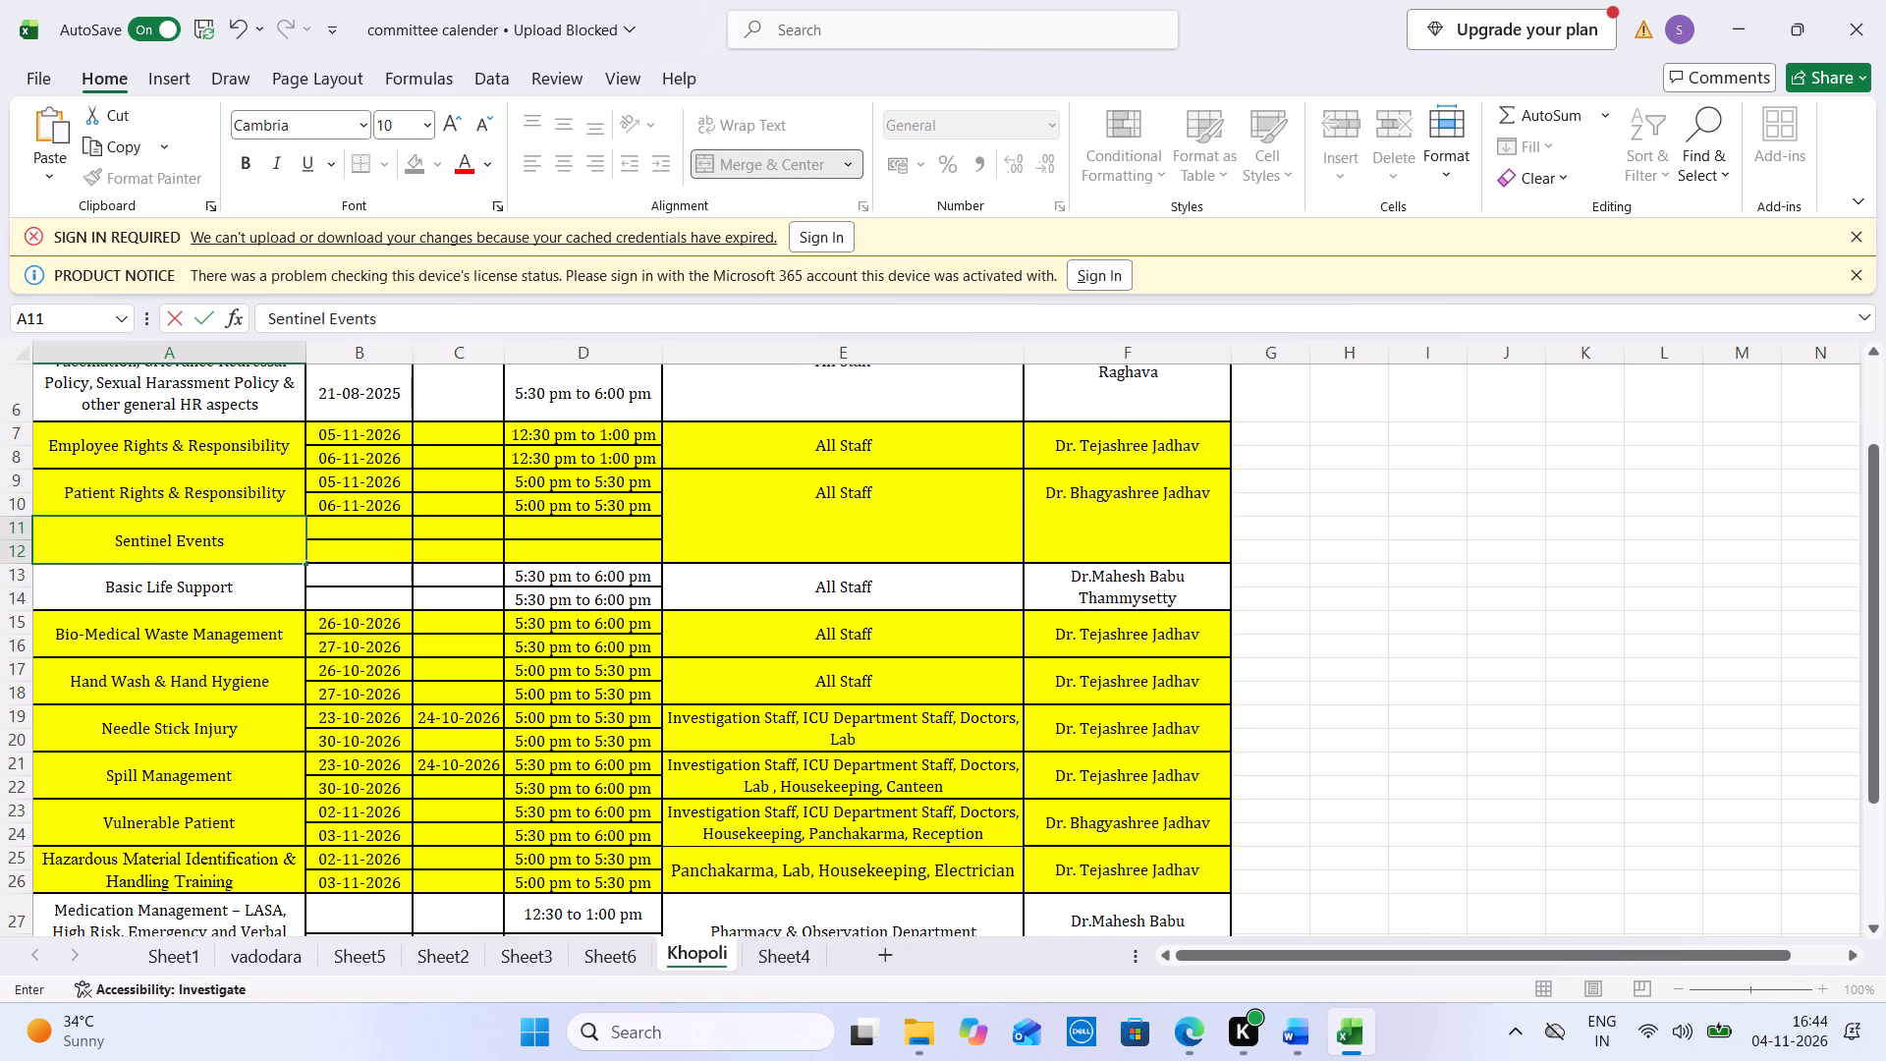
{"action": "type", "text": "&"}
{"action": "key", "text": "space"}
{"action": "type", "text": "Ind"}
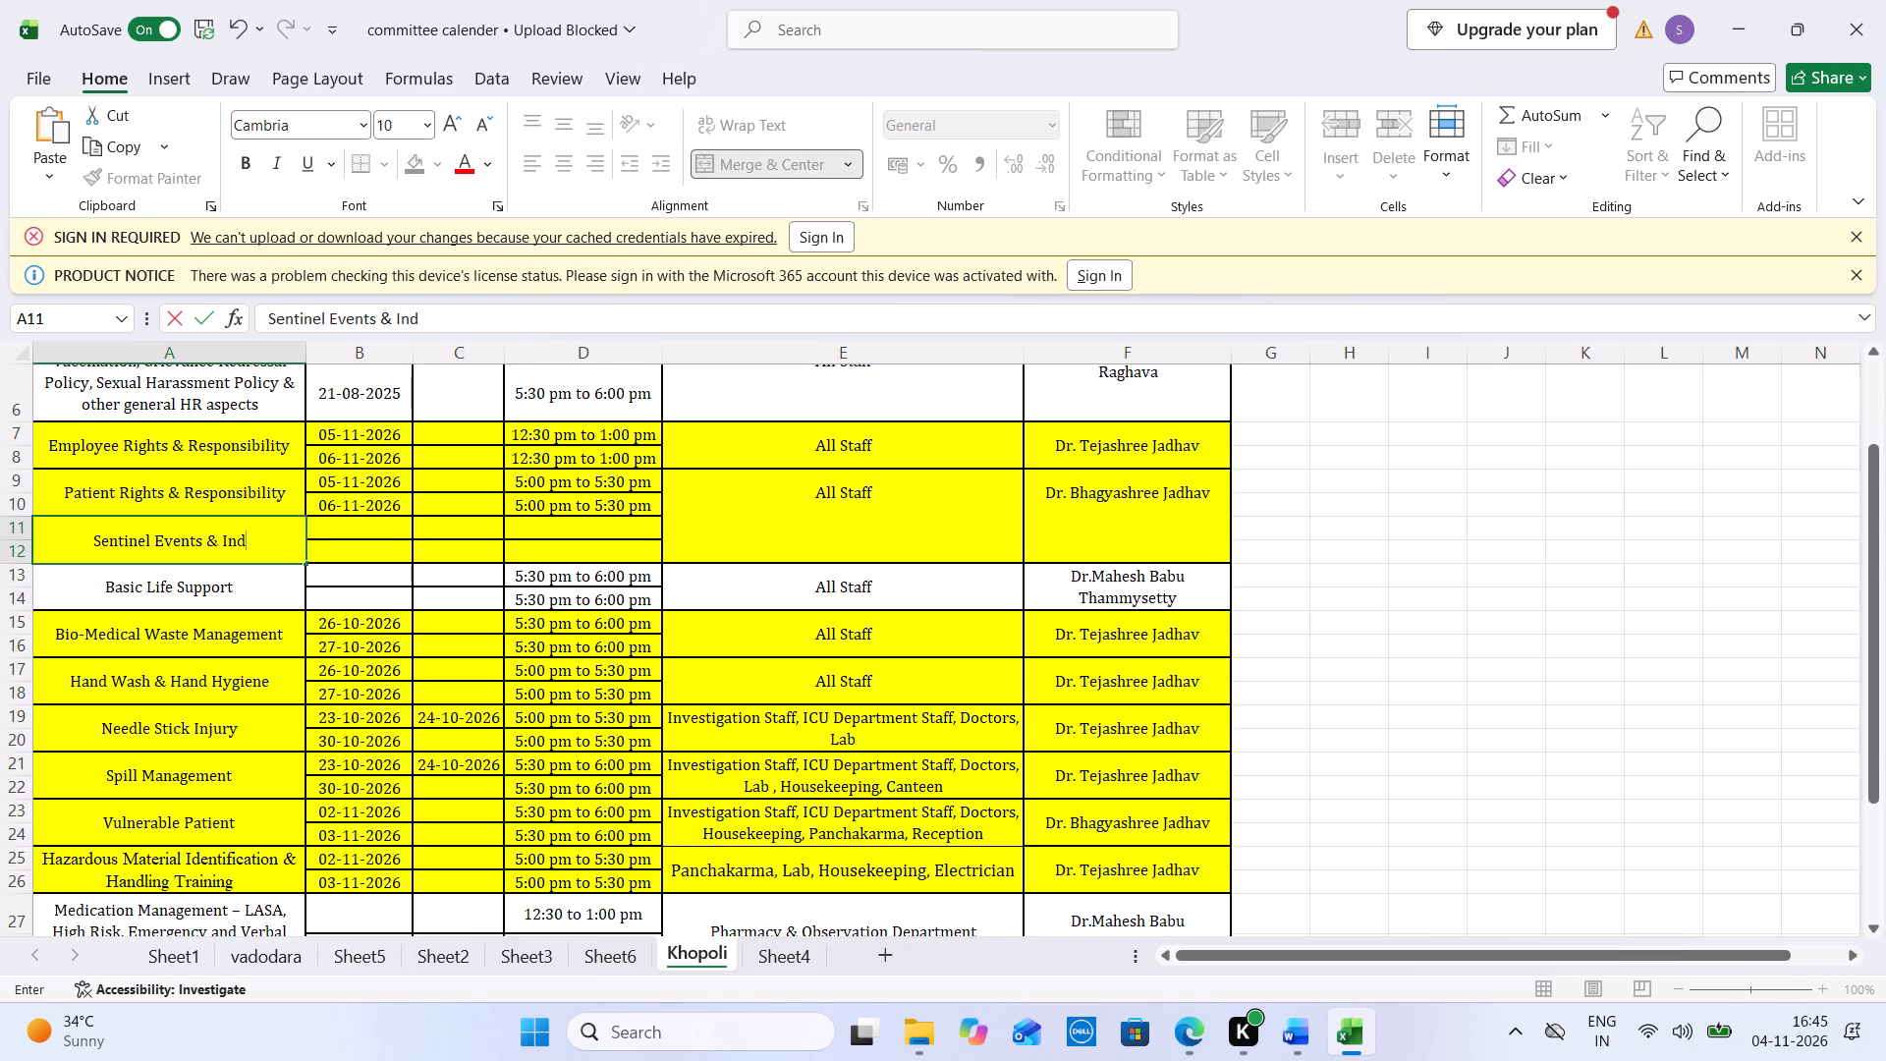
{"action": "key", "text": "BackSpace"}
{"action": "type", "text": "ice"}
{"action": "key", "text": "BackSpace"}
{"action": "key", "text": "BackSpace"}
{"action": "key", "text": "BackSpace"}
{"action": "type", "text": "cidence Reporting"}
{"action": "key", "text": "Tab"}
{"action": "key", "text": "Left"}
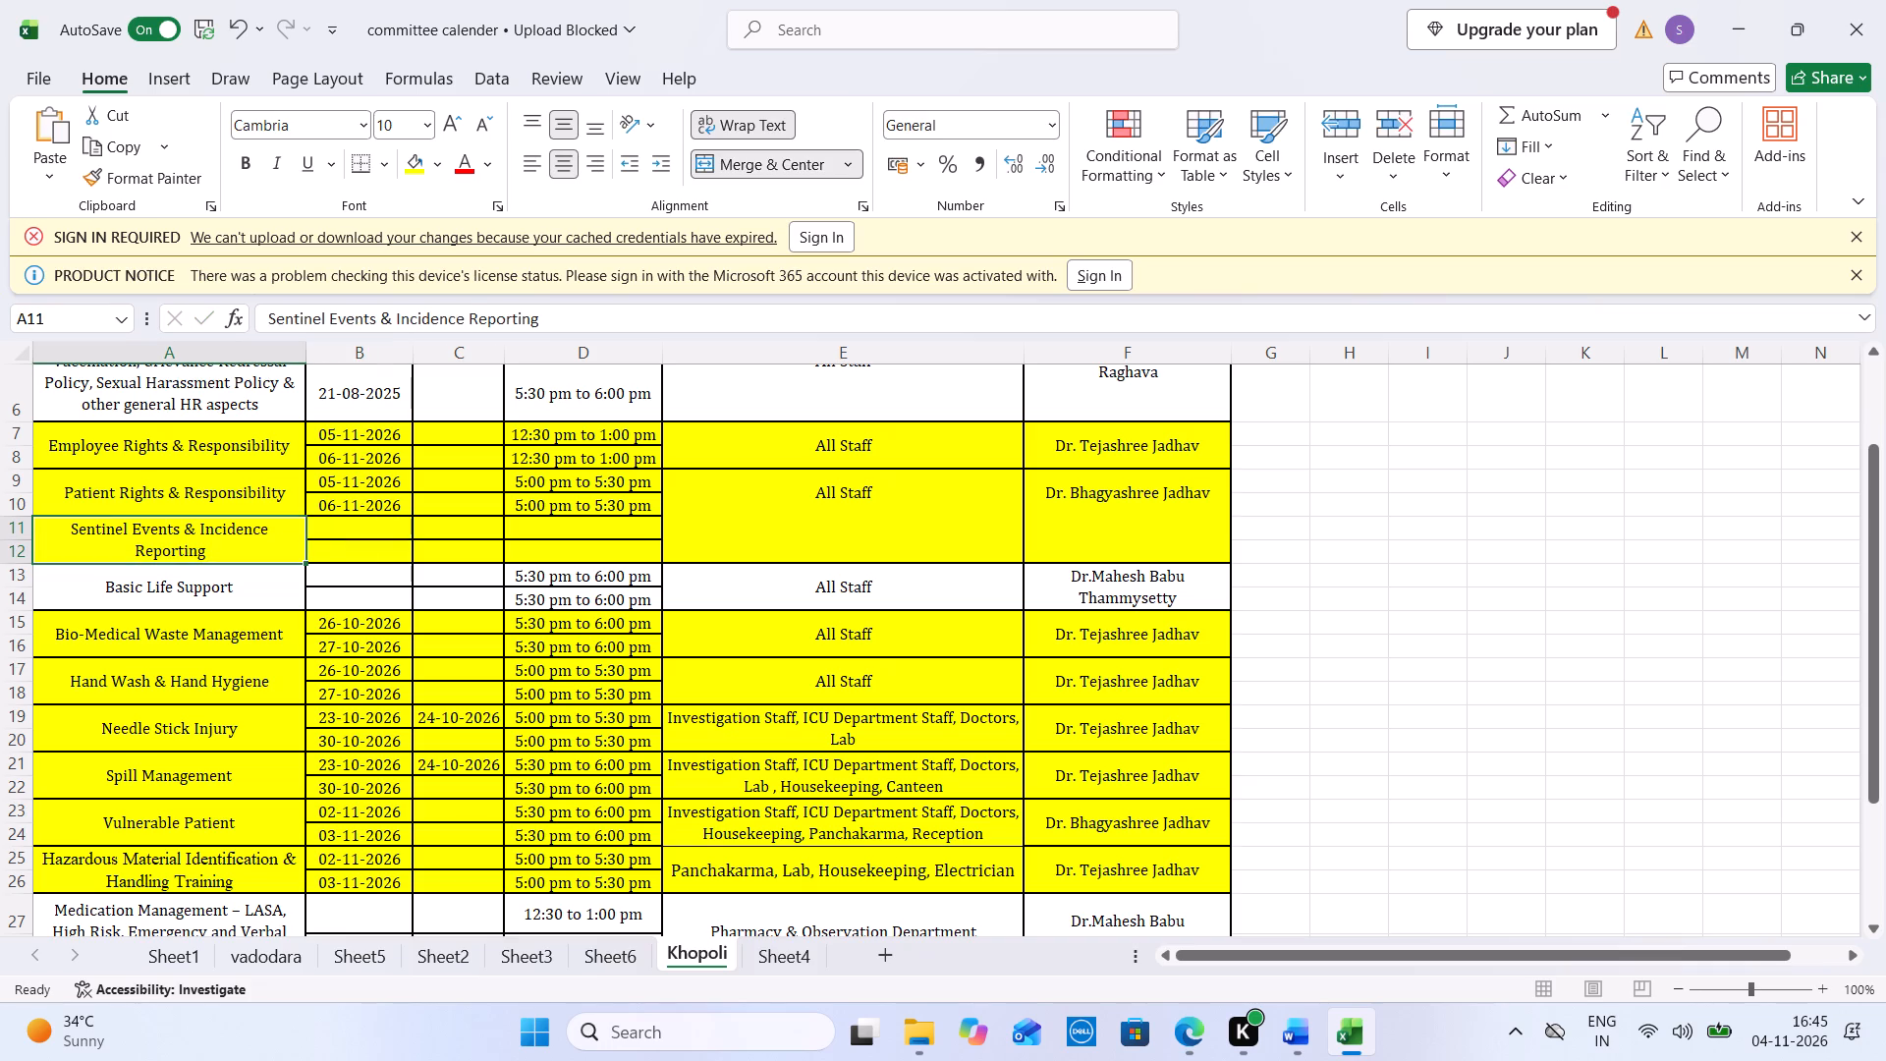
Apply thick outside borders to the Sentinel Events & Incidence Reporting topic cell.
{"action": "left_click", "coordinate": [383, 173]}
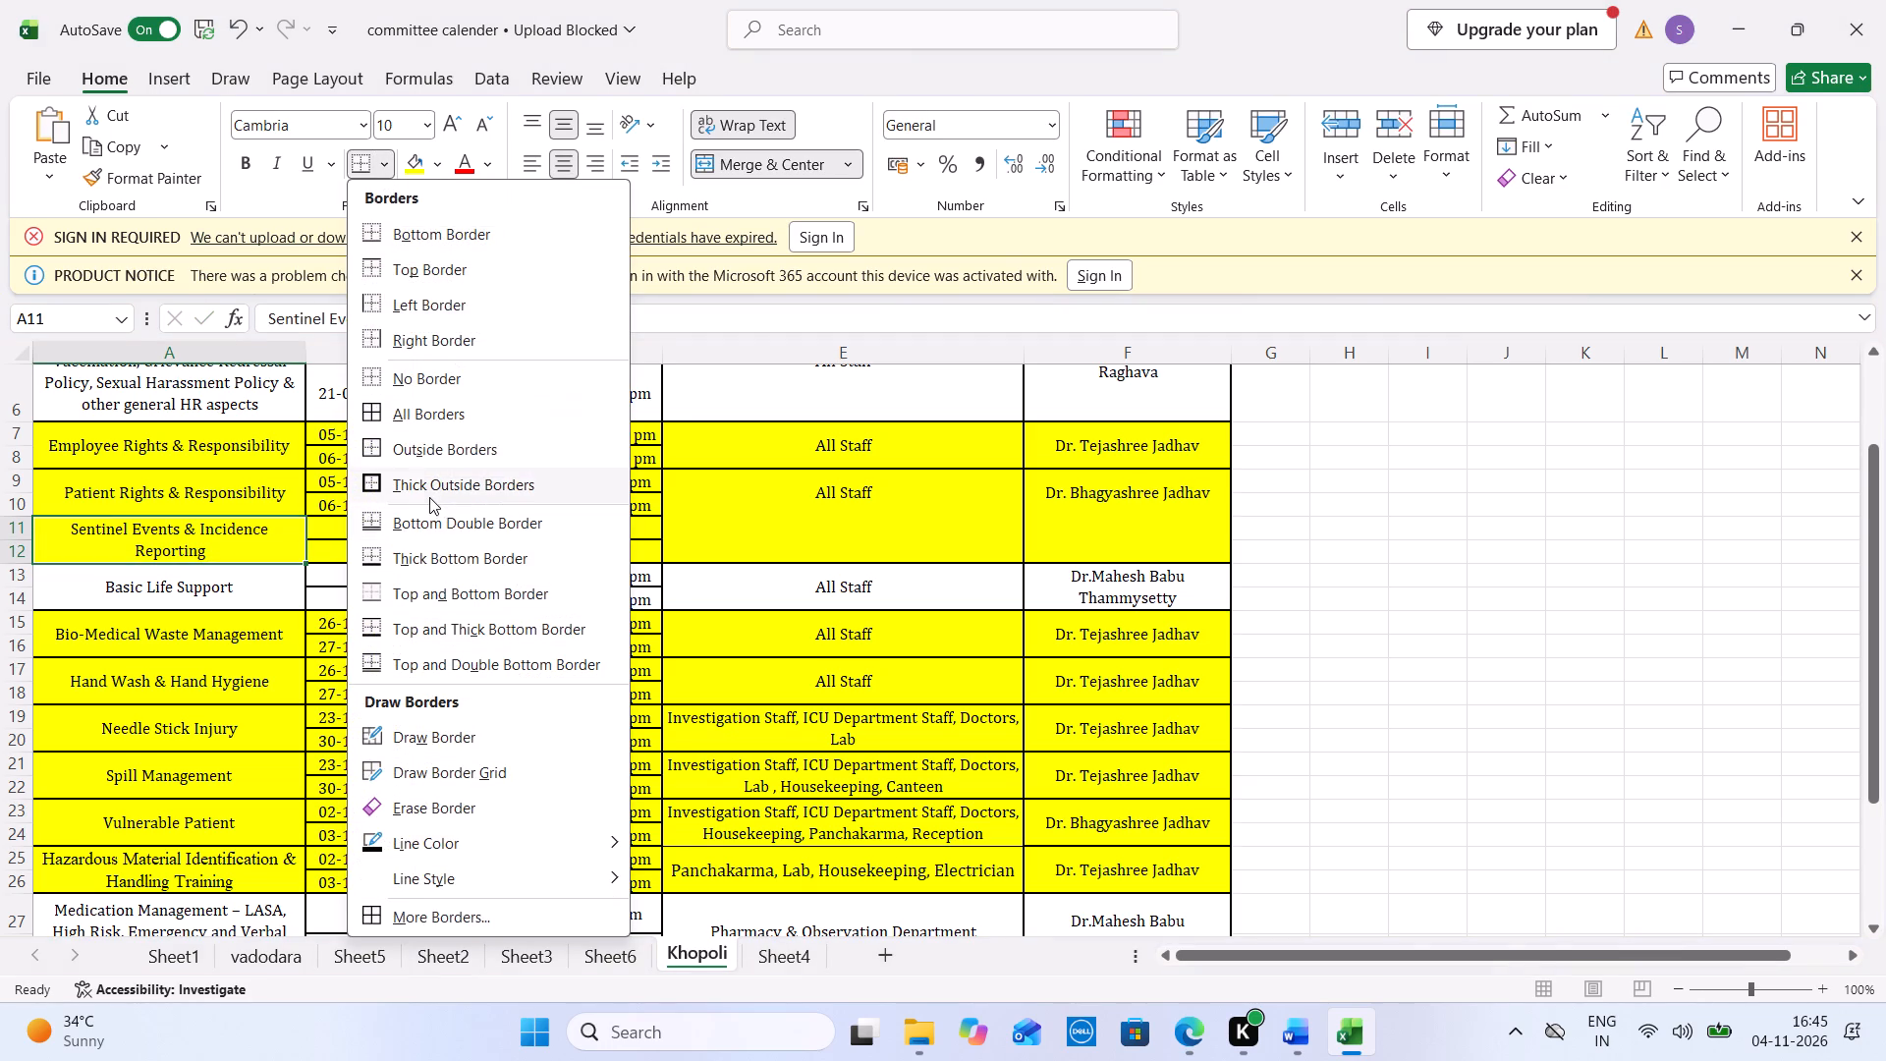
{"action": "left_click", "coordinate": [431, 496]}
Copy the dates 05-11-2026 and 06-11-2026 from Employee Rights & Responsibility into the two Sentinel Events rows.
{"action": "left_click", "coordinate": [349, 524]}
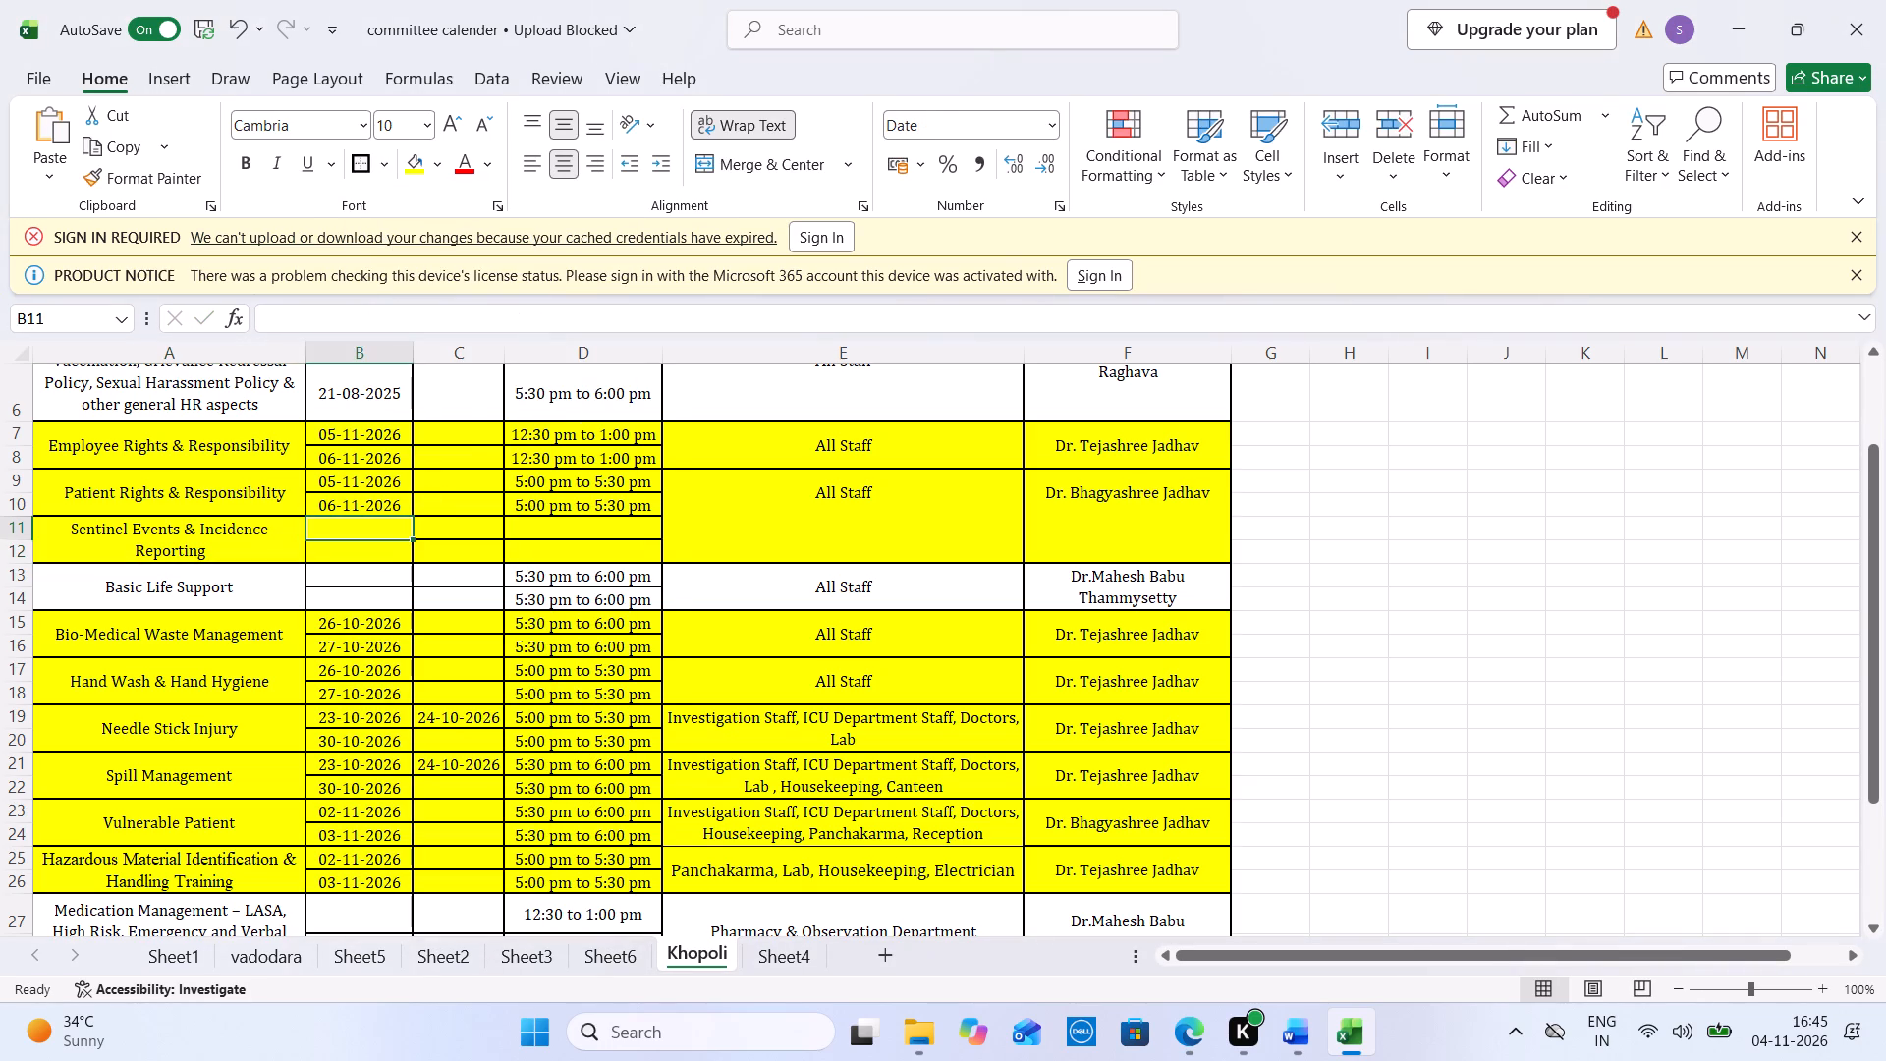
{"action": "left_click_drag", "start_coordinate": [369, 432], "coordinate": [369, 454]}
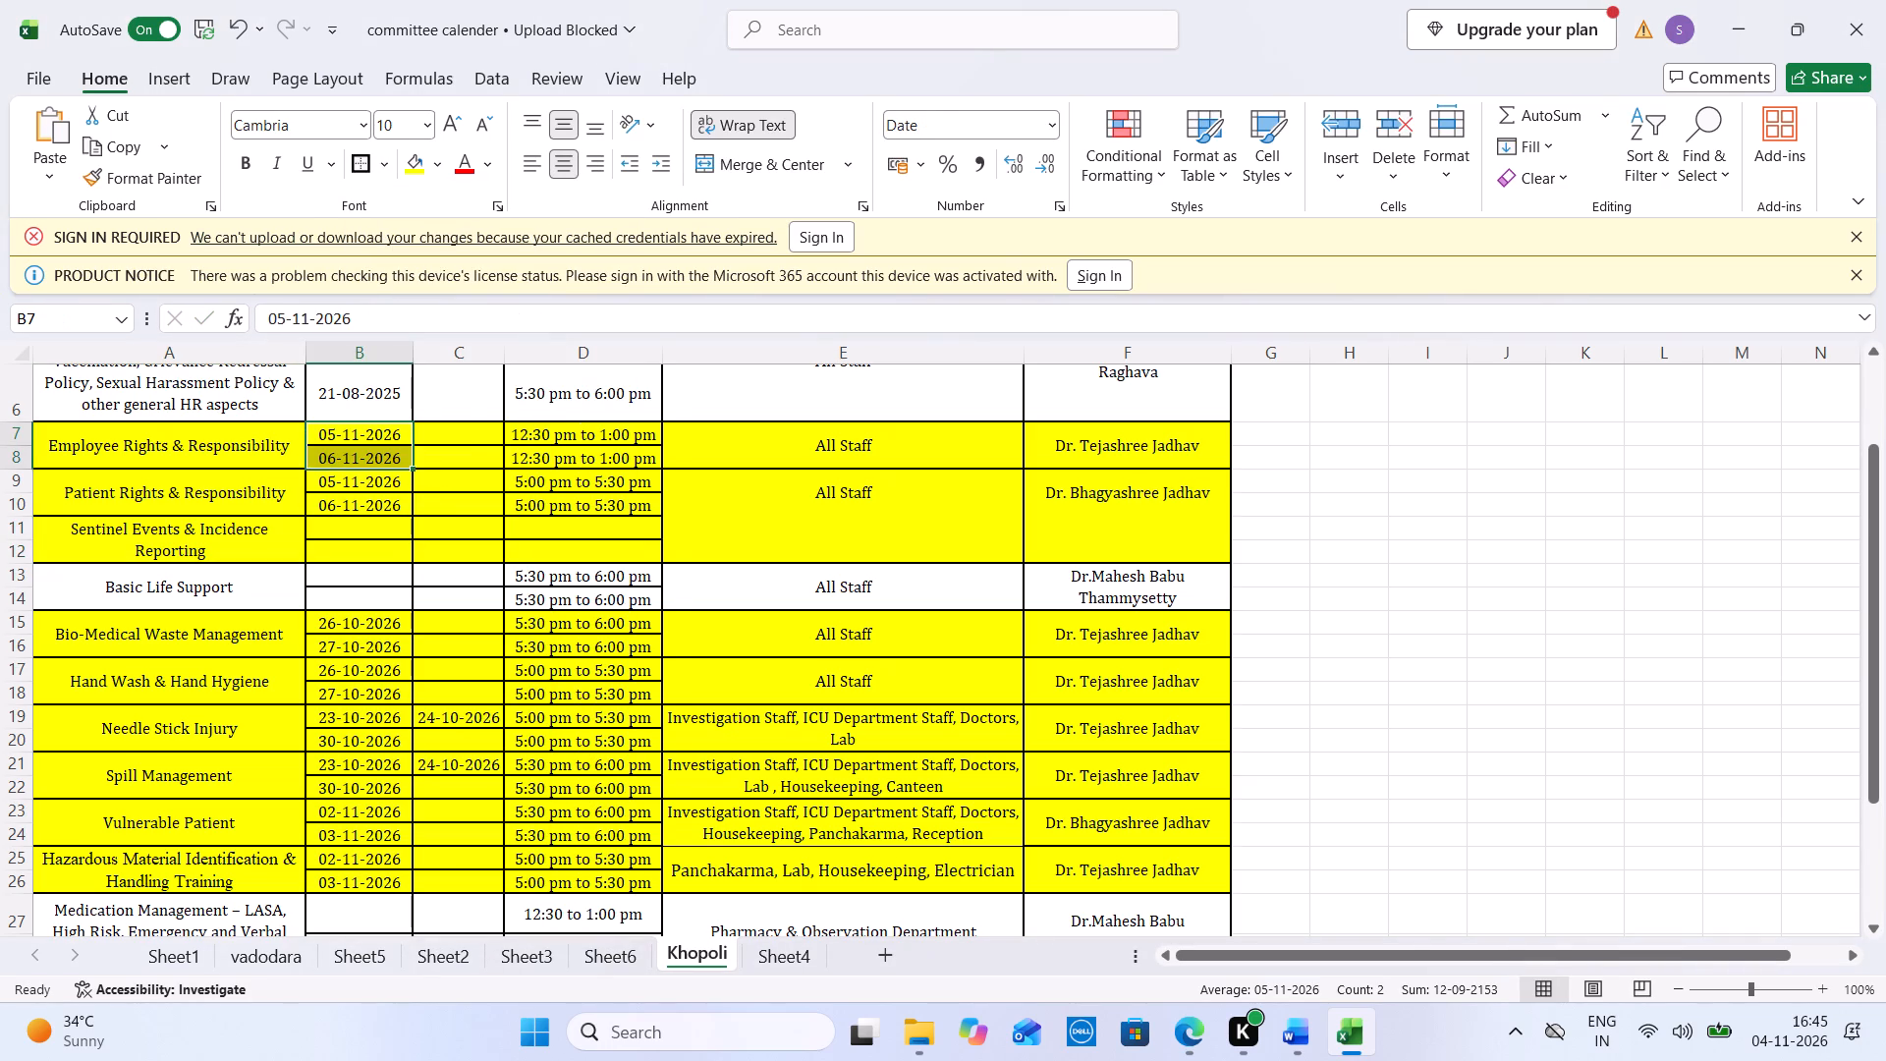
{"action": "key", "text": "ctrl+c"}
{"action": "left_click", "coordinate": [393, 524]}
{"action": "key", "text": "ctrl+v"}
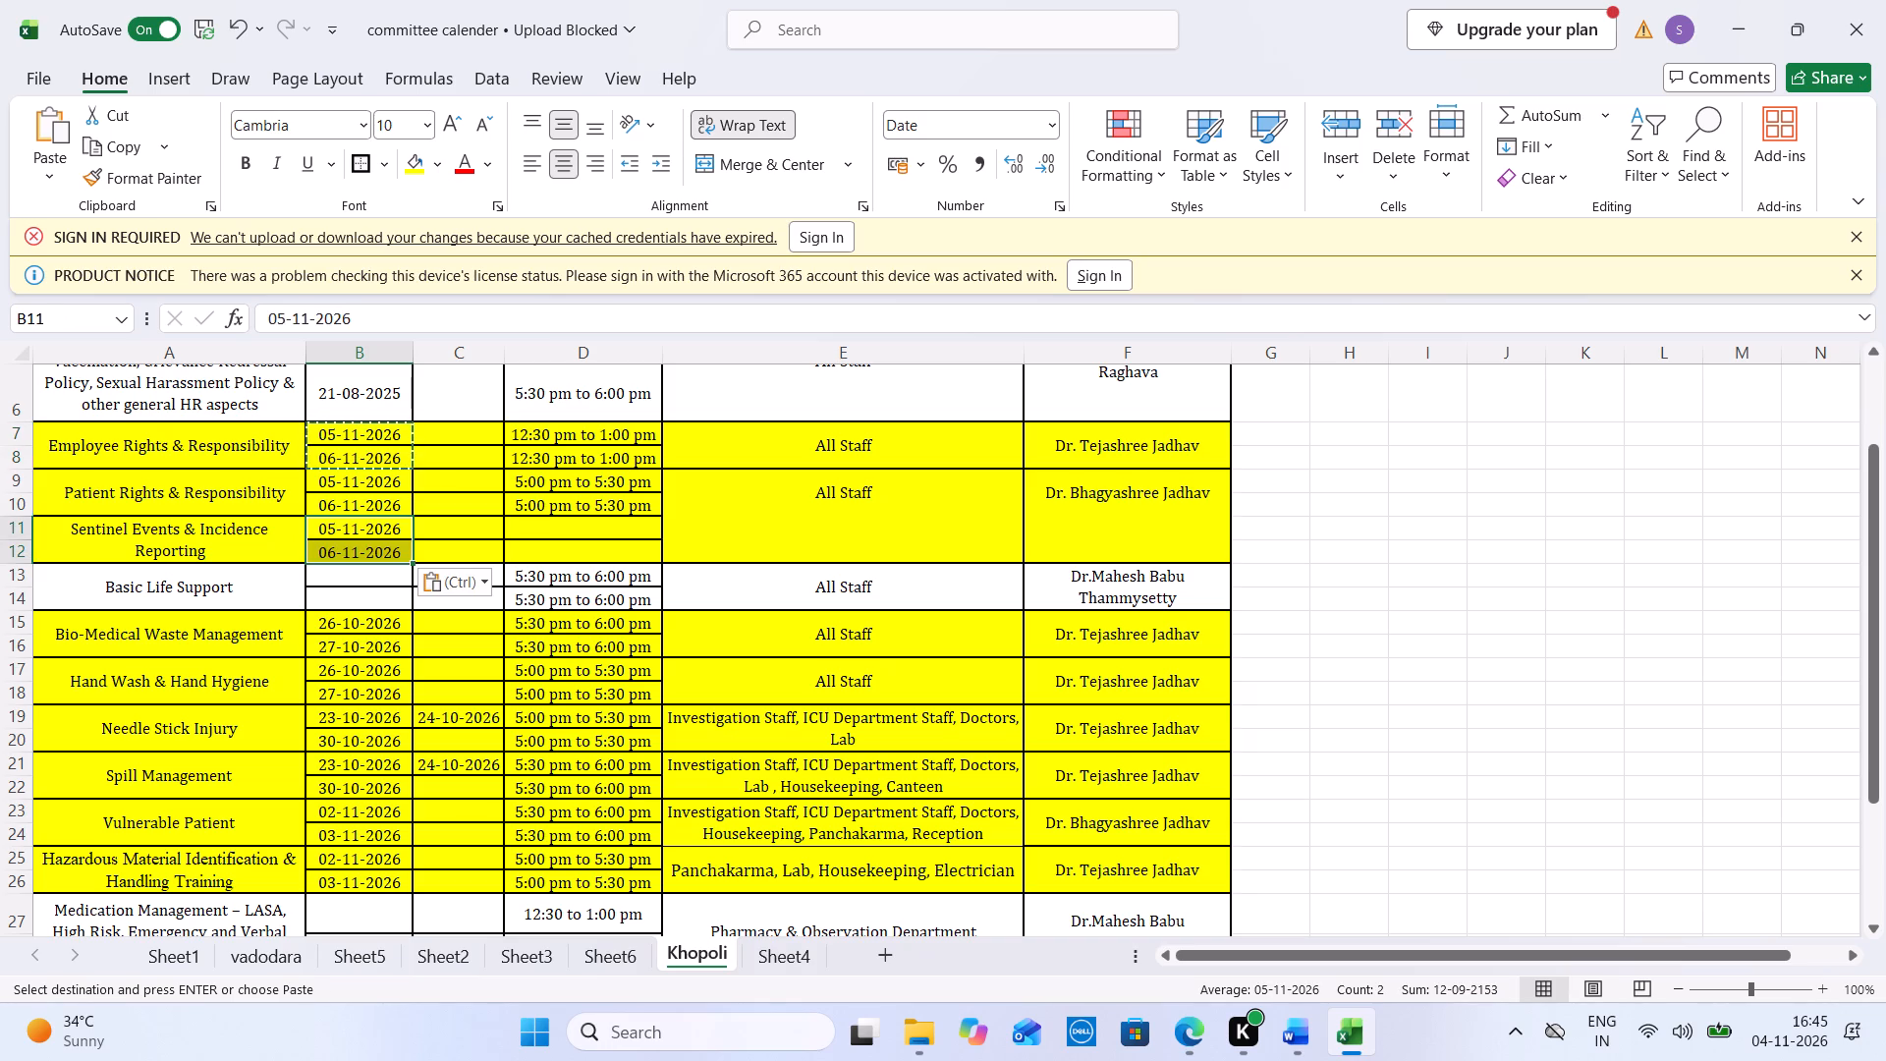
Enter the time 1:00 pm to 1:30 pm for both Sentinel Events session dates.
{"action": "left_click", "coordinate": [540, 529]}
{"action": "type", "text": "1:30 to"}
{"action": "key", "text": "BackSpace"}
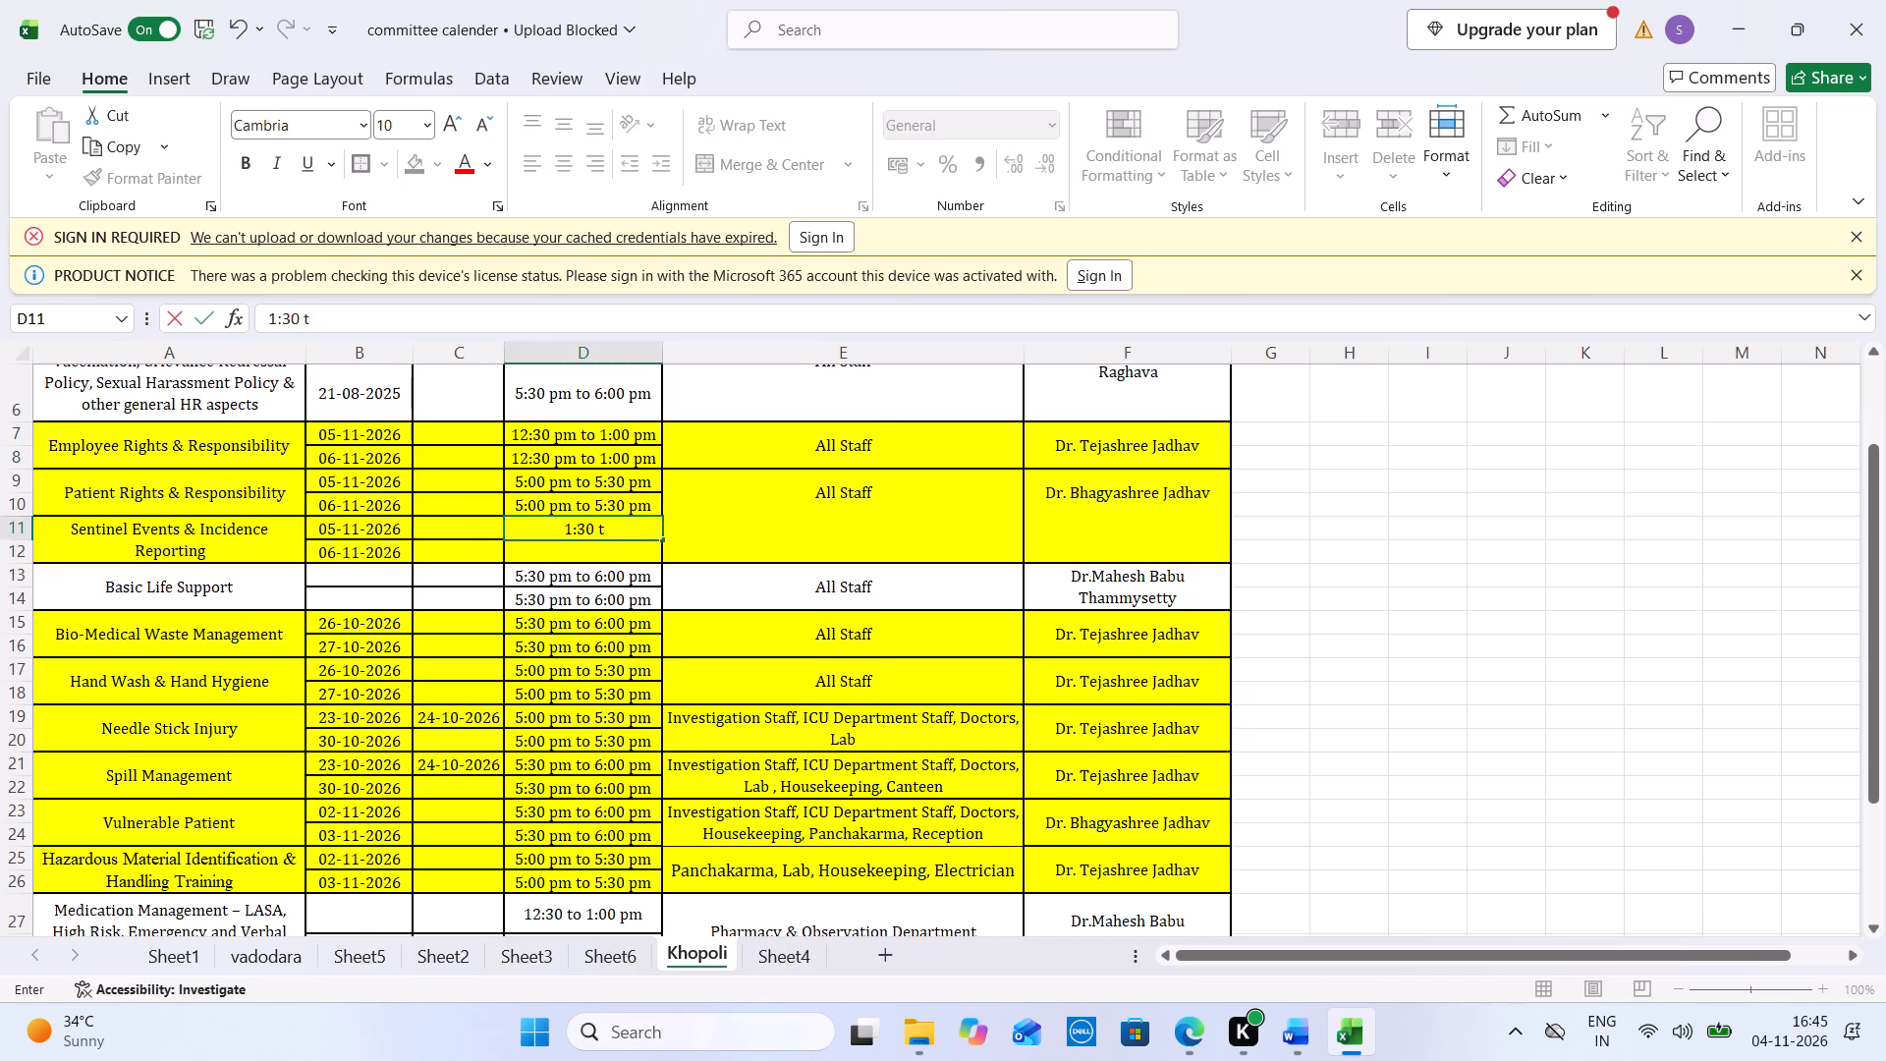
{"action": "key", "text": "BackSpace"}
{"action": "type", "text": "pm to"}
{"action": "key", "text": "space"}
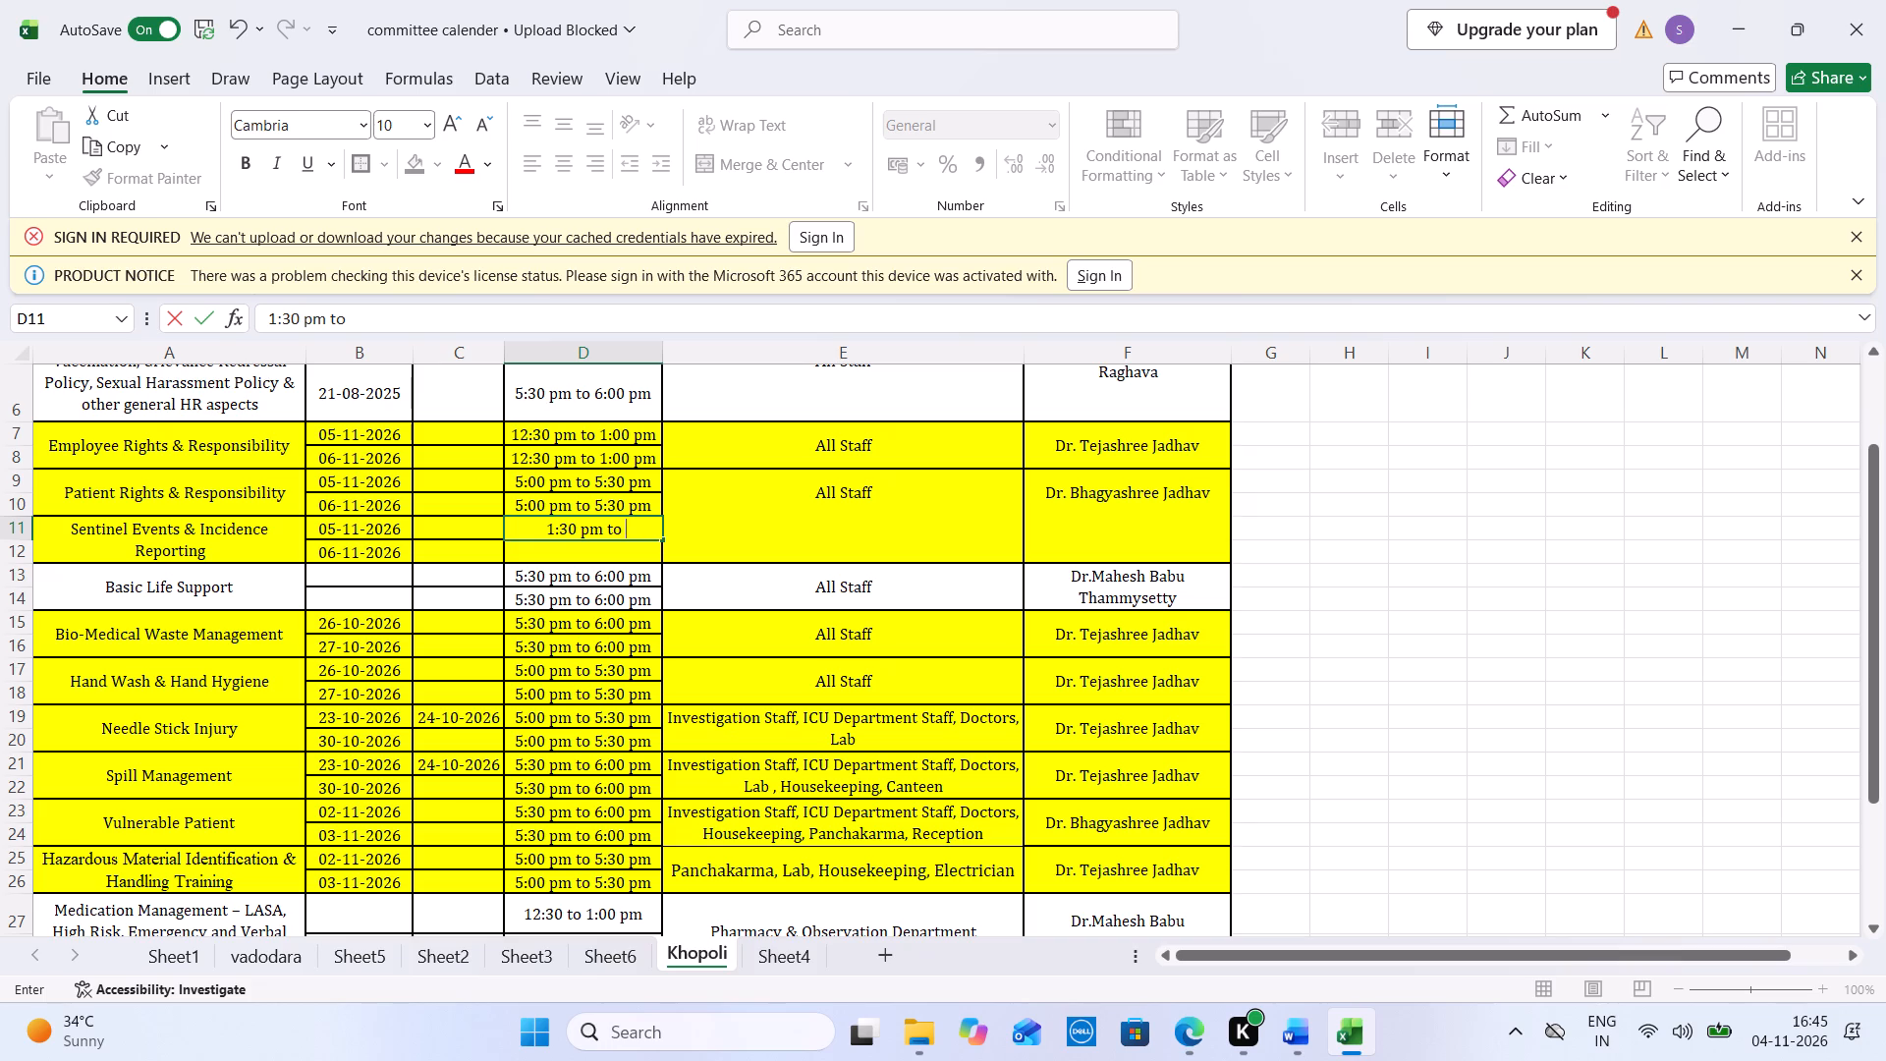
{"action": "left_click", "coordinate": [576, 530]}
{"action": "key", "text": "BackSpace"}
{"action": "key", "text": "BackSpace"}
{"action": "key", "text": "0"}
{"action": "key", "text": "0"}
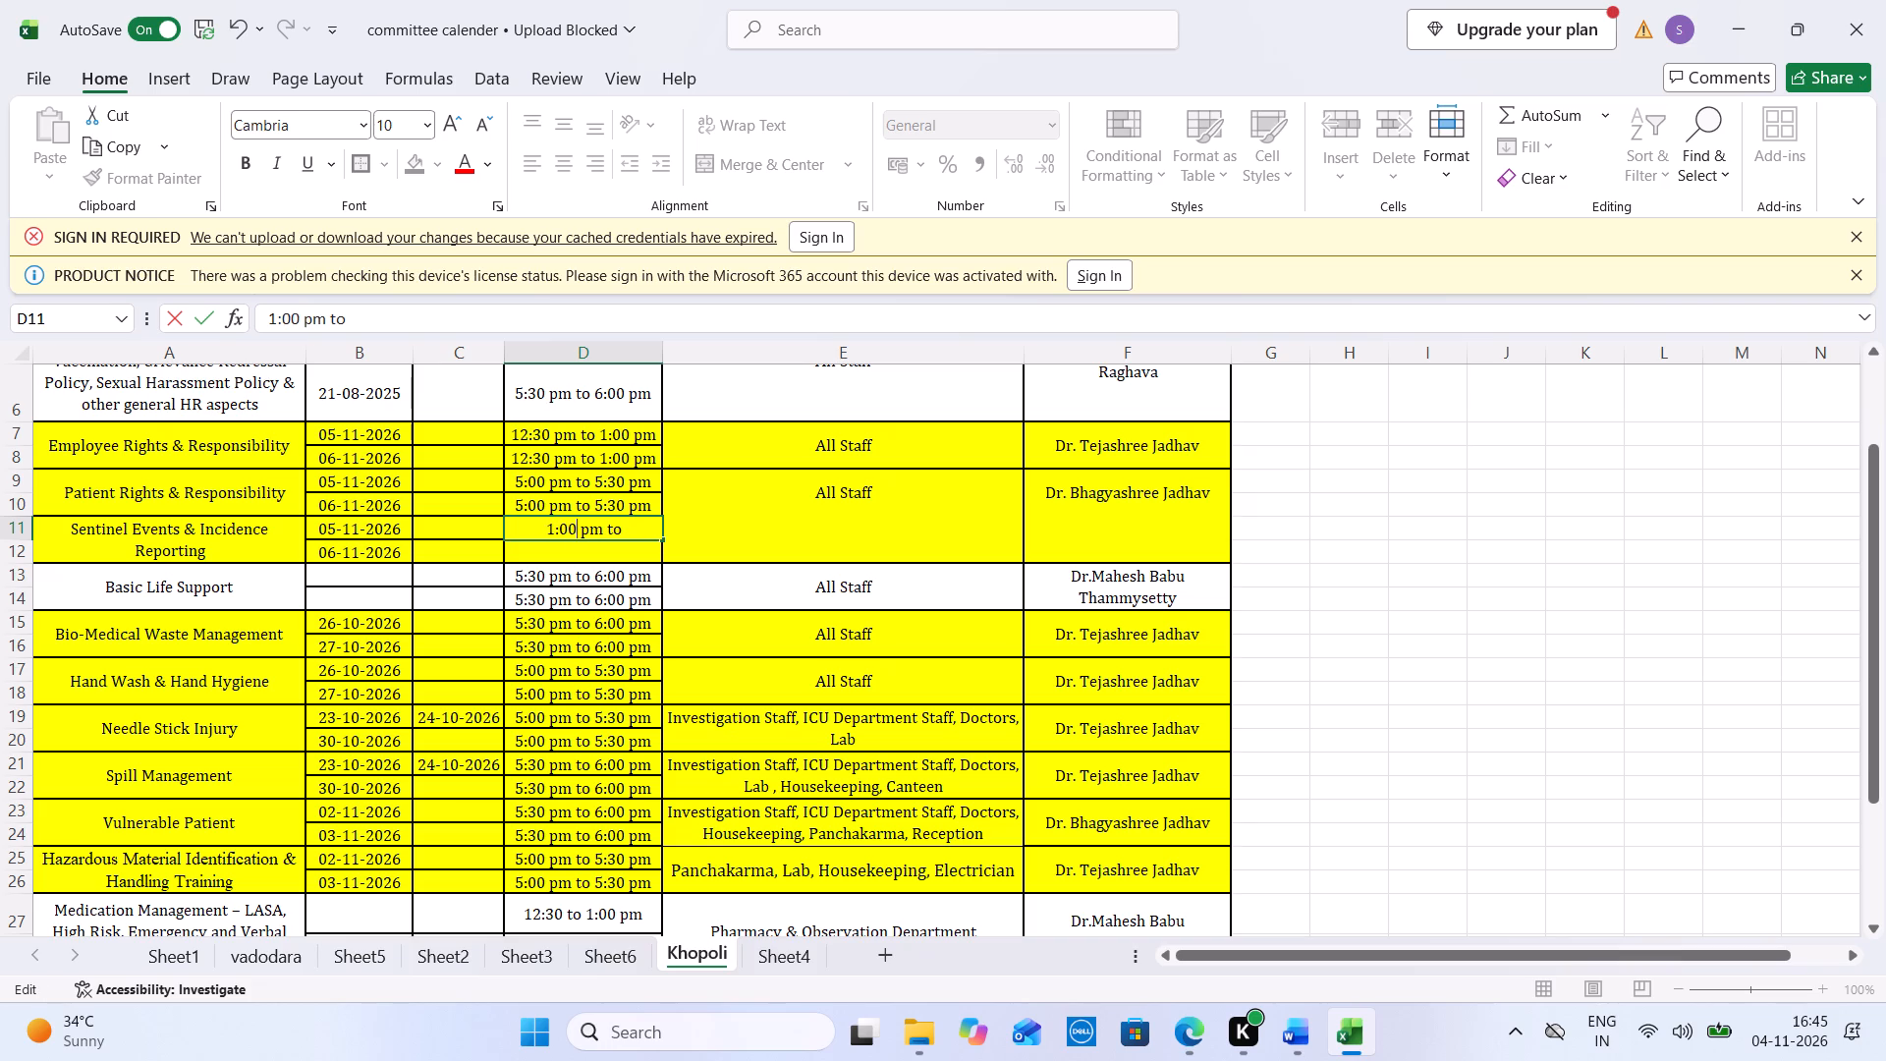
{"action": "left_click", "coordinate": [636, 522]}
{"action": "type", "text": "1:30 p"}
{"action": "key", "text": "m"}
{"action": "key", "text": "Tab"}
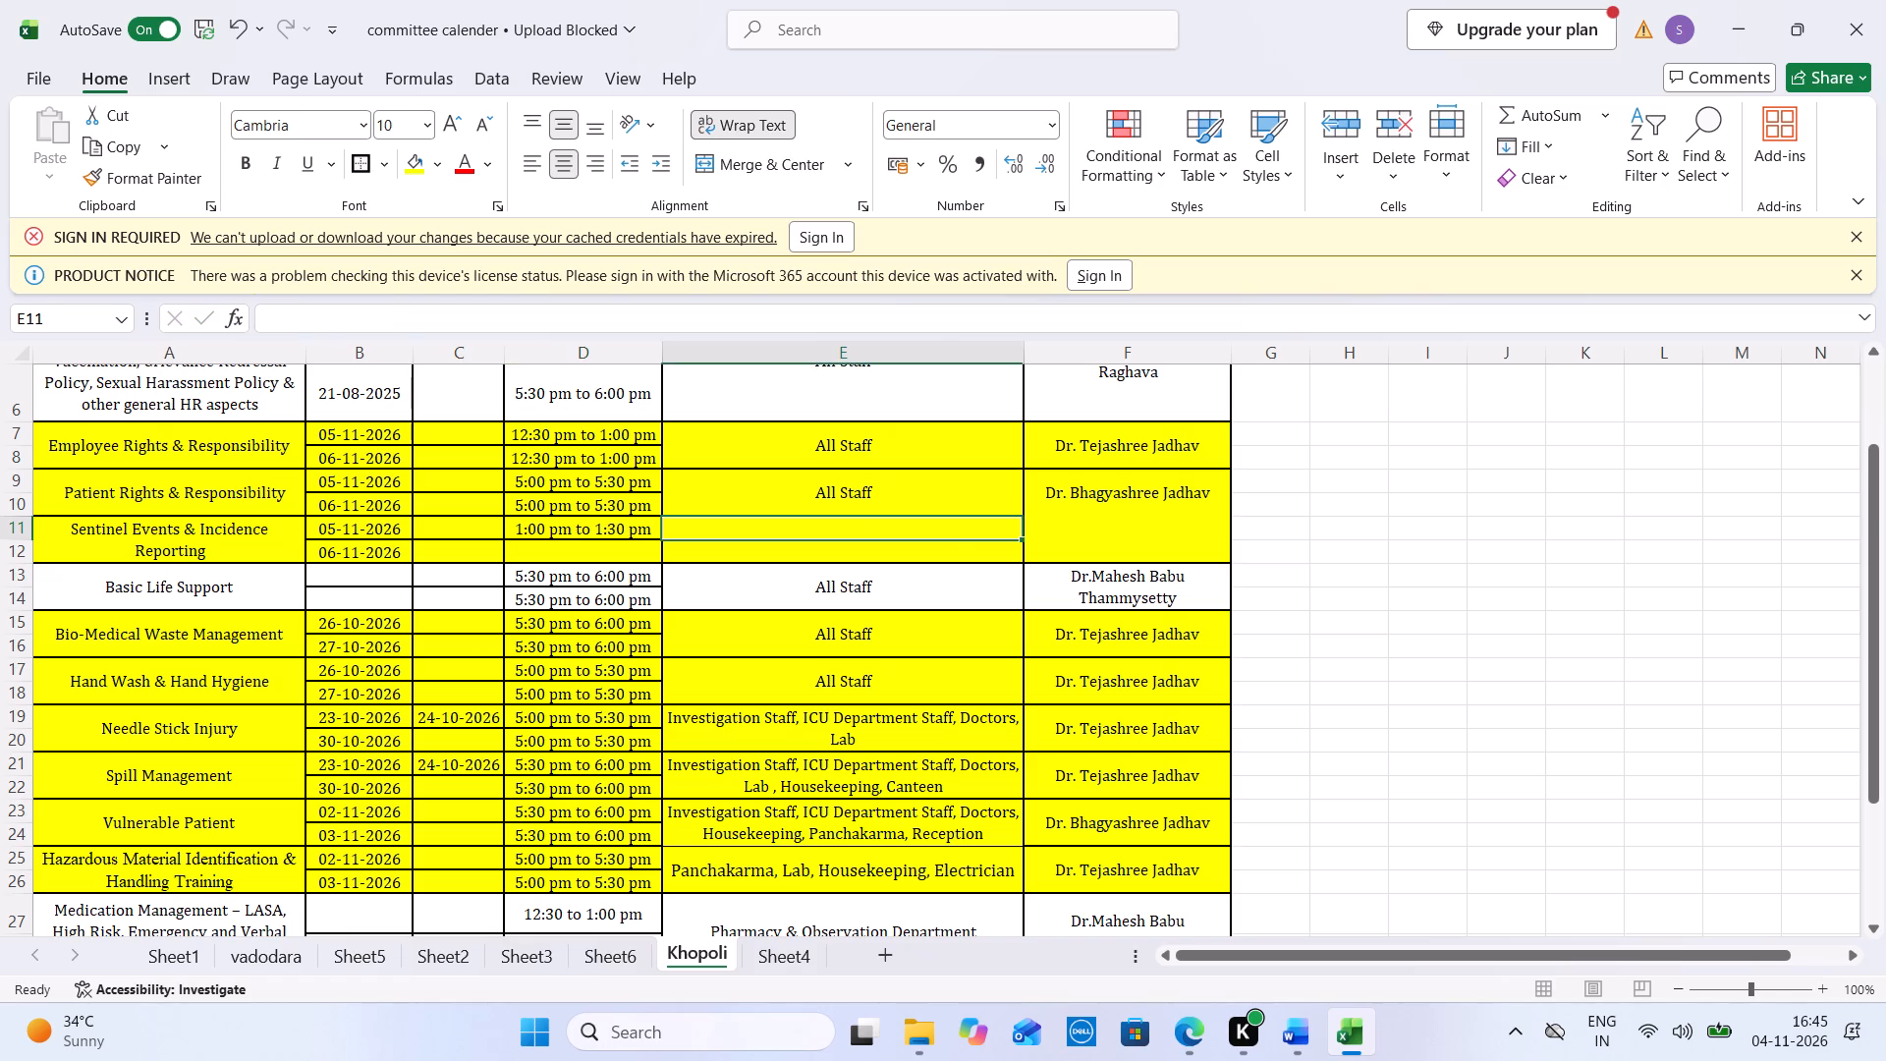
{"action": "key", "text": "Left"}
{"action": "key", "text": "ctrl+c"}
{"action": "key", "text": "ctrl+v"}
{"action": "key", "text": "Down"}
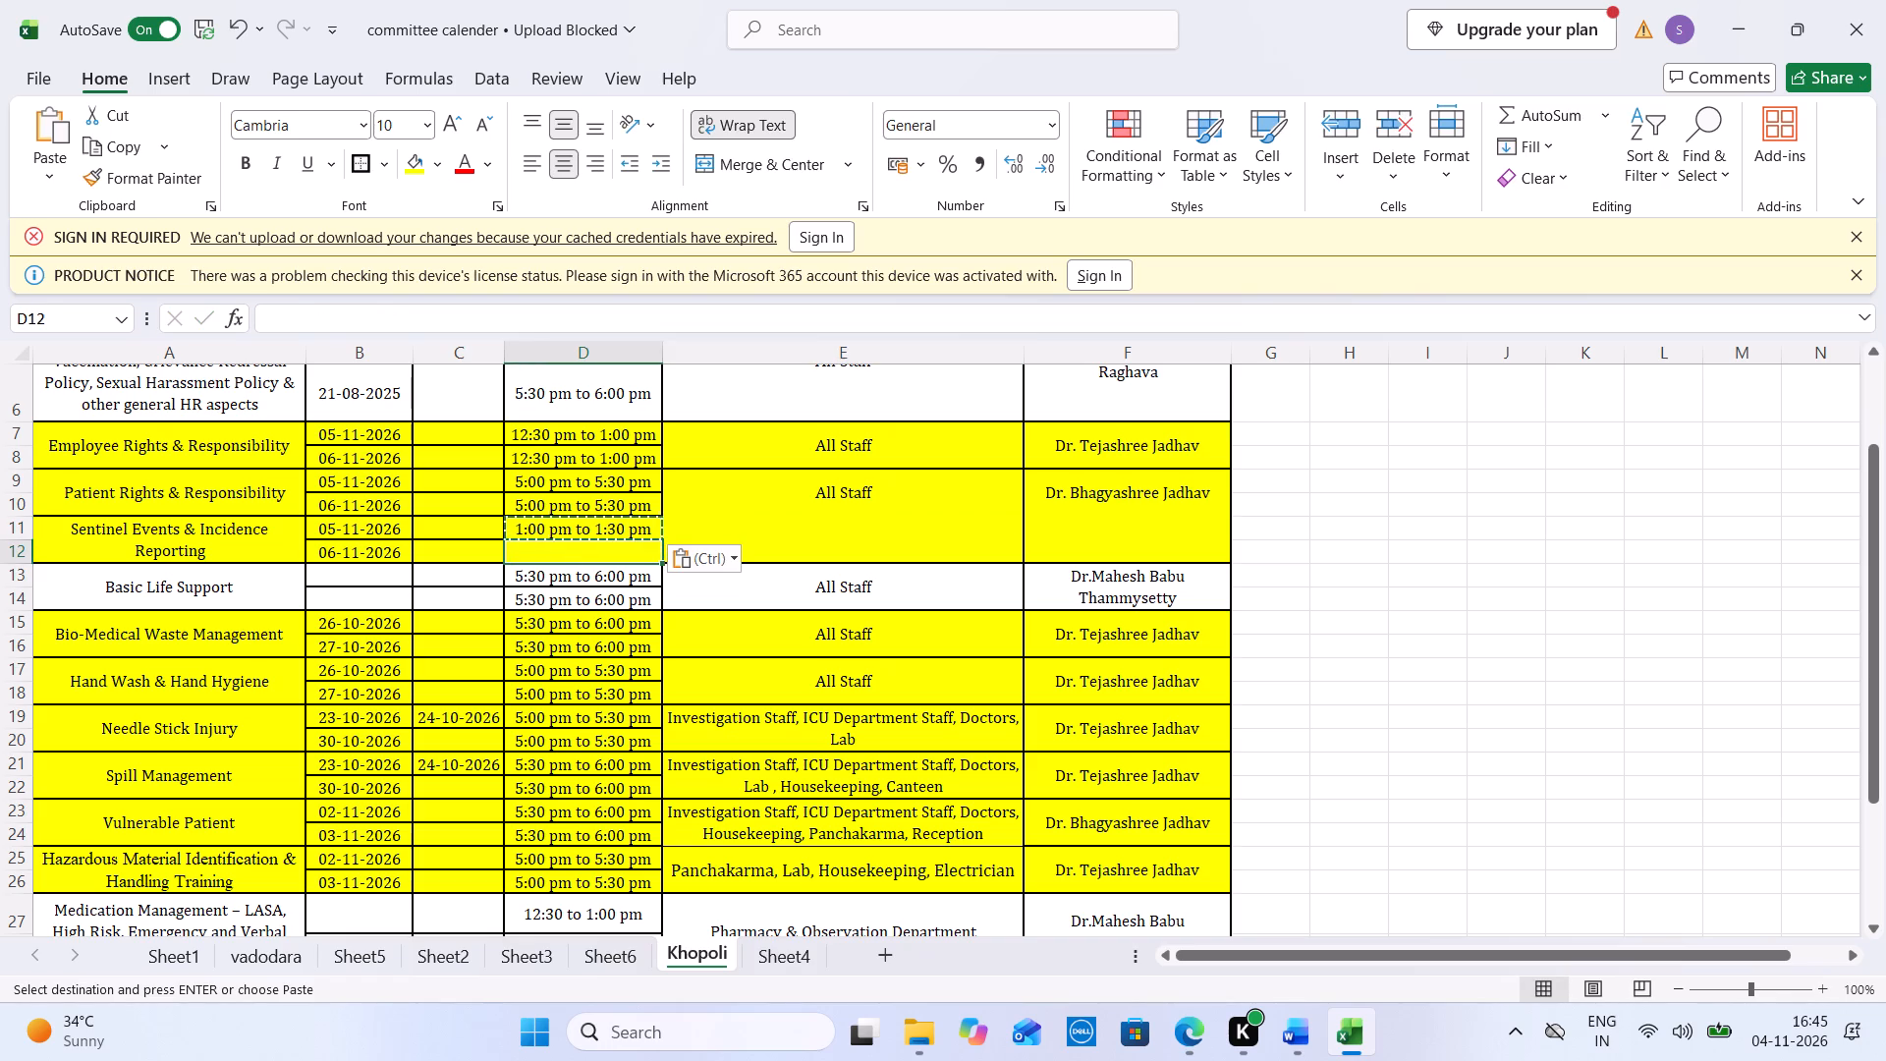
{"action": "key", "text": "ctrl+v"}
Copy the All Staff audience and trainer cells from Employee Rights & Responsibility into the Sentinel Events rows.
{"action": "left_click", "coordinate": [834, 531]}
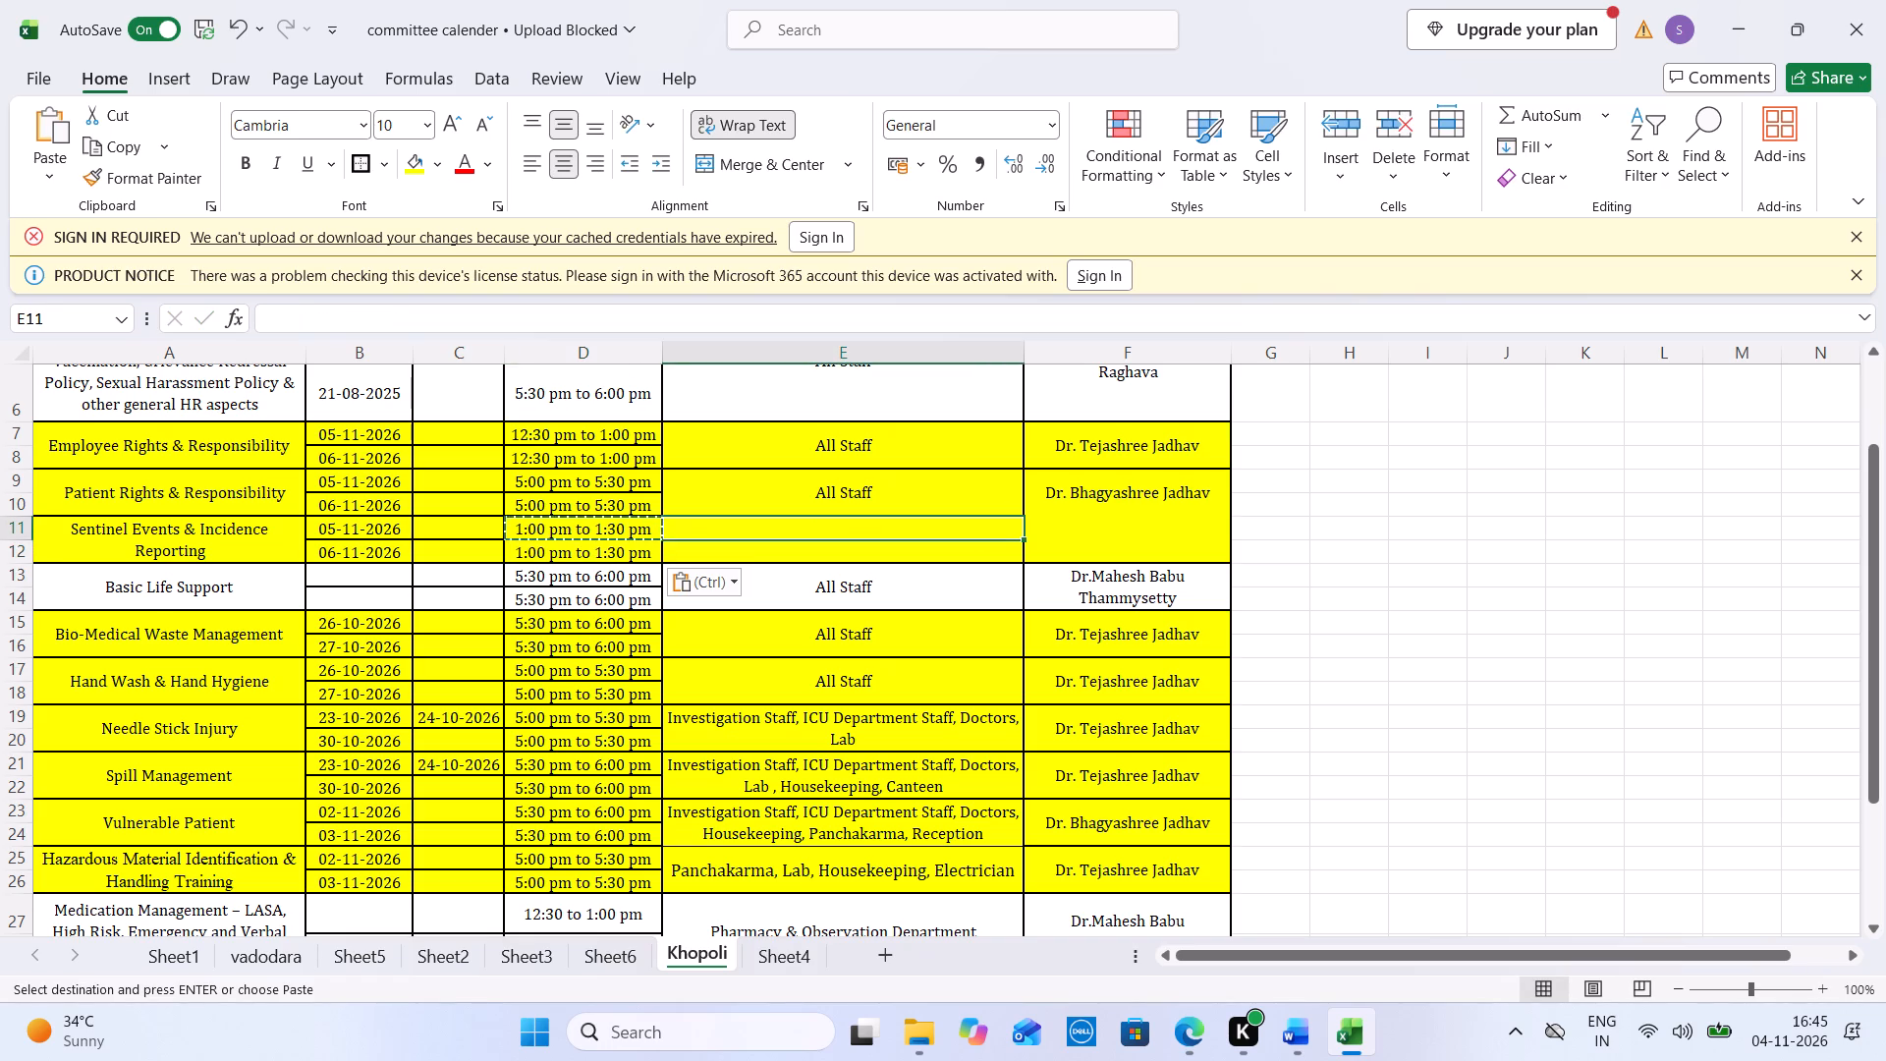
{"action": "left_click", "coordinate": [748, 493]}
{"action": "left_click_drag", "start_coordinate": [834, 450], "coordinate": [1057, 449]}
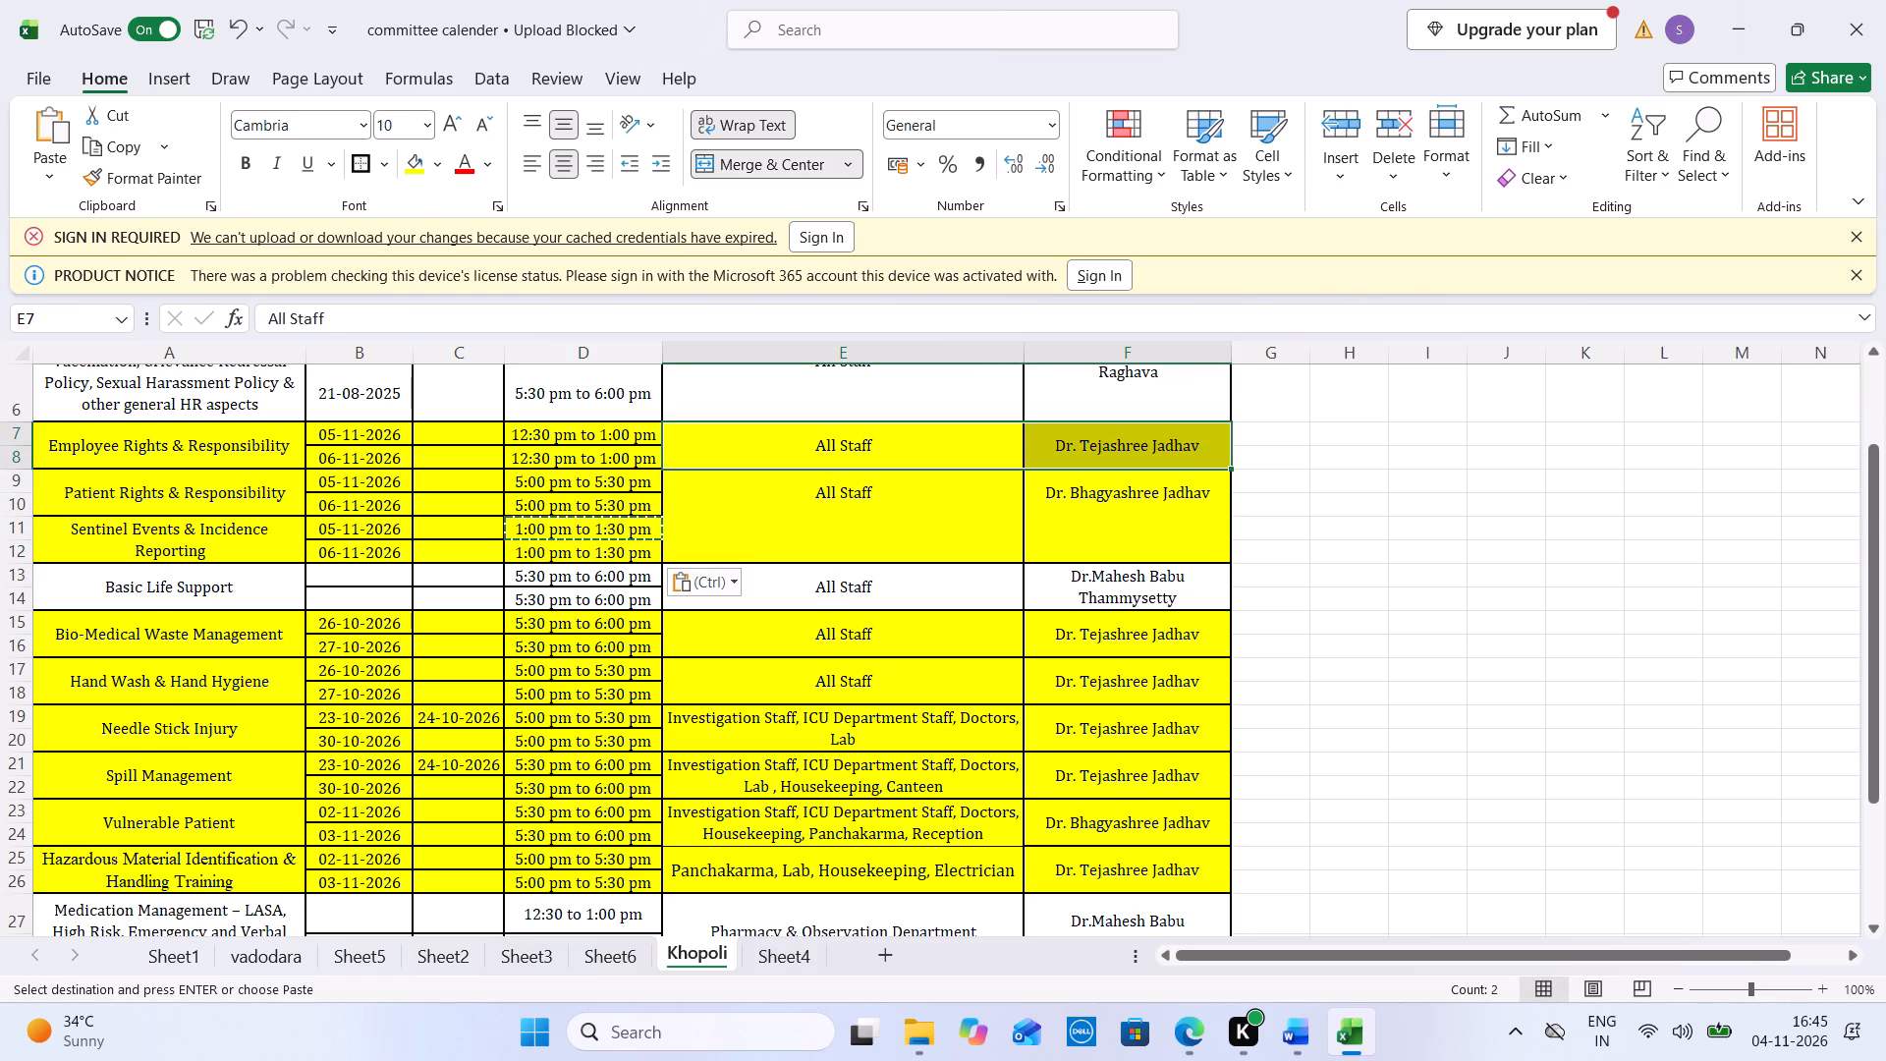
{"action": "key", "text": "ctrl+c"}
{"action": "left_click", "coordinate": [824, 531]}
{"action": "left_click", "coordinate": [728, 538]}
{"action": "key", "text": "ctrl+v"}
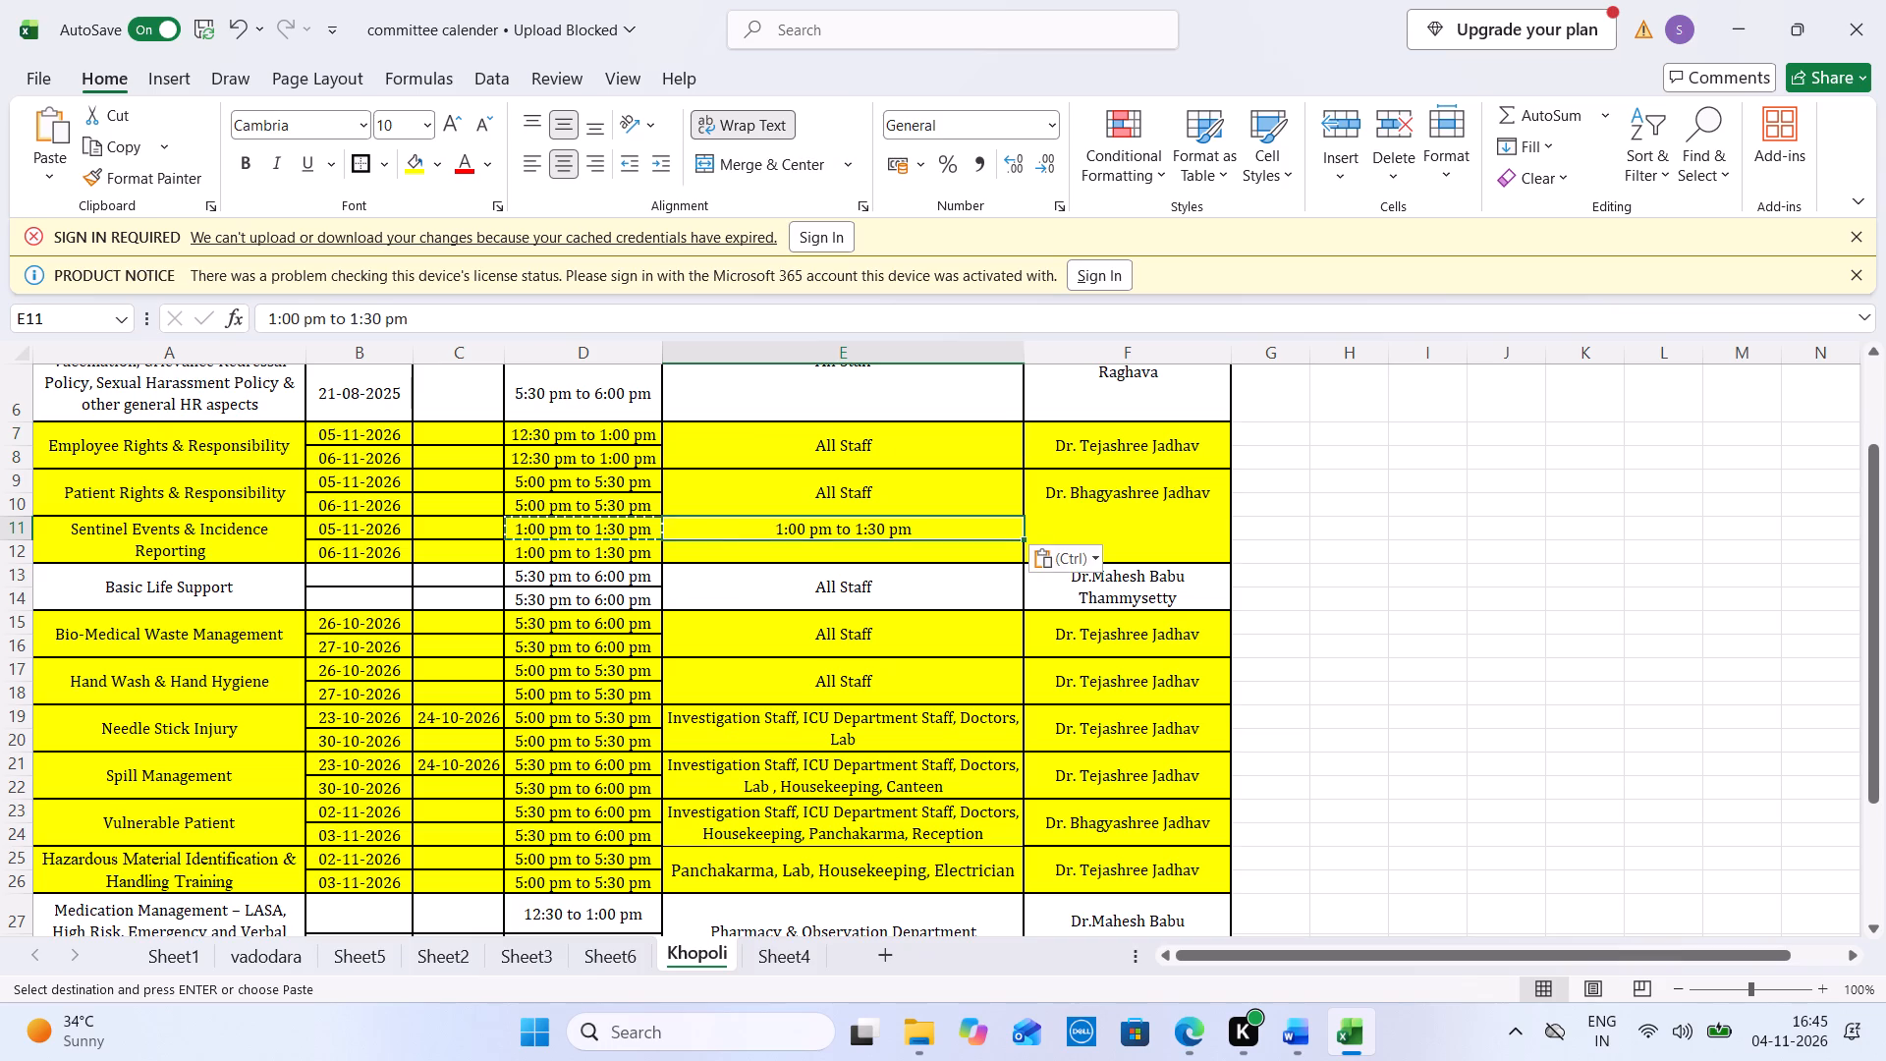
{"action": "left_click_drag", "start_coordinate": [809, 436], "coordinate": [1032, 448]}
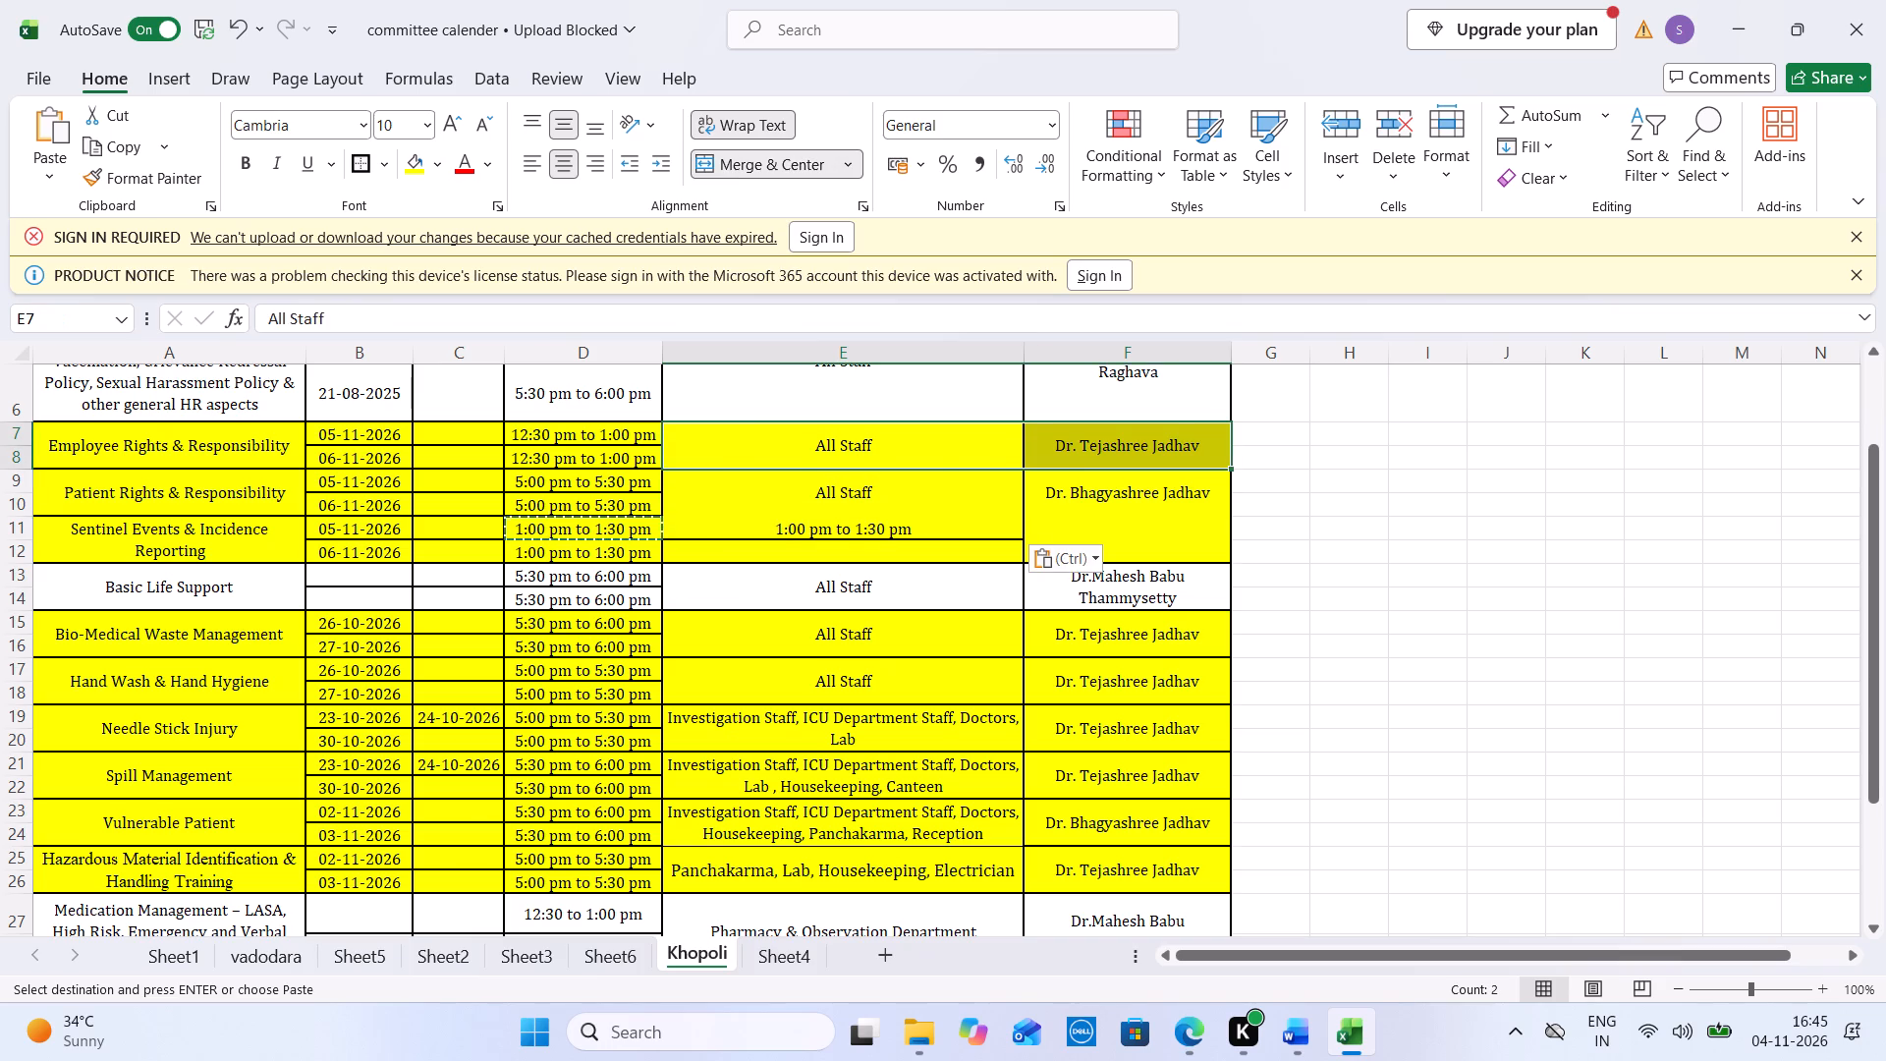
{"action": "key", "text": "ctrl+c"}
{"action": "left_click", "coordinate": [829, 531]}
{"action": "key", "text": "ctrl+v"}
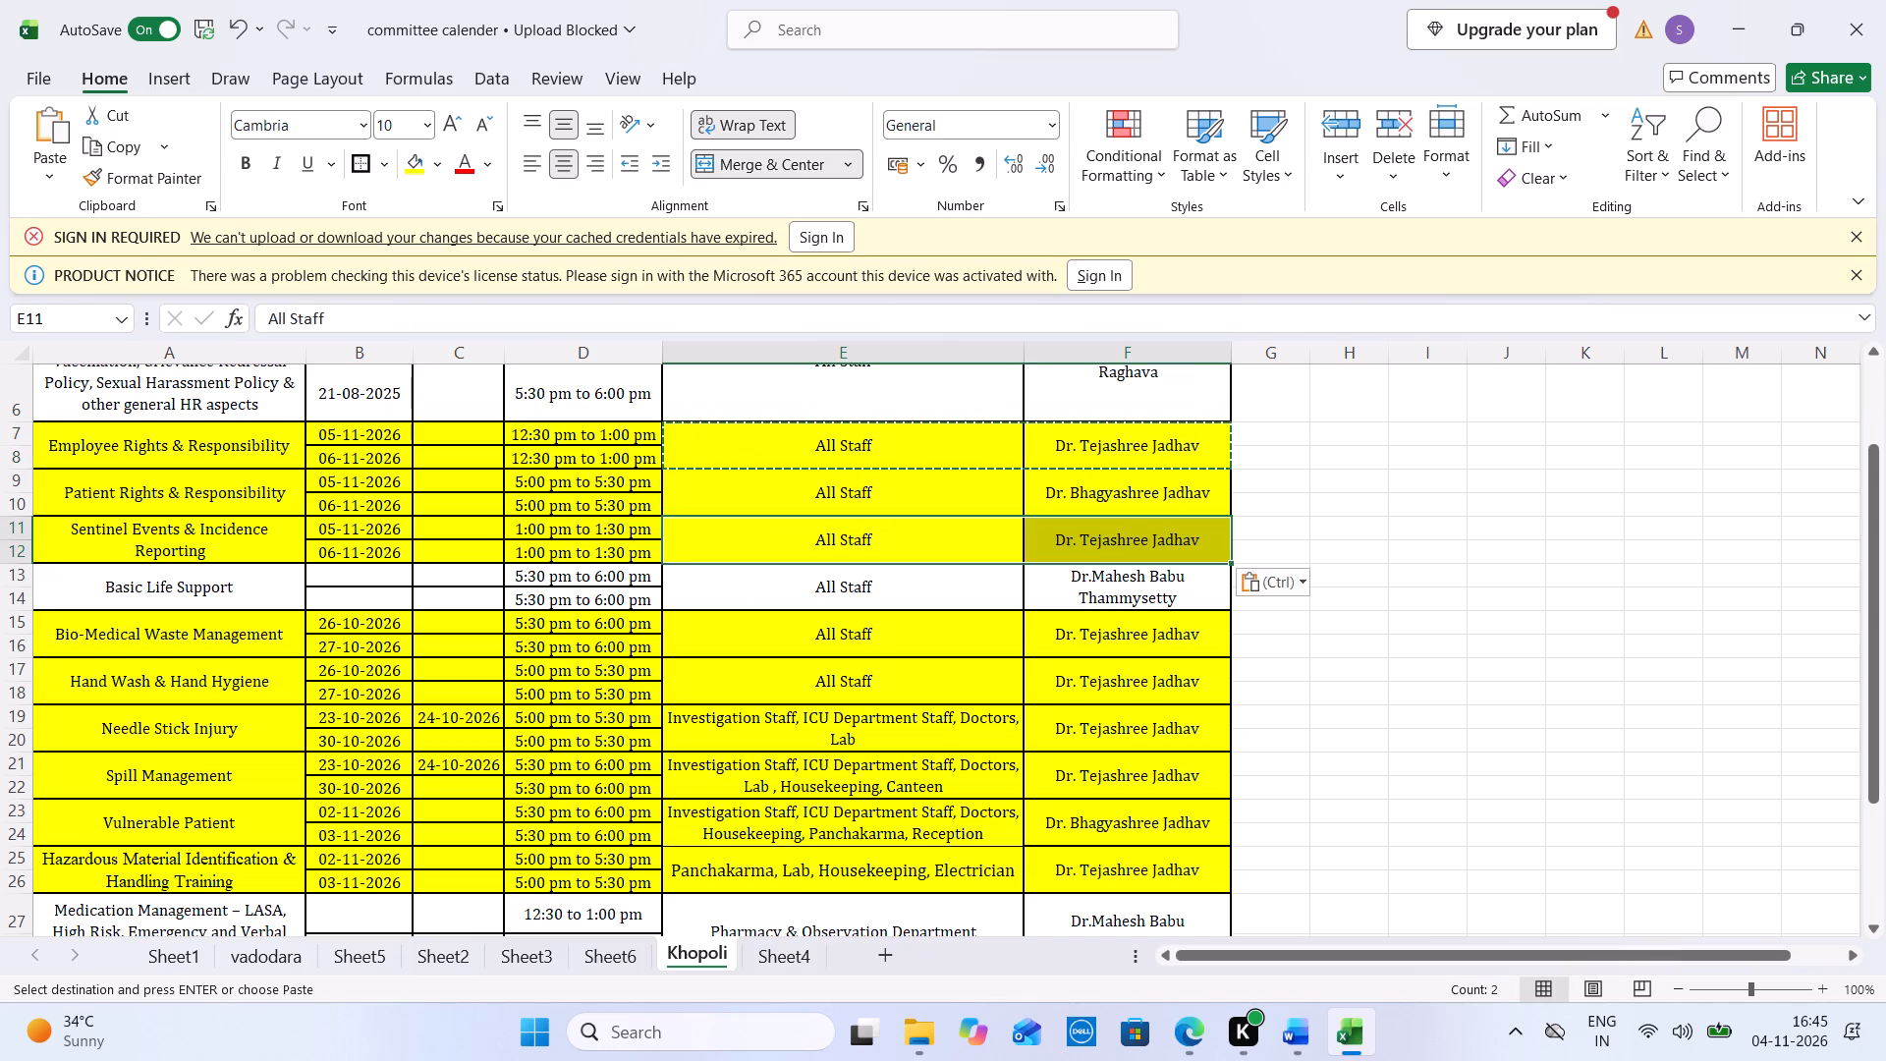
{"action": "left_click_drag", "start_coordinate": [172, 526], "coordinate": [1048, 544]}
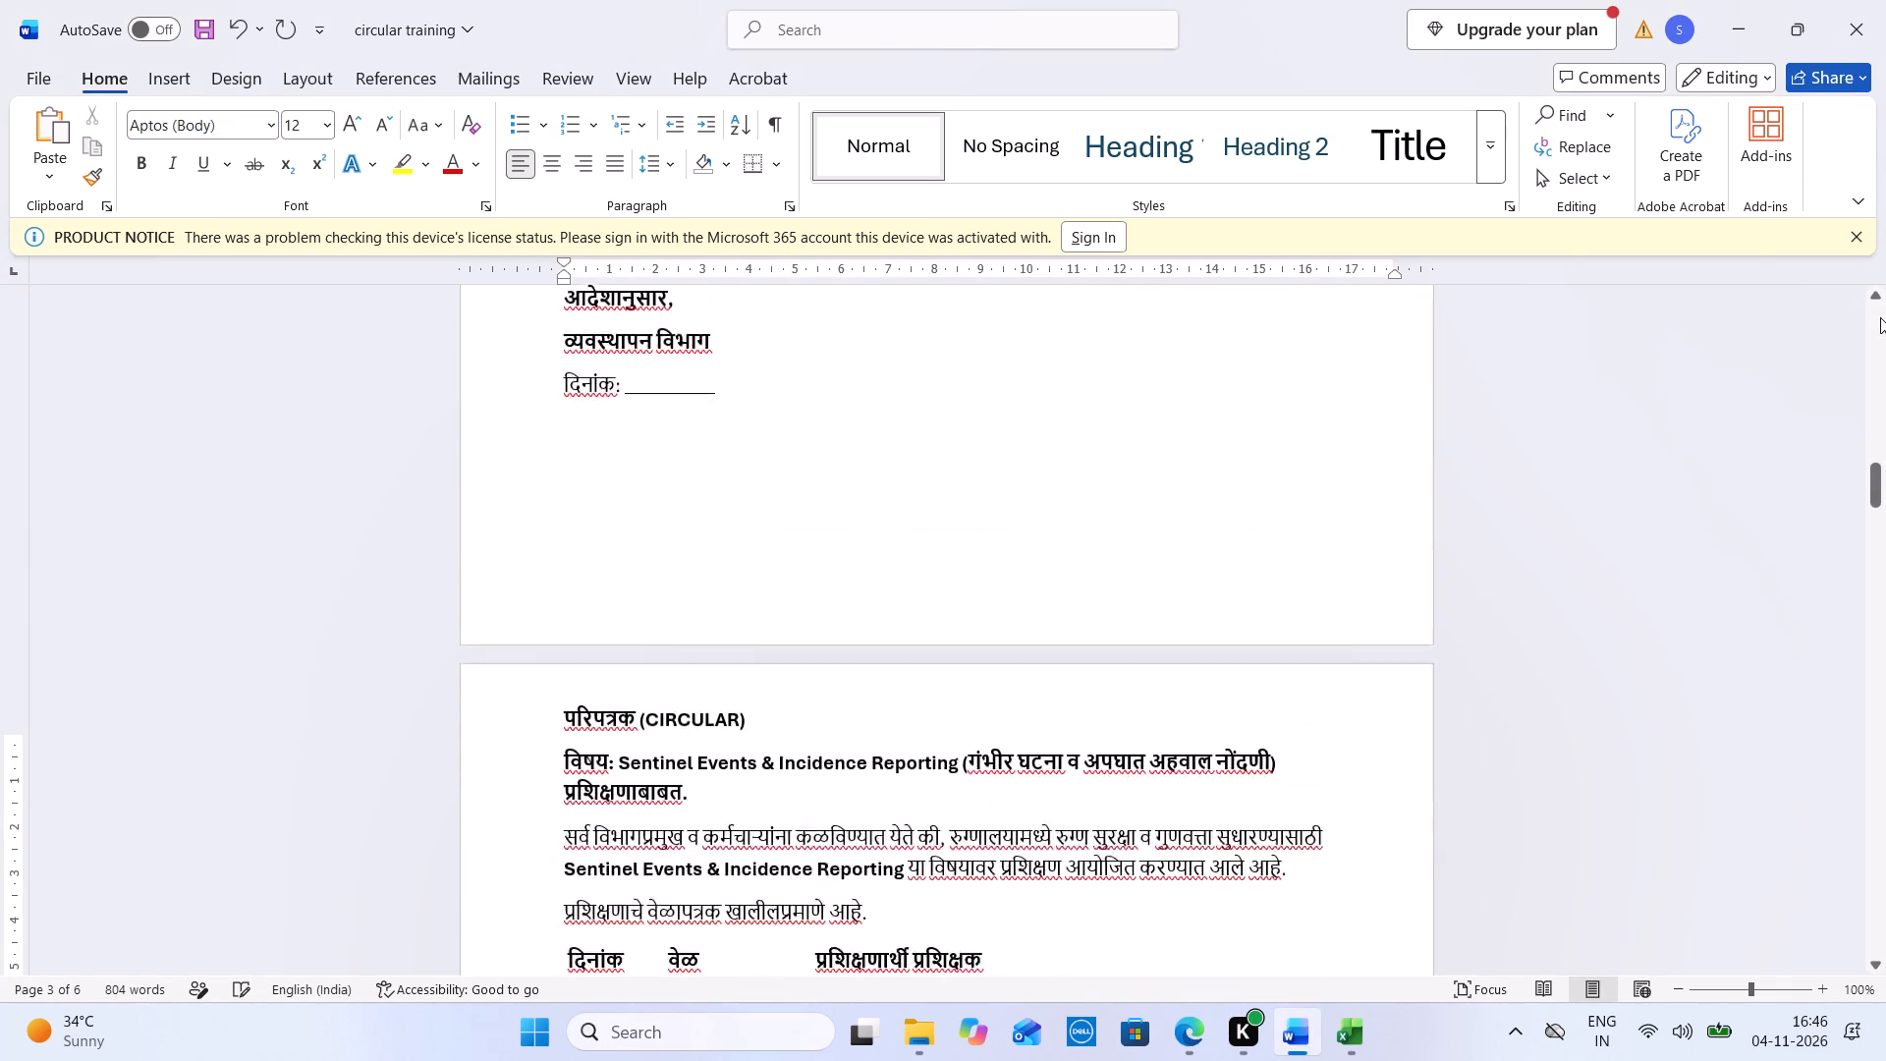
{"action": "left_click", "coordinate": [550, 794]}
{"action": "key", "text": "space"}
{"action": "key", "text": "space"}
{"action": "key", "text": "space"}
{"action": "key", "text": "space"}
{"action": "key", "text": "space"}
{"action": "key", "text": "space"}
{"action": "key", "text": "space"}
{"action": "key", "text": "space"}
{"action": "key", "text": "space"}
{"action": "key", "text": "space"}
{"action": "key", "text": "space"}
{"action": "key", "text": "space"}
{"action": "key", "text": "space"}
{"action": "key", "text": "space"}
{"action": "key", "text": "space"}
{"action": "key", "text": "space"}
{"action": "key", "text": "space"}
{"action": "key", "text": "space"}
{"action": "key", "text": "space"}
{"action": "key", "text": "space"}
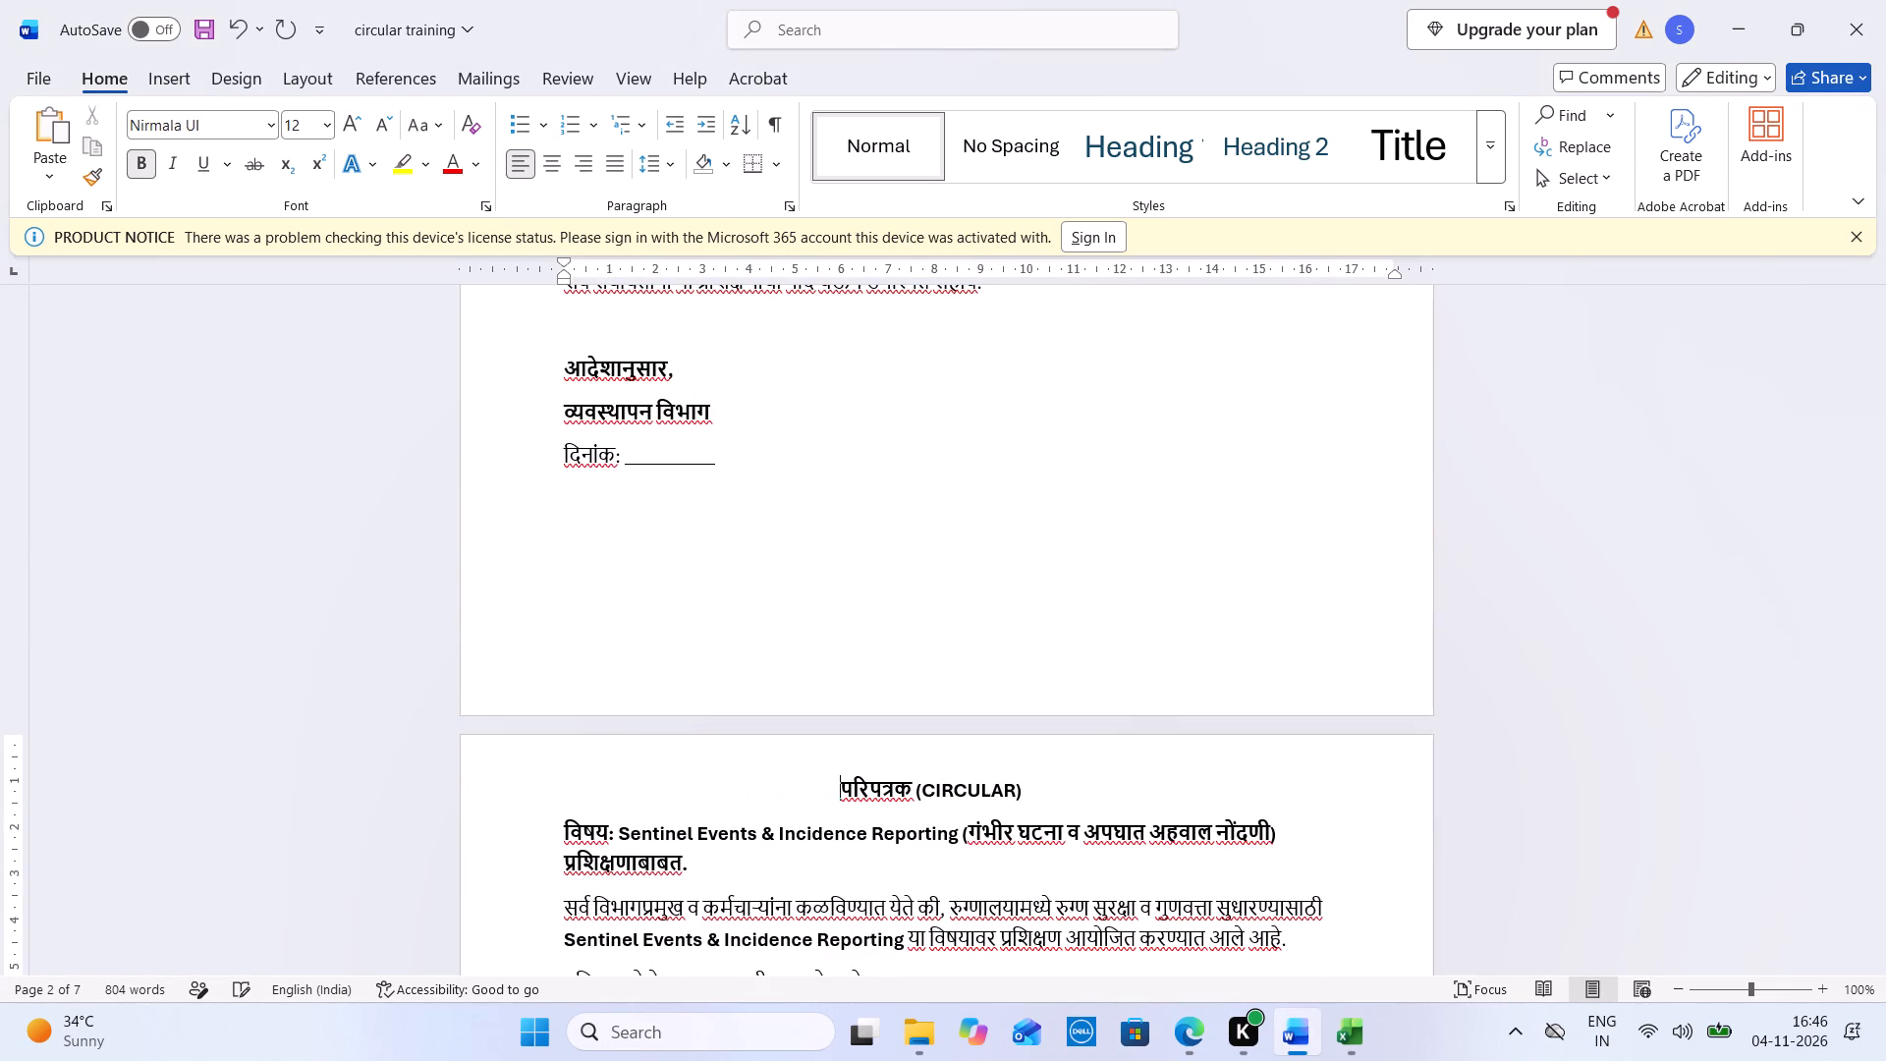
Add a blank line below the परिपत्रक heading and another below the subject line of the Sentinel Events circular.
{"action": "left_click", "coordinate": [1062, 802]}
{"action": "key", "text": "Return"}
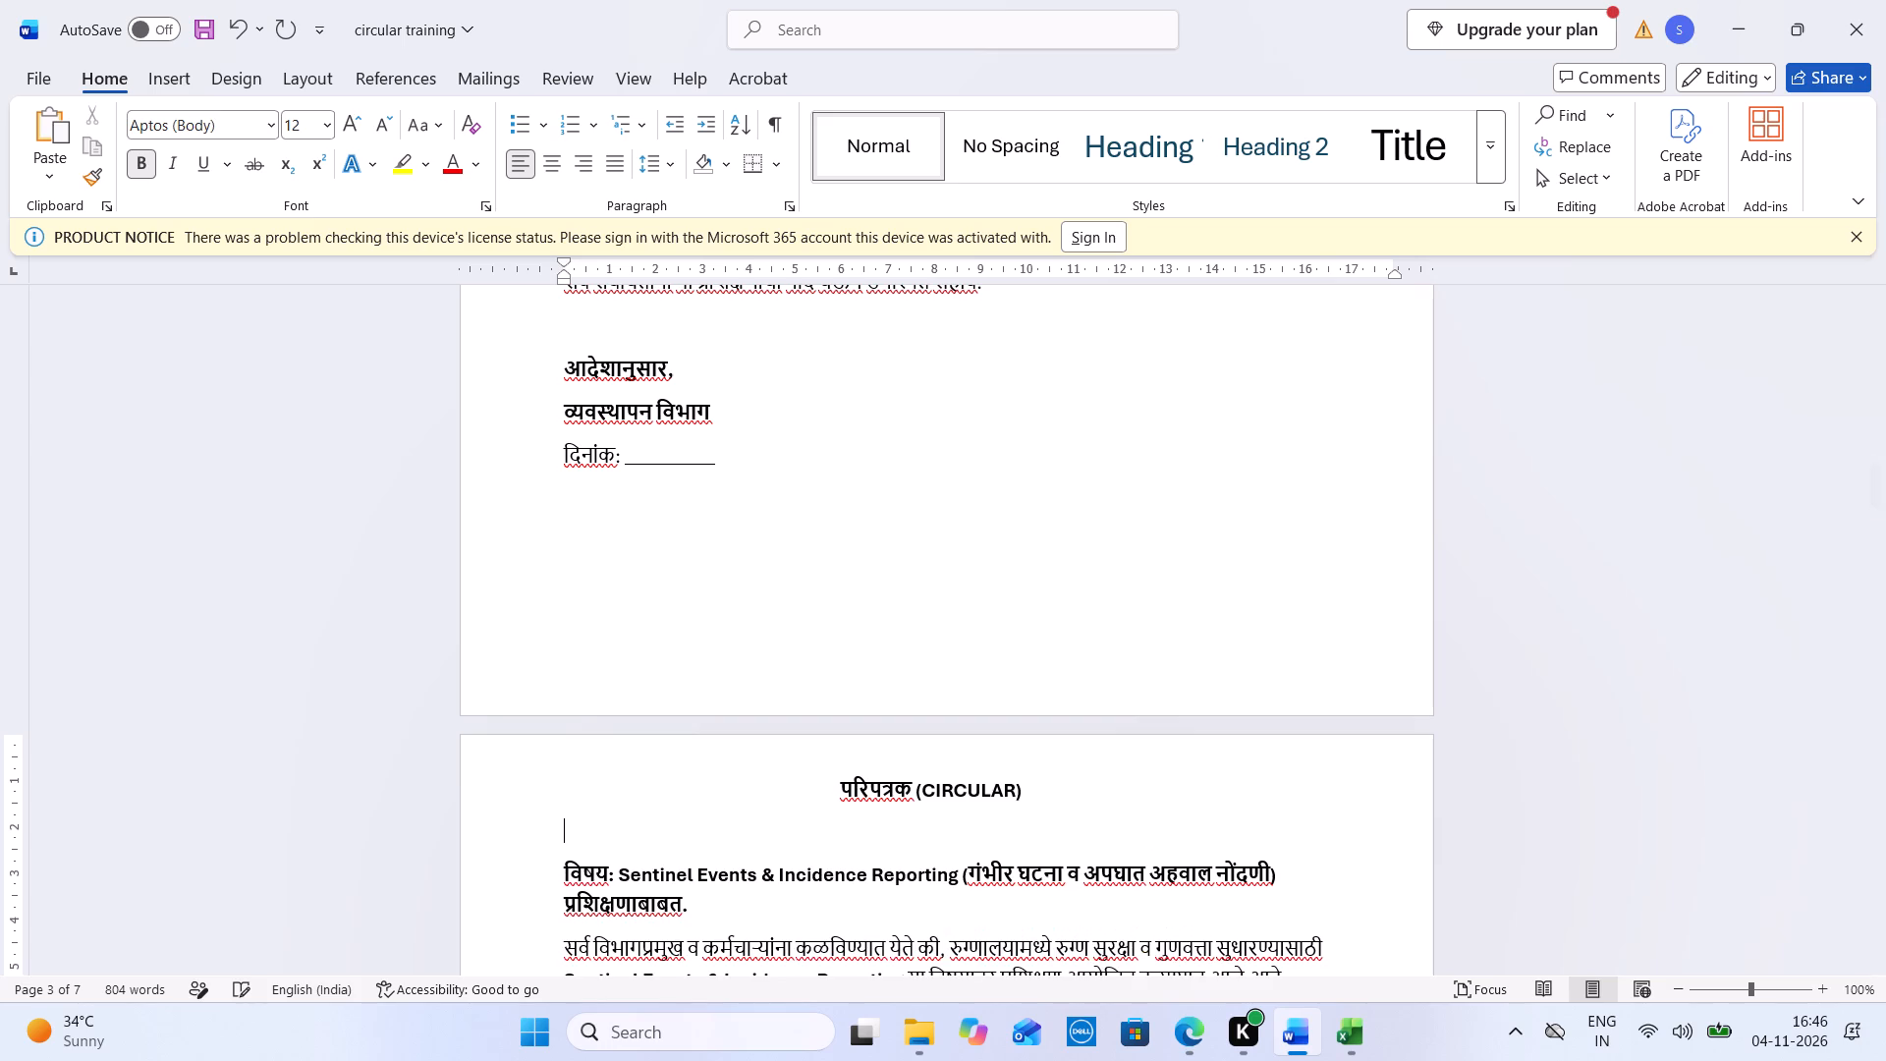
{"action": "left_click", "coordinate": [755, 909]}
{"action": "key", "text": "Return"}
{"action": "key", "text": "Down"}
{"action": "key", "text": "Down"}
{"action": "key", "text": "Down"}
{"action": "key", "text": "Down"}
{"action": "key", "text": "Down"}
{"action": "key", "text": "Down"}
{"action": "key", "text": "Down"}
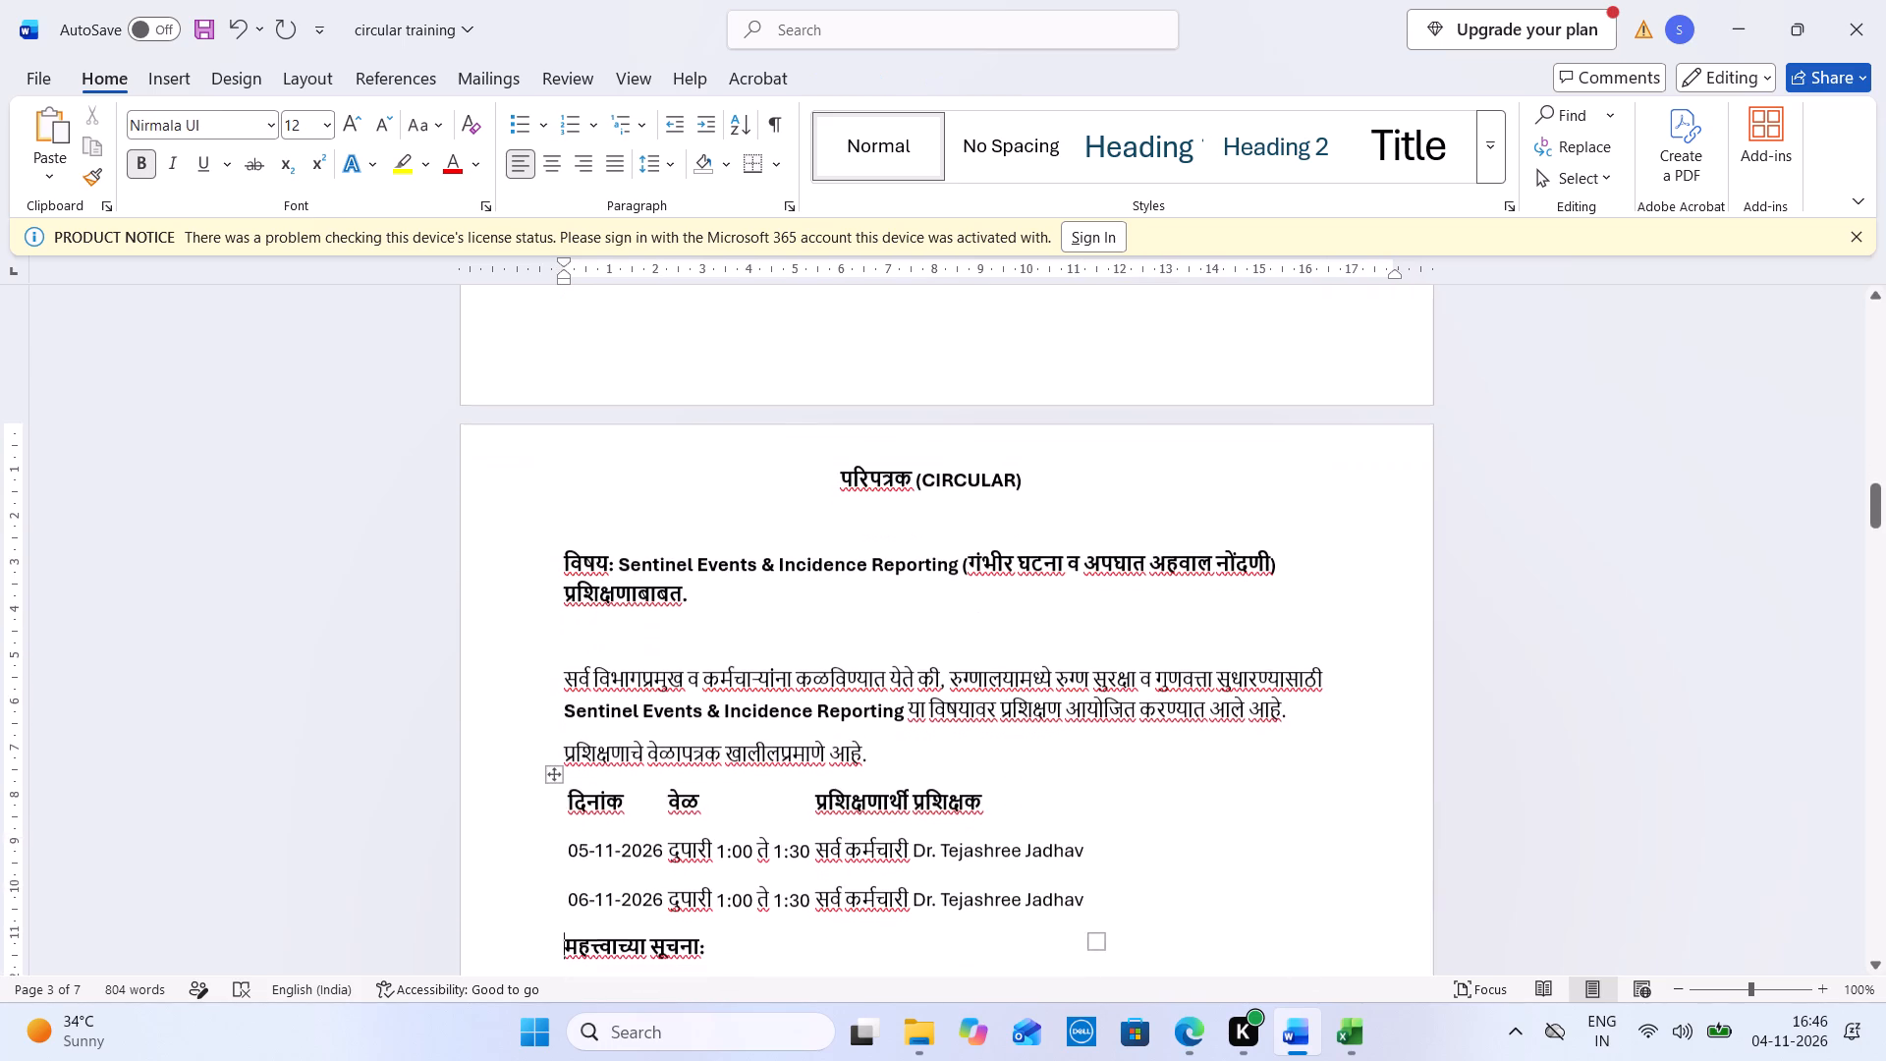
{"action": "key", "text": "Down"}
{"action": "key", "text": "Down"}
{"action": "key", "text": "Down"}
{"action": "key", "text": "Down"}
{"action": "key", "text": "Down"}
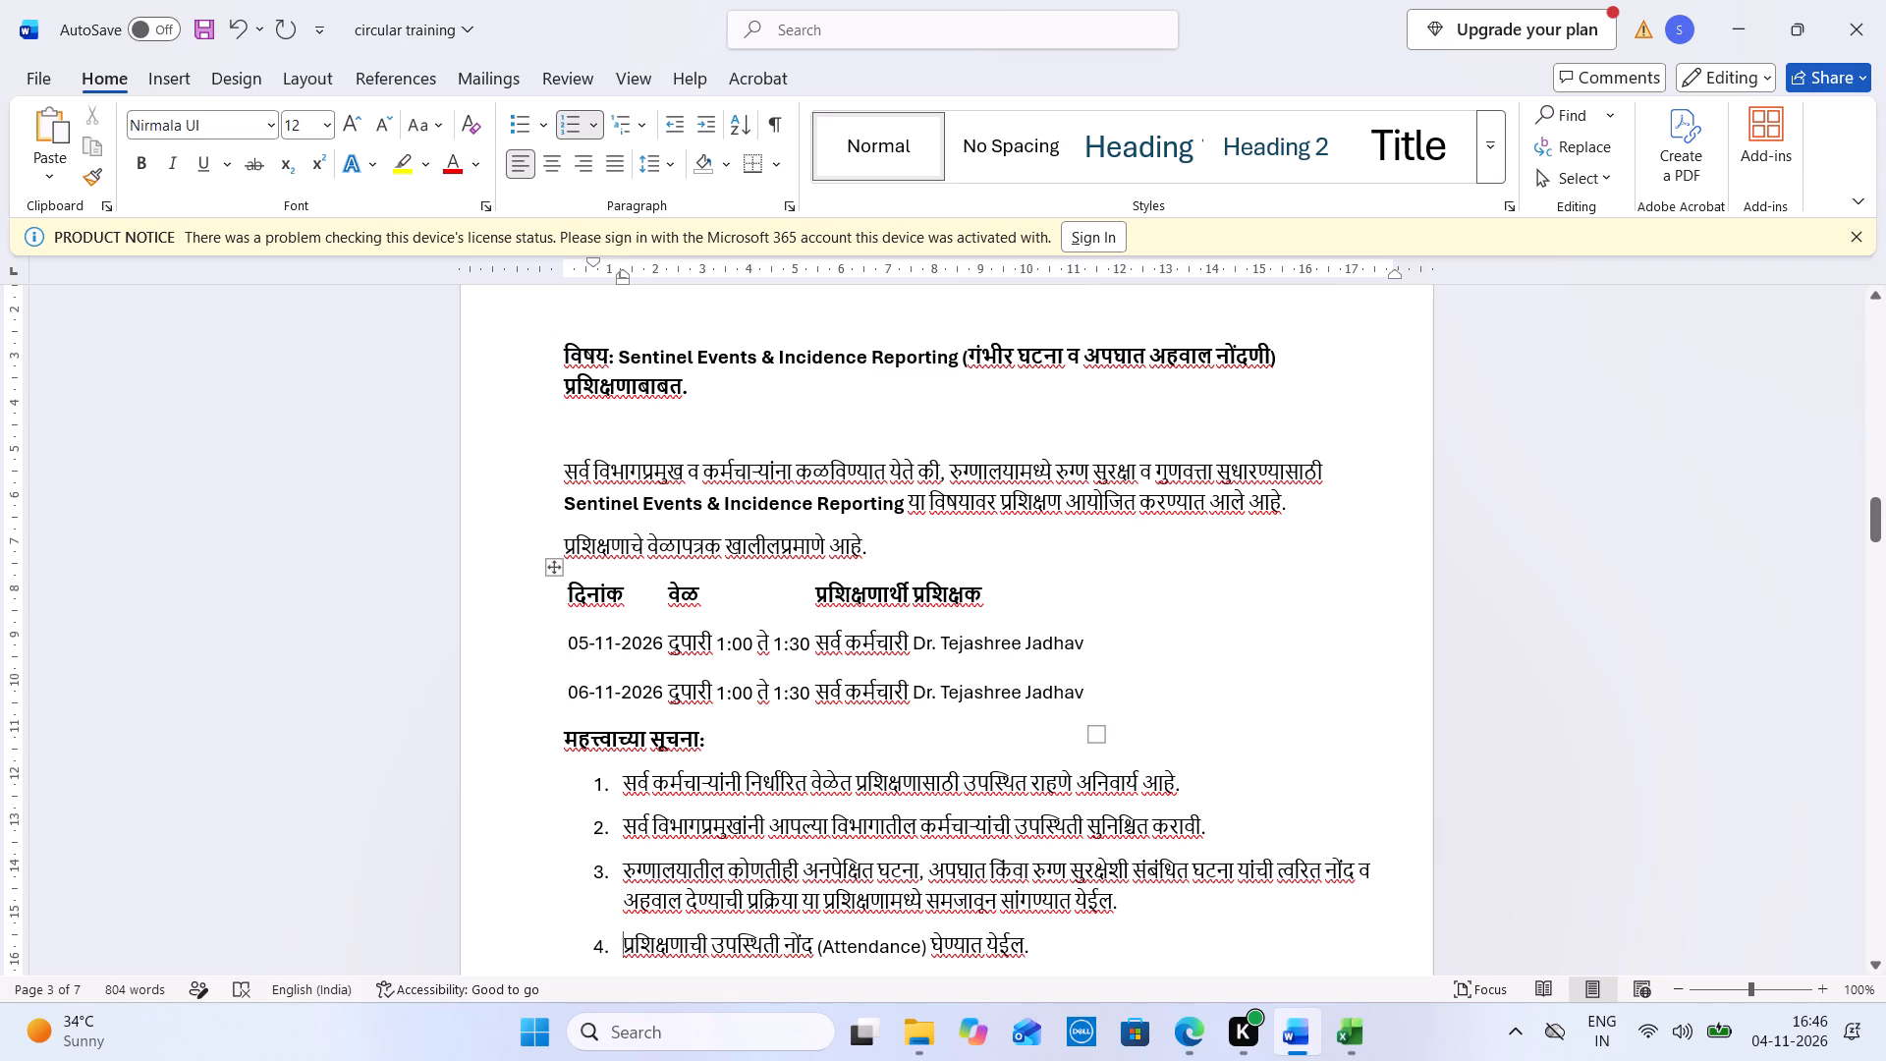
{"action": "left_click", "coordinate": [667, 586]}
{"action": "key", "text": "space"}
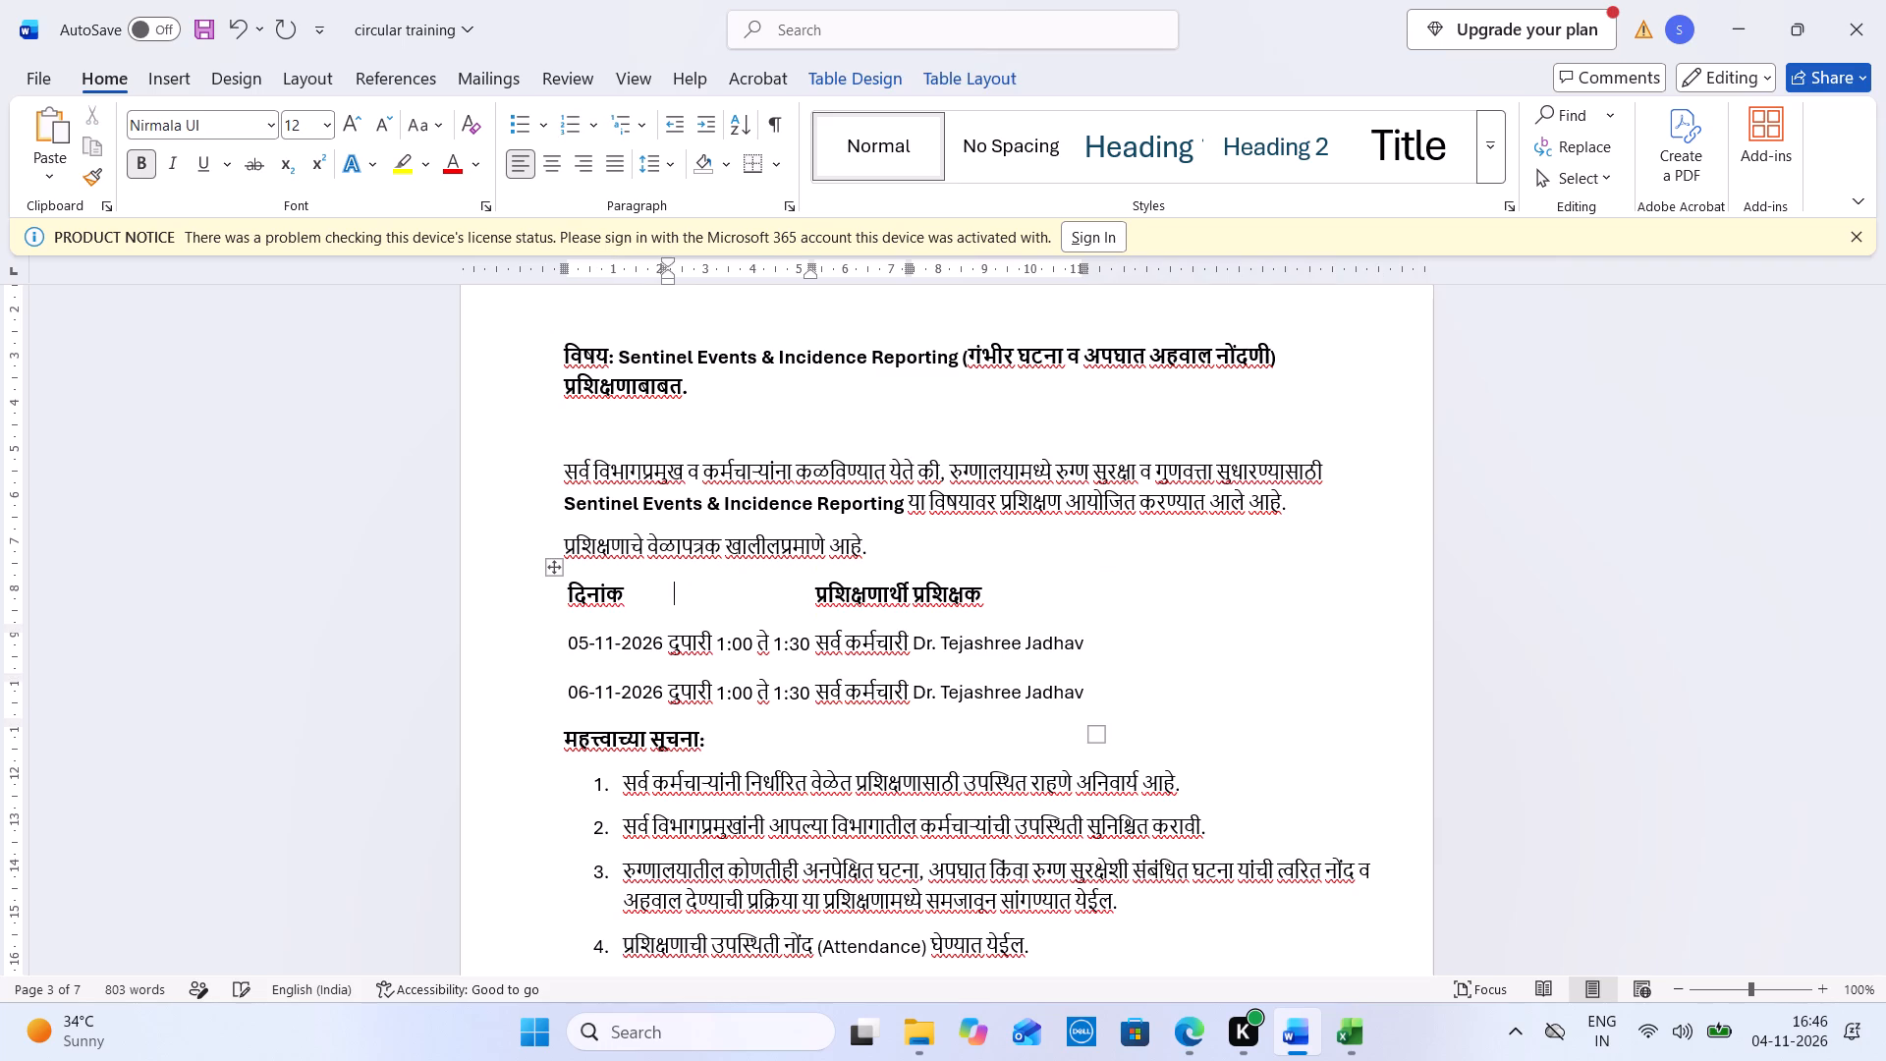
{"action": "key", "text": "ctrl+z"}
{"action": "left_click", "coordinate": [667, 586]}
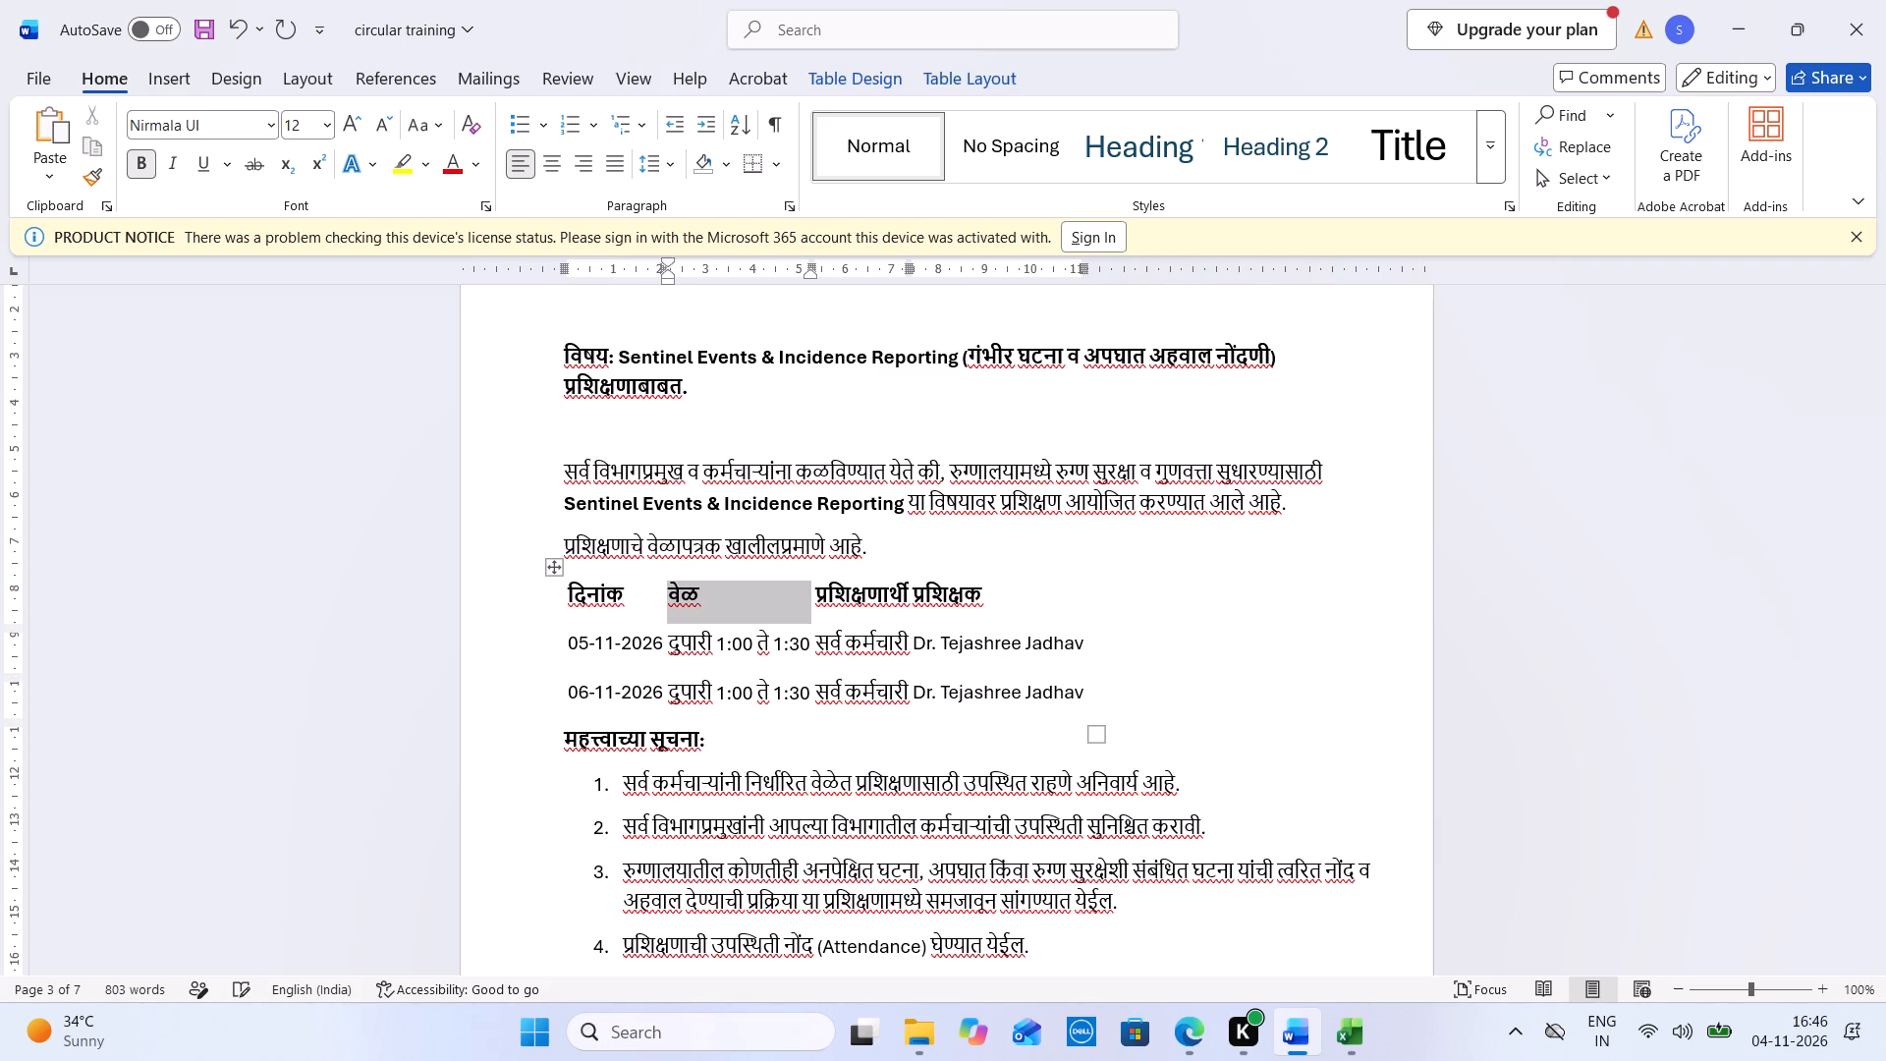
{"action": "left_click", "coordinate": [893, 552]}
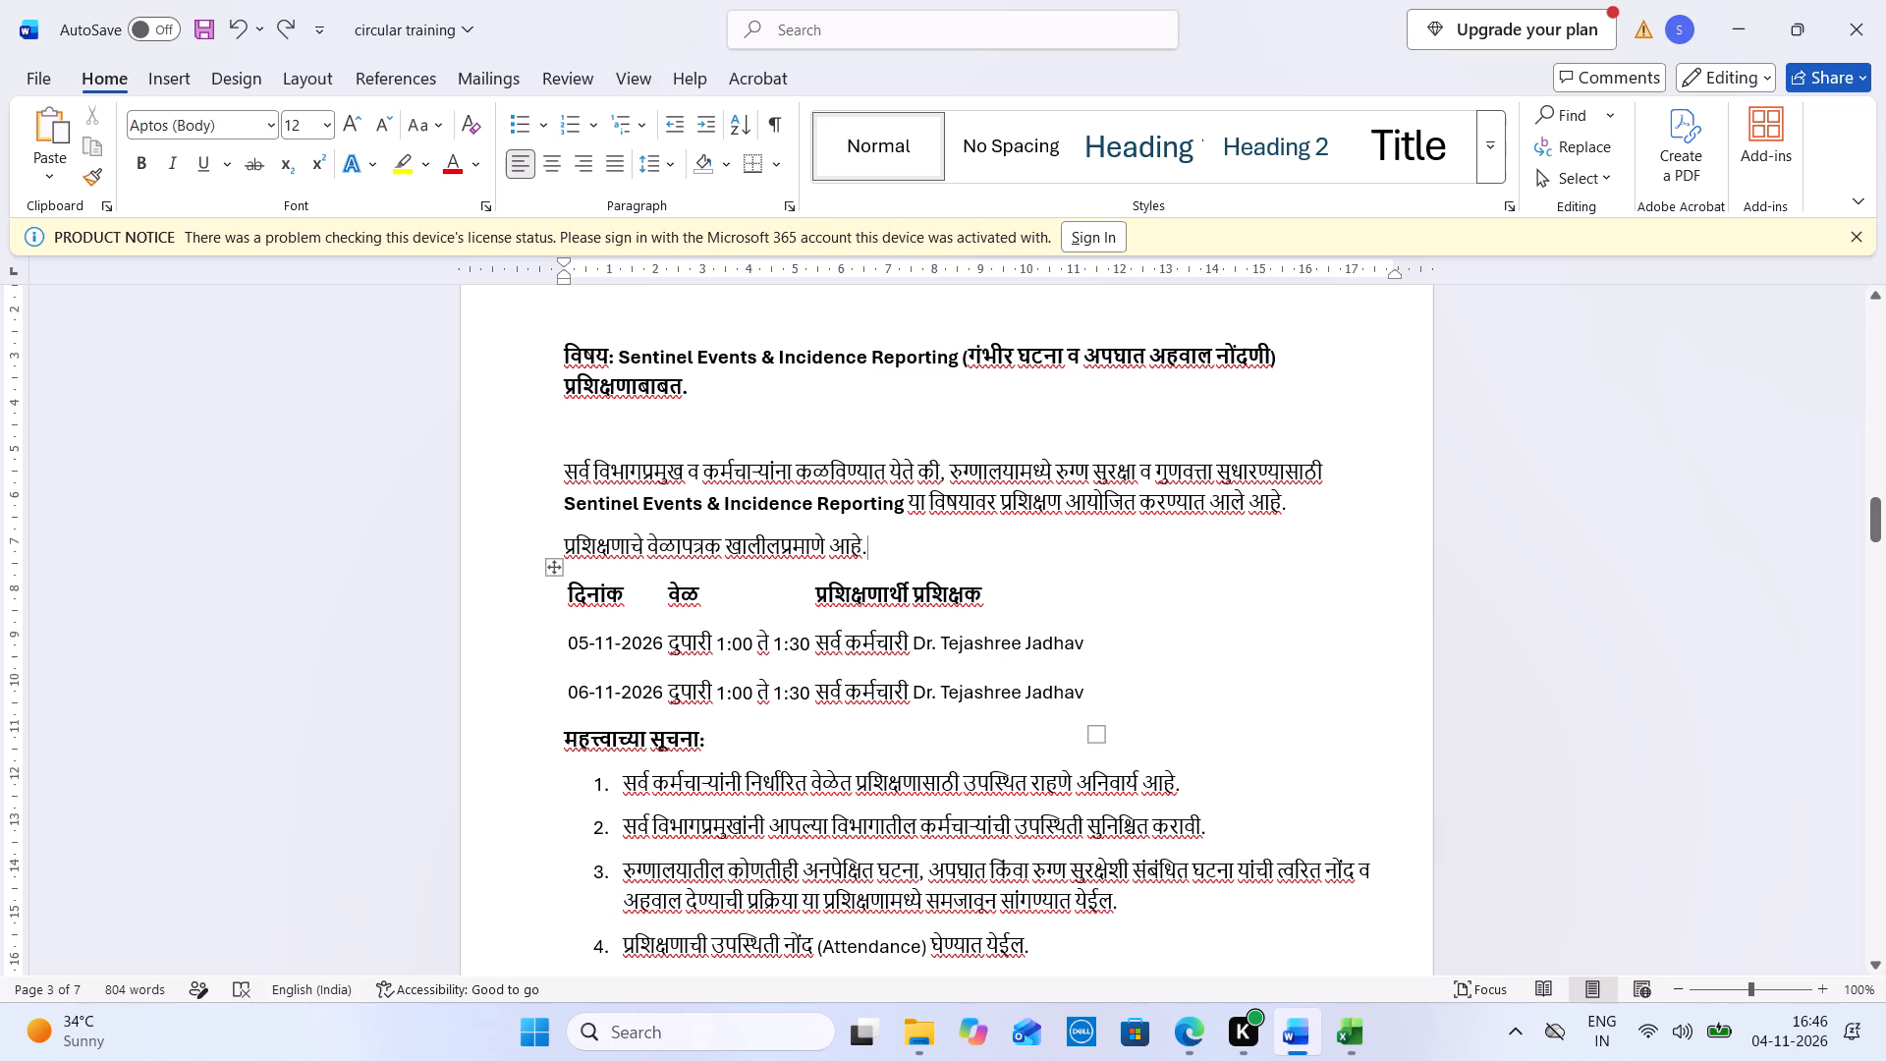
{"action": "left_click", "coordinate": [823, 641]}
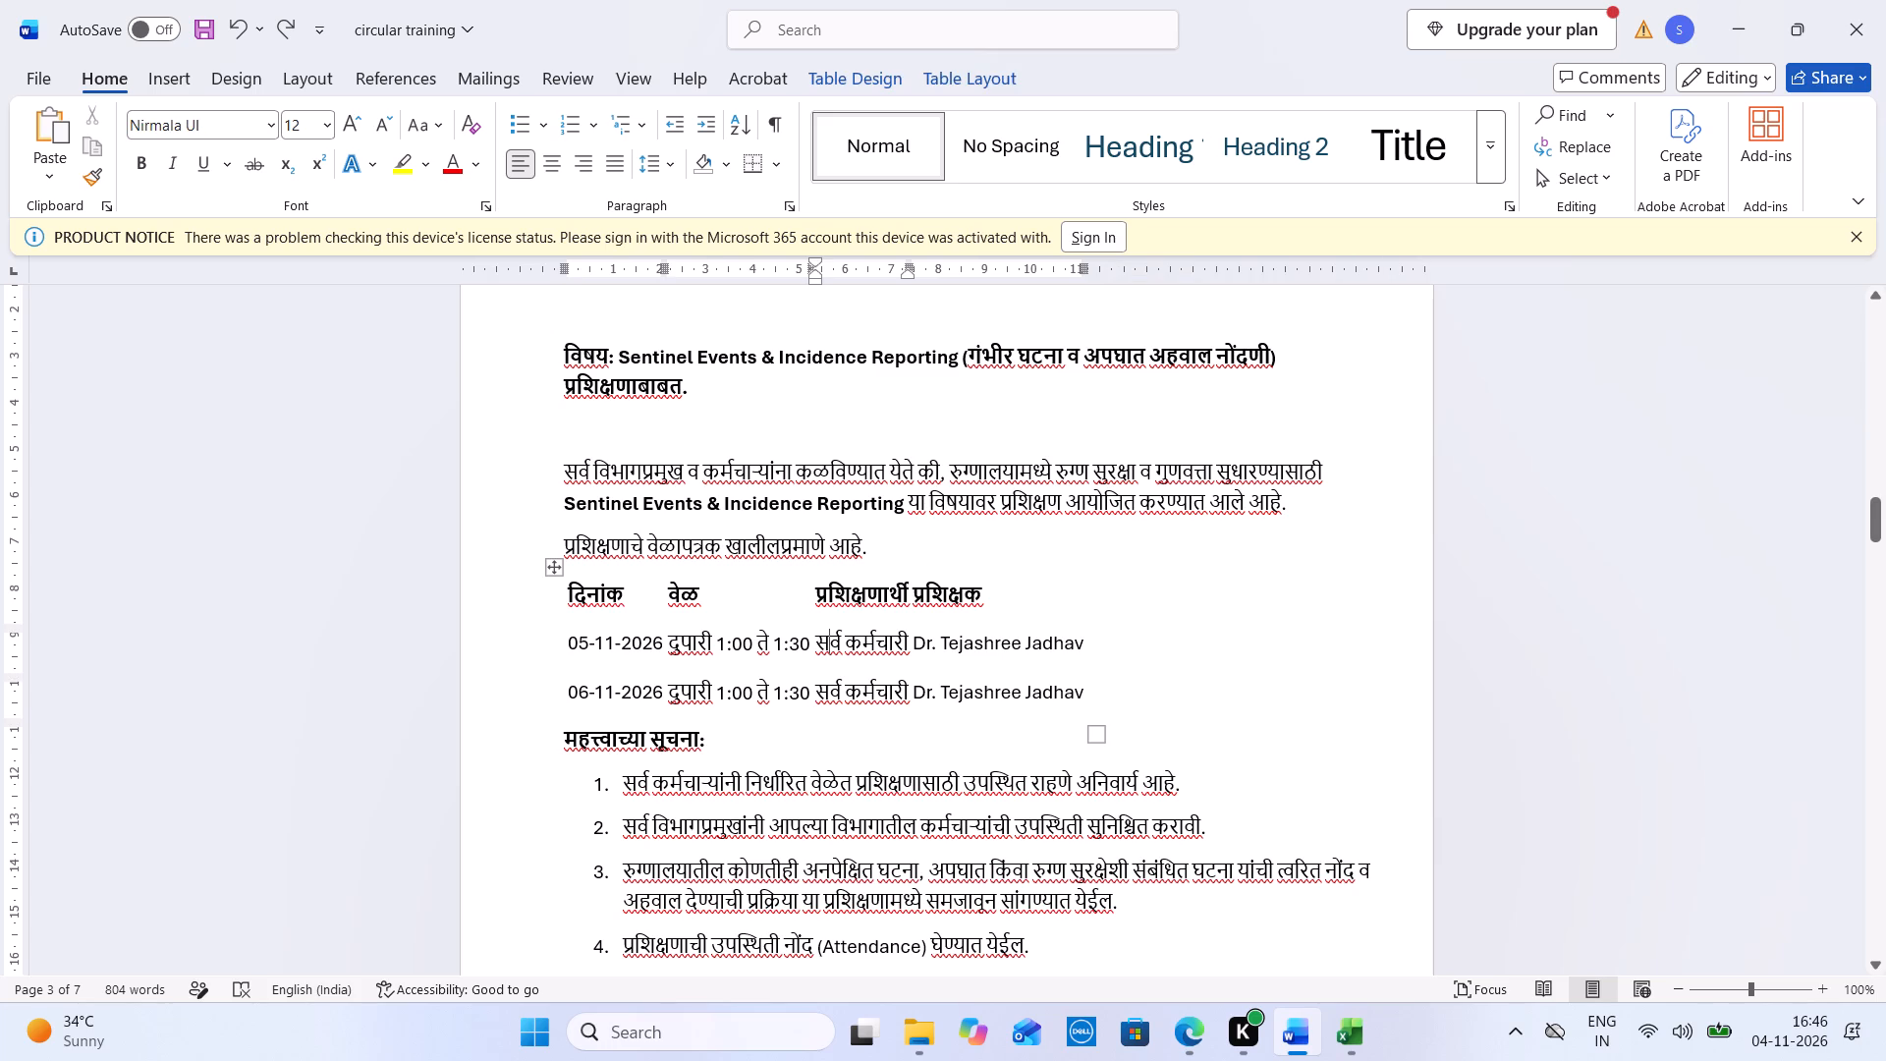
Copy the four date, time, trainer and staff lines from the Employee Rights & Responsibilities circular.
{"action": "left_click", "coordinate": [1885, 371]}
{"action": "left_click", "coordinate": [1885, 371]}
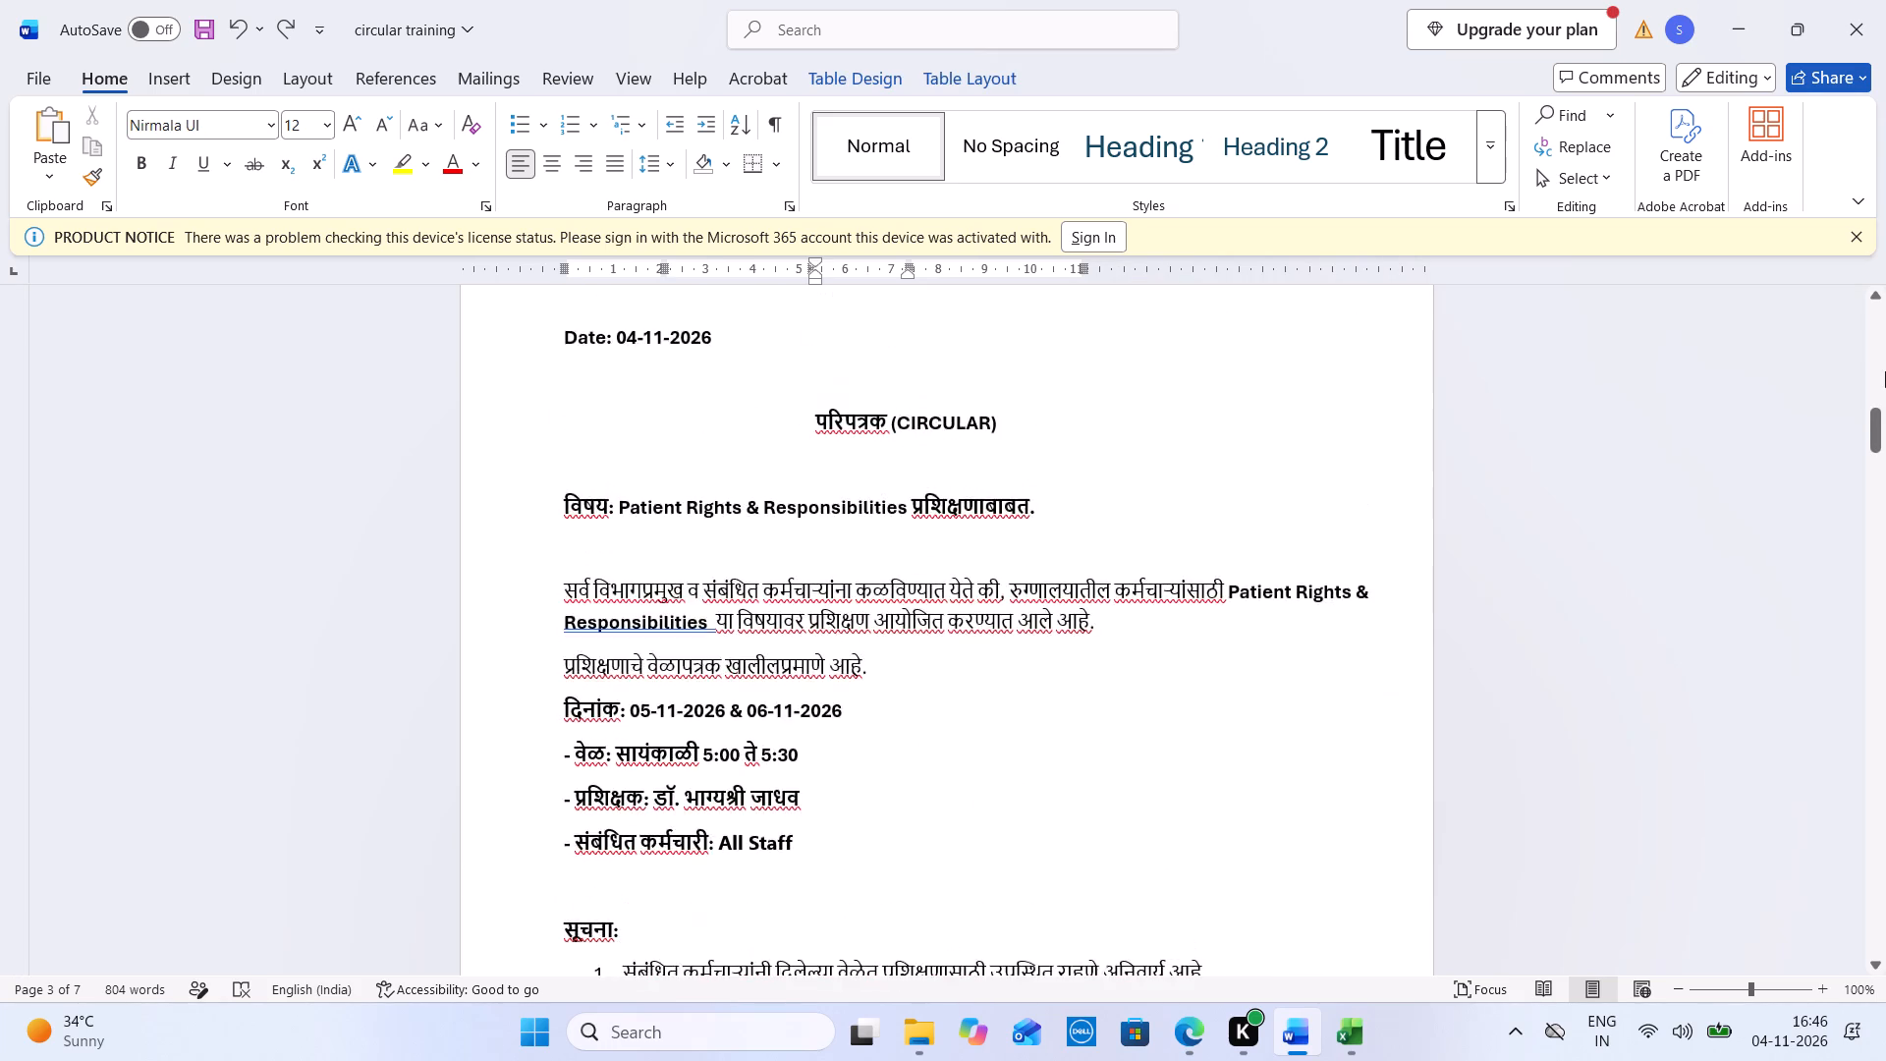
{"action": "left_click", "coordinate": [1885, 371]}
{"action": "left_click", "coordinate": [1885, 371]}
{"action": "left_click", "coordinate": [1880, 341]}
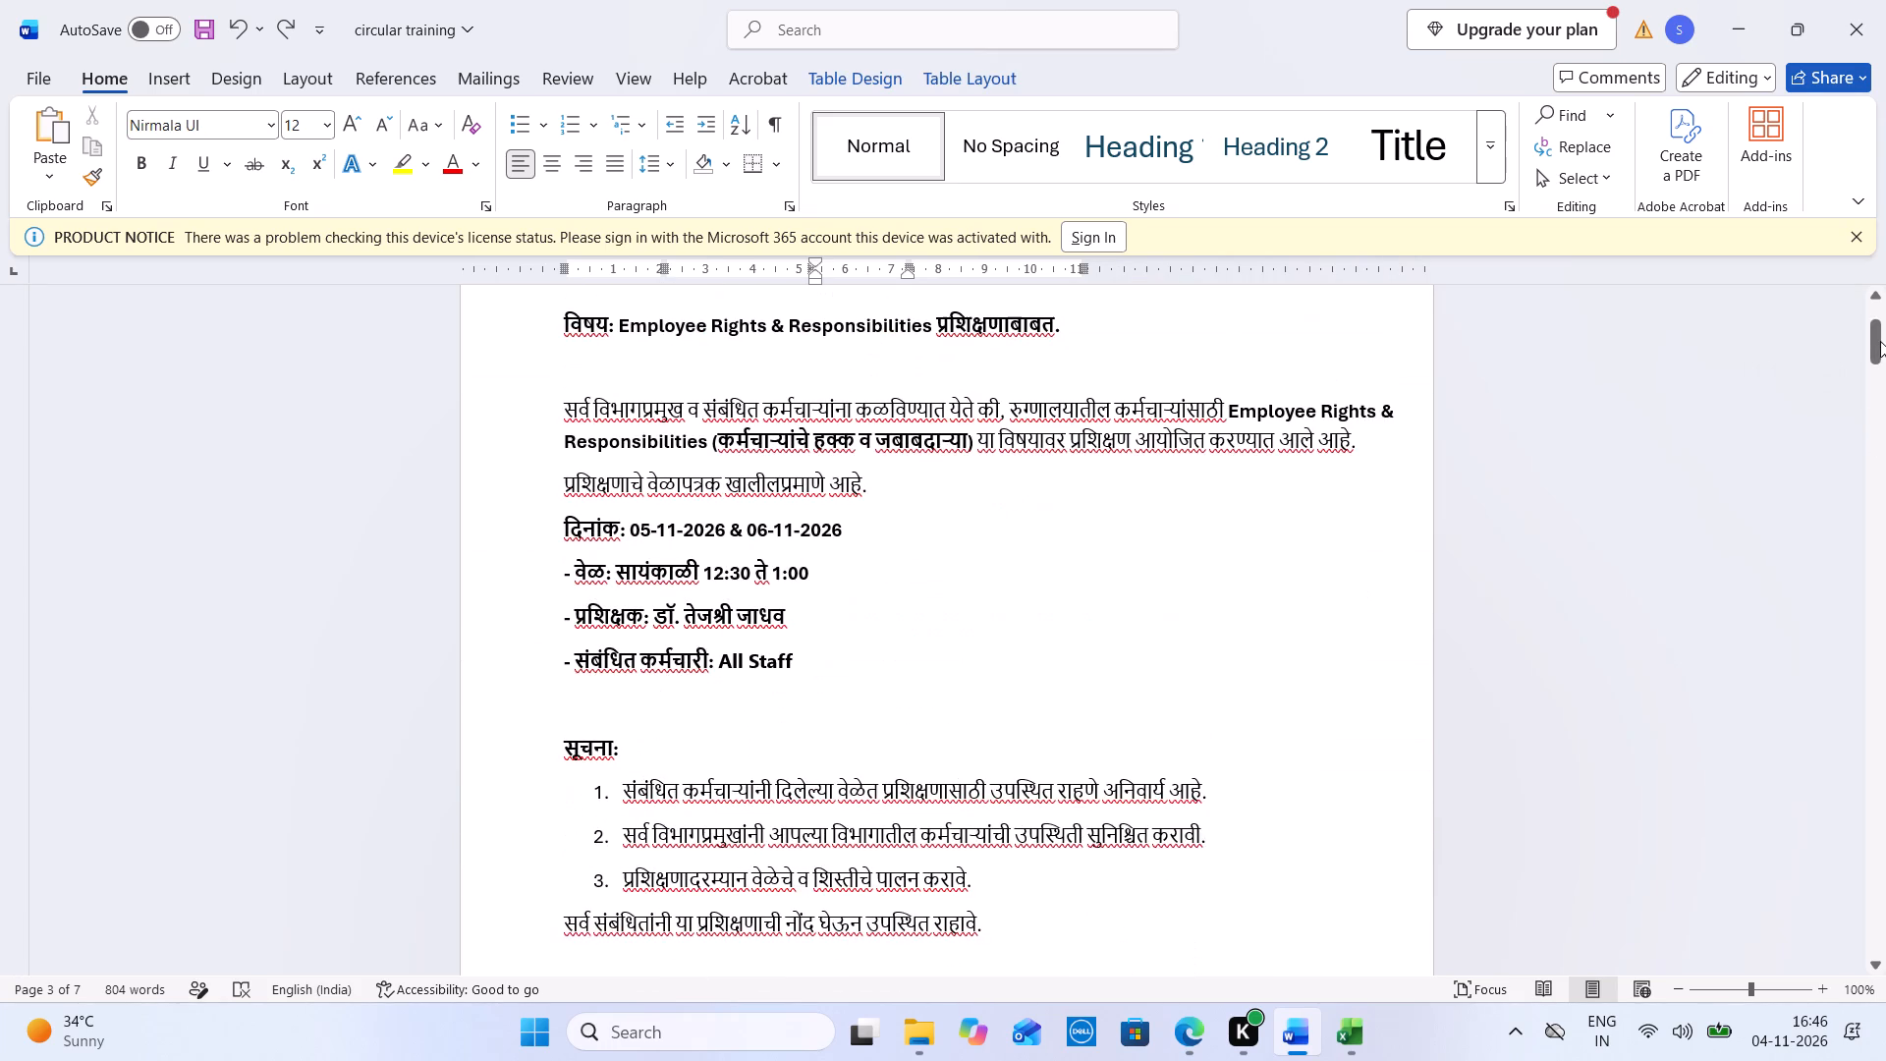
{"action": "left_click_drag", "start_coordinate": [841, 666], "coordinate": [513, 544]}
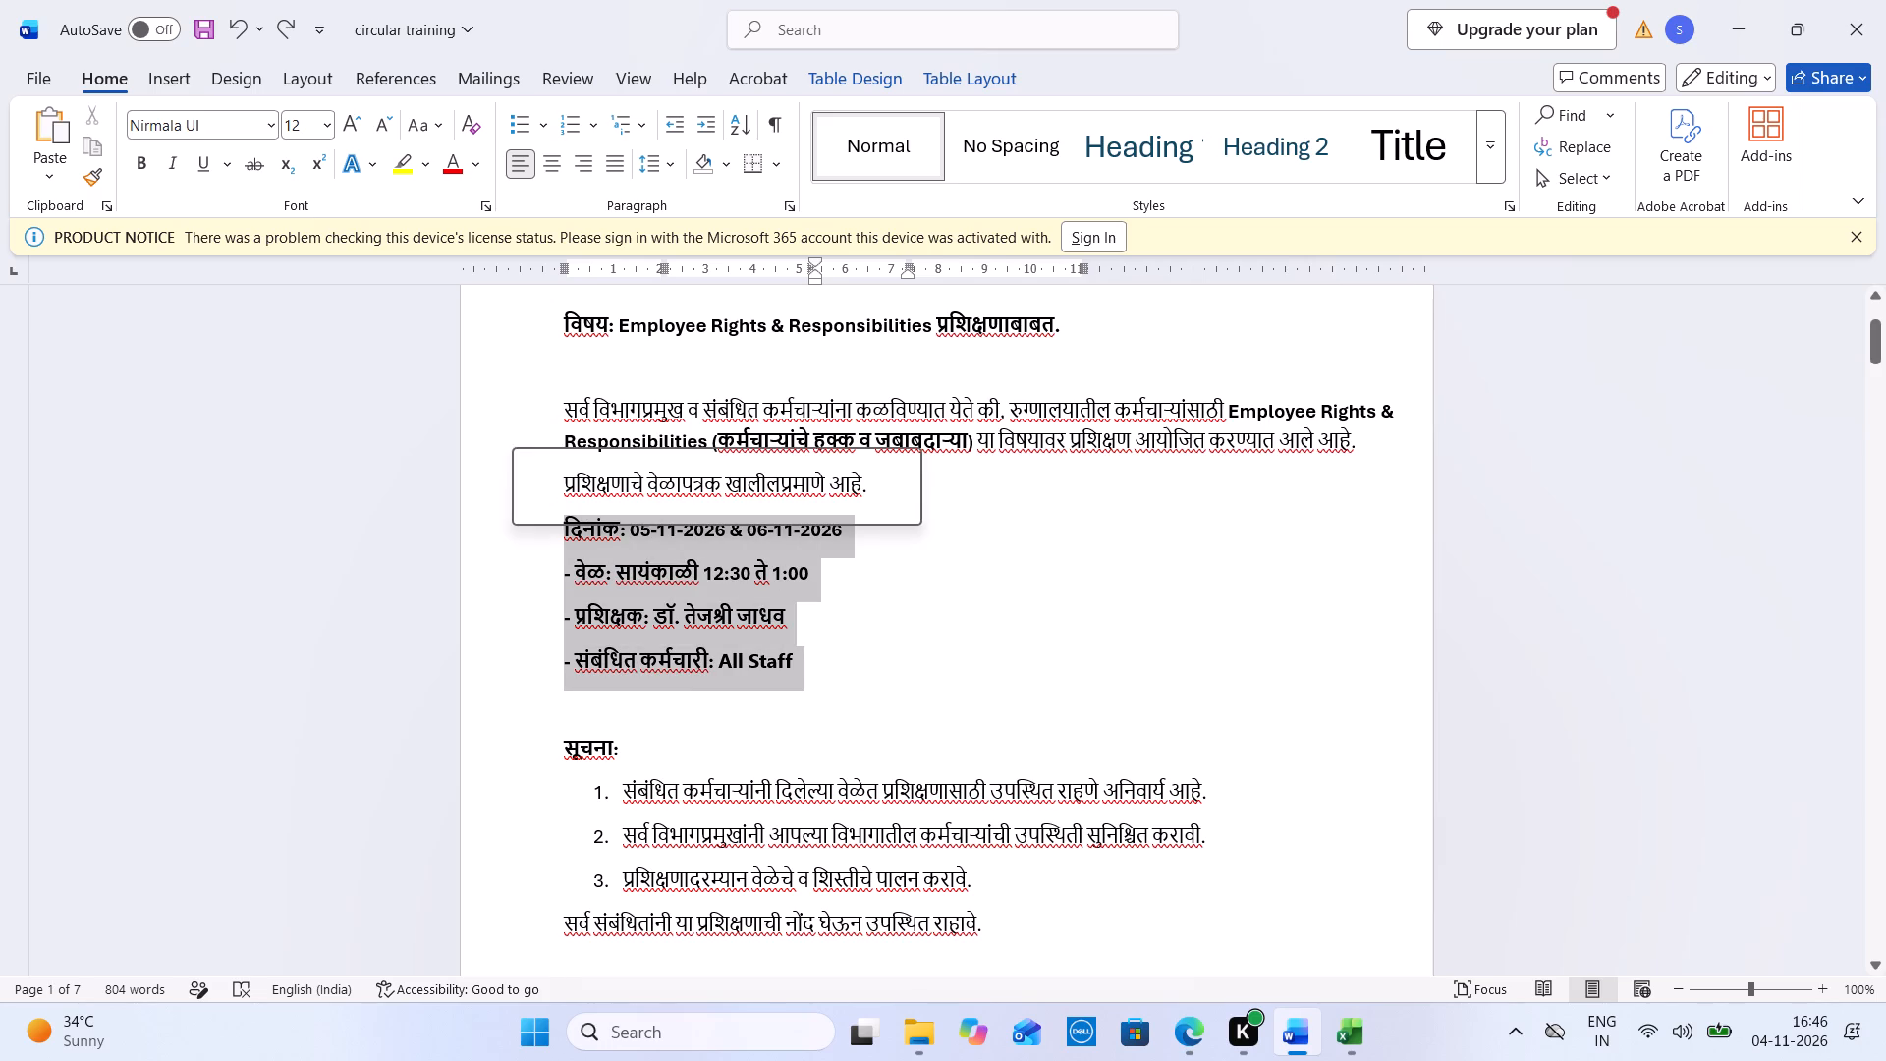
{"action": "key", "text": "ctrl+c"}
Replace the schedule table in the Sentinel Events circular with the copied schedule lines, leaving a blank line above महत्त्वाच्या सूचना.
{"action": "left_click", "coordinate": [1869, 837]}
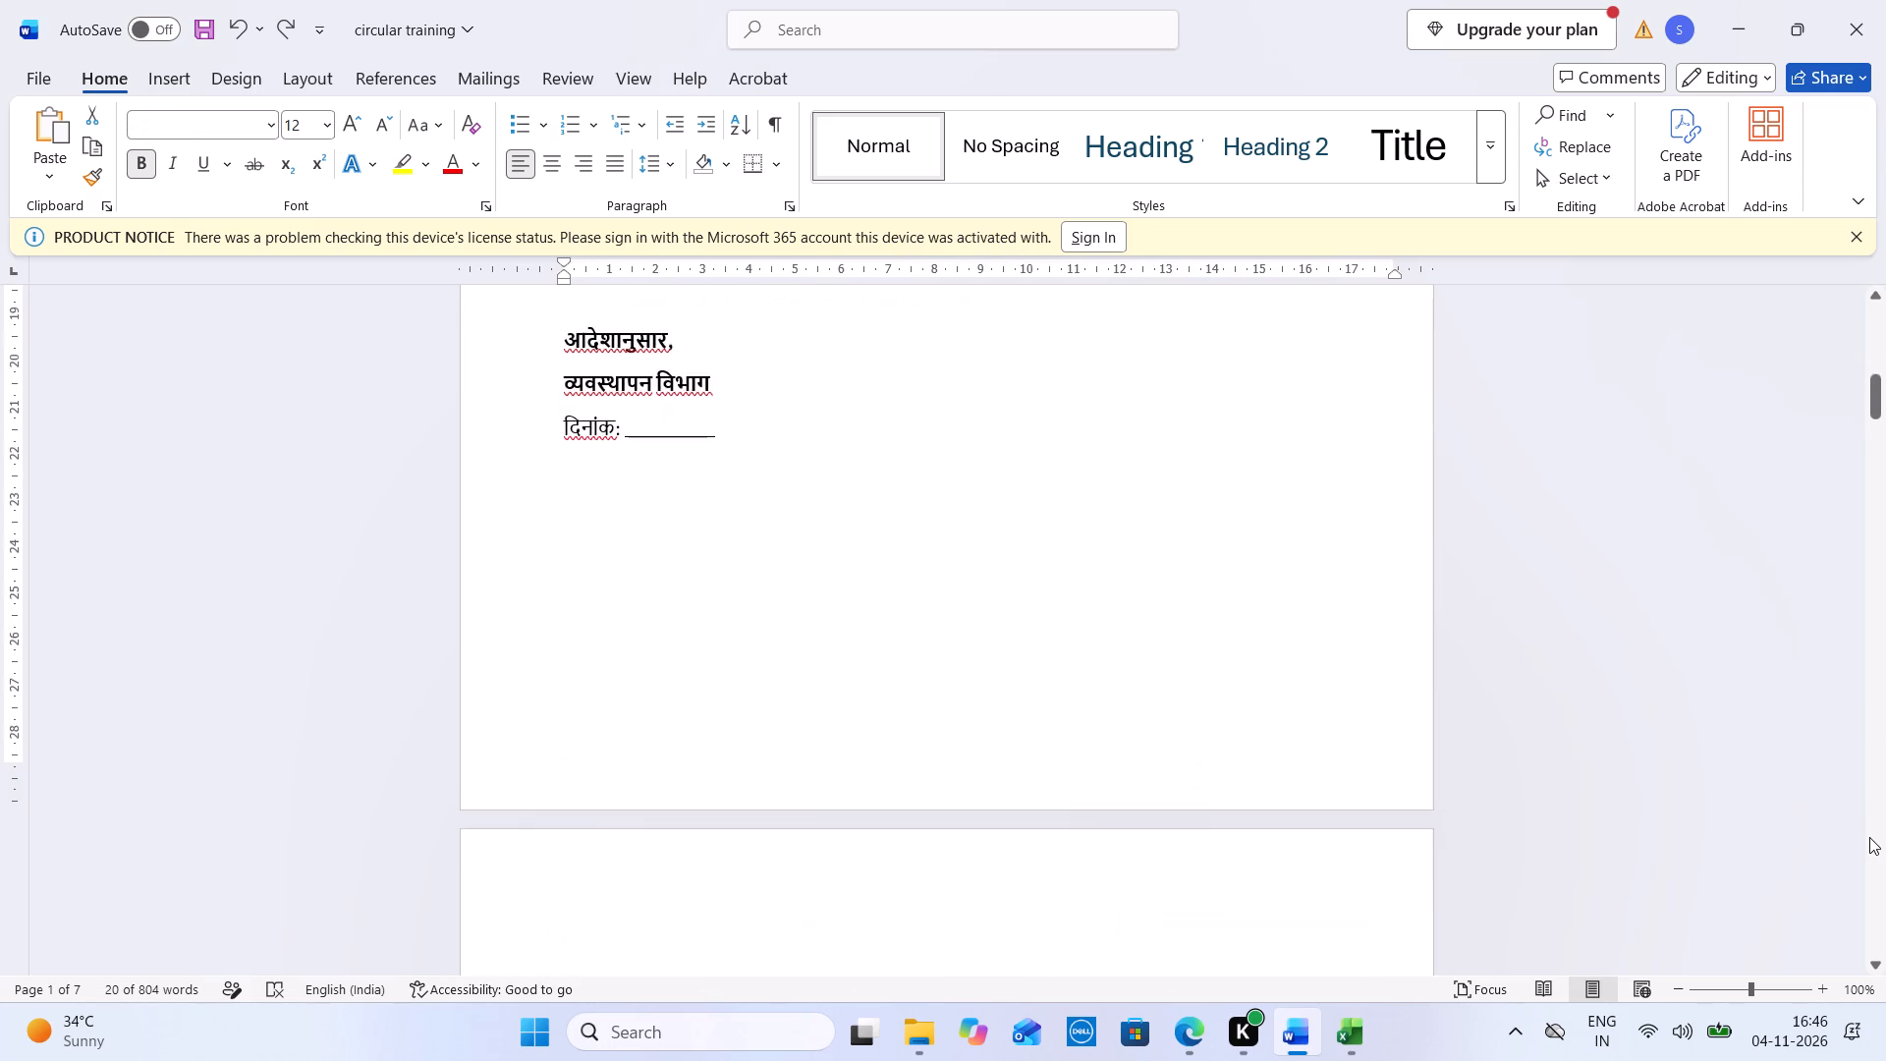
{"action": "left_click", "coordinate": [1869, 837]}
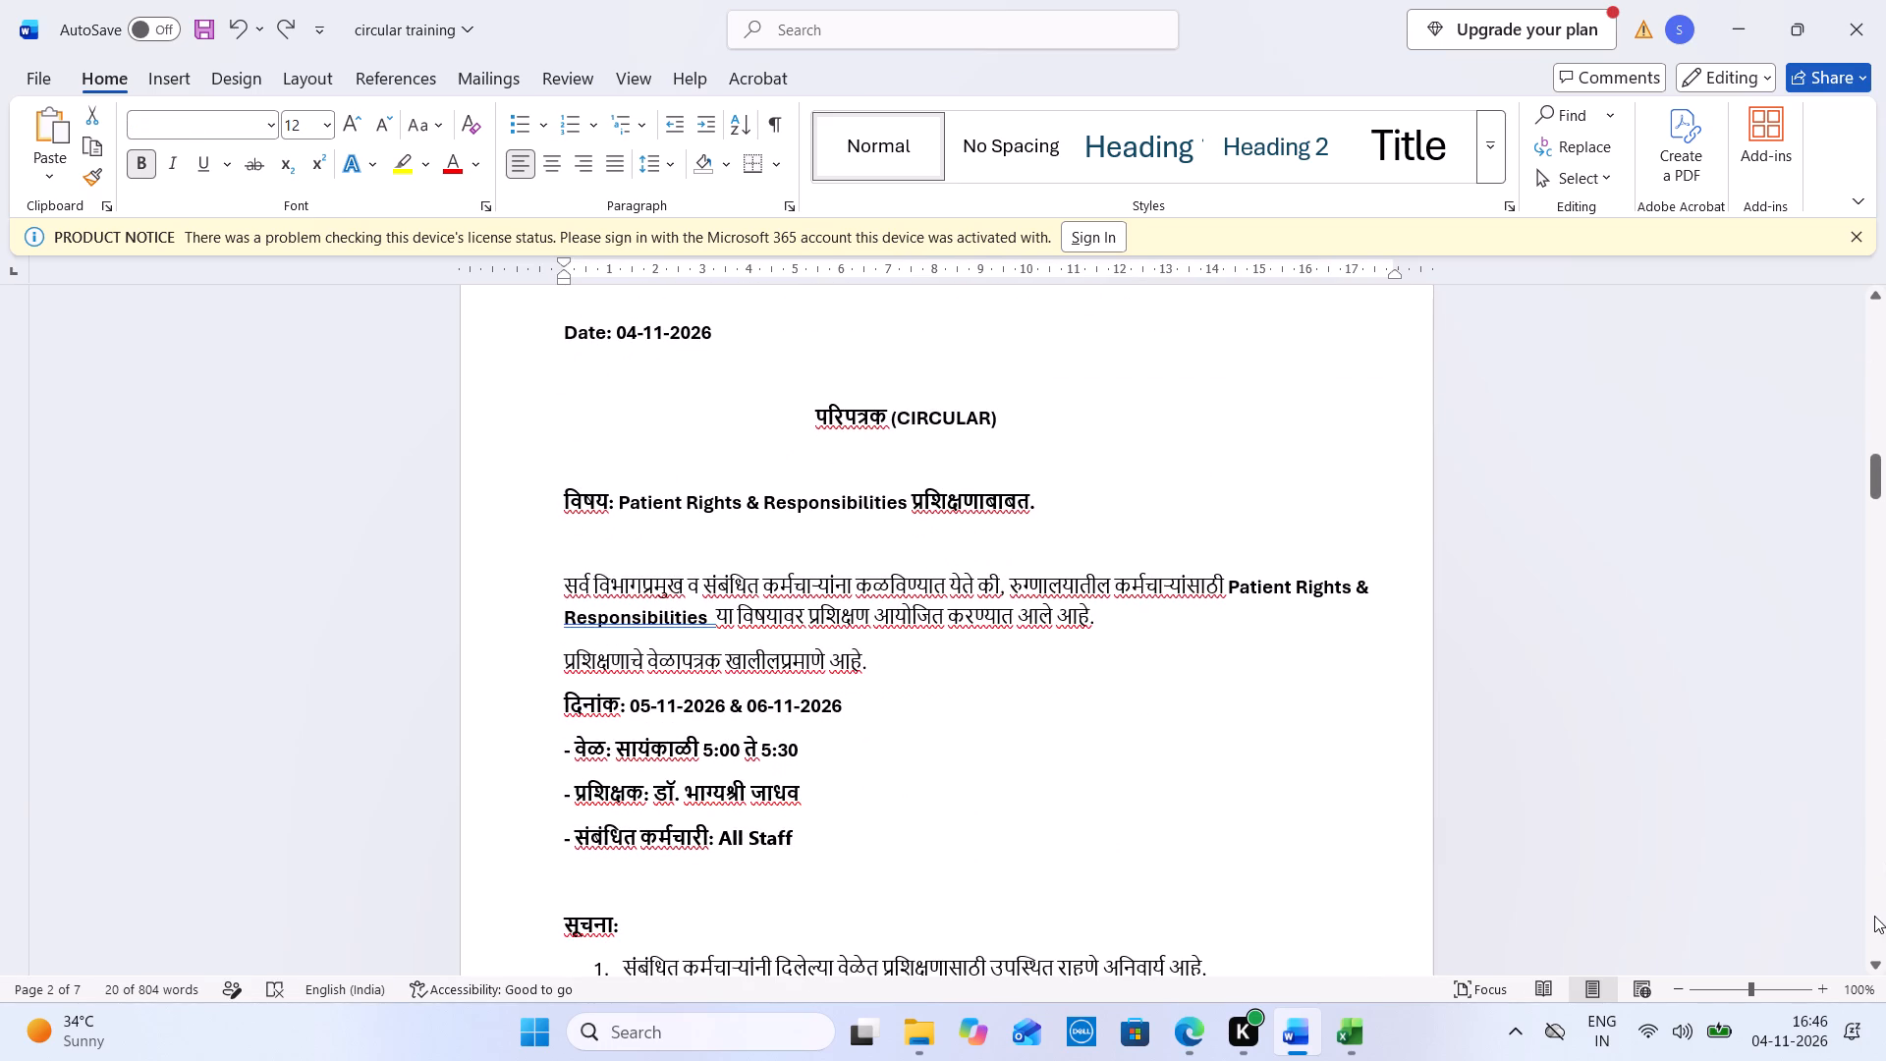
{"action": "left_click", "coordinate": [1874, 916]}
{"action": "left_click", "coordinate": [1874, 916]}
{"action": "left_click_drag", "start_coordinate": [1109, 688], "coordinate": [1097, 688]}
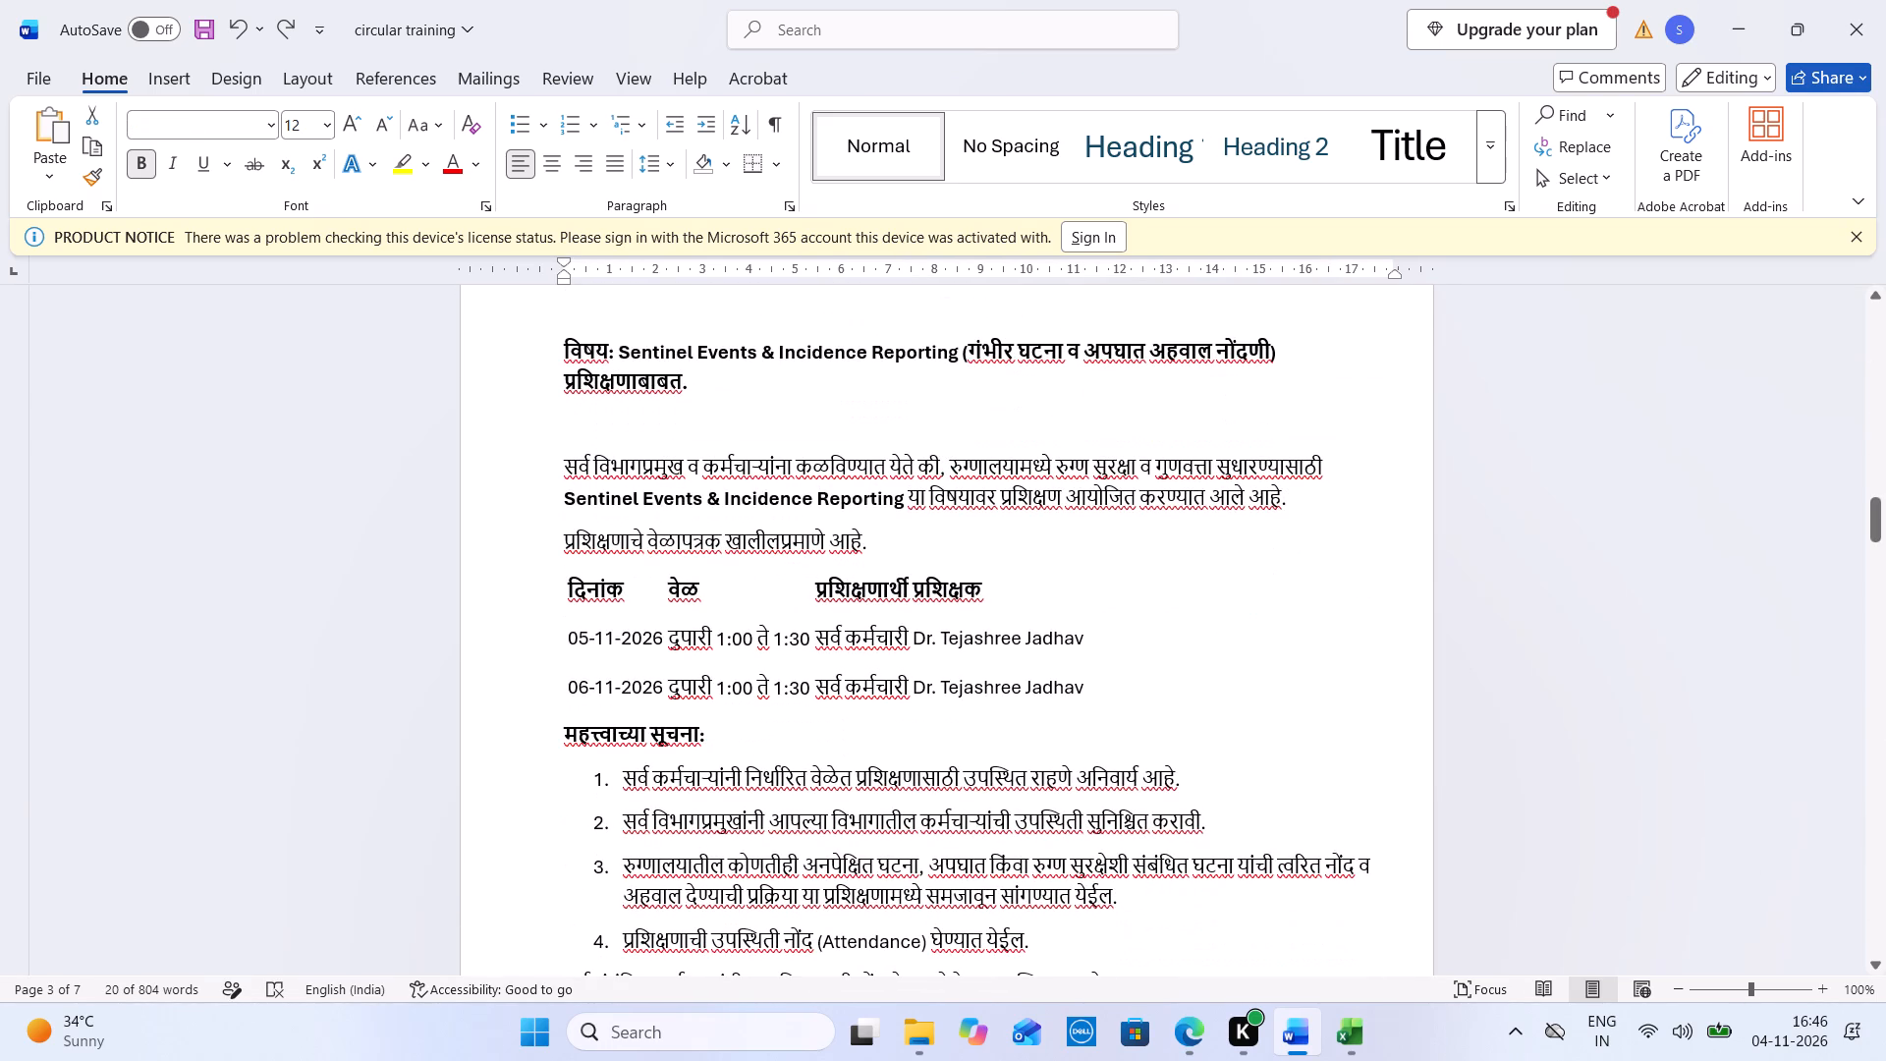
{"action": "left_click_drag", "start_coordinate": [1097, 688], "coordinate": [557, 582]}
{"action": "key", "text": "ctrl+v"}
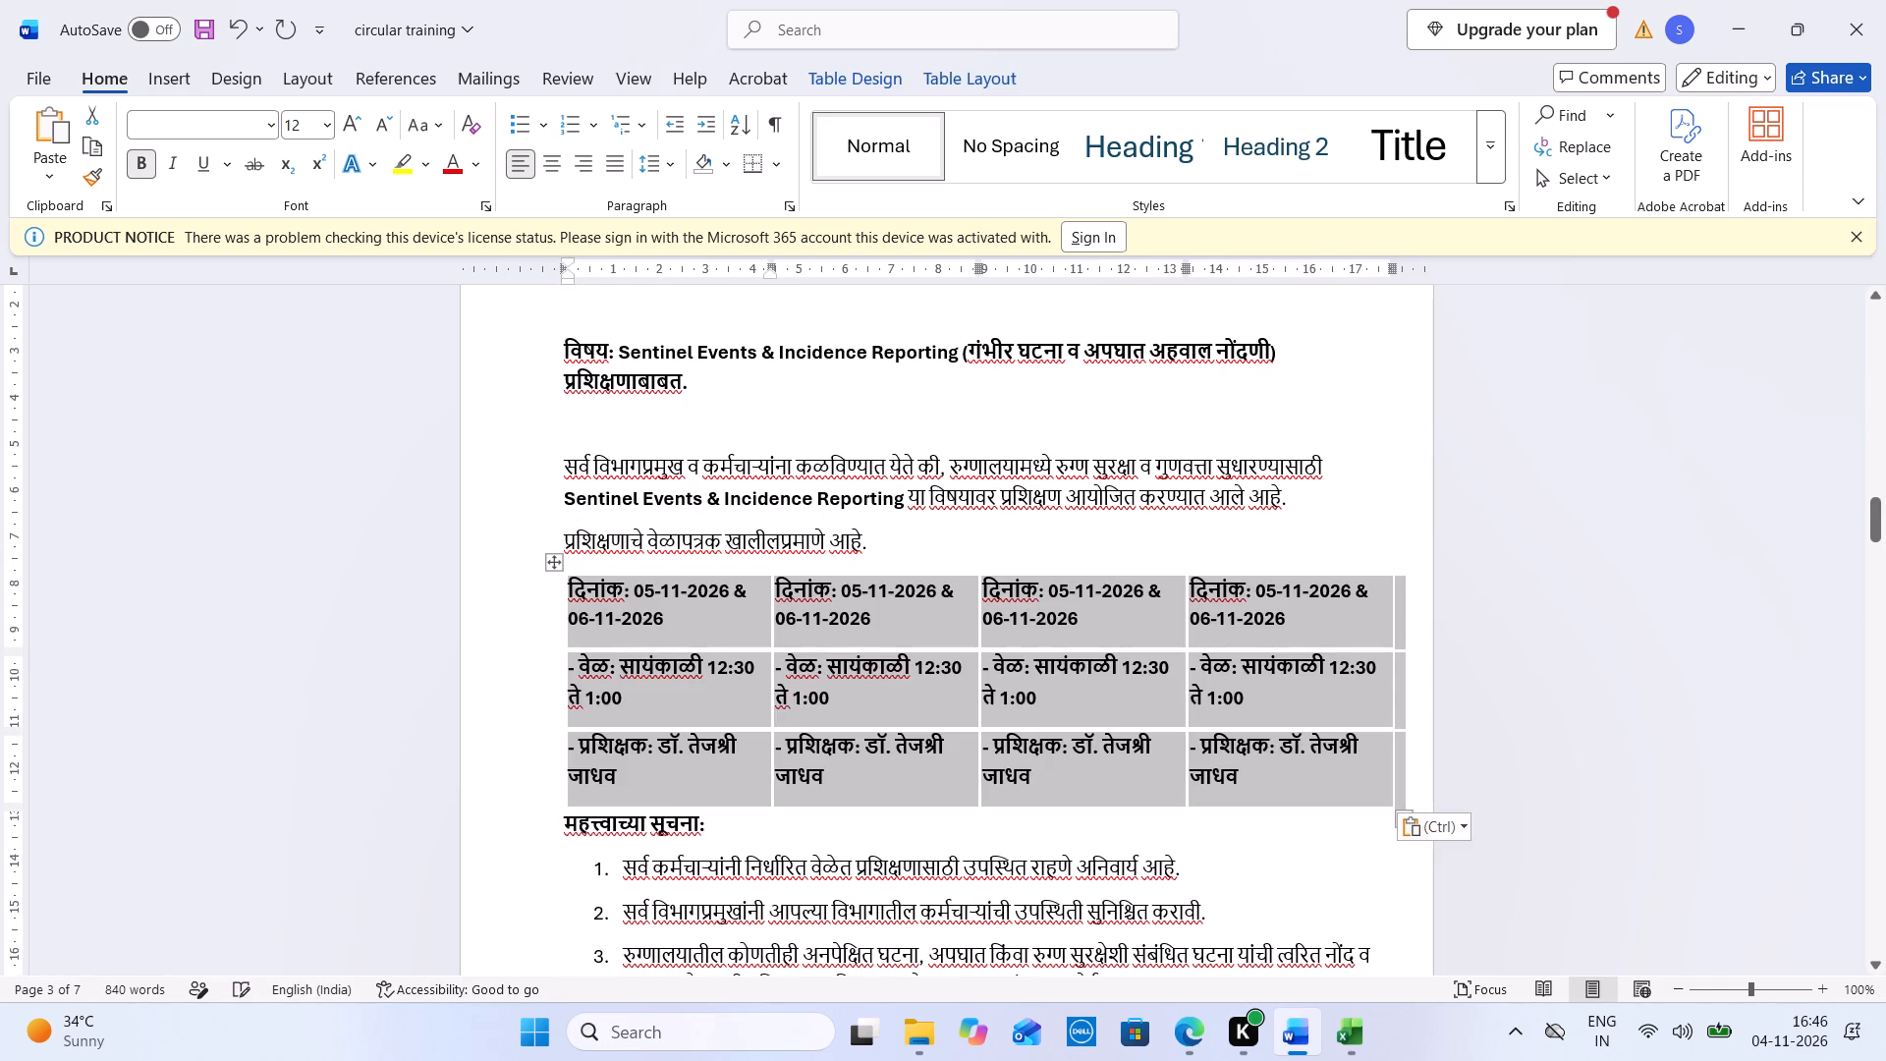
{"action": "key", "text": "ctrl+z"}
{"action": "key", "text": "BackSpace"}
{"action": "key", "text": "Return"}
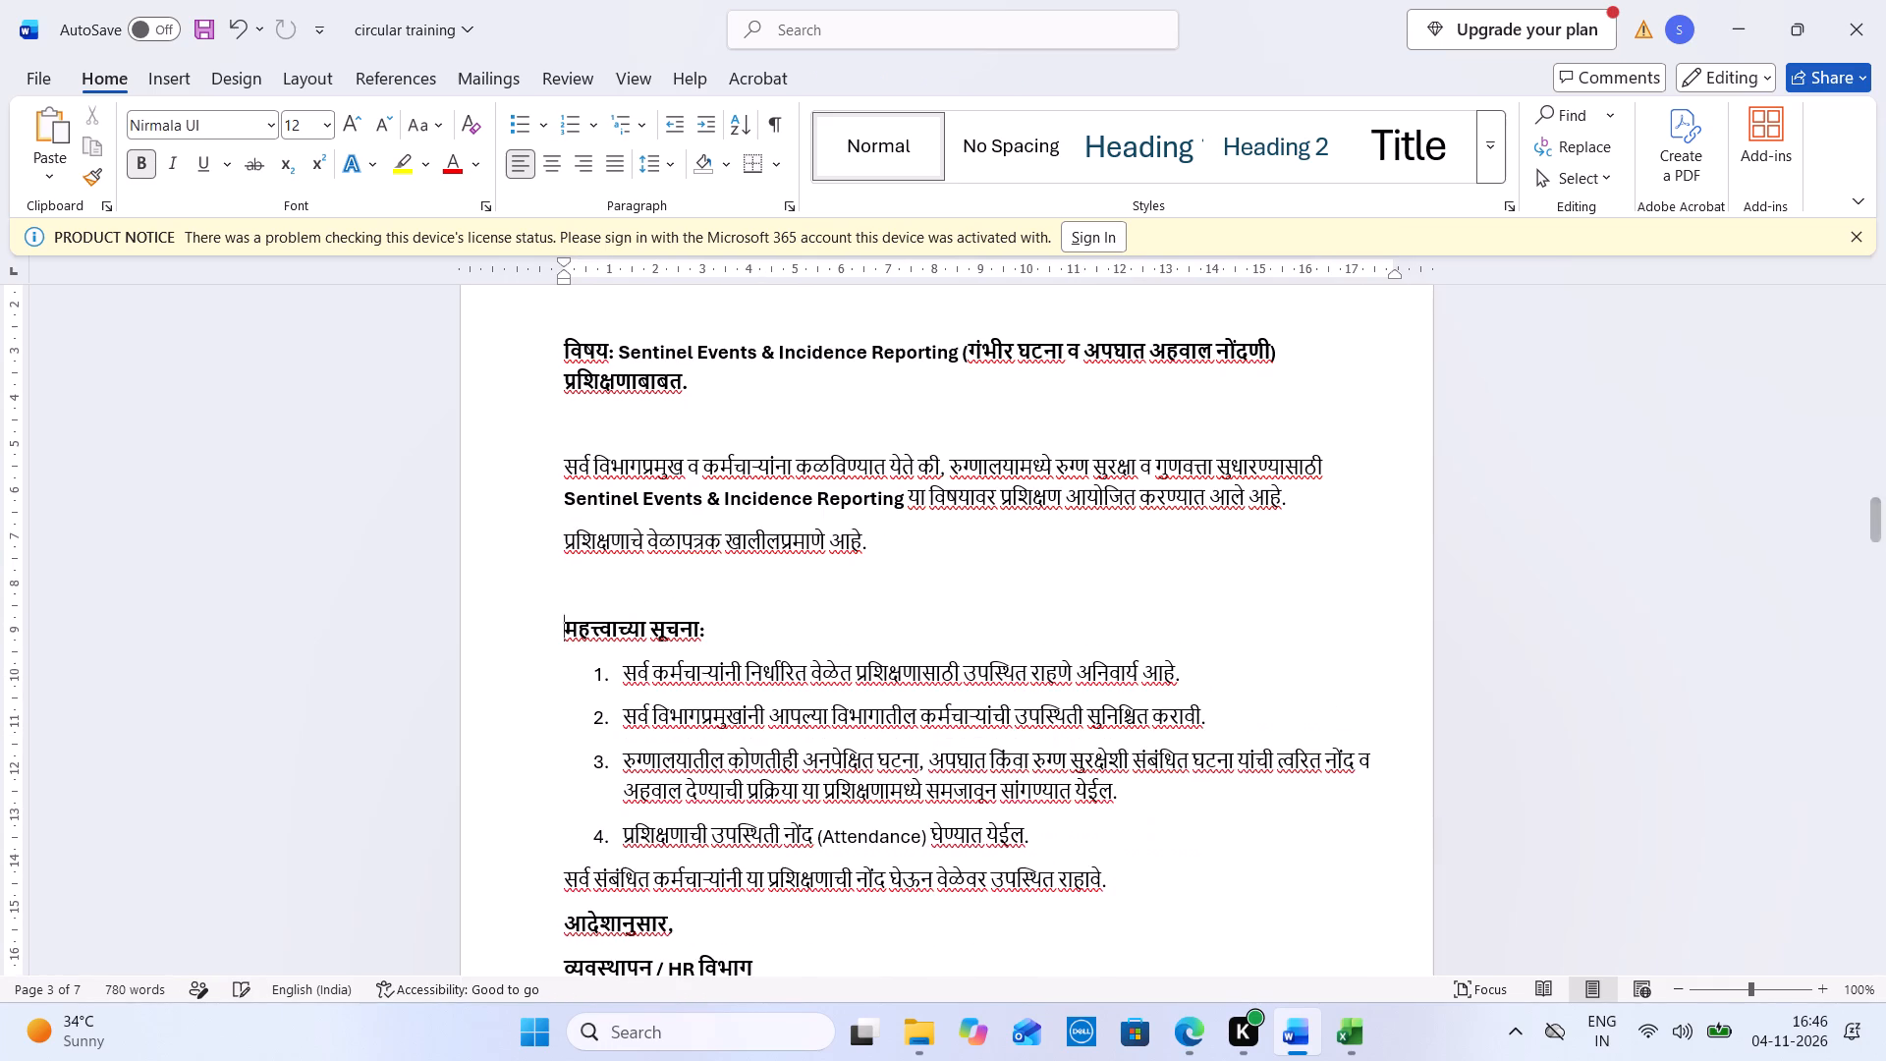
{"action": "key", "text": "Up"}
{"action": "key", "text": "ctrl+v"}
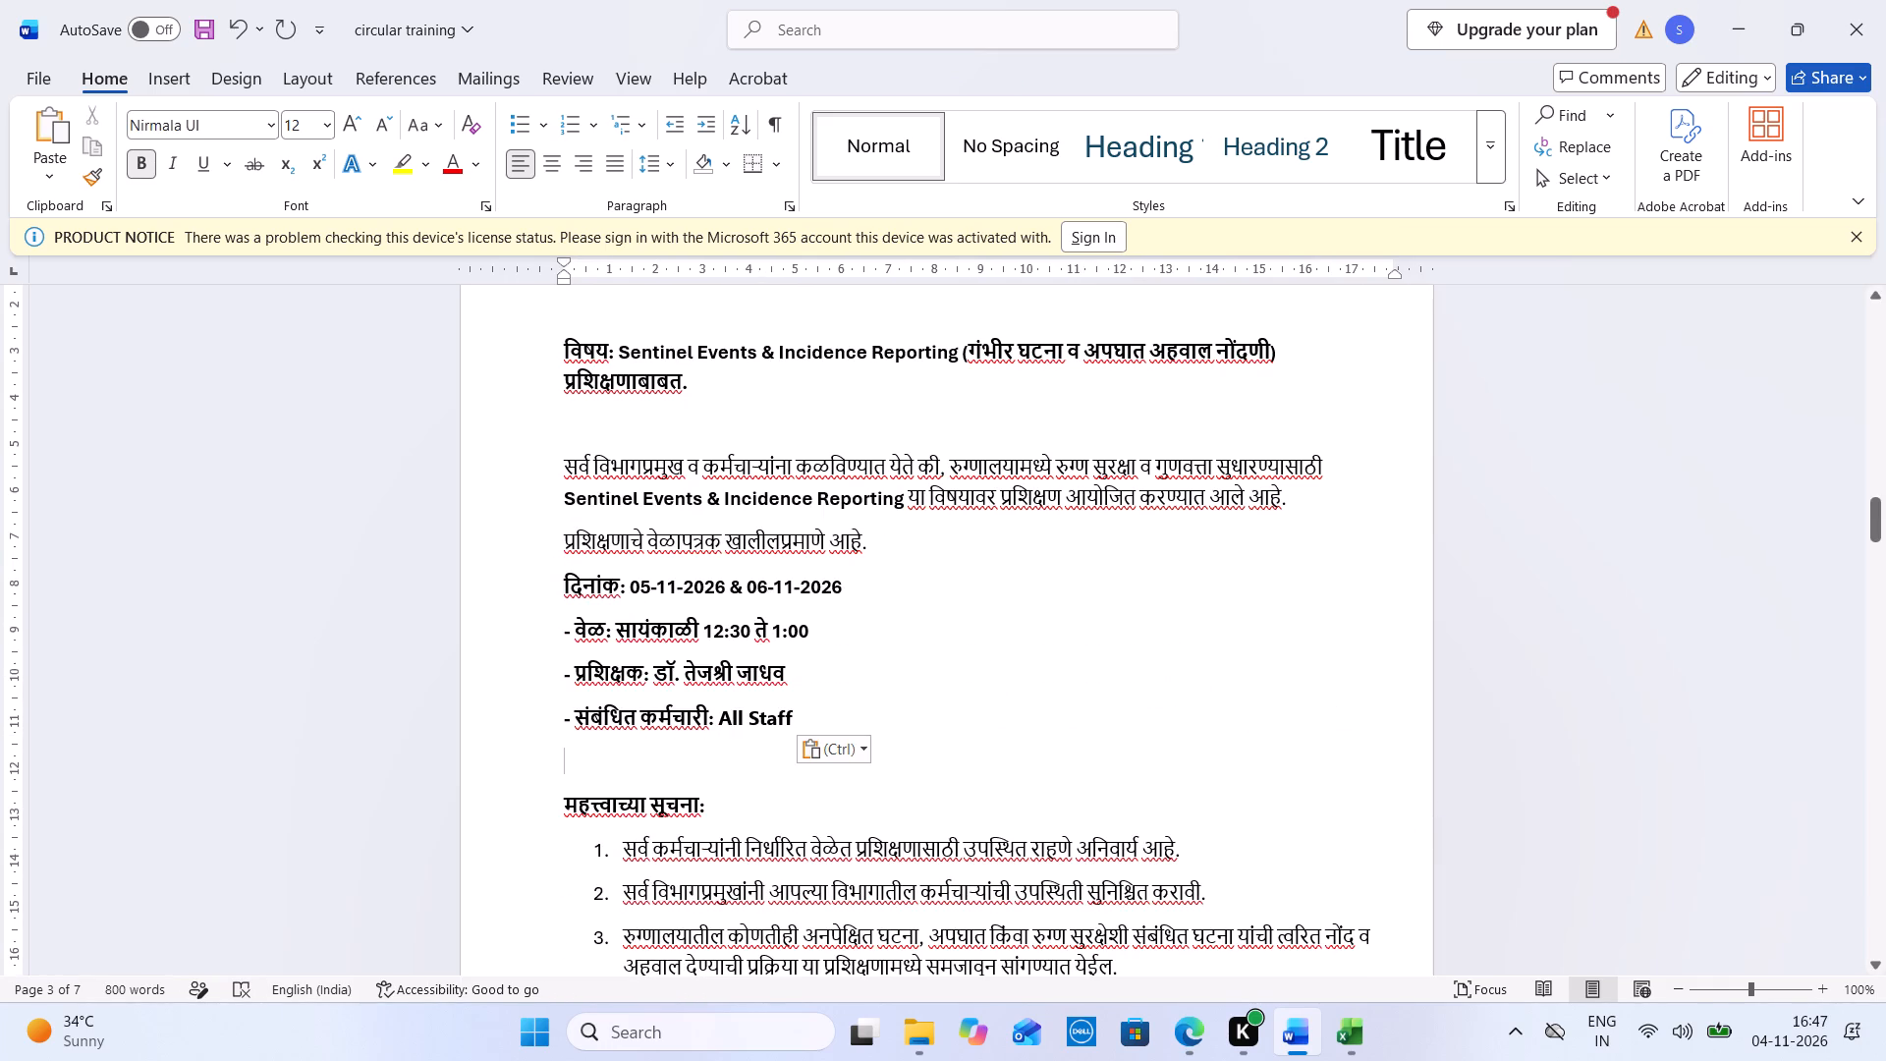
Set the training time (वेळ) in the Sentinel Events circular to 01:00 ते 1:30.
{"action": "left_click", "coordinate": [739, 633]}
{"action": "key", "text": "Insert"}
{"action": "key", "text": "BackSpace"}
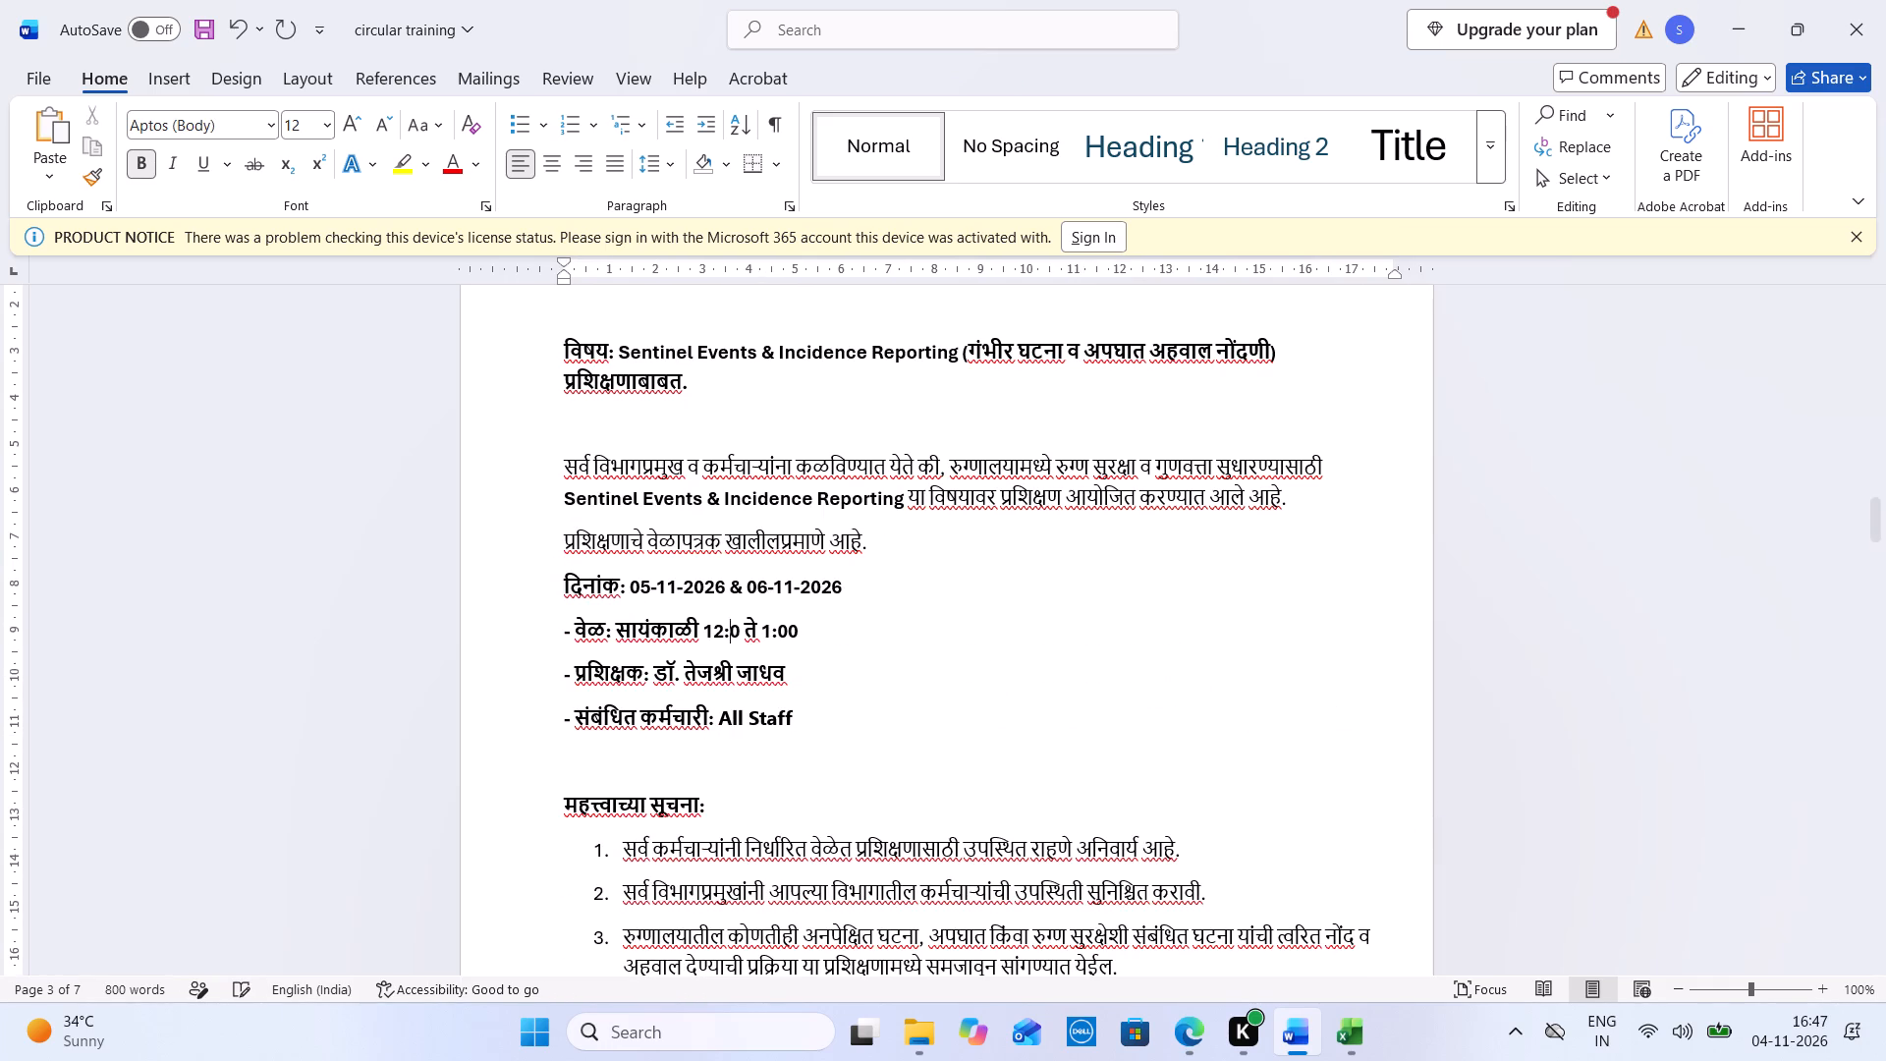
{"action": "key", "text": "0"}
{"action": "key", "text": "Left"}
{"action": "key", "text": "Left"}
{"action": "key", "text": "BackSpace"}
{"action": "key", "text": "BackSpace"}
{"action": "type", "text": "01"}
{"action": "left_click", "coordinate": [814, 632]}
{"action": "key", "text": "BackSpace"}
{"action": "key", "text": "BackSpace"}
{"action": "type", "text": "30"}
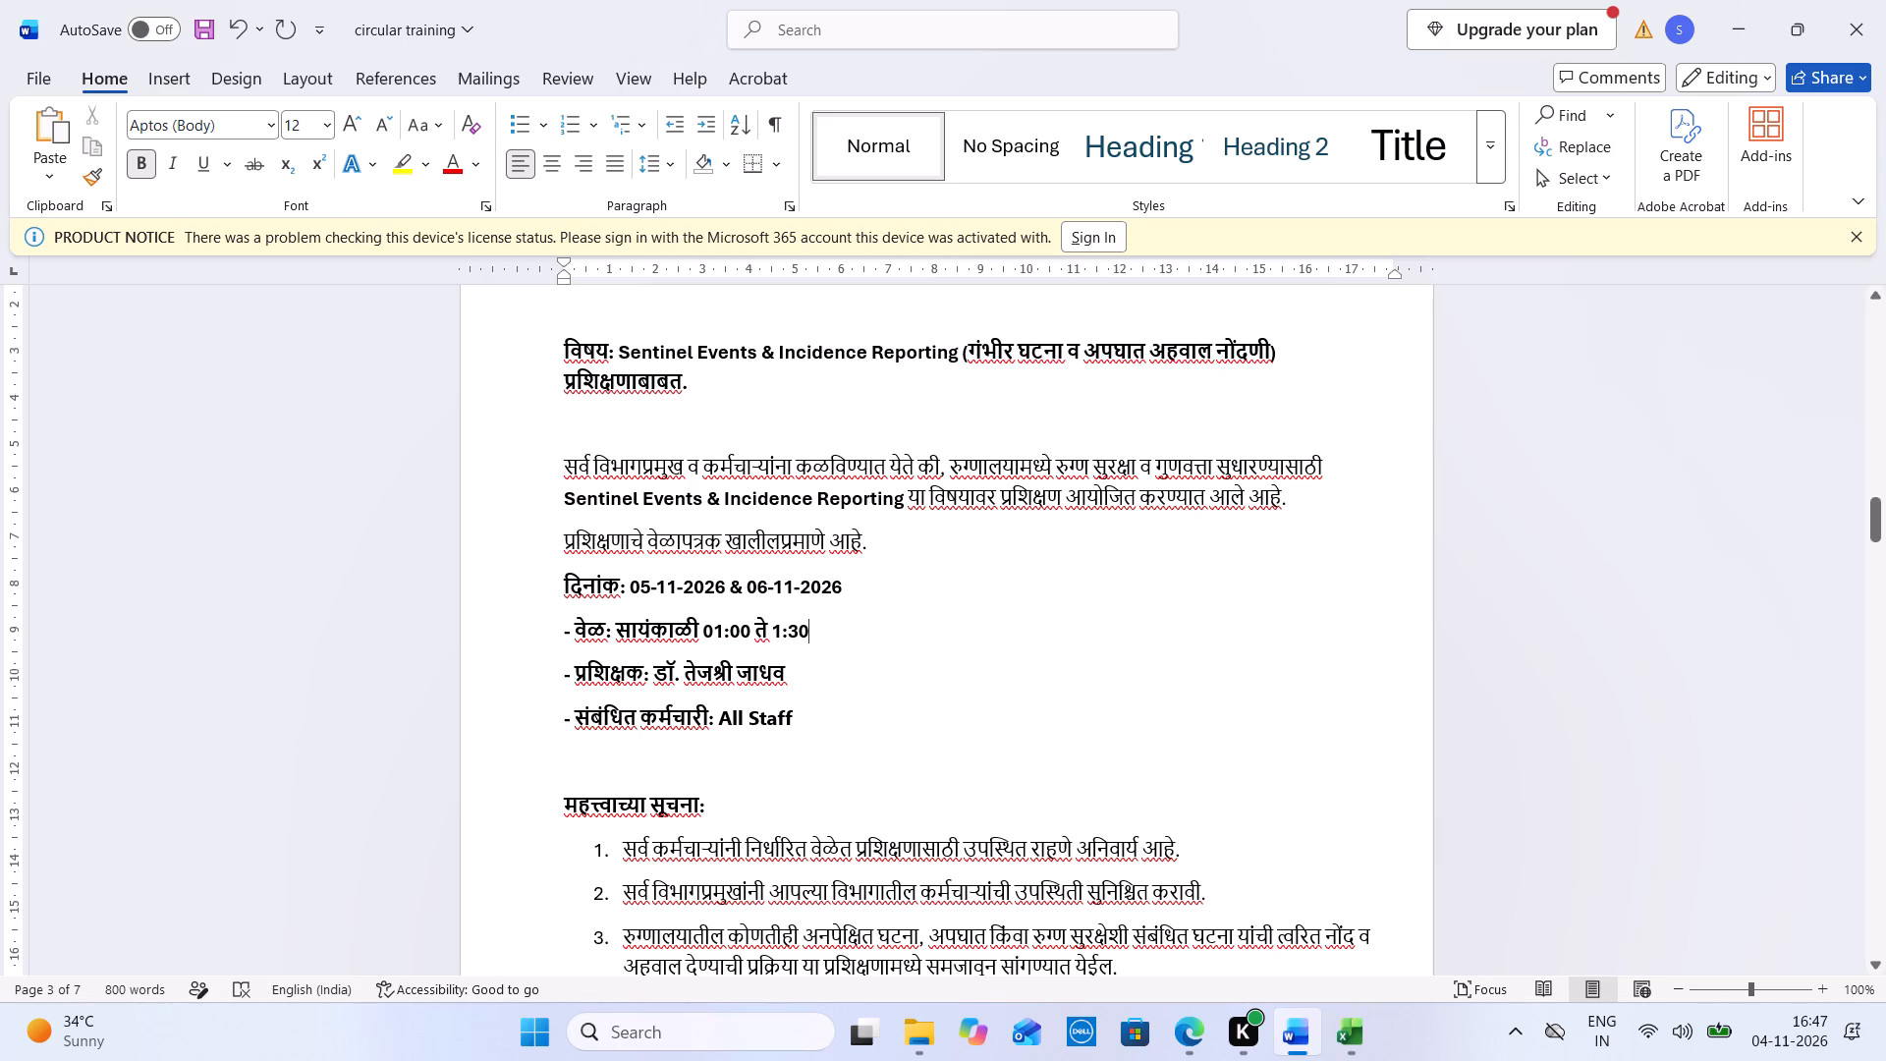
Insert three blank lines after the Sentinel Events circular to push the following परिपत्रक (CIRCULAR) heading onto the next page.
{"action": "left_click", "coordinate": [1877, 800]}
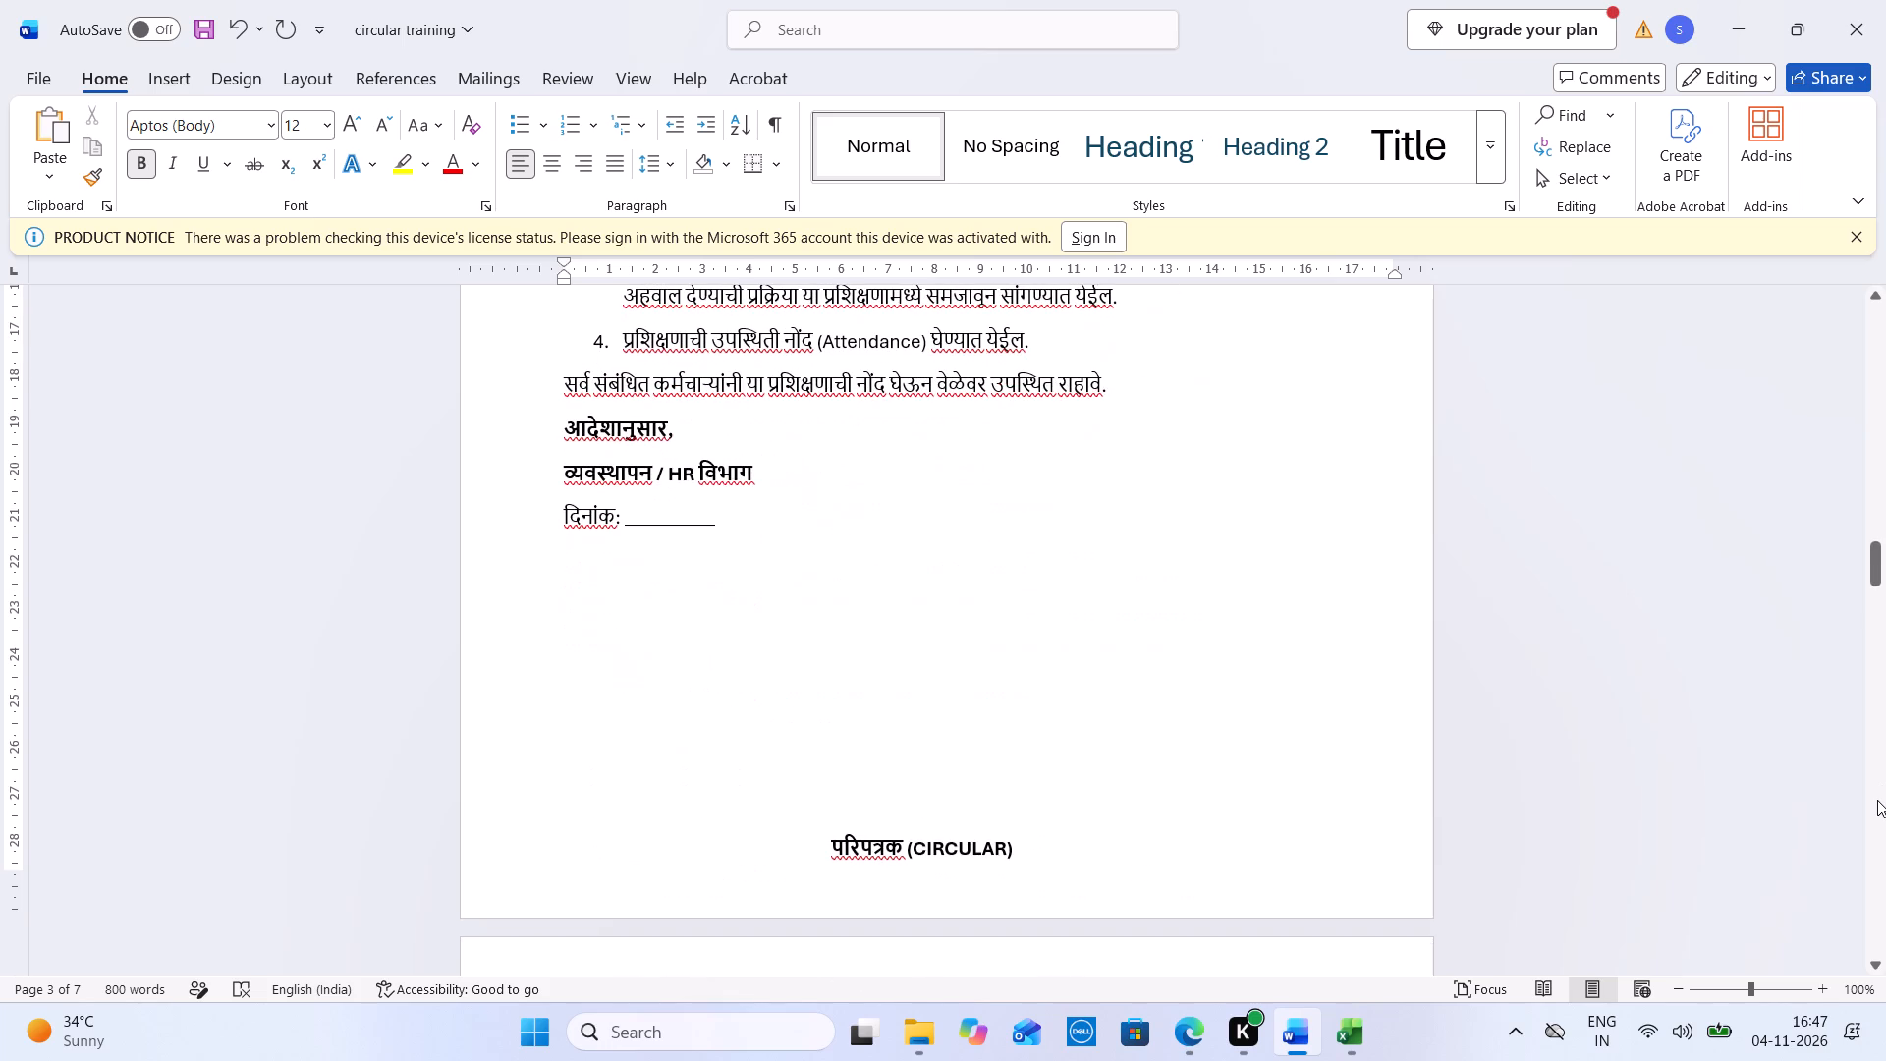
{"action": "left_click", "coordinate": [858, 774]}
{"action": "key", "text": "Return"}
{"action": "key", "text": "Return"}
{"action": "key", "text": "Return"}
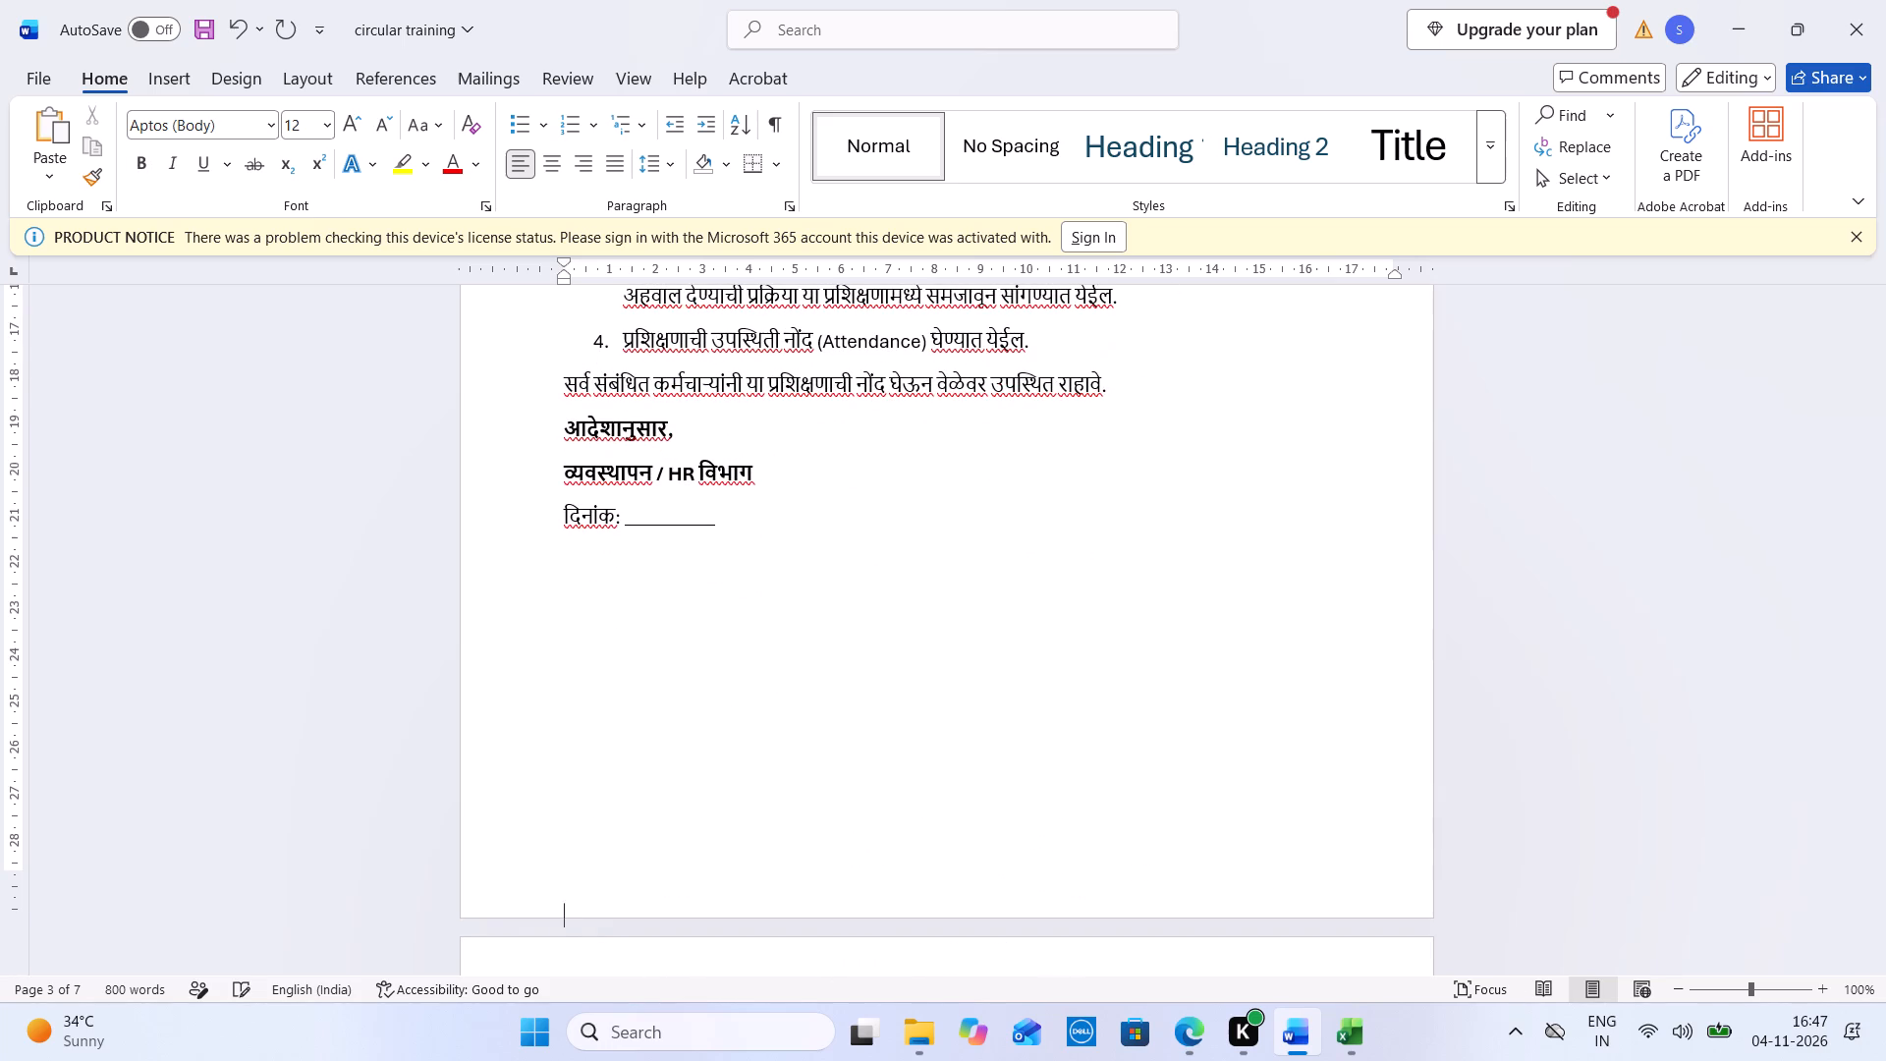
Remove "/ HR" from the Sentinel Events circular's department signature line and add a blank line above आदेशानुसार.
{"action": "double_click", "coordinate": [684, 479]}
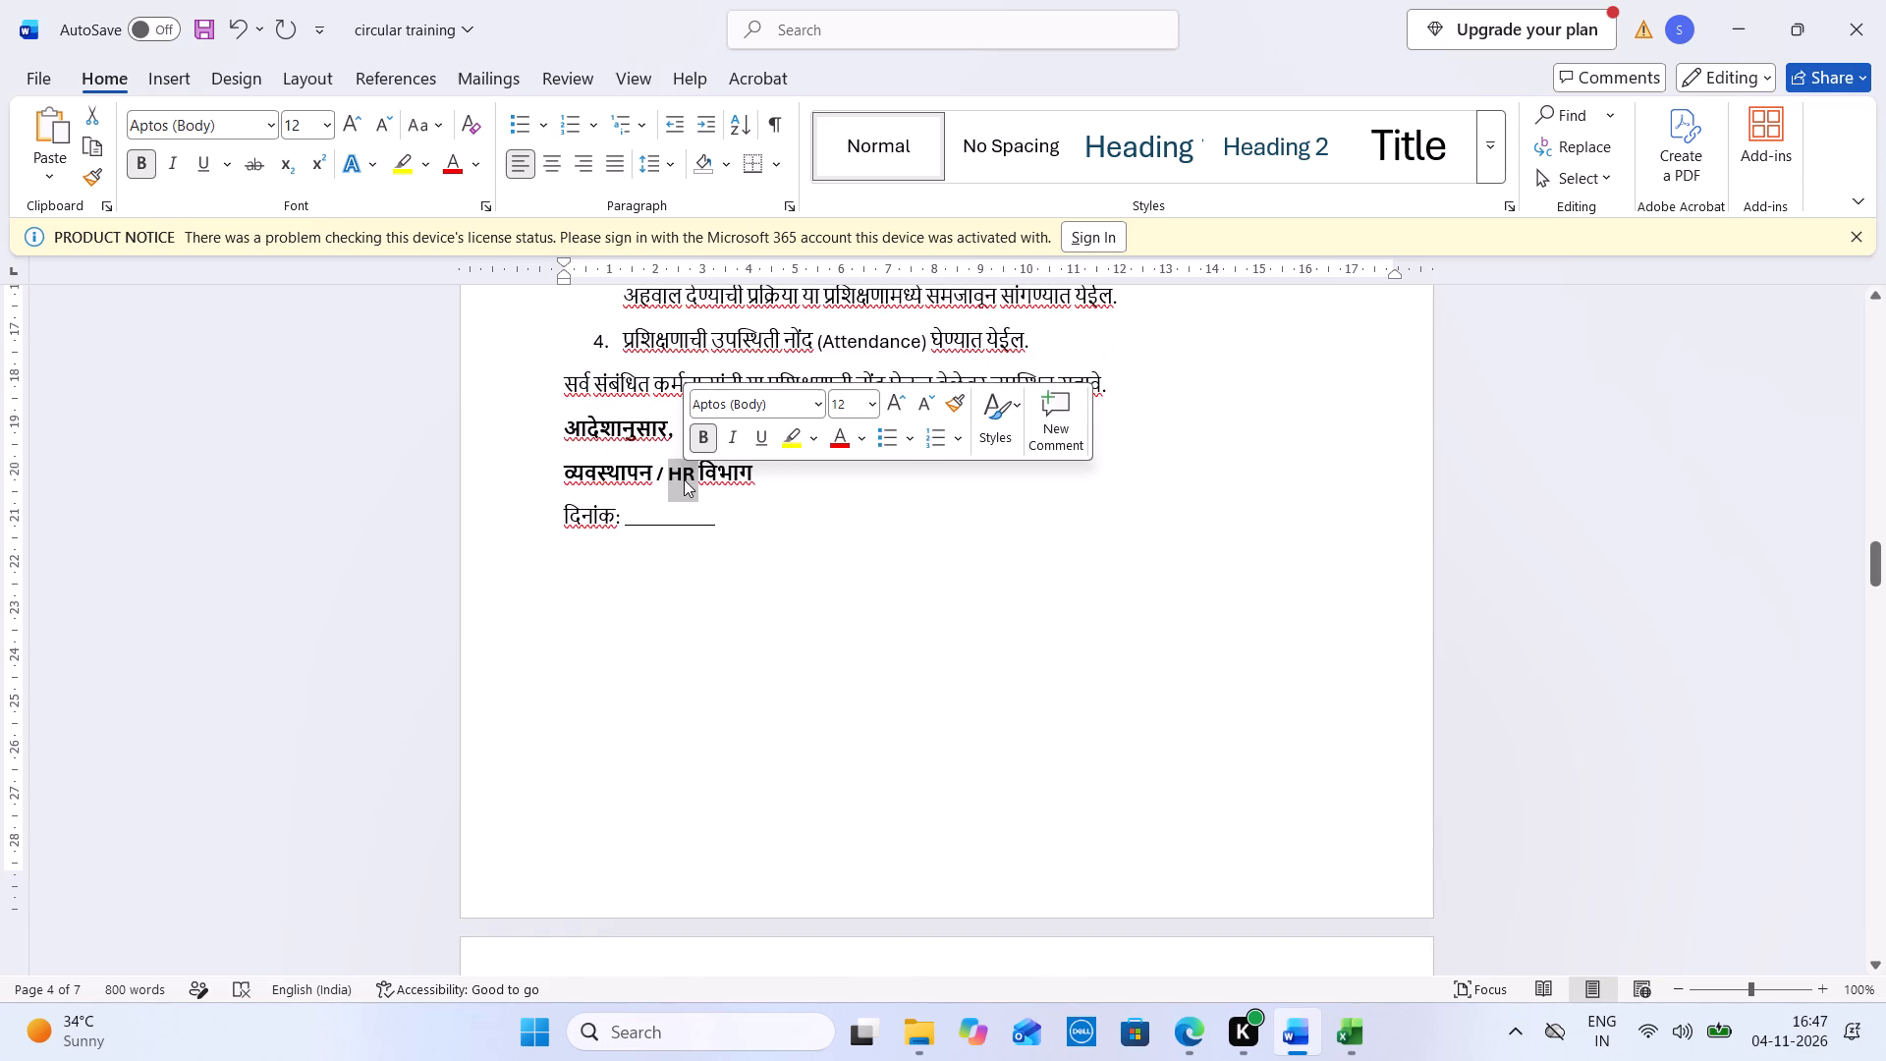
{"action": "key", "text": "BackSpace"}
{"action": "key", "text": "BackSpace"}
{"action": "key", "text": "BackSpace"}
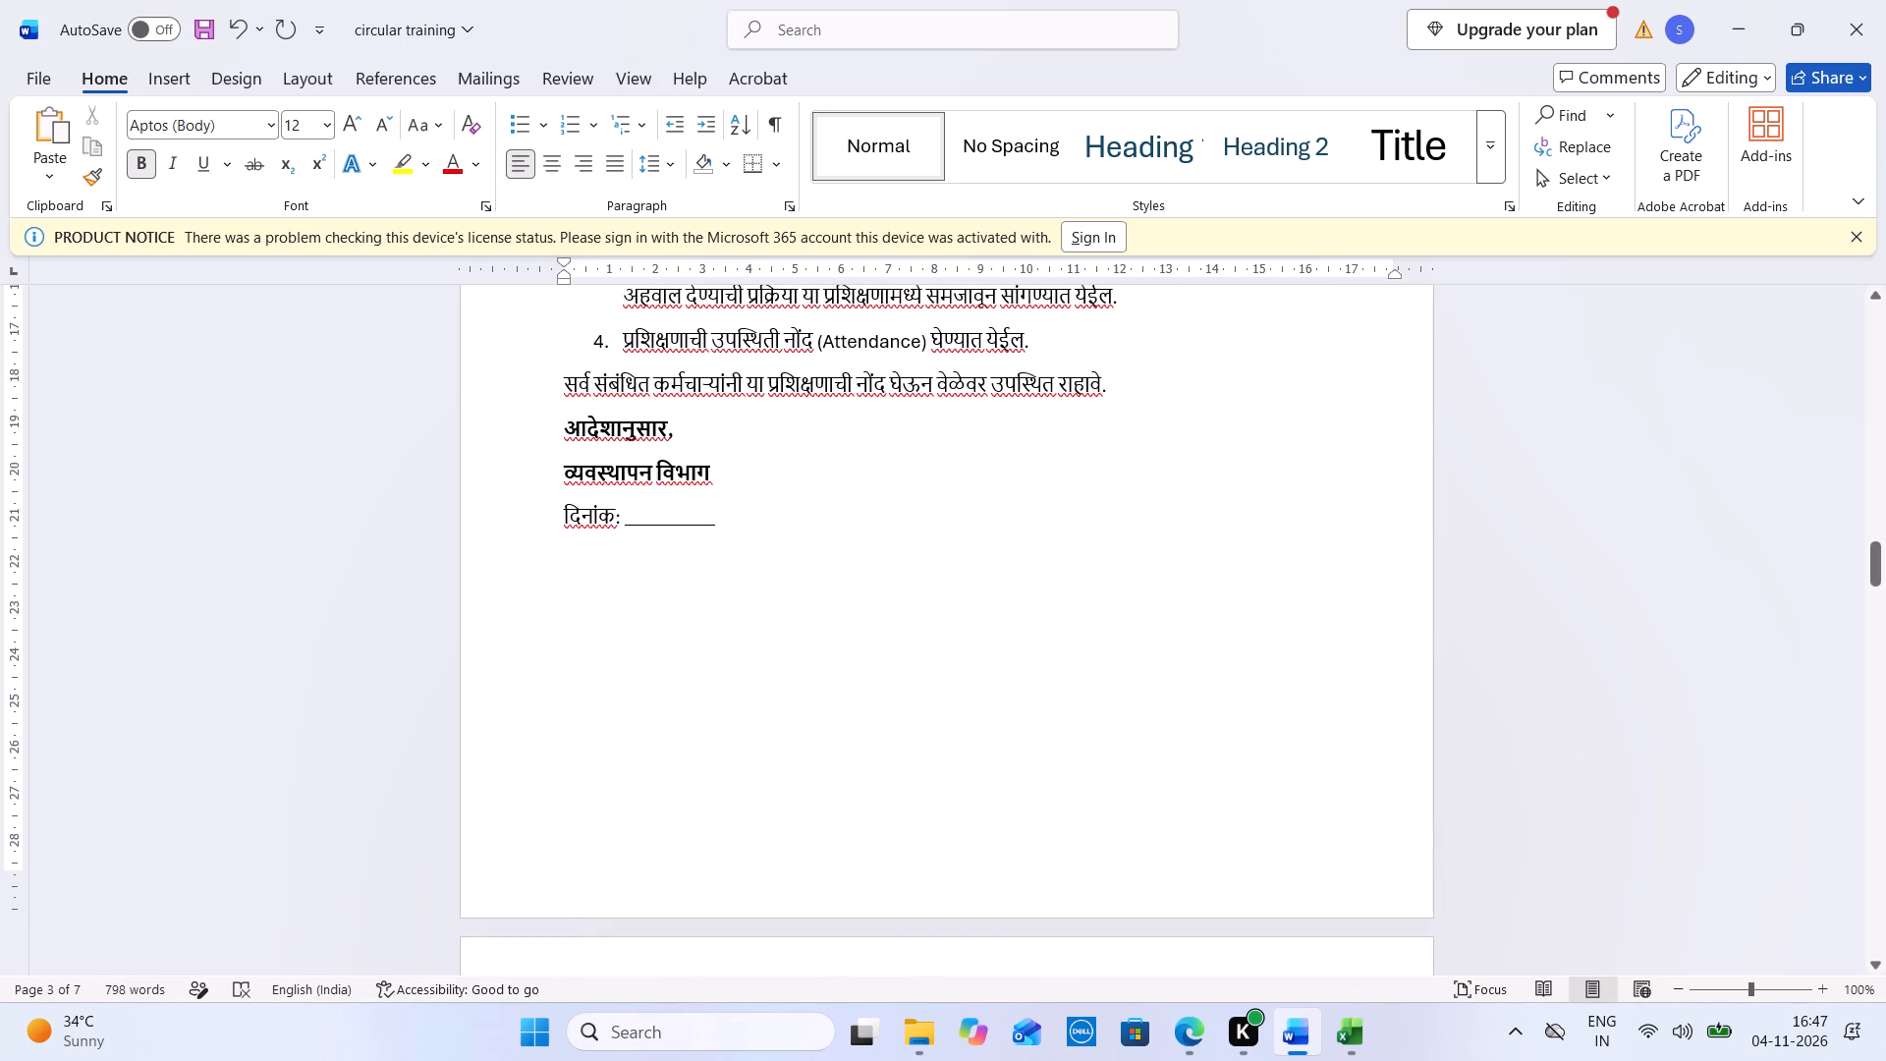
{"action": "left_click", "coordinate": [568, 440]}
{"action": "key", "text": "Return"}
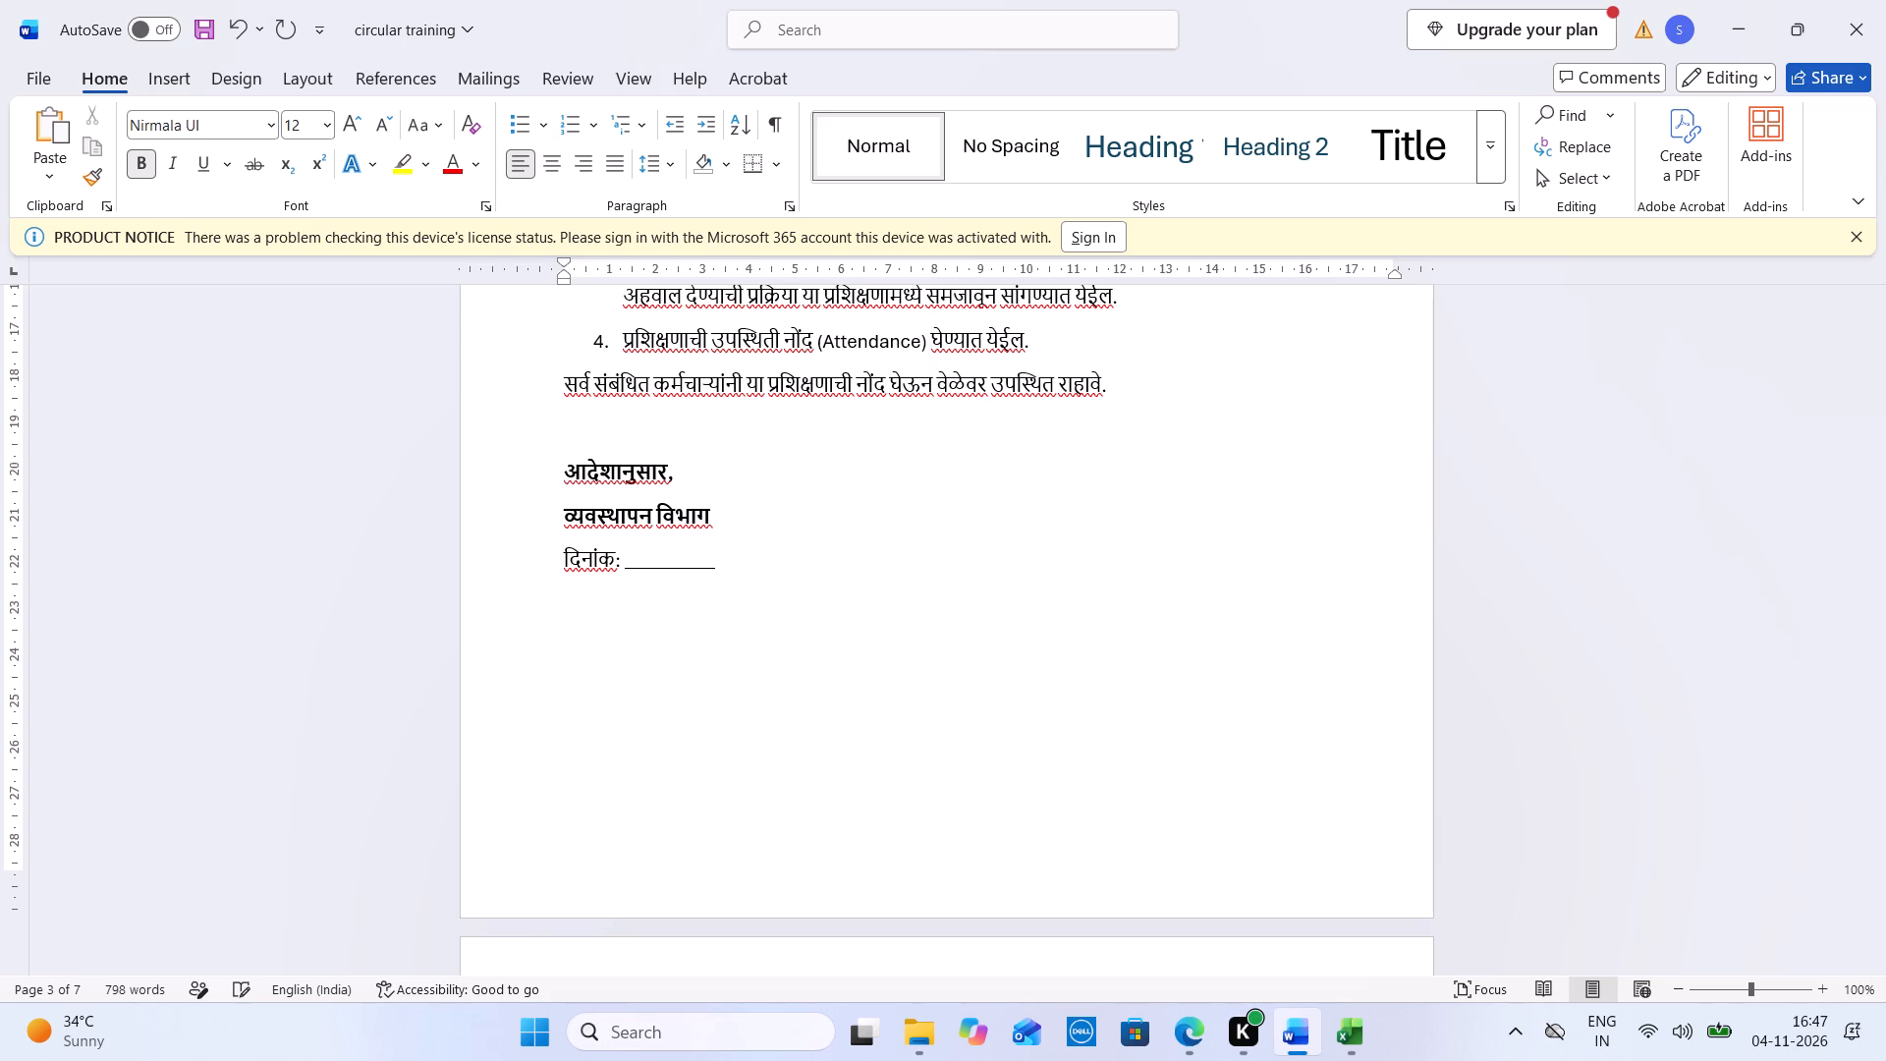
Copy the Date: 04-11-2026 line from the Patient Rights circular to the top of the Sentinel Events circular, with a blank line above it.
{"action": "key", "text": "Up"}
{"action": "key", "text": "Up"}
{"action": "key", "text": "Up"}
{"action": "key", "text": "Up"}
{"action": "key", "text": "Up"}
{"action": "key", "text": "Up"}
{"action": "key", "text": "Up"}
{"action": "key", "text": "Up"}
{"action": "key", "text": "Up"}
{"action": "key", "text": "Up"}
{"action": "key", "text": "Up"}
{"action": "key", "text": "Up"}
{"action": "key", "text": "Up"}
{"action": "key", "text": "Up"}
{"action": "key", "text": "Up"}
{"action": "key", "text": "Up"}
{"action": "key", "text": "Up"}
{"action": "key", "text": "Up"}
{"action": "key", "text": "Up"}
{"action": "key", "text": "Up"}
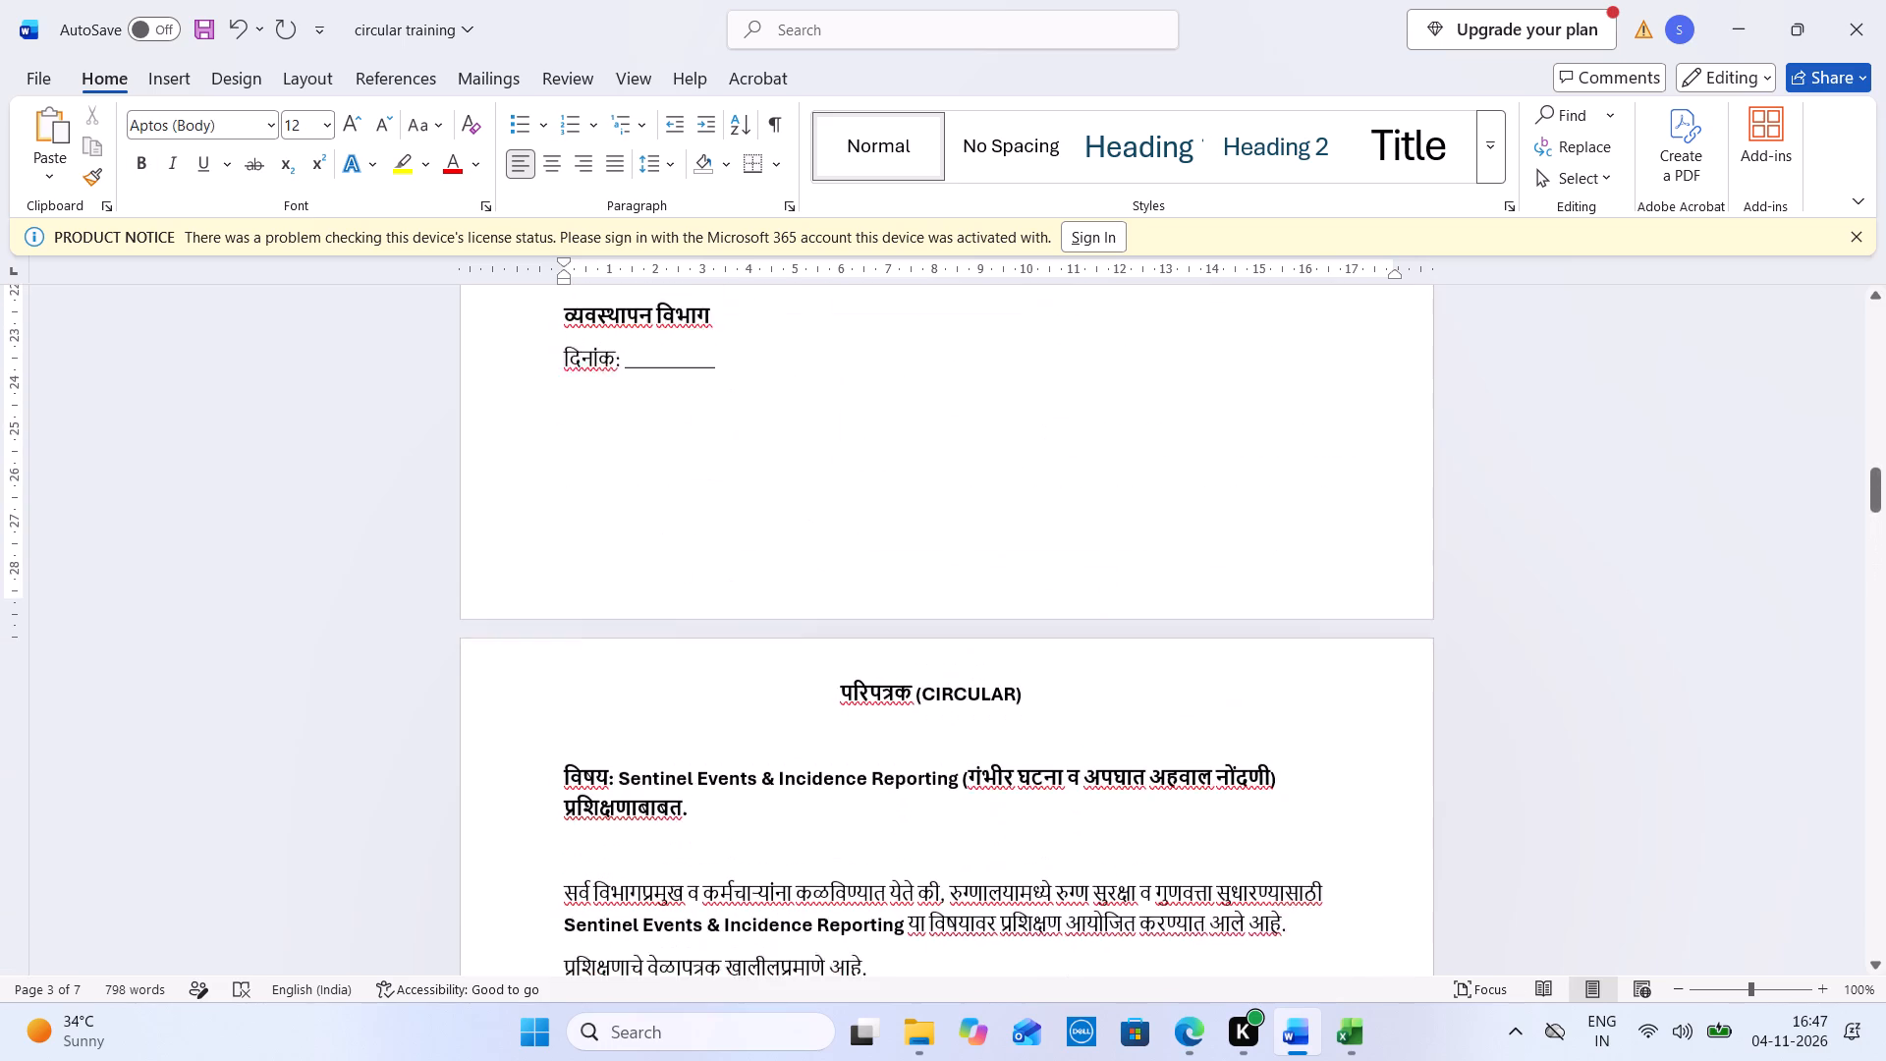
{"action": "key", "text": "Up"}
{"action": "key", "text": "Up"}
{"action": "key", "text": "Up"}
{"action": "key", "text": "Up"}
{"action": "key", "text": "Up"}
{"action": "key", "text": "Up"}
{"action": "key", "text": "Up"}
{"action": "key", "text": "Up"}
{"action": "key", "text": "Up"}
{"action": "key", "text": "Up"}
{"action": "key", "text": "Up"}
{"action": "key", "text": "Up"}
{"action": "key", "text": "Up"}
{"action": "key", "text": "Up"}
{"action": "key", "text": "Up"}
{"action": "key", "text": "Up"}
{"action": "key", "text": "Up"}
{"action": "key", "text": "Up"}
{"action": "key", "text": "Up"}
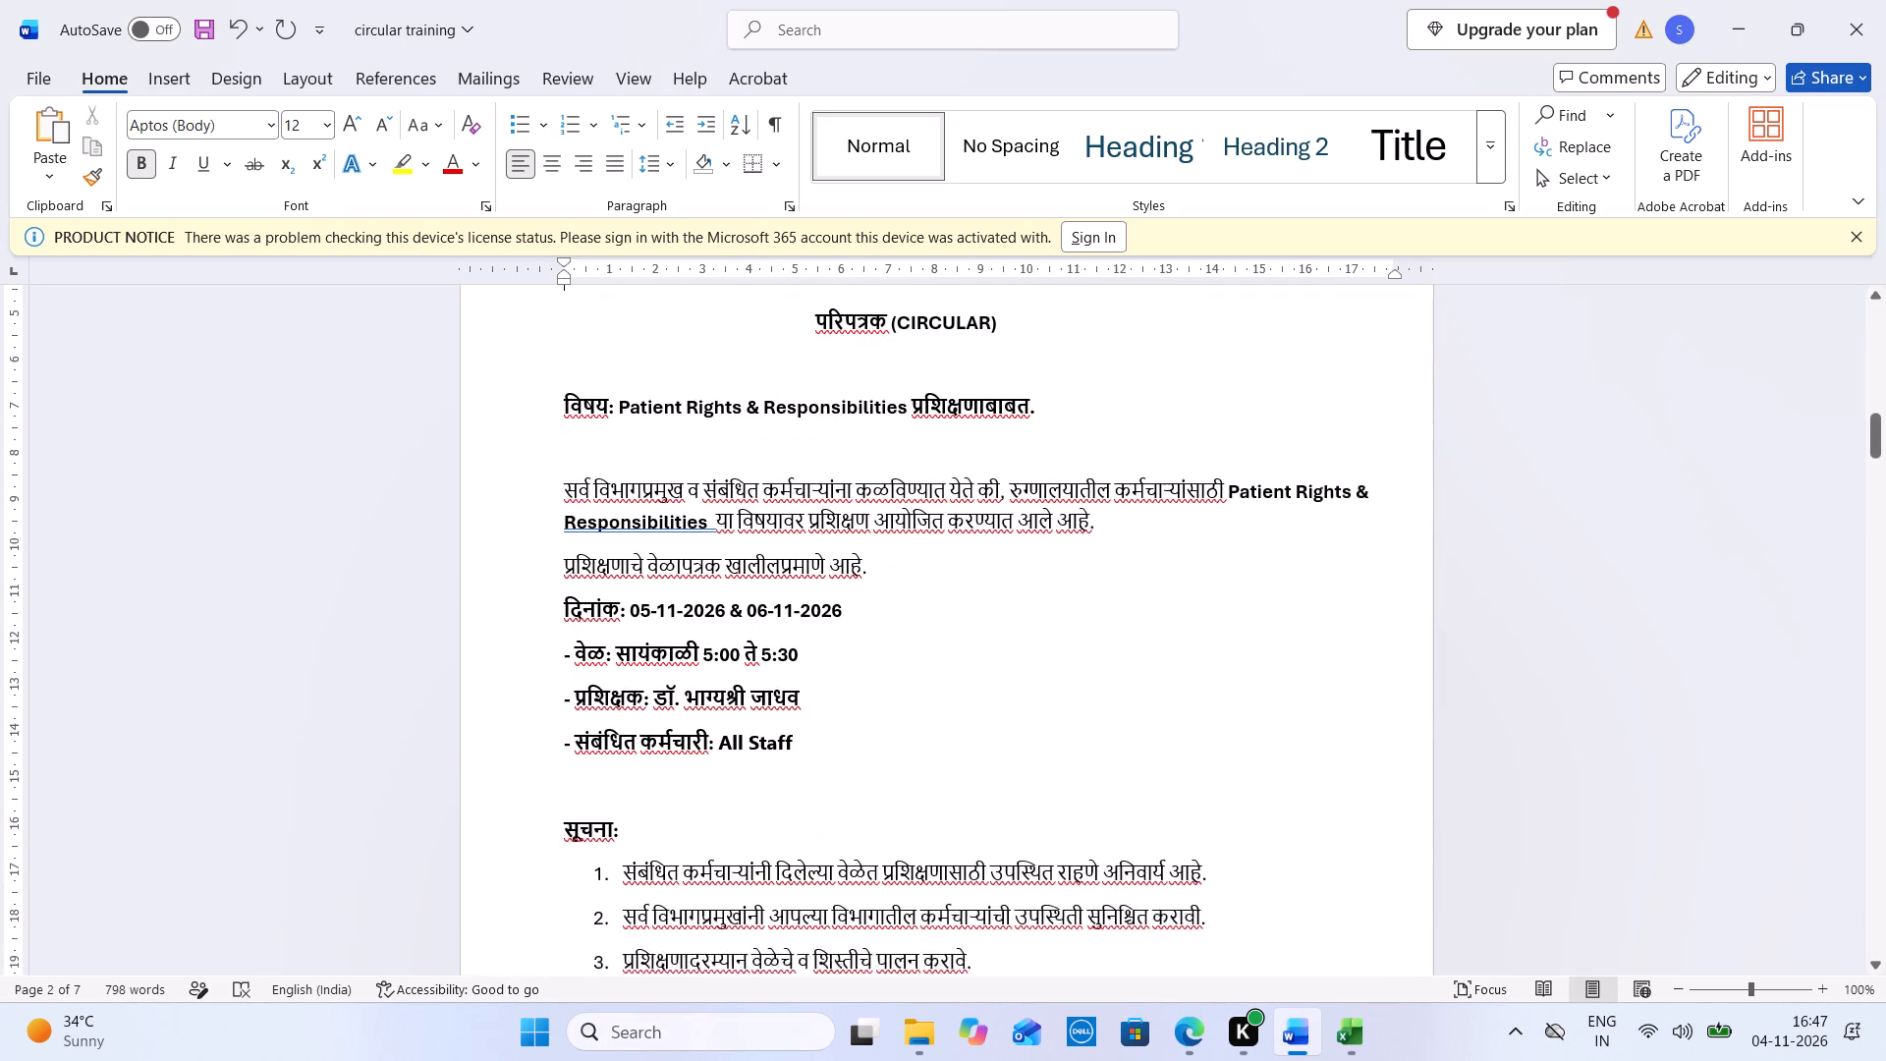
{"action": "key", "text": "Up"}
{"action": "key", "text": "Up"}
{"action": "key", "text": "Up"}
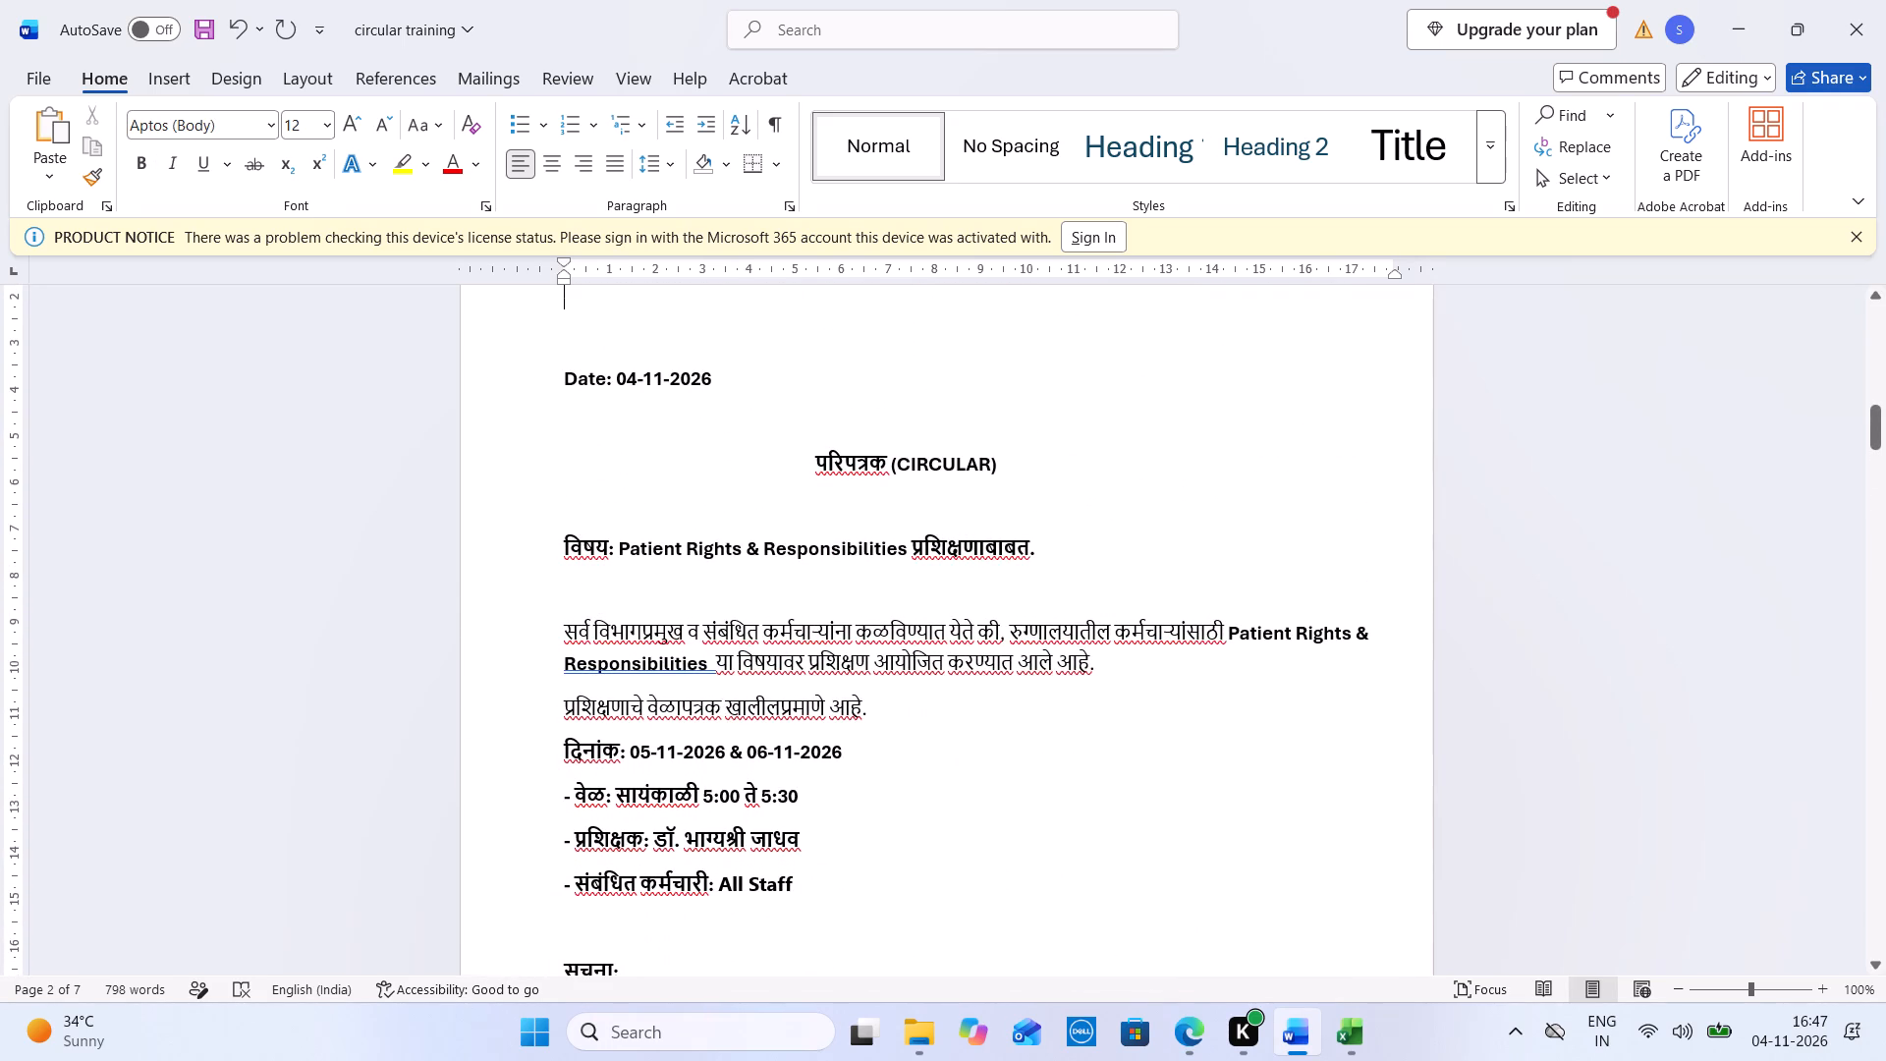
{"action": "triple_click", "coordinate": [605, 359]}
{"action": "triple_click", "coordinate": [621, 368]}
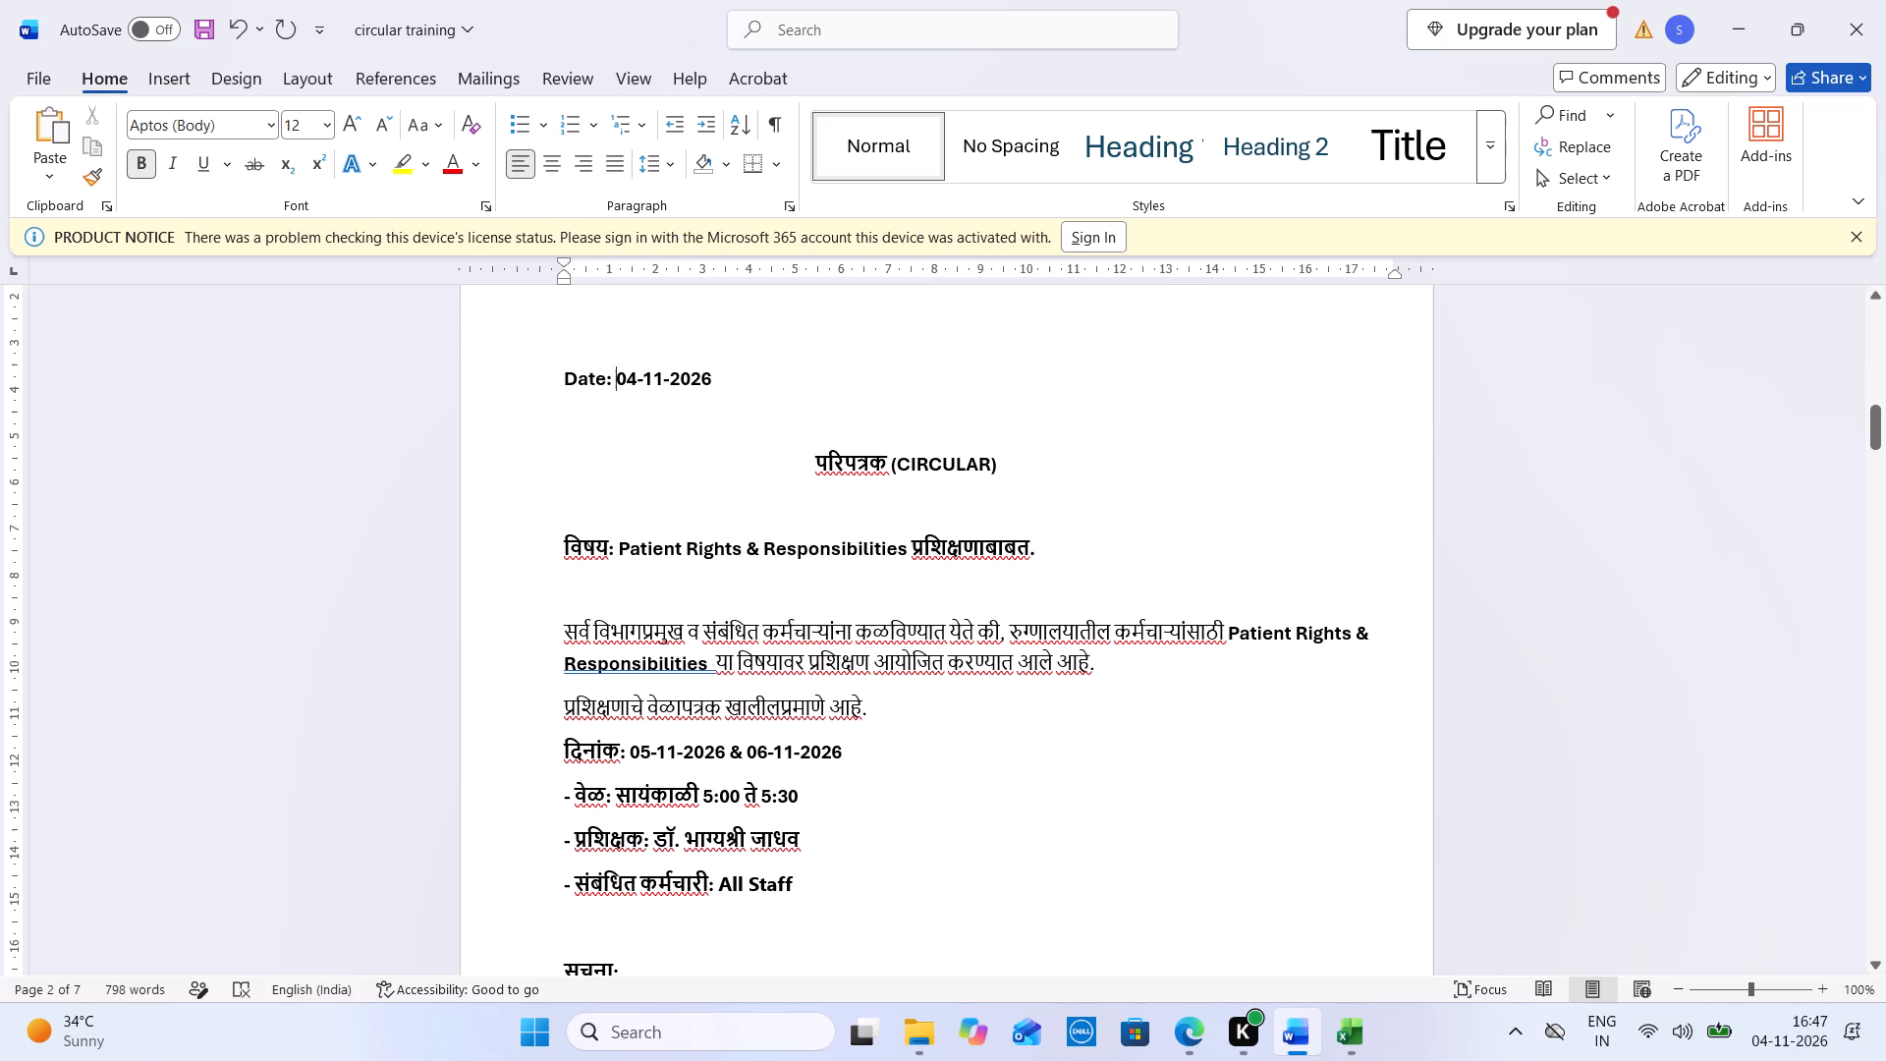
{"action": "key", "text": "ctrl+c"}
{"action": "left_click", "coordinate": [1885, 804]}
{"action": "left_click", "coordinate": [1885, 804]}
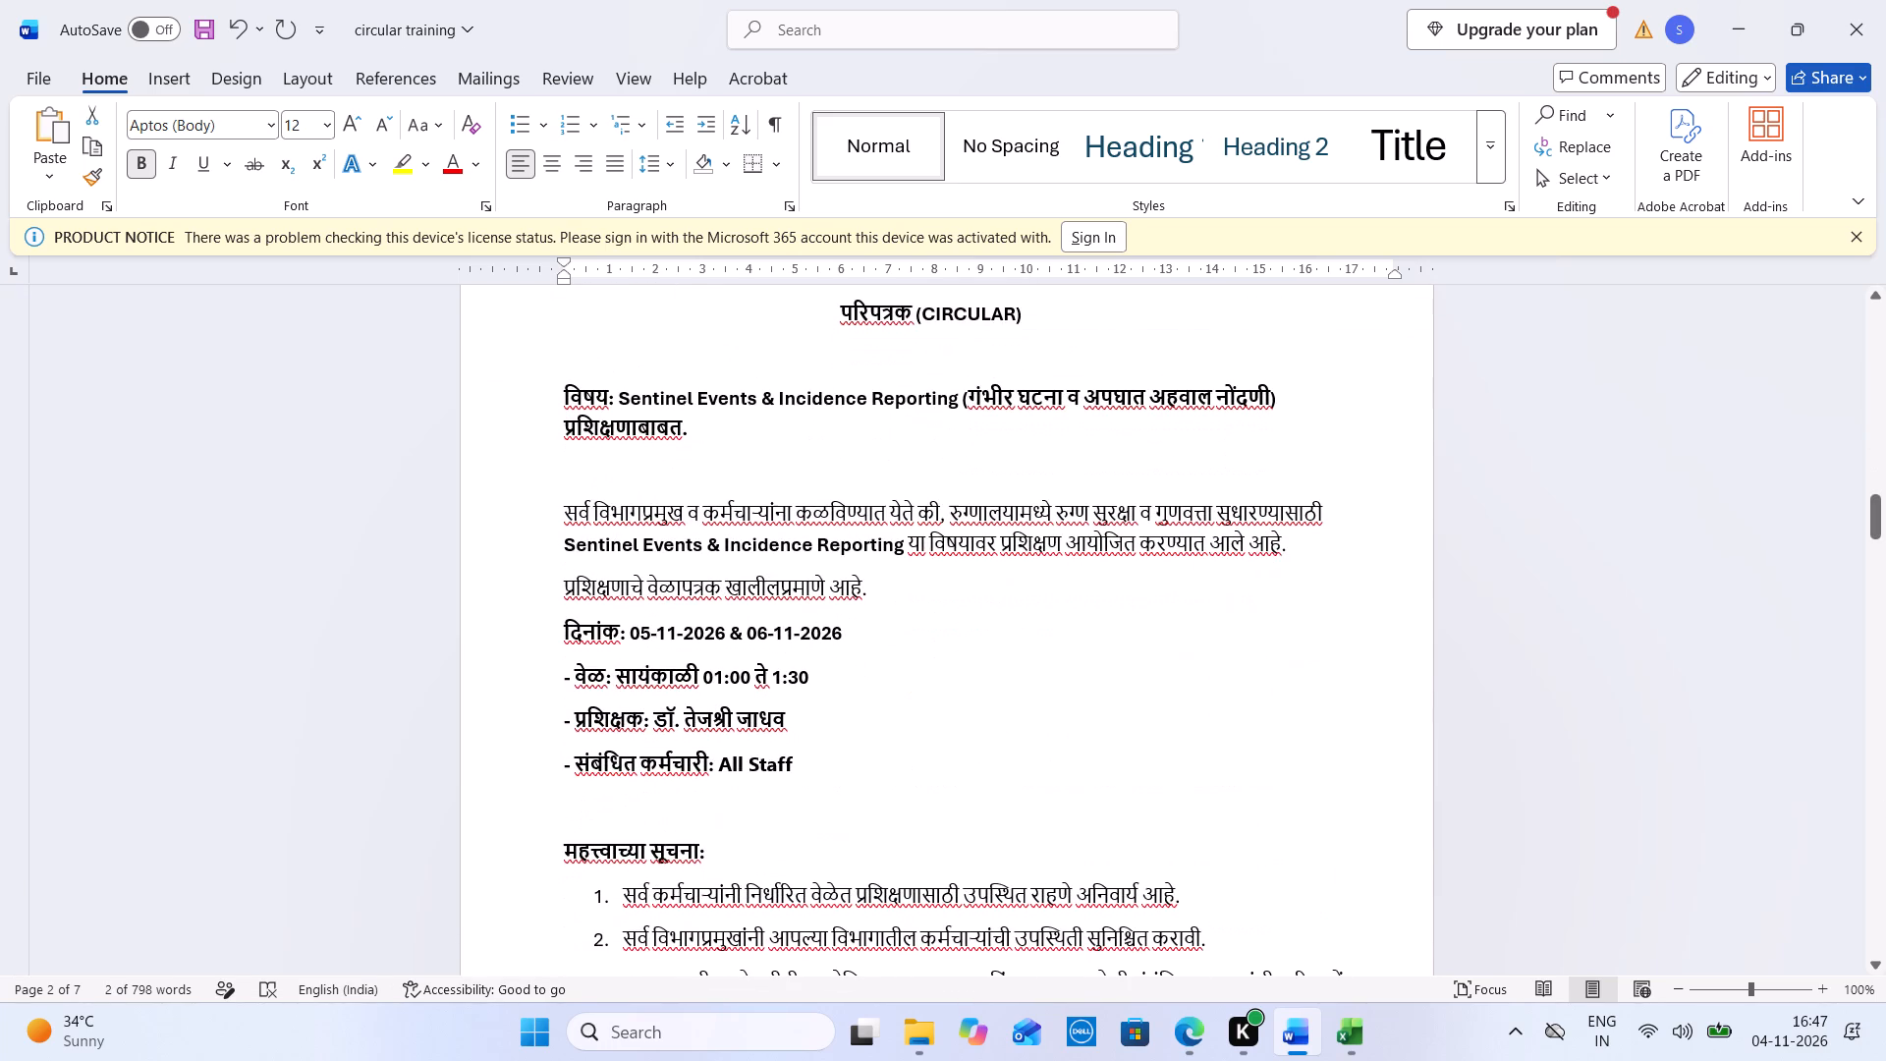
{"action": "left_click", "coordinate": [1871, 399]}
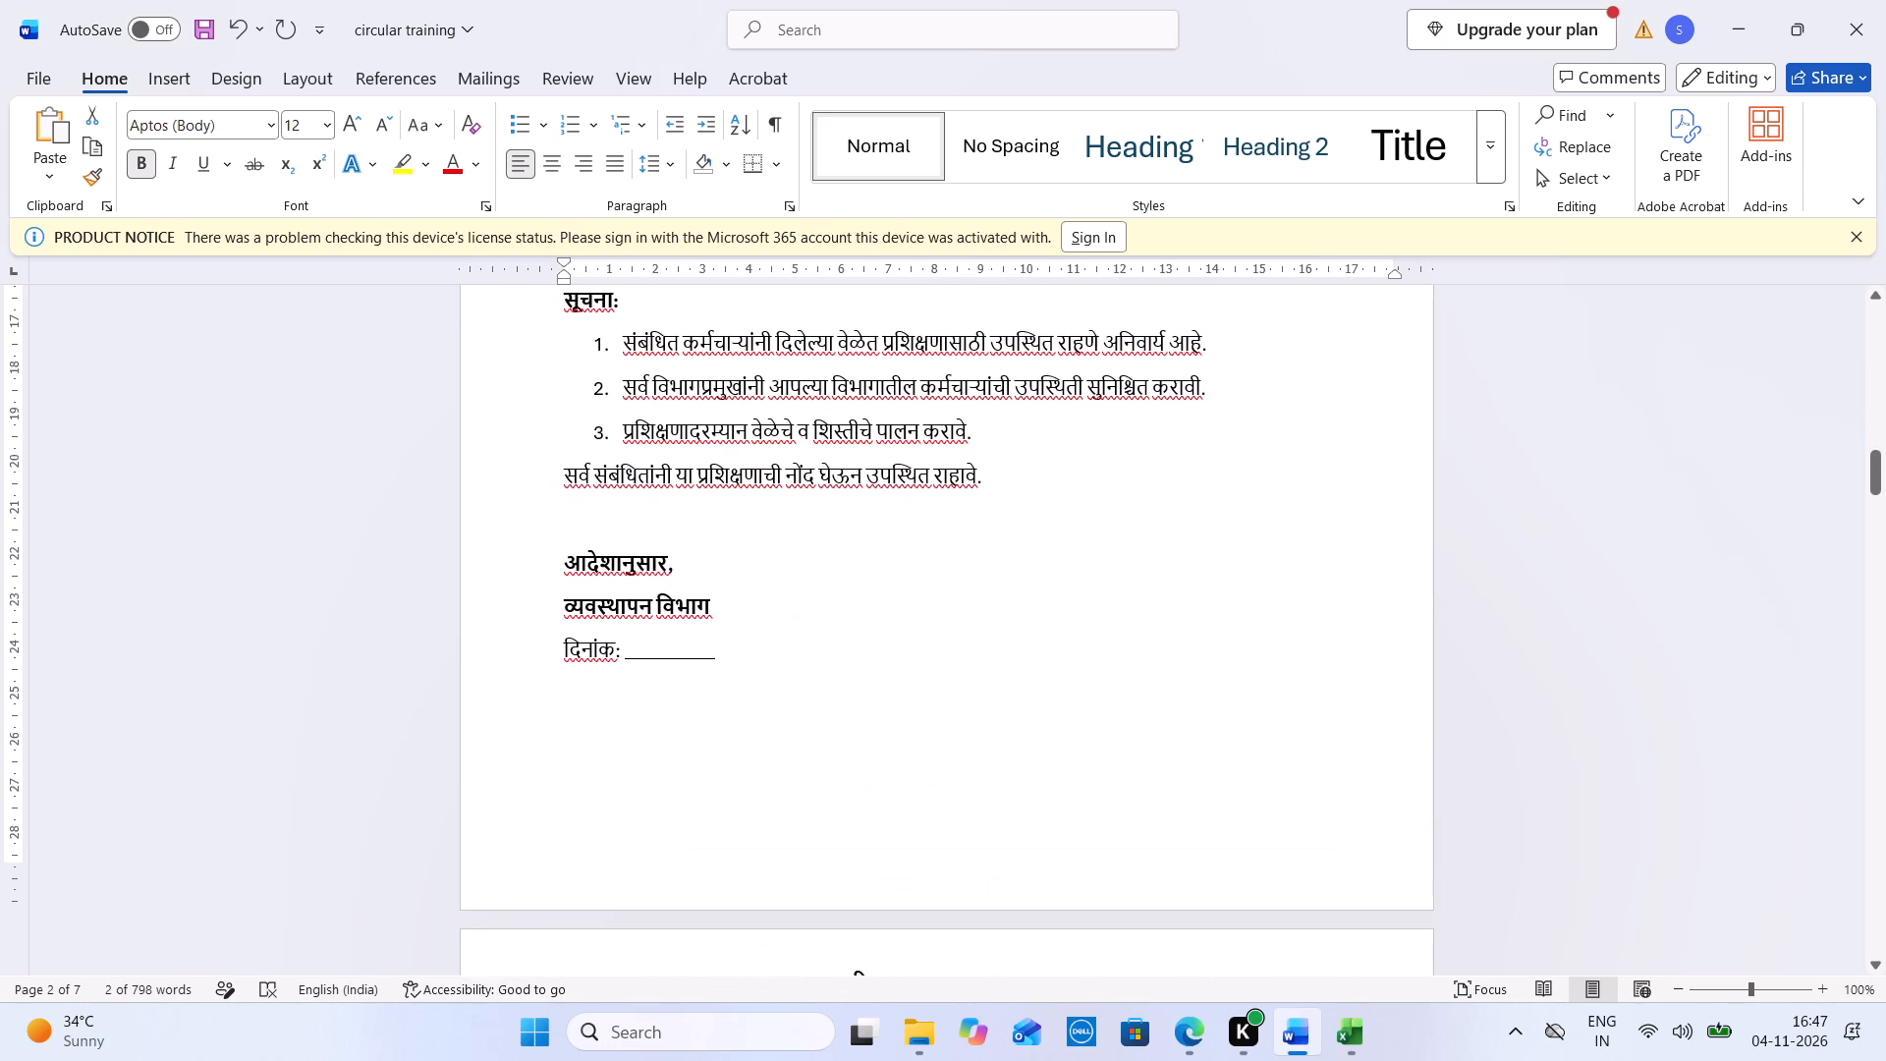
{"action": "left_click", "coordinate": [649, 949]}
{"action": "key", "text": "ctrl+v"}
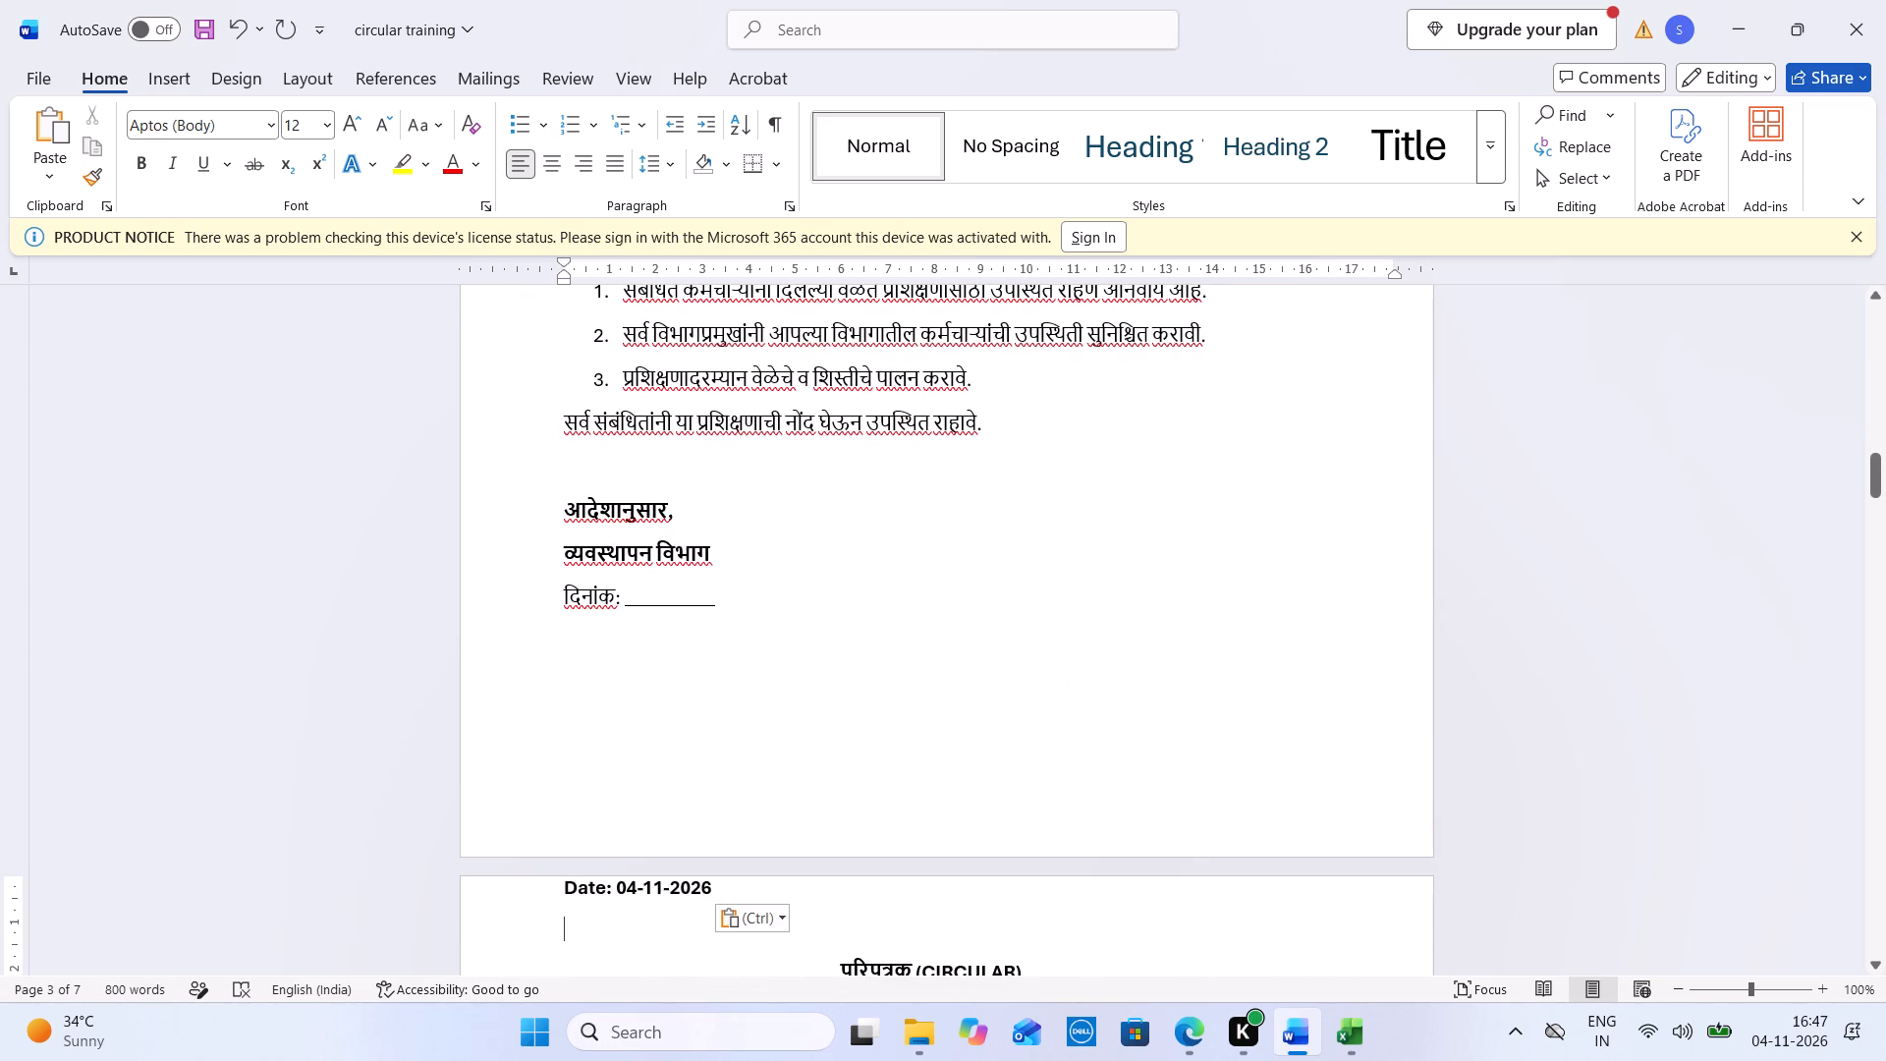
{"action": "left_click", "coordinate": [564, 887]}
{"action": "key", "text": "Return"}
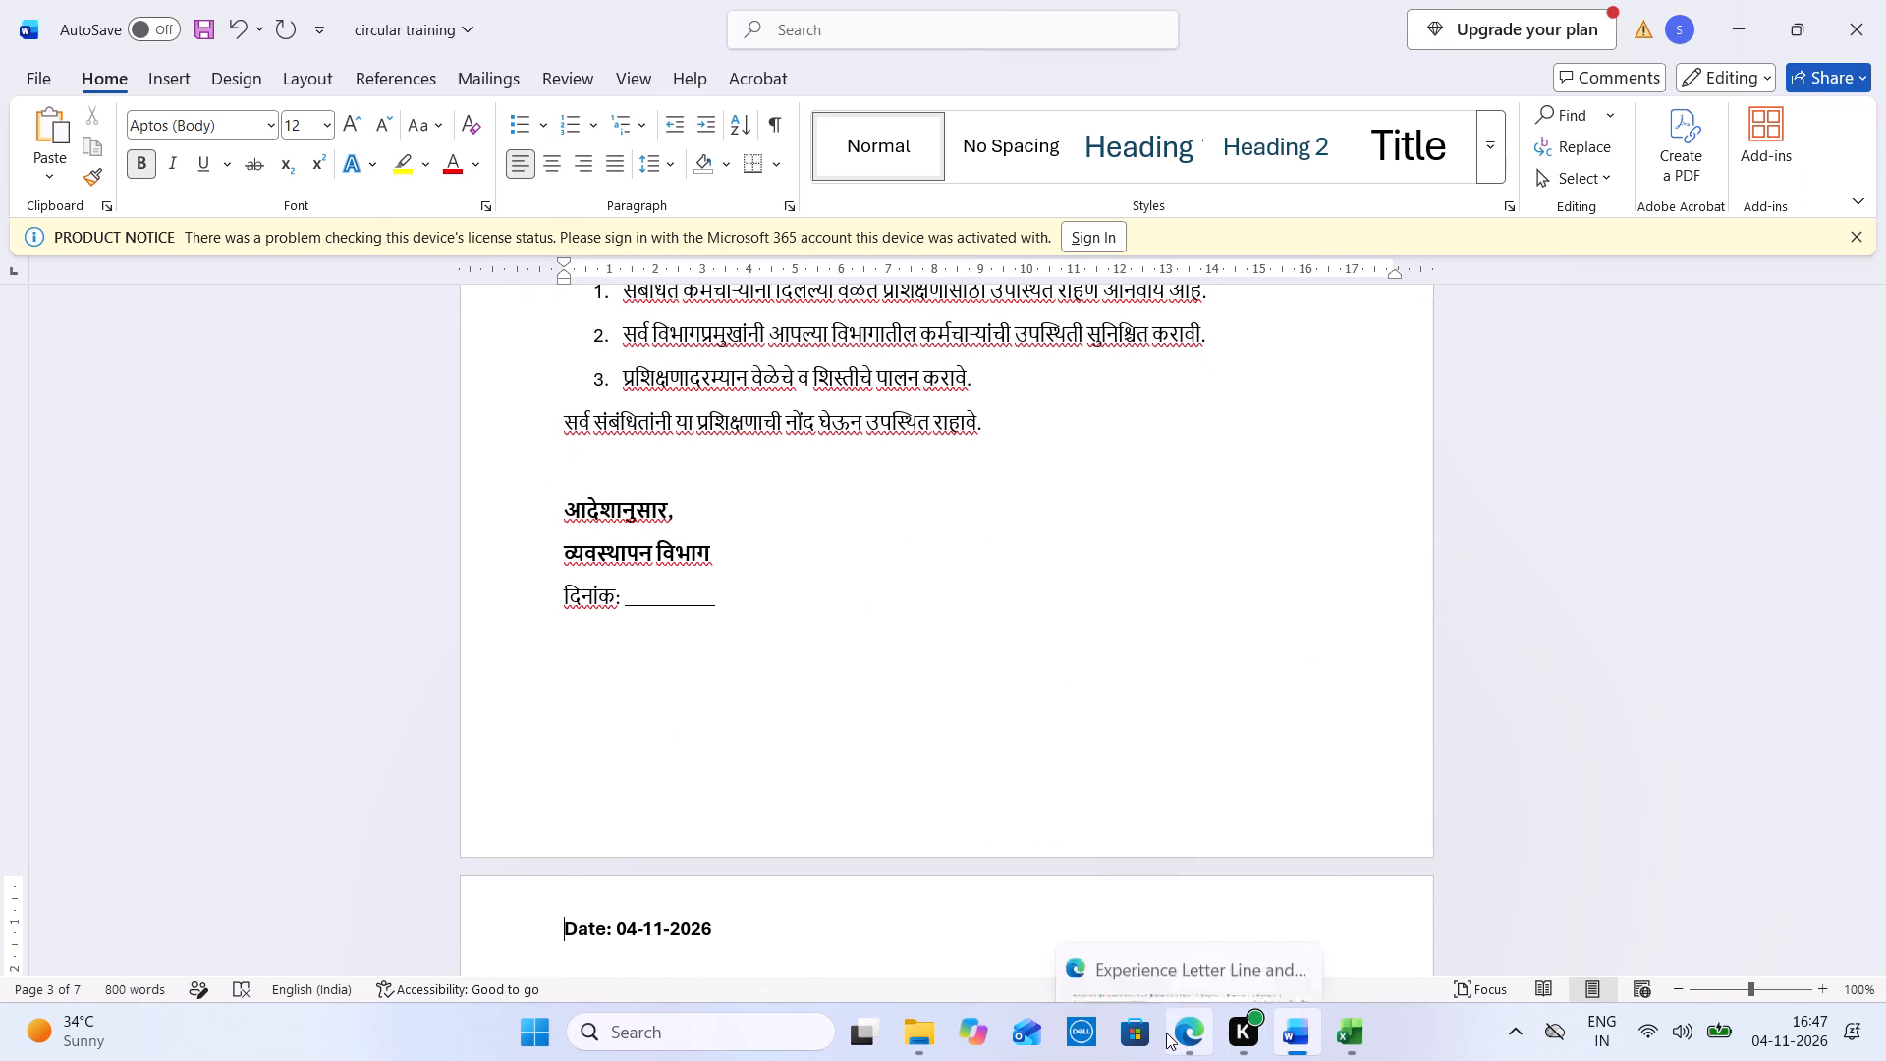
Switch to the Excel committee calendar and append ", Doctors" to the Medication Management audience on the Khopoli sheet.
{"action": "left_click", "coordinate": [1357, 1036]}
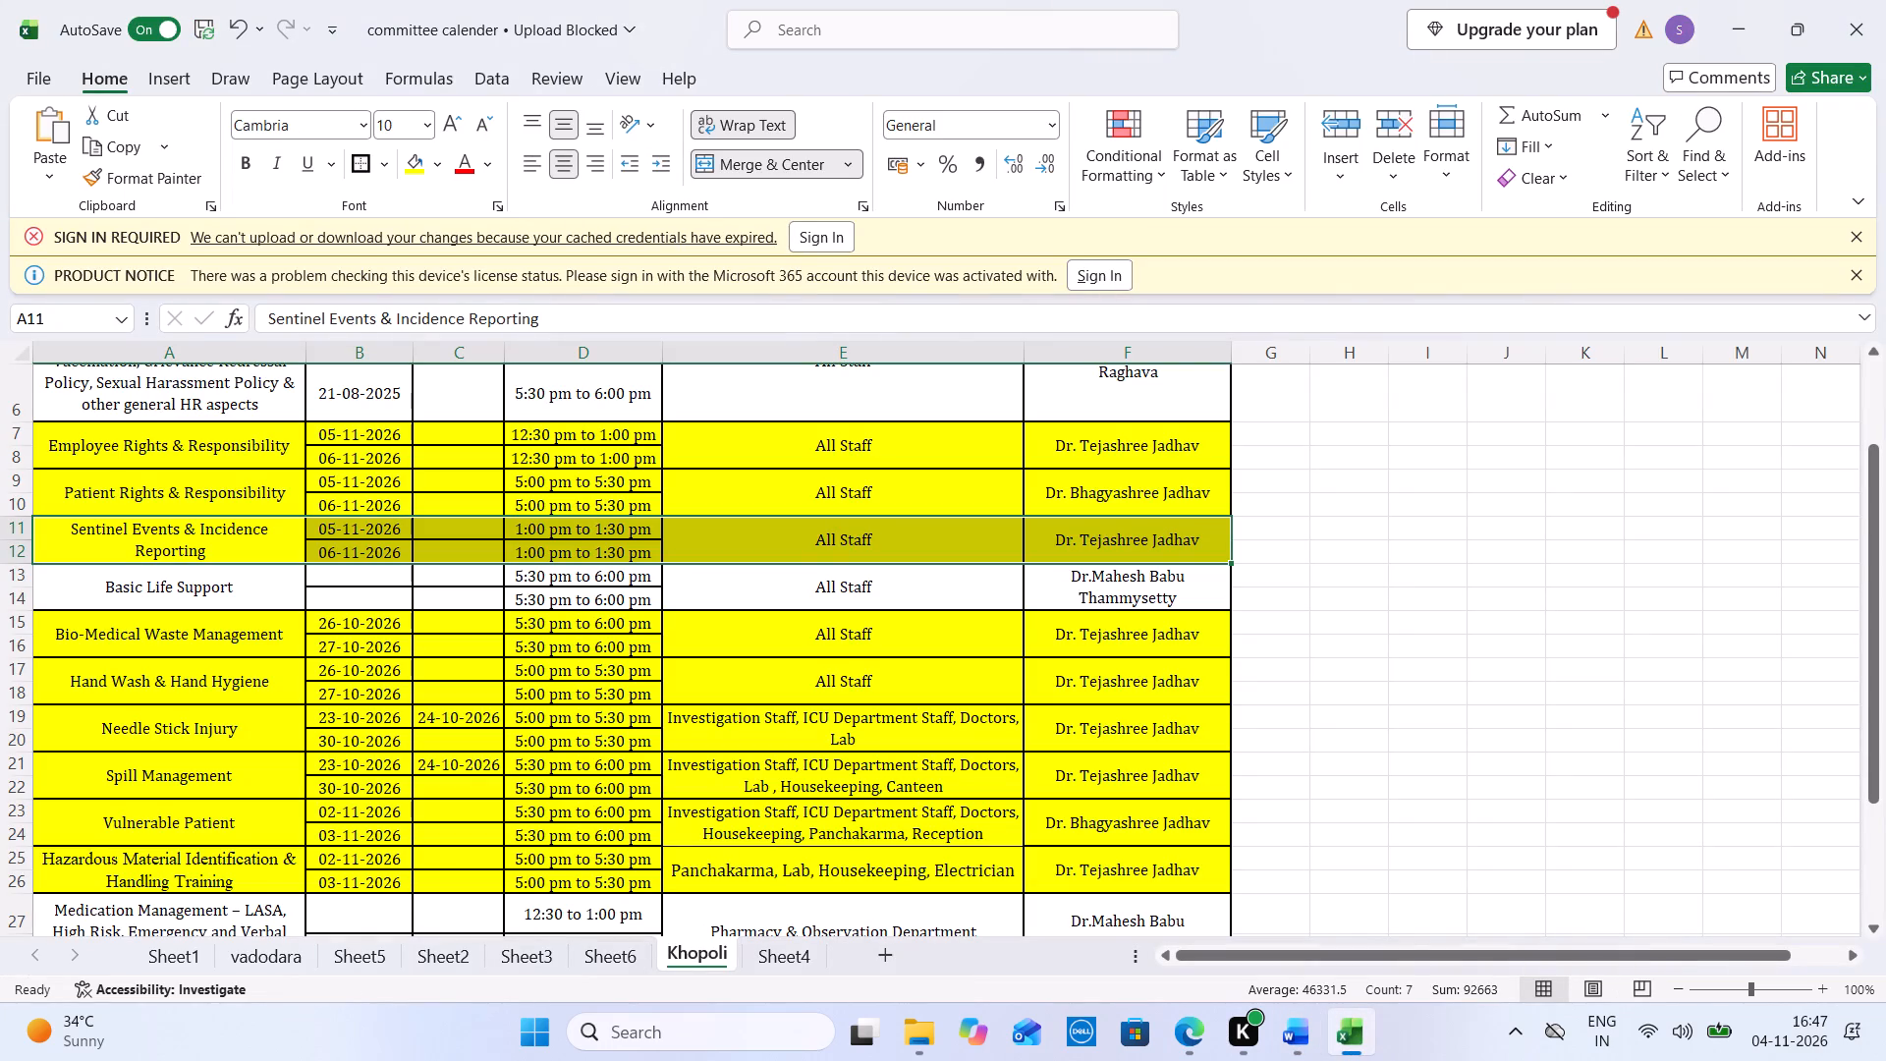
{"action": "left_click", "coordinate": [221, 872]}
{"action": "key", "text": "Down"}
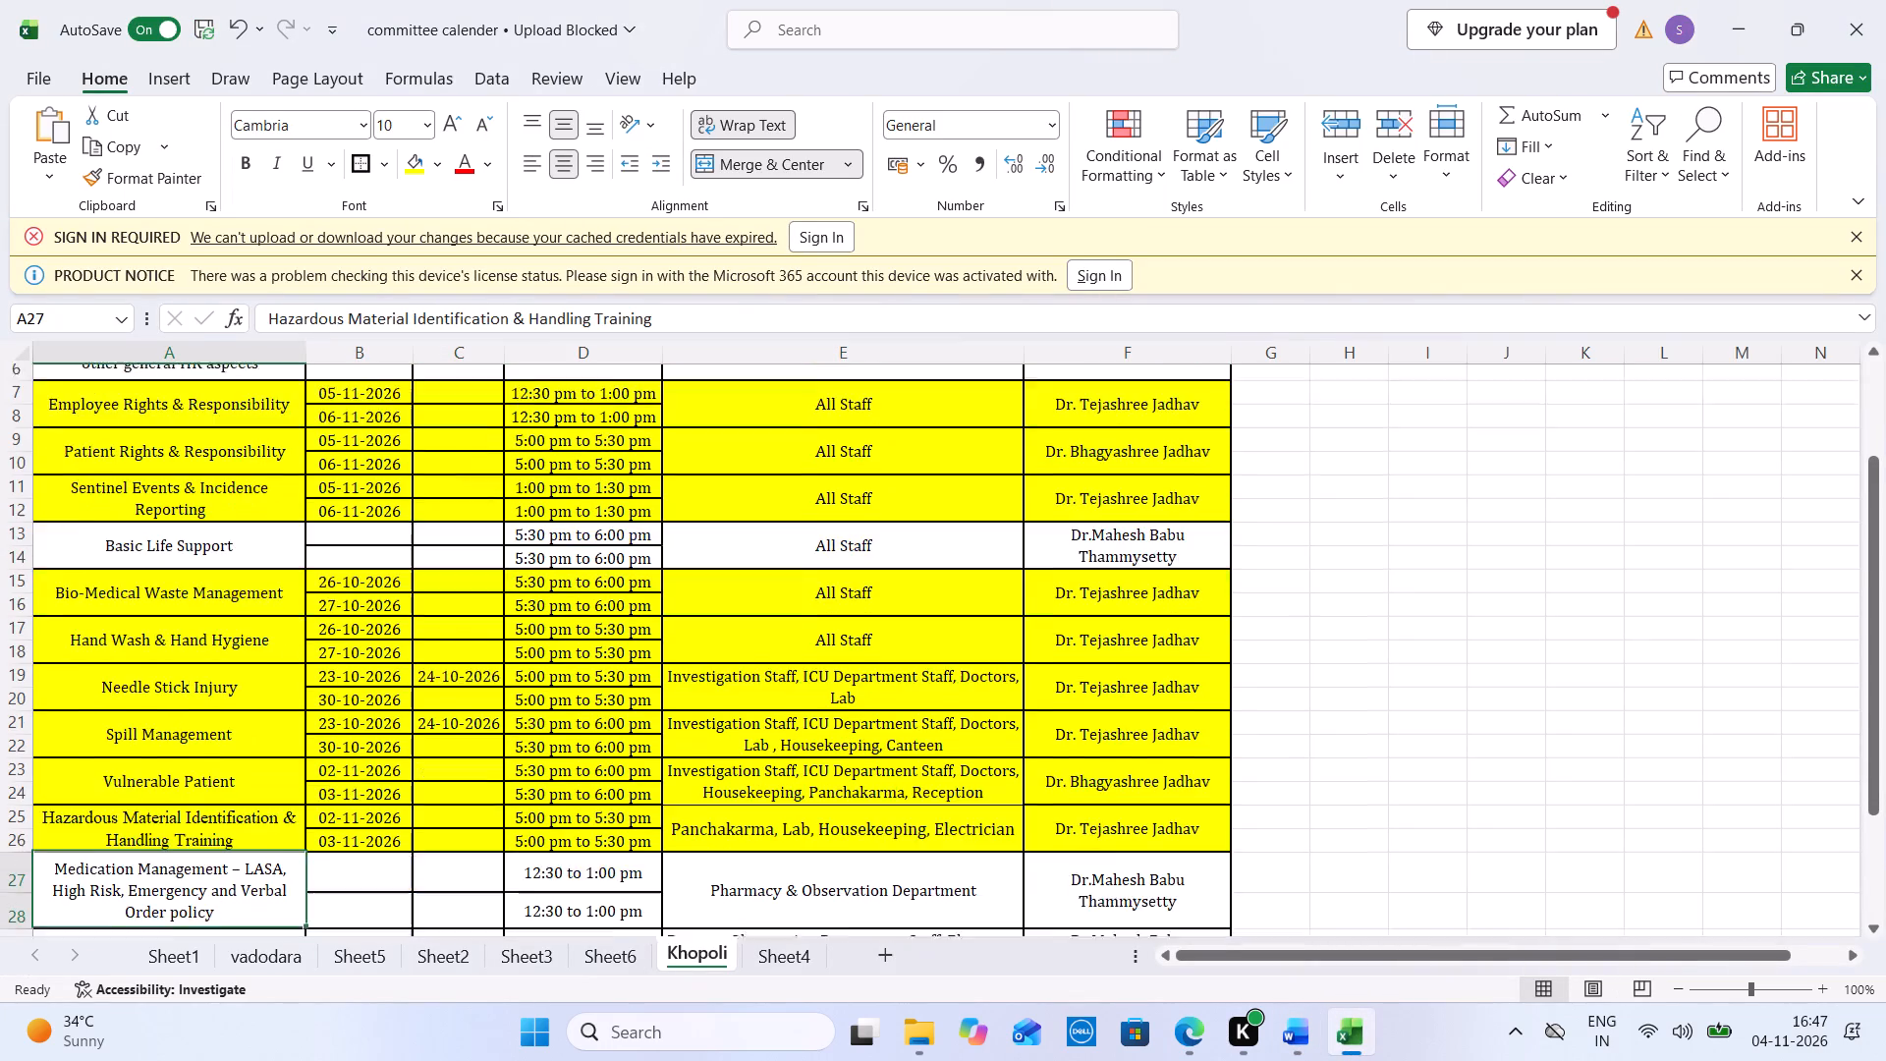
{"action": "key", "text": "Down"}
{"action": "key", "text": "Down"}
{"action": "left_click", "coordinate": [282, 807]}
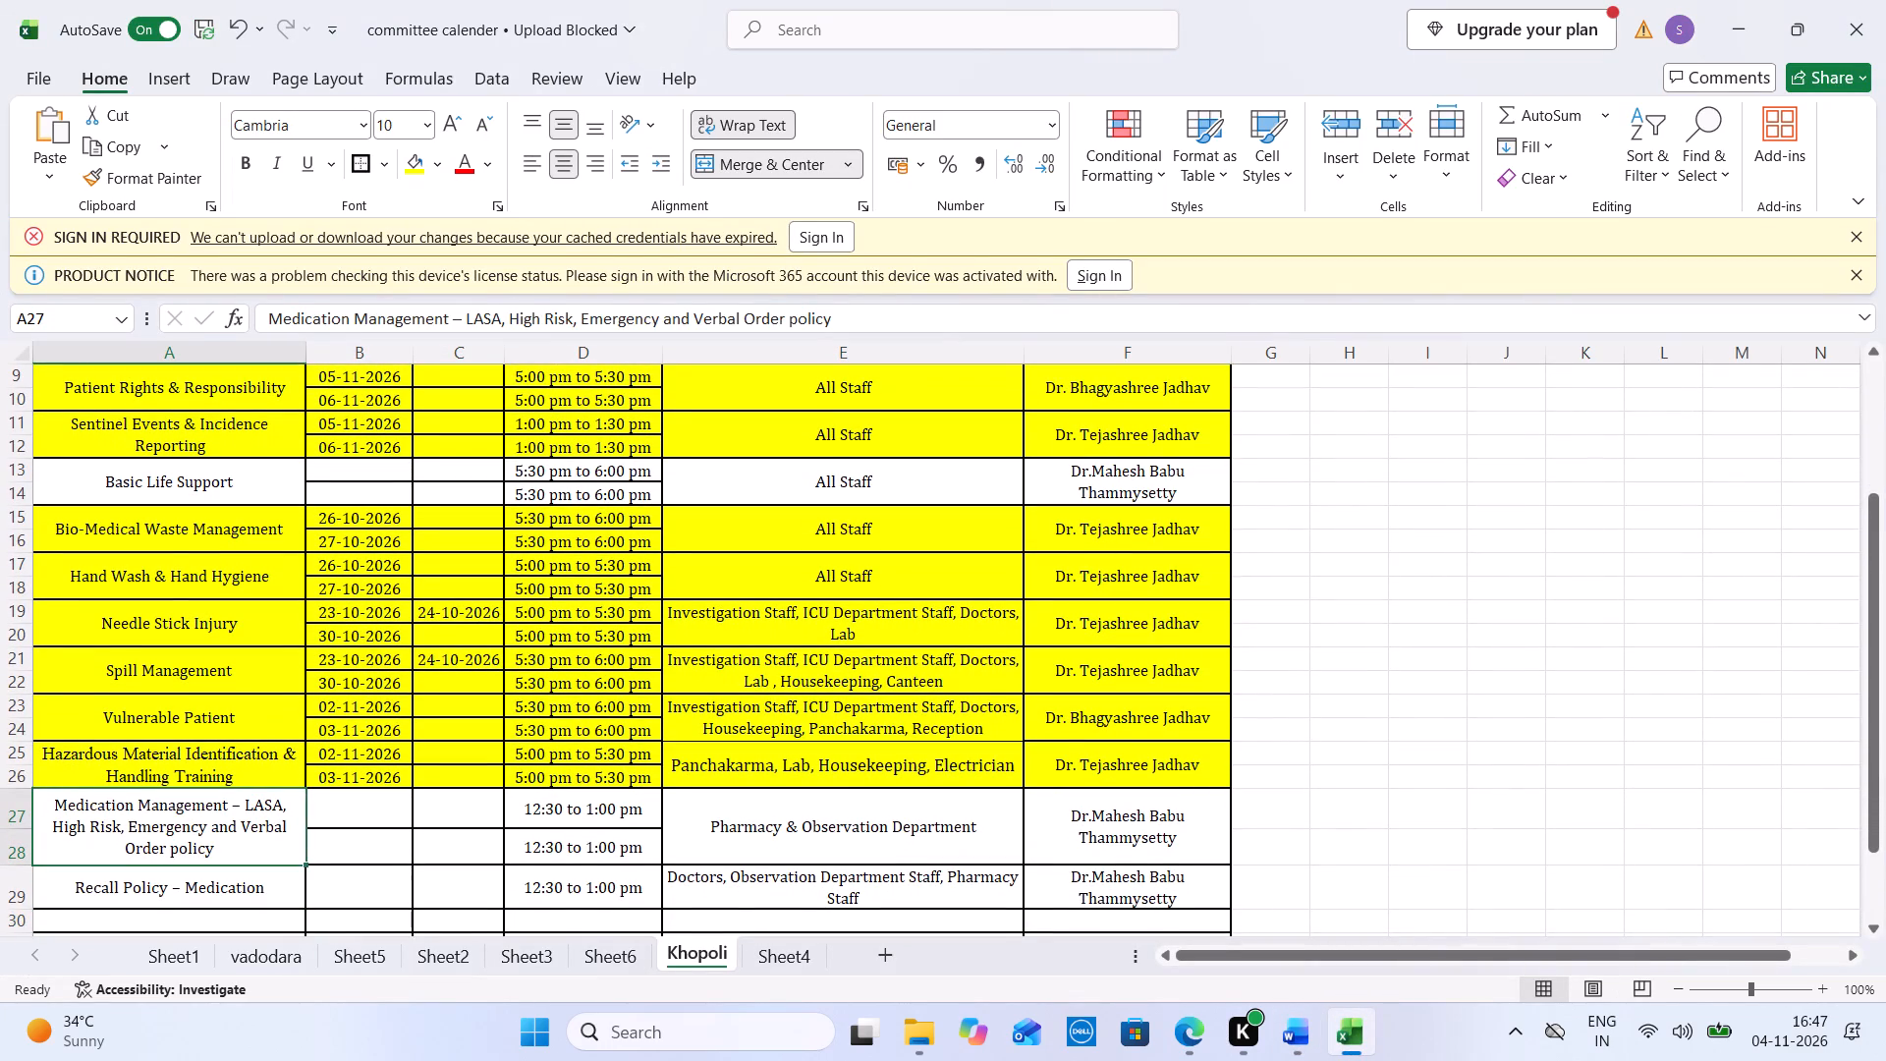
{"action": "left_click", "coordinate": [726, 838]}
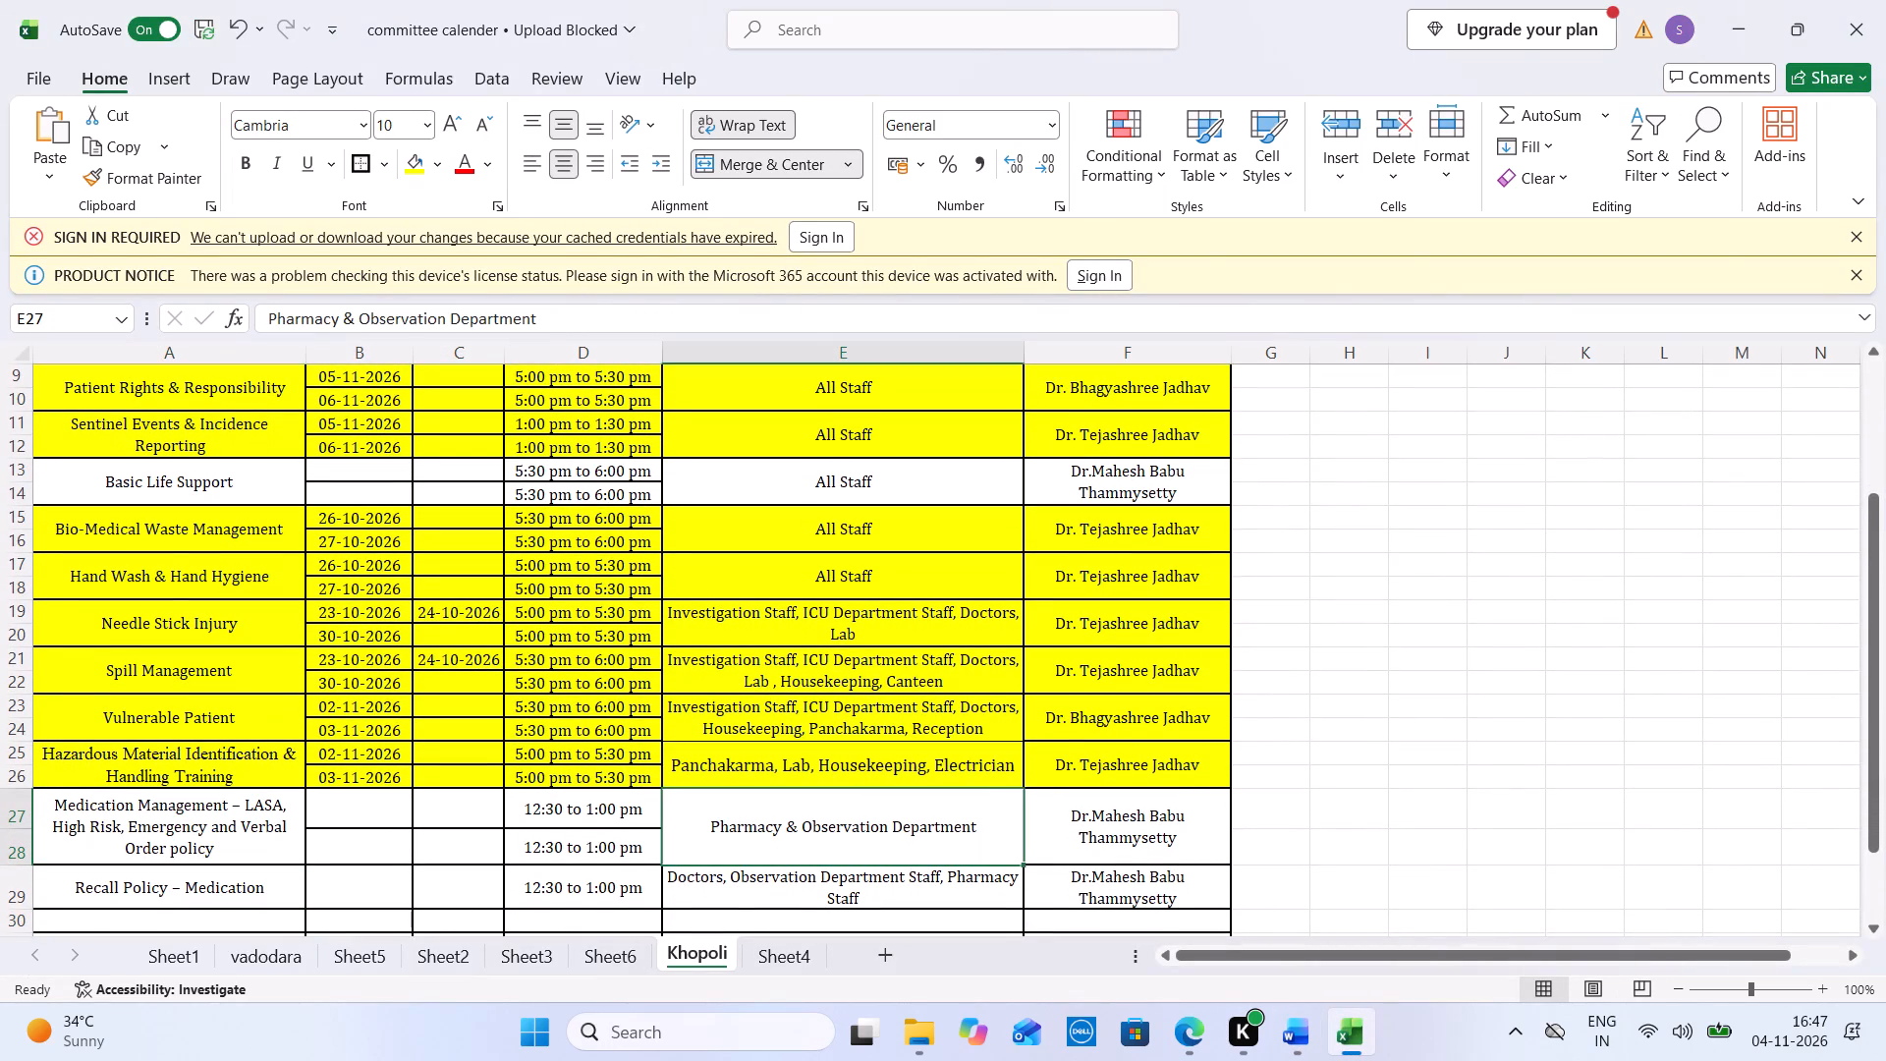
{"action": "double_click", "coordinate": [996, 821]}
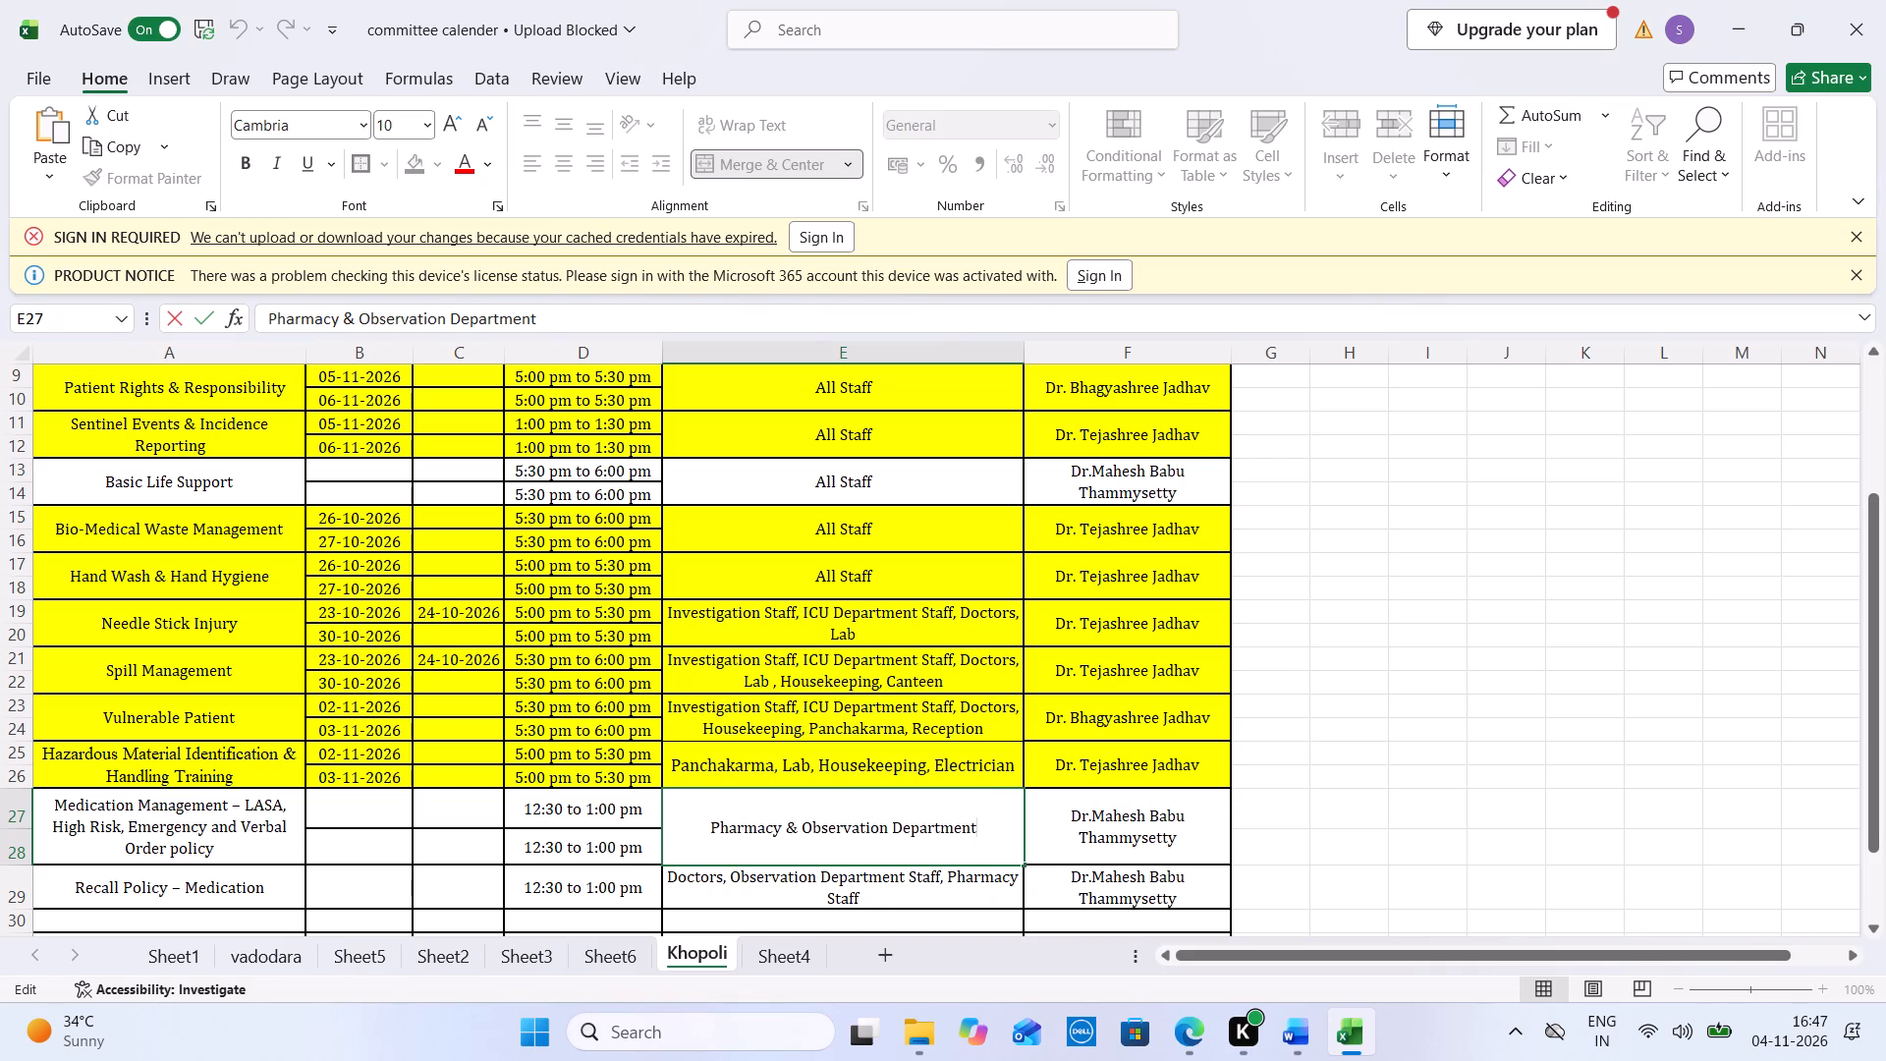
{"action": "type", "text": ", Doctors"}
{"action": "key", "text": "Tab"}
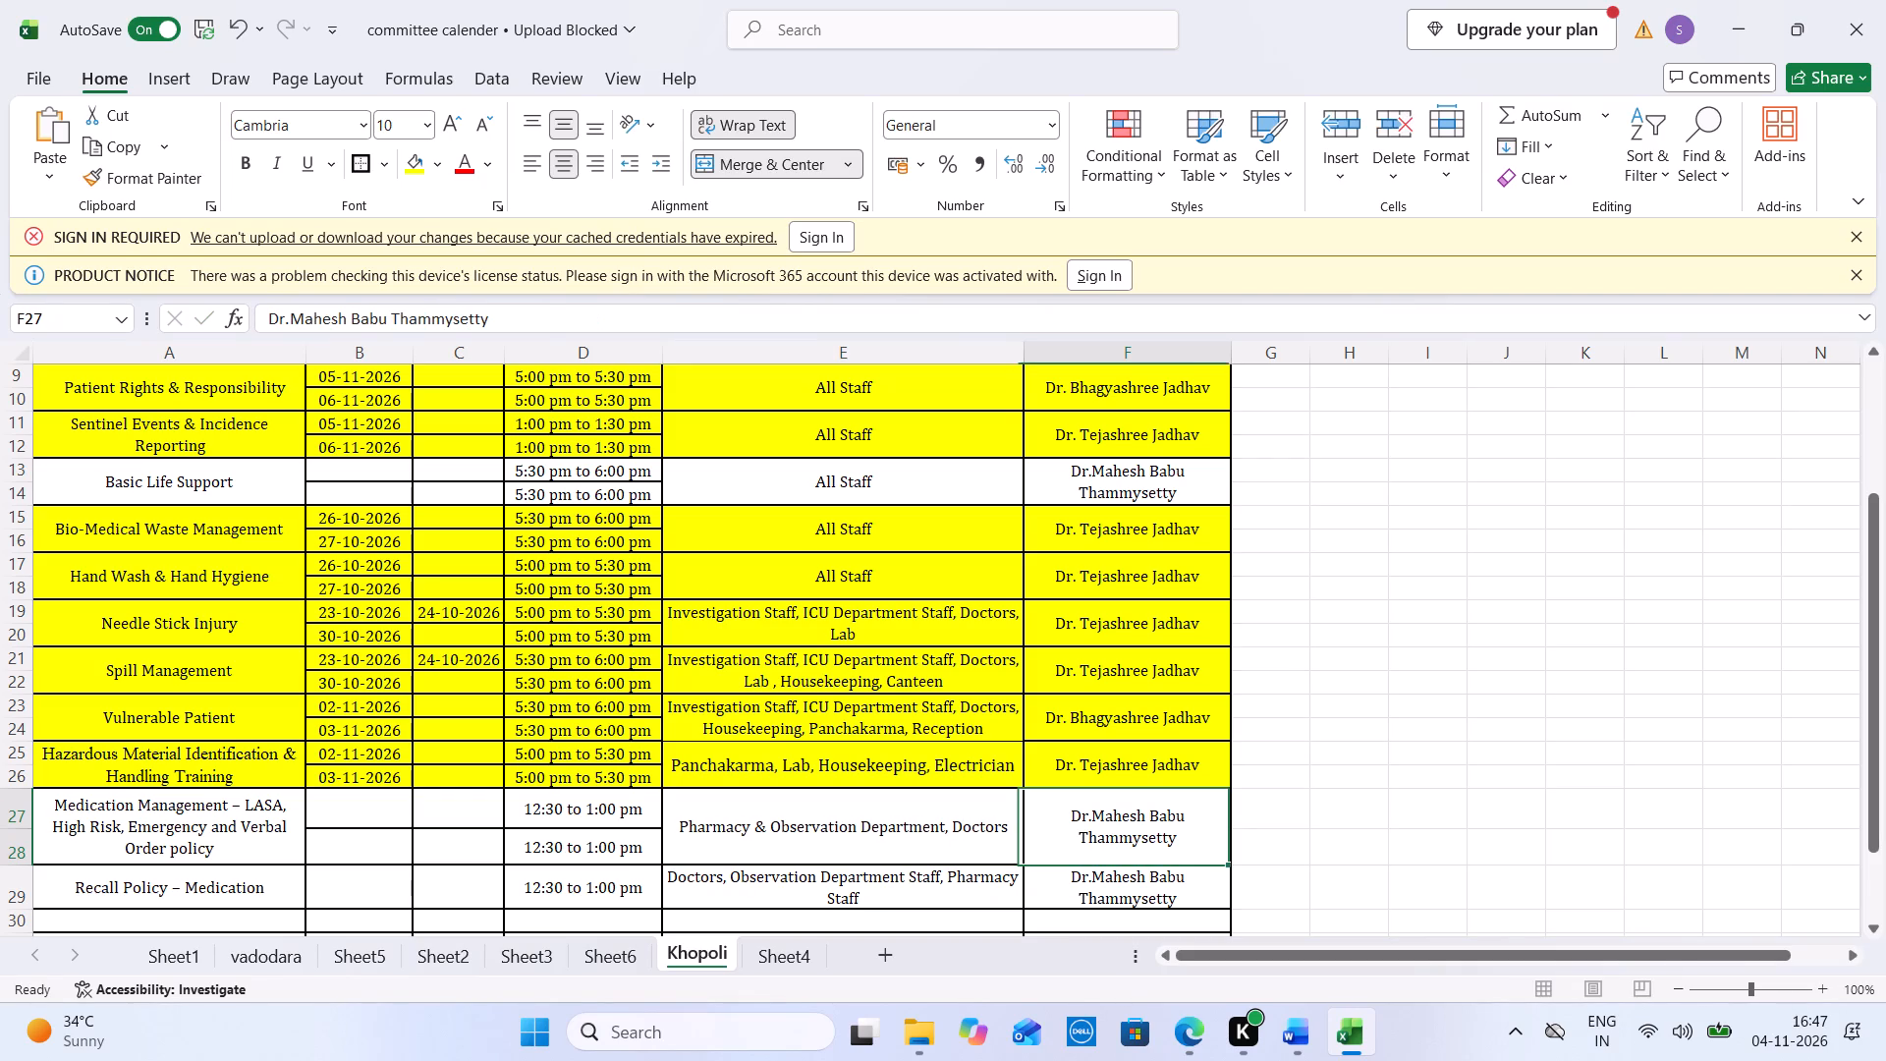
Copy the trainer cell from Patient Rights & Responsibility into the Medication Management rows.
{"action": "left_click", "coordinate": [1174, 387]}
{"action": "key", "text": "ctrl+c"}
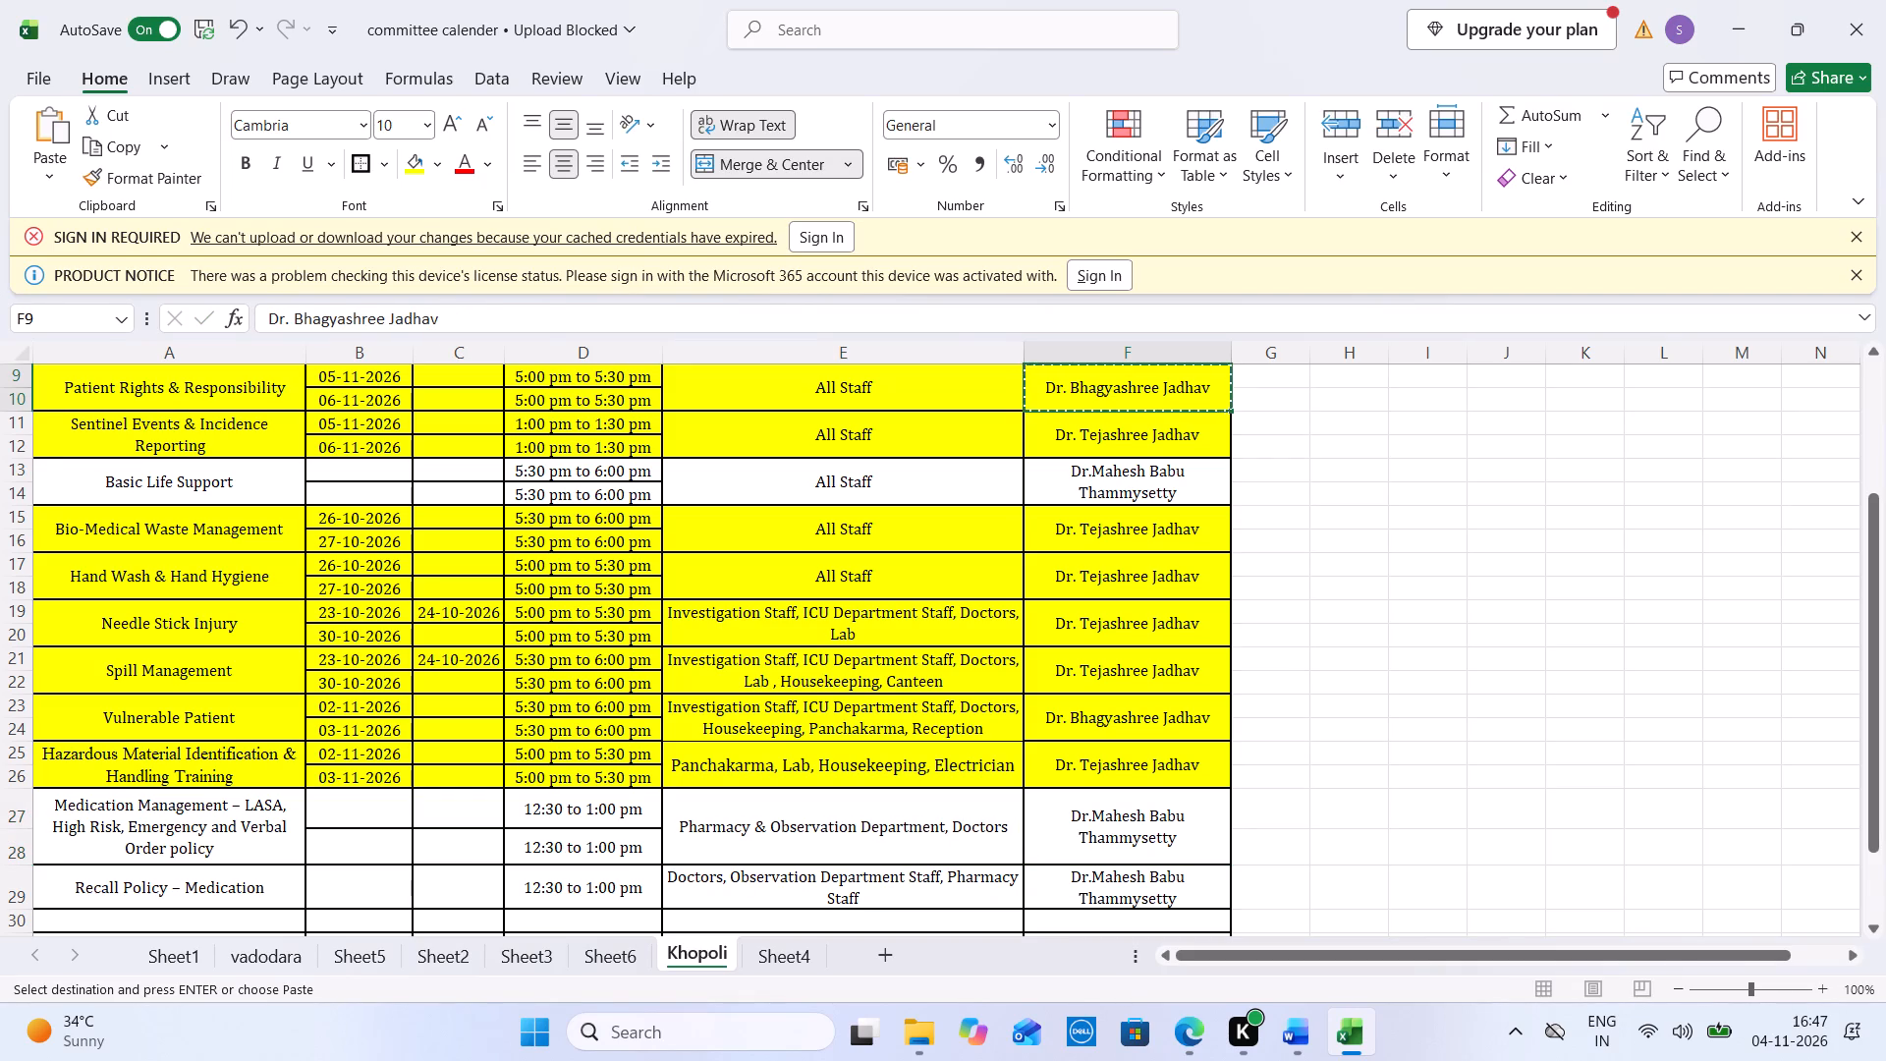
{"action": "left_click", "coordinate": [1120, 814]}
{"action": "key", "text": "ctrl+v"}
Copy the dates 05-11-2026 and 06-11-2026 from Sentinel Events into the Medication Management rows.
{"action": "left_click_drag", "start_coordinate": [334, 816], "coordinate": [341, 831]}
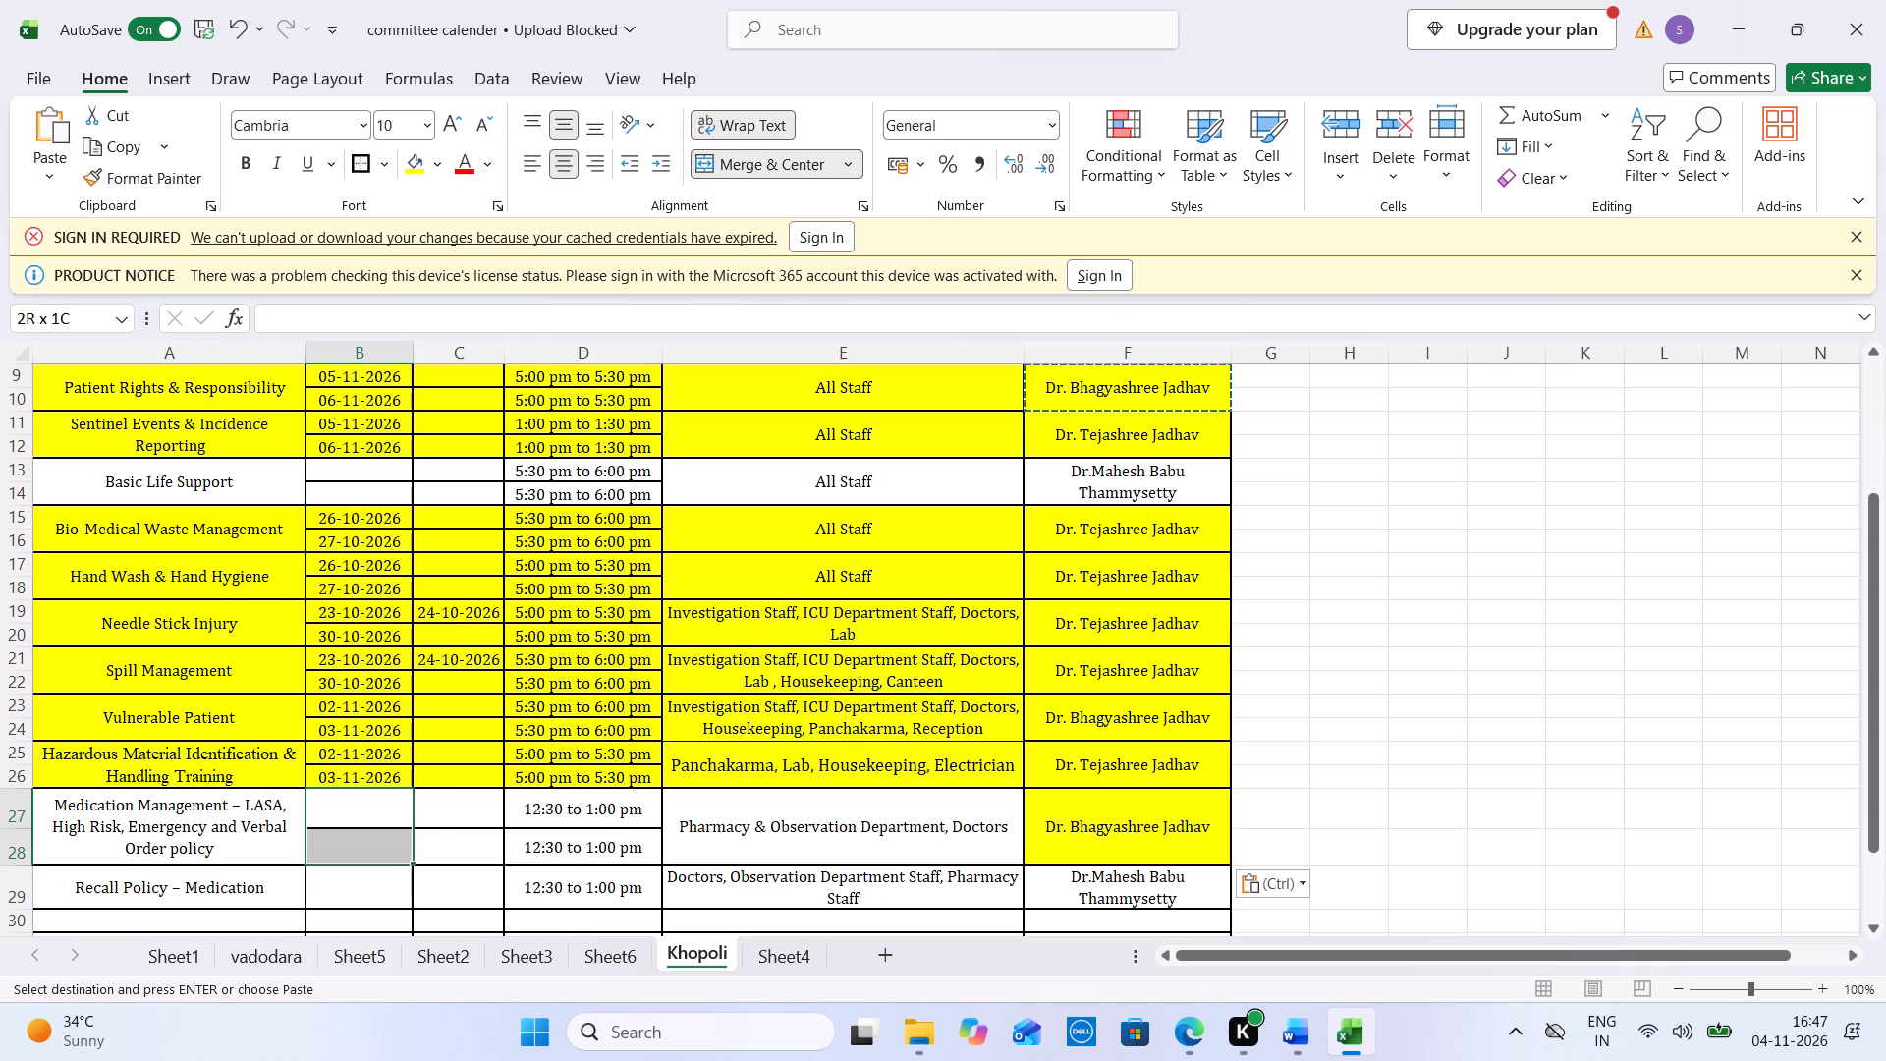
{"action": "left_click_drag", "start_coordinate": [341, 831], "coordinate": [342, 832]}
{"action": "left_click_drag", "start_coordinate": [368, 425], "coordinate": [375, 439]}
{"action": "key", "text": "ctrl+c"}
{"action": "left_click", "coordinate": [354, 814]}
{"action": "key", "text": "ctrl+v"}
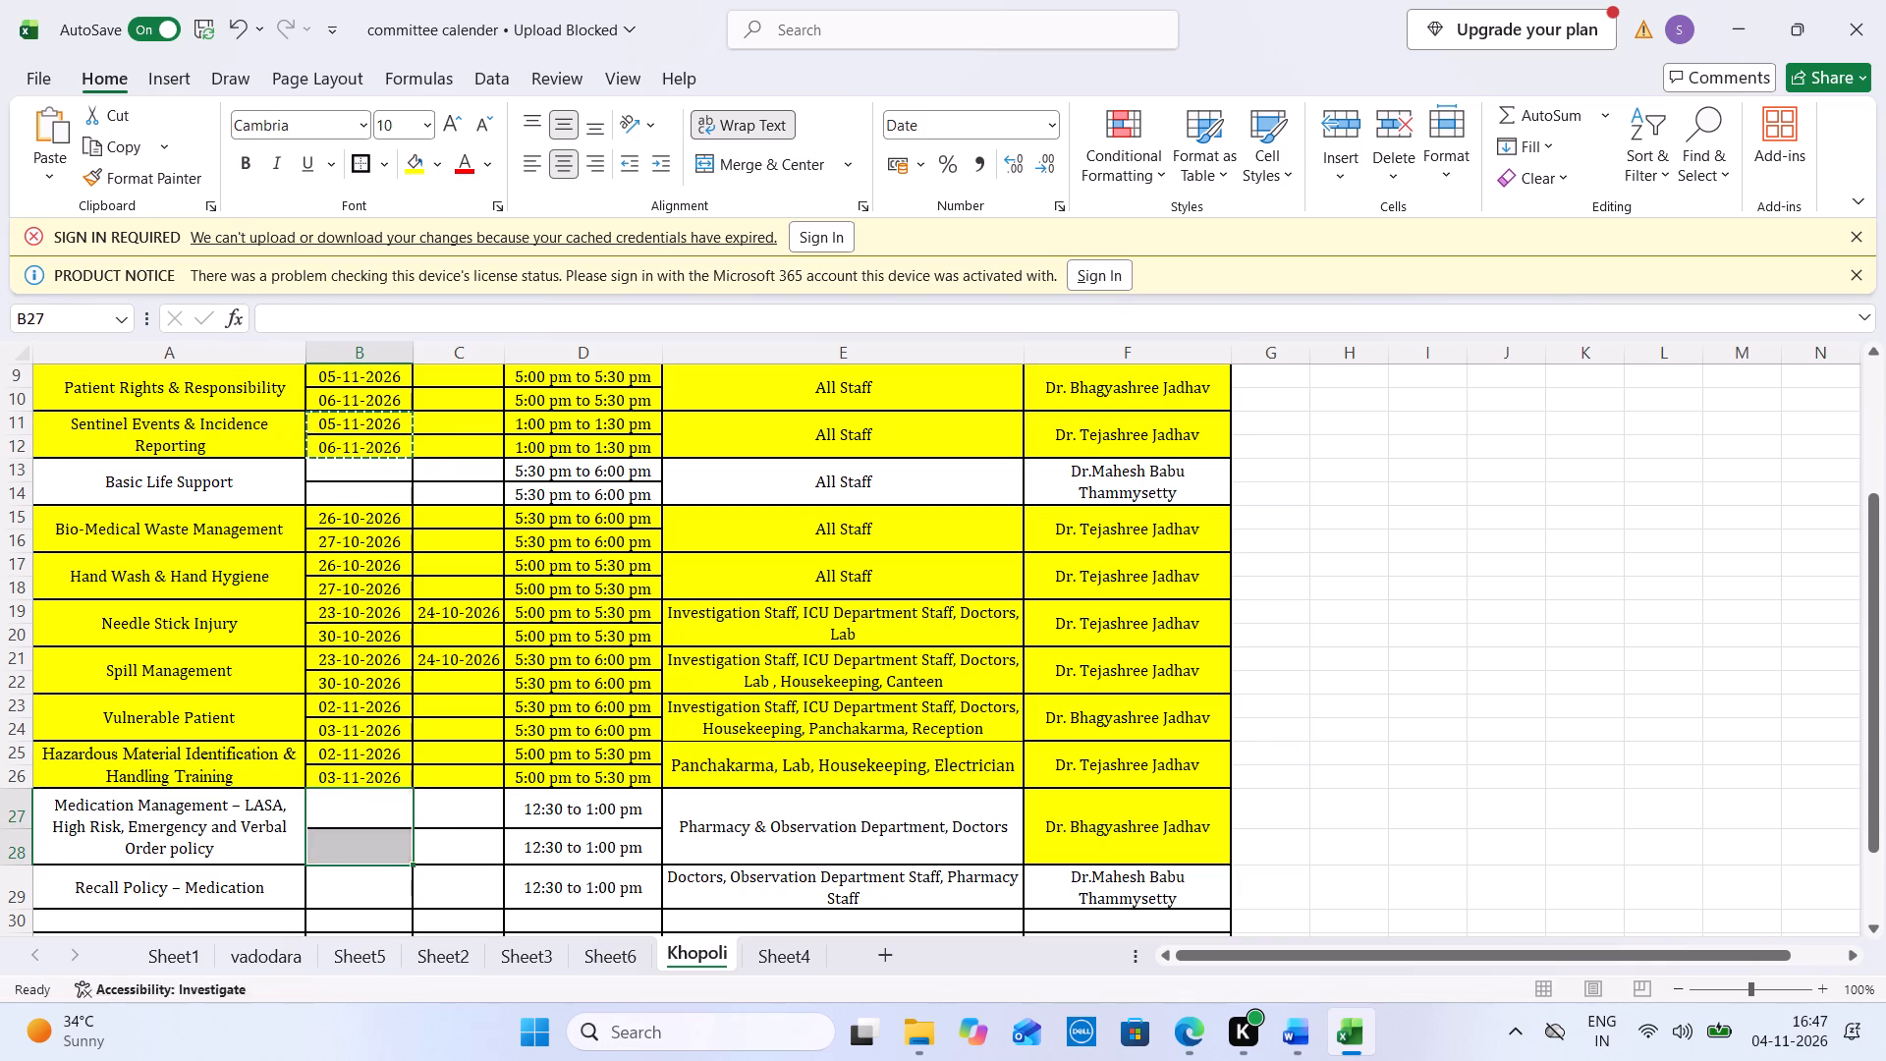
Copy the 5:30 pm to 6:00 pm time slots from Spill Management into the Medication Management rows.
{"action": "left_click_drag", "start_coordinate": [557, 653], "coordinate": [555, 667]}
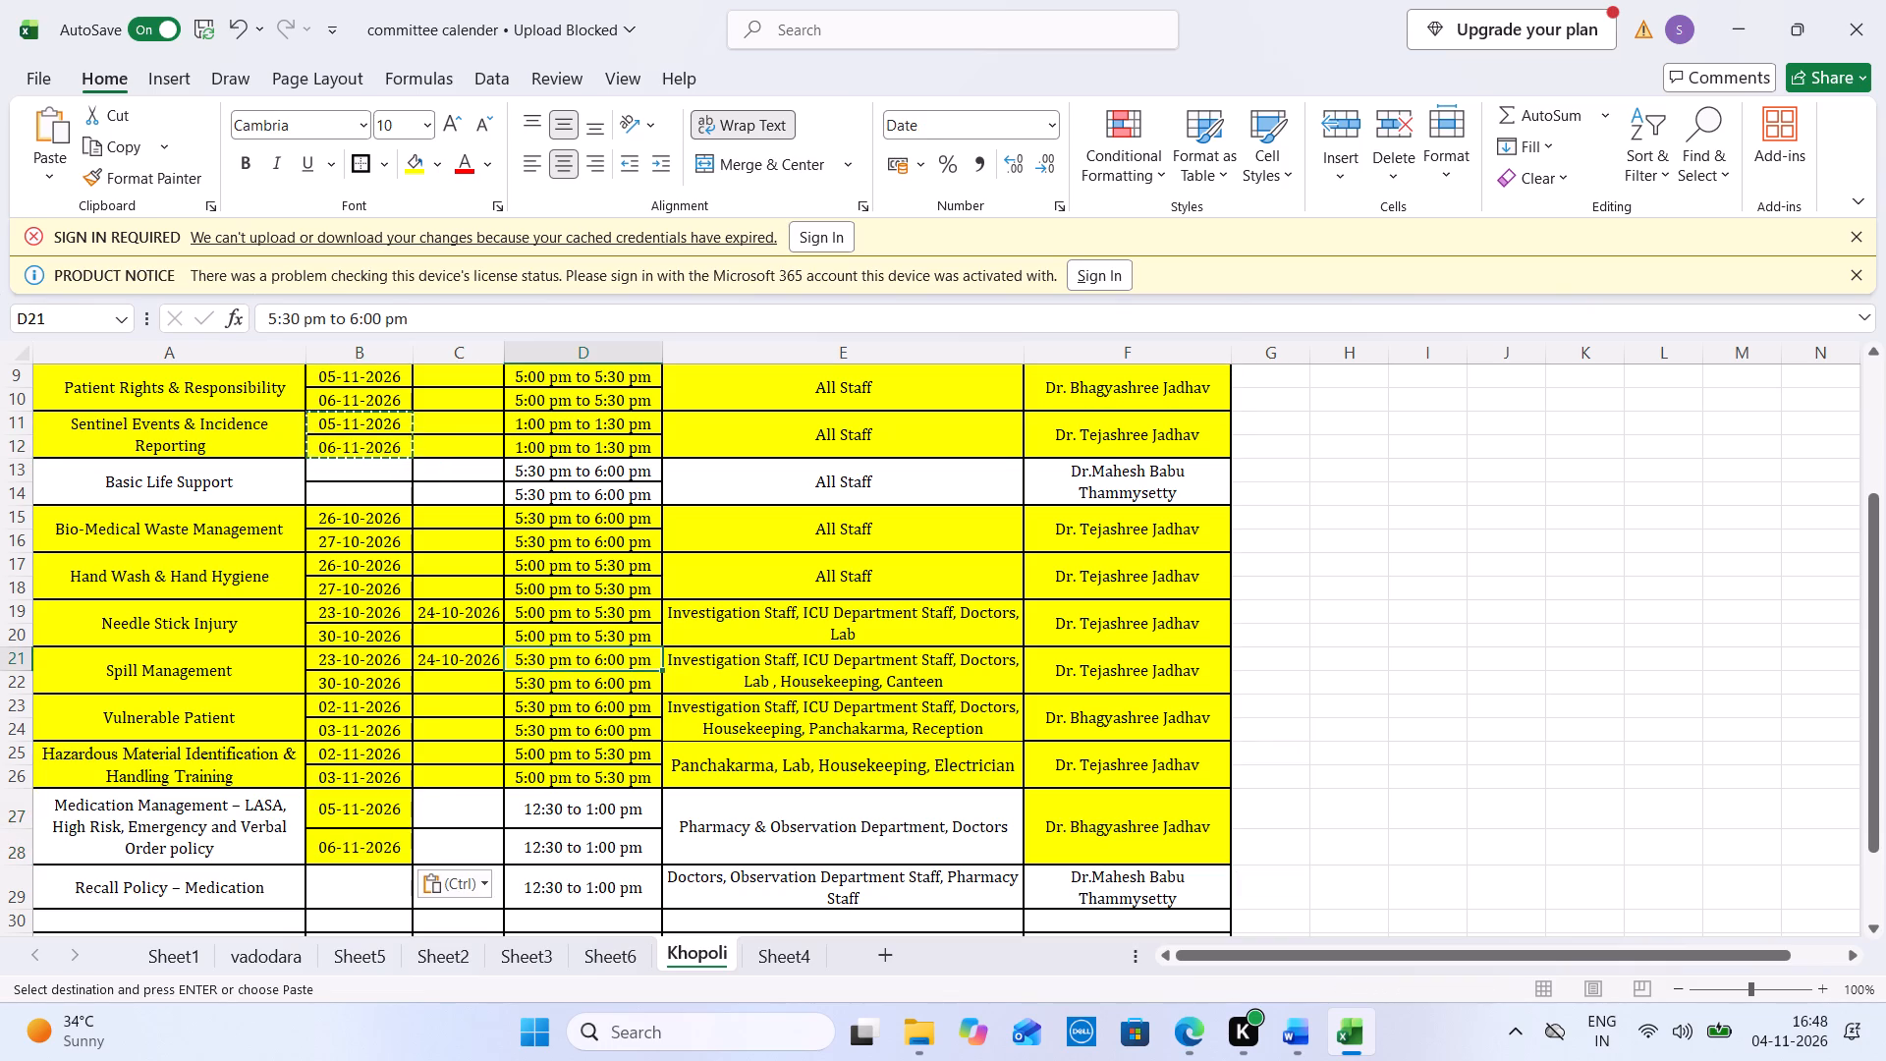
{"action": "left_click_drag", "start_coordinate": [555, 667], "coordinate": [553, 674]}
{"action": "key", "text": "ctrl+c"}
{"action": "left_click", "coordinate": [528, 808]}
{"action": "key", "text": "ctrl+v"}
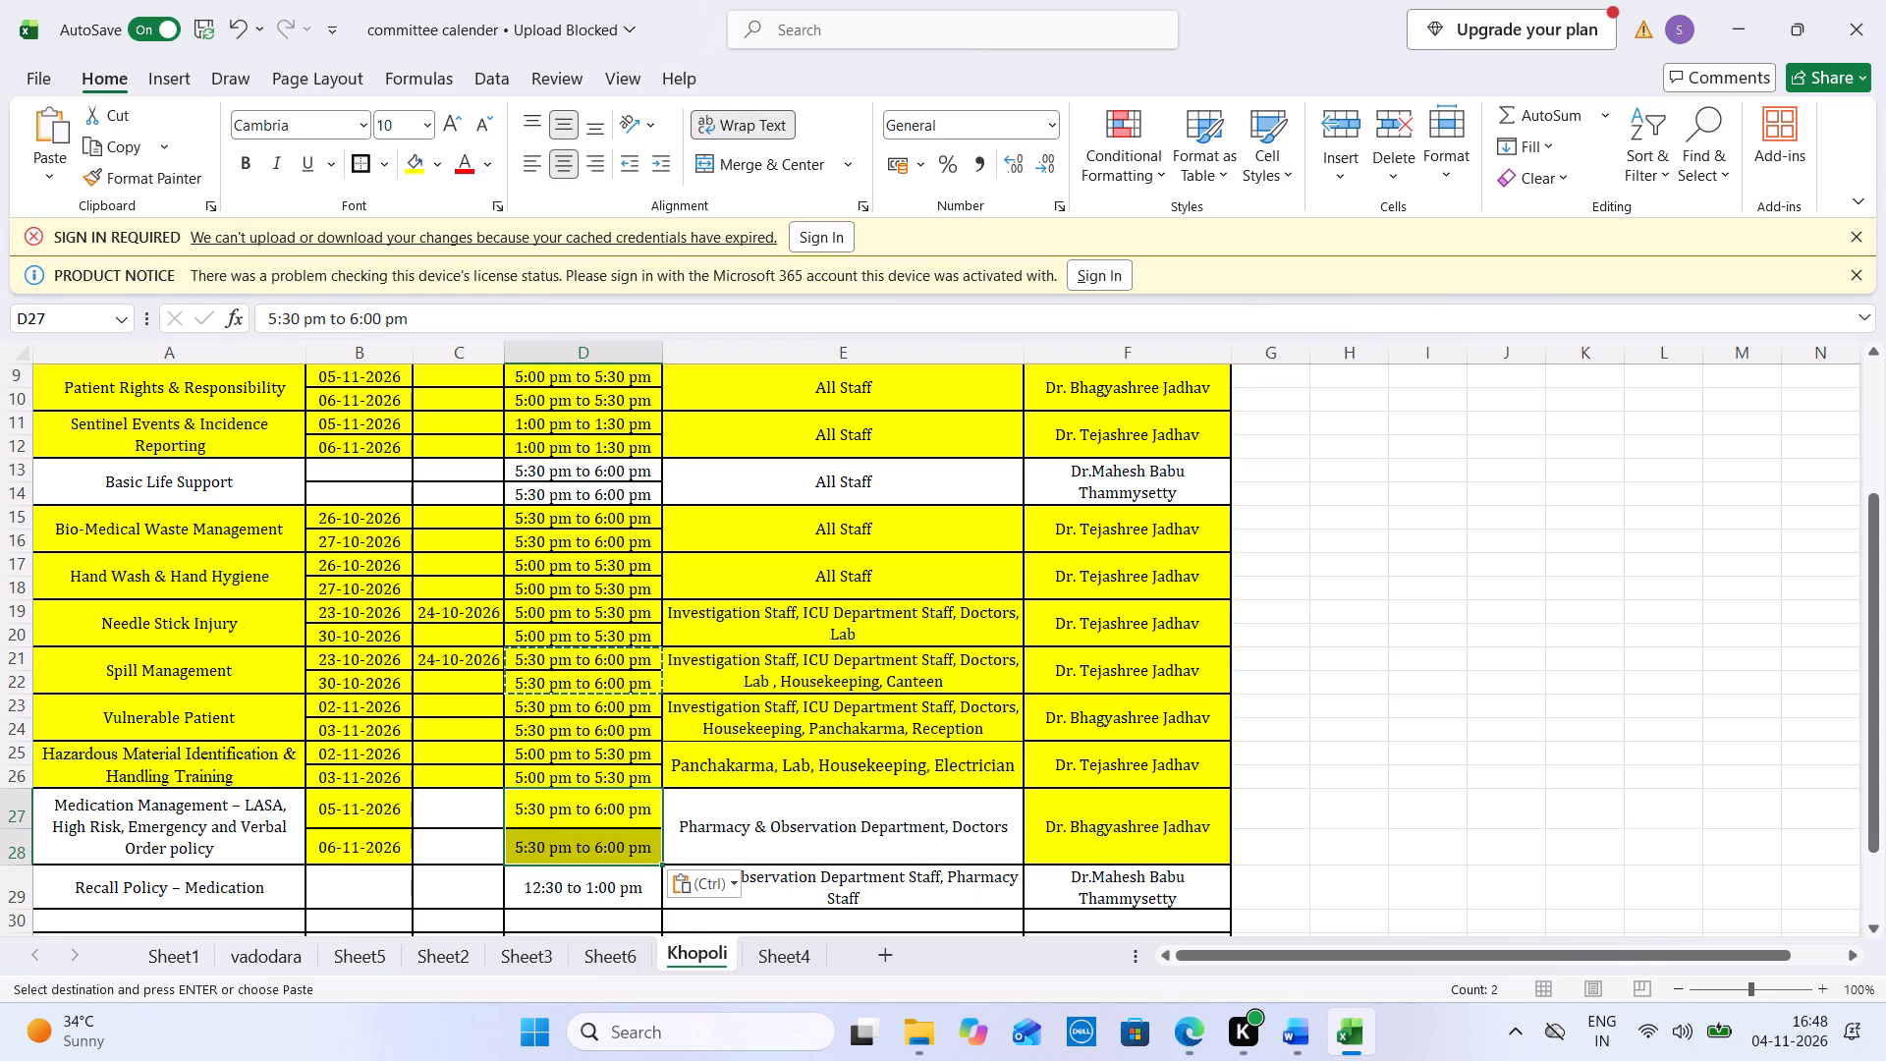
{"action": "left_click_drag", "start_coordinate": [140, 806], "coordinate": [1057, 835]}
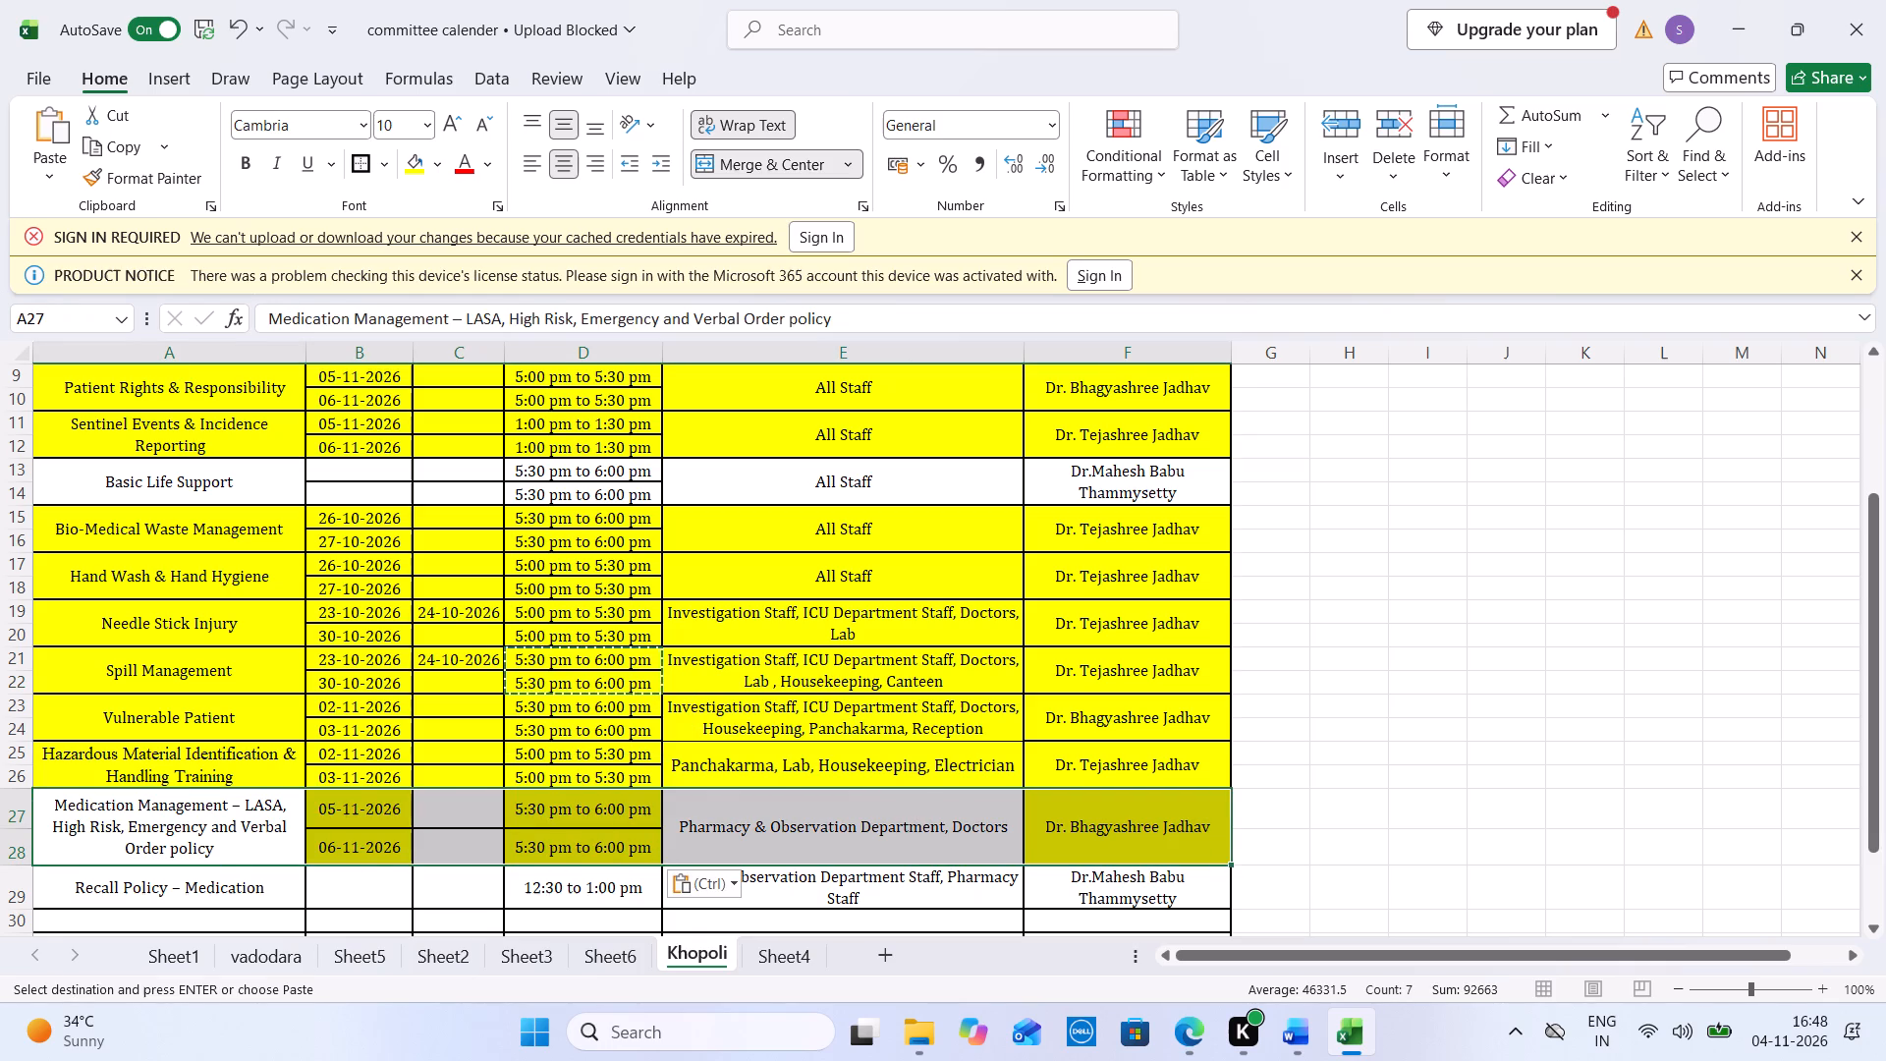
{"action": "key", "text": "ctrl+c"}
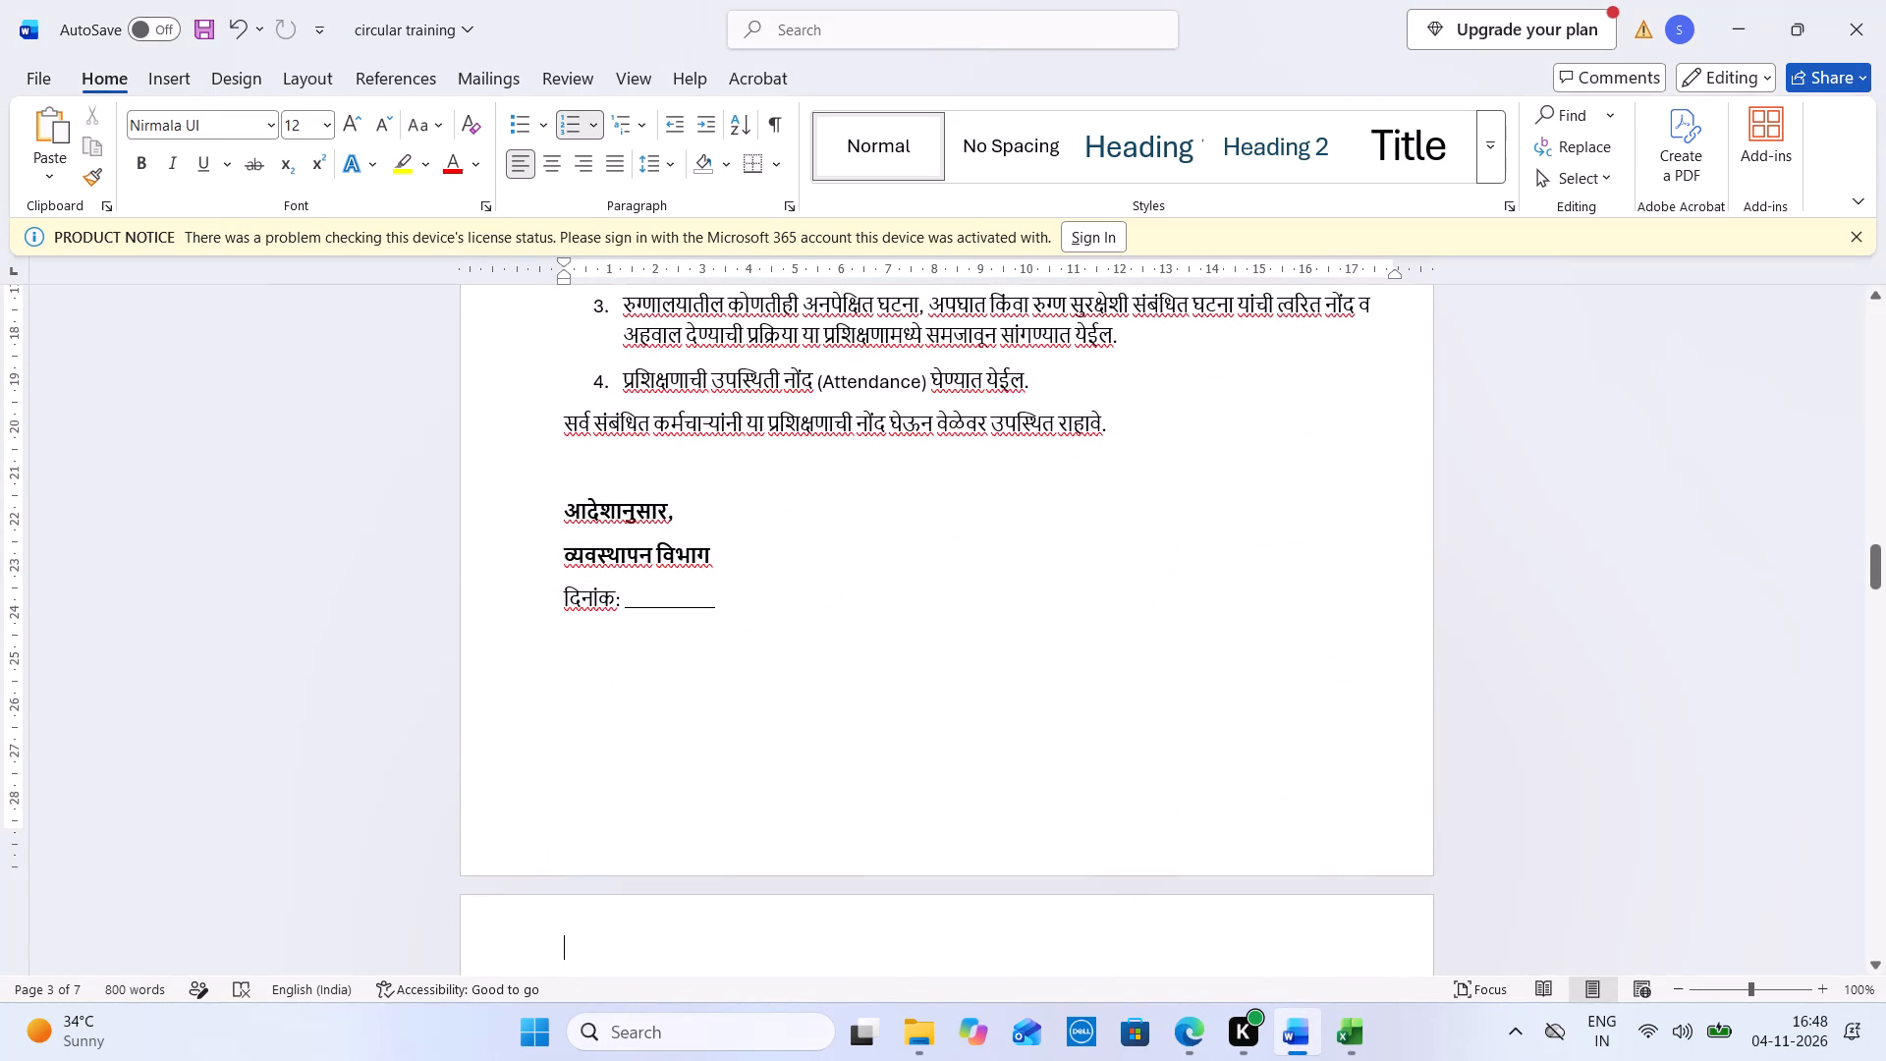
{"action": "key", "text": "Return"}
{"action": "key", "text": "ctrl+v"}
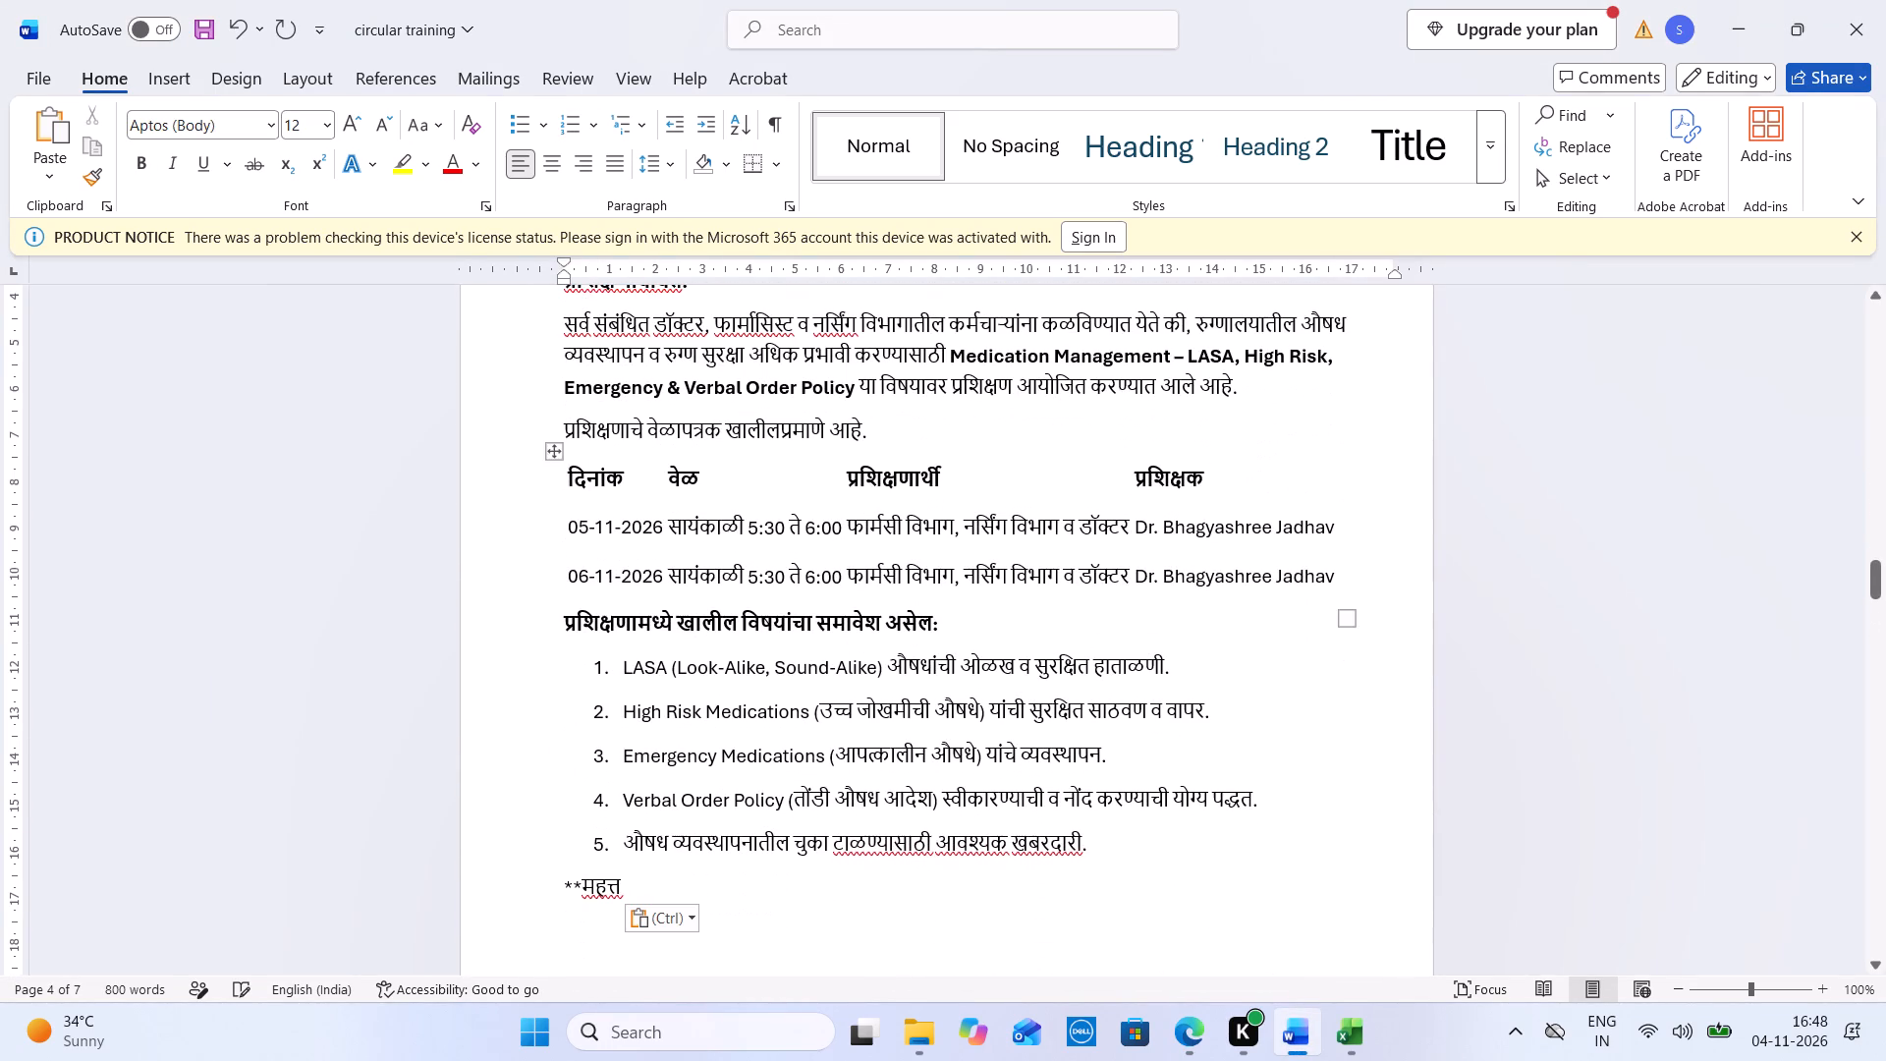
Space the Medication Management circular's heading परिपत्रक (CIRCULAR) over to the page centre and add a blank line beneath it.
{"action": "left_click", "coordinate": [1870, 417]}
{"action": "left_click", "coordinate": [556, 872]}
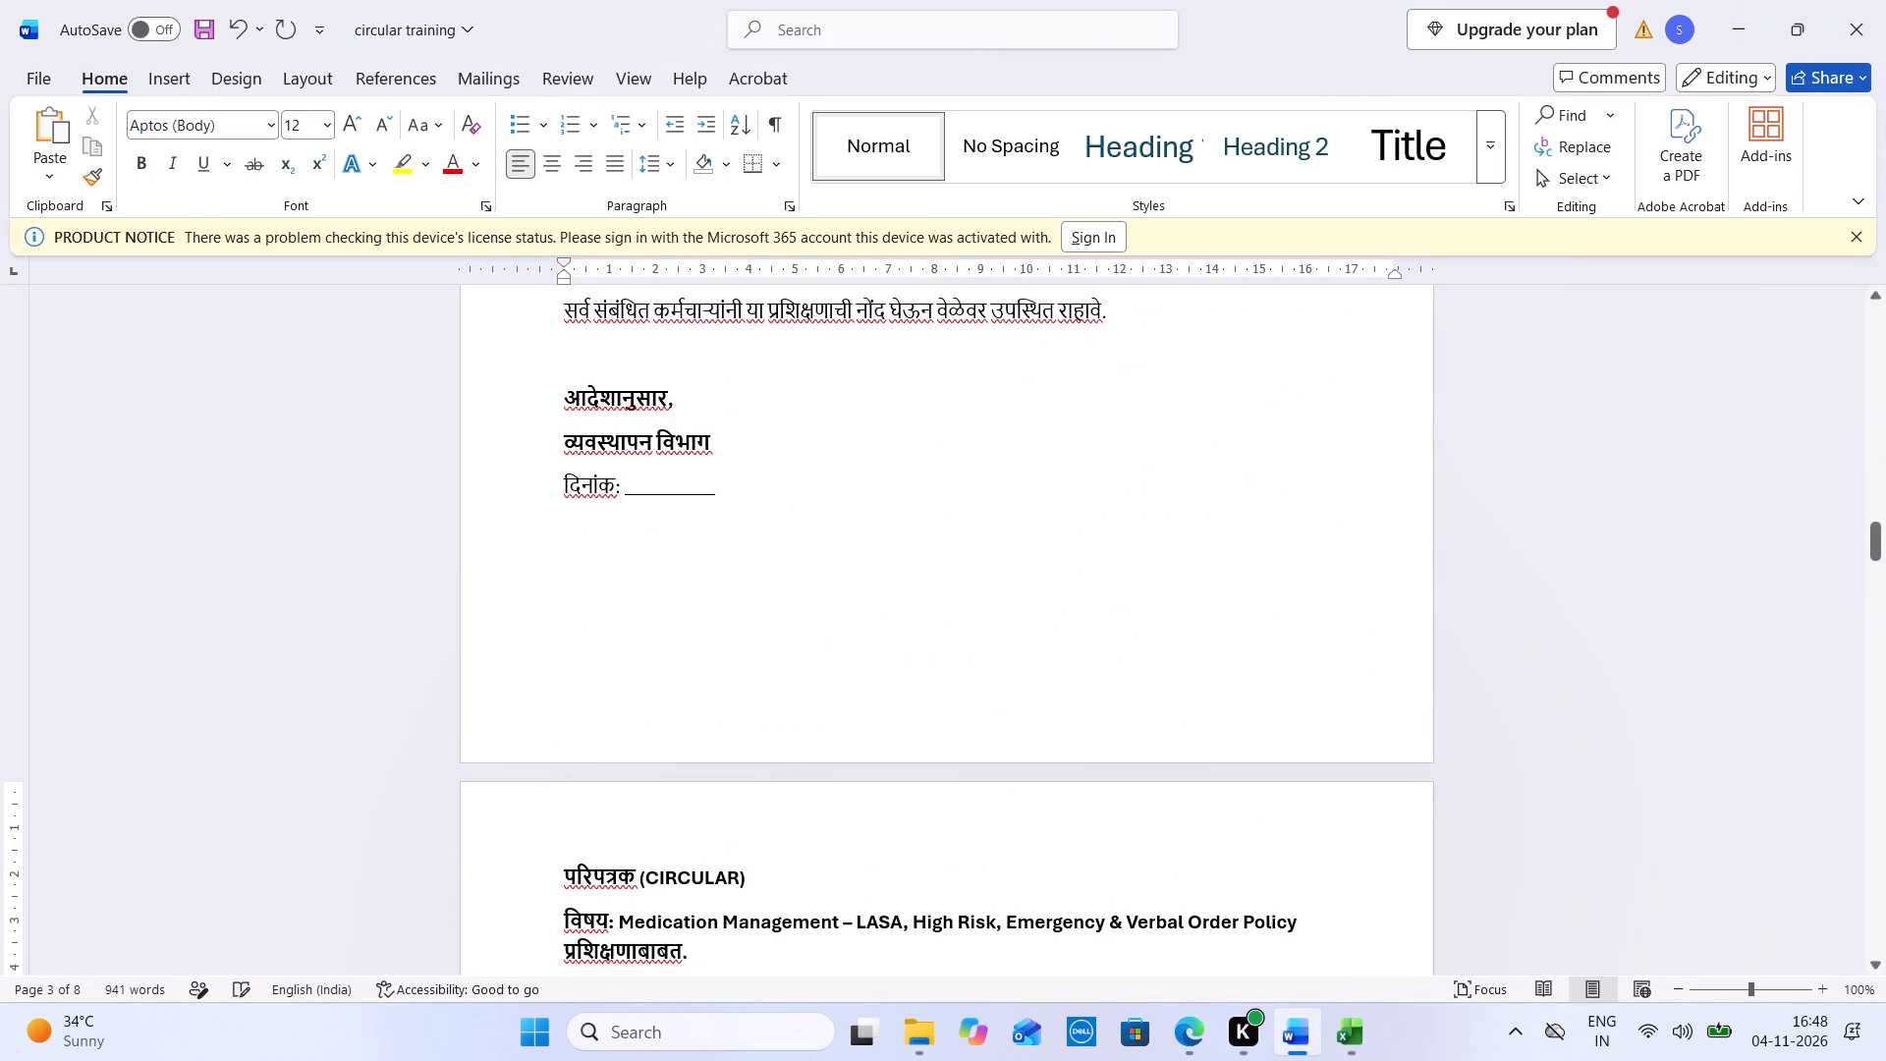
{"action": "key", "text": "space"}
{"action": "key", "text": "space"}
{"action": "key", "text": "space"}
{"action": "key", "text": "space"}
{"action": "key", "text": "space"}
{"action": "key", "text": "space"}
{"action": "key", "text": "space"}
{"action": "key", "text": "space"}
{"action": "key", "text": "space"}
{"action": "key", "text": "space"}
{"action": "key", "text": "space"}
{"action": "key", "text": "space"}
{"action": "key", "text": "space"}
{"action": "key", "text": "space"}
{"action": "key", "text": "space"}
{"action": "key", "text": "space"}
{"action": "key", "text": "space"}
{"action": "key", "text": "space"}
{"action": "key", "text": "space"}
{"action": "key", "text": "space"}
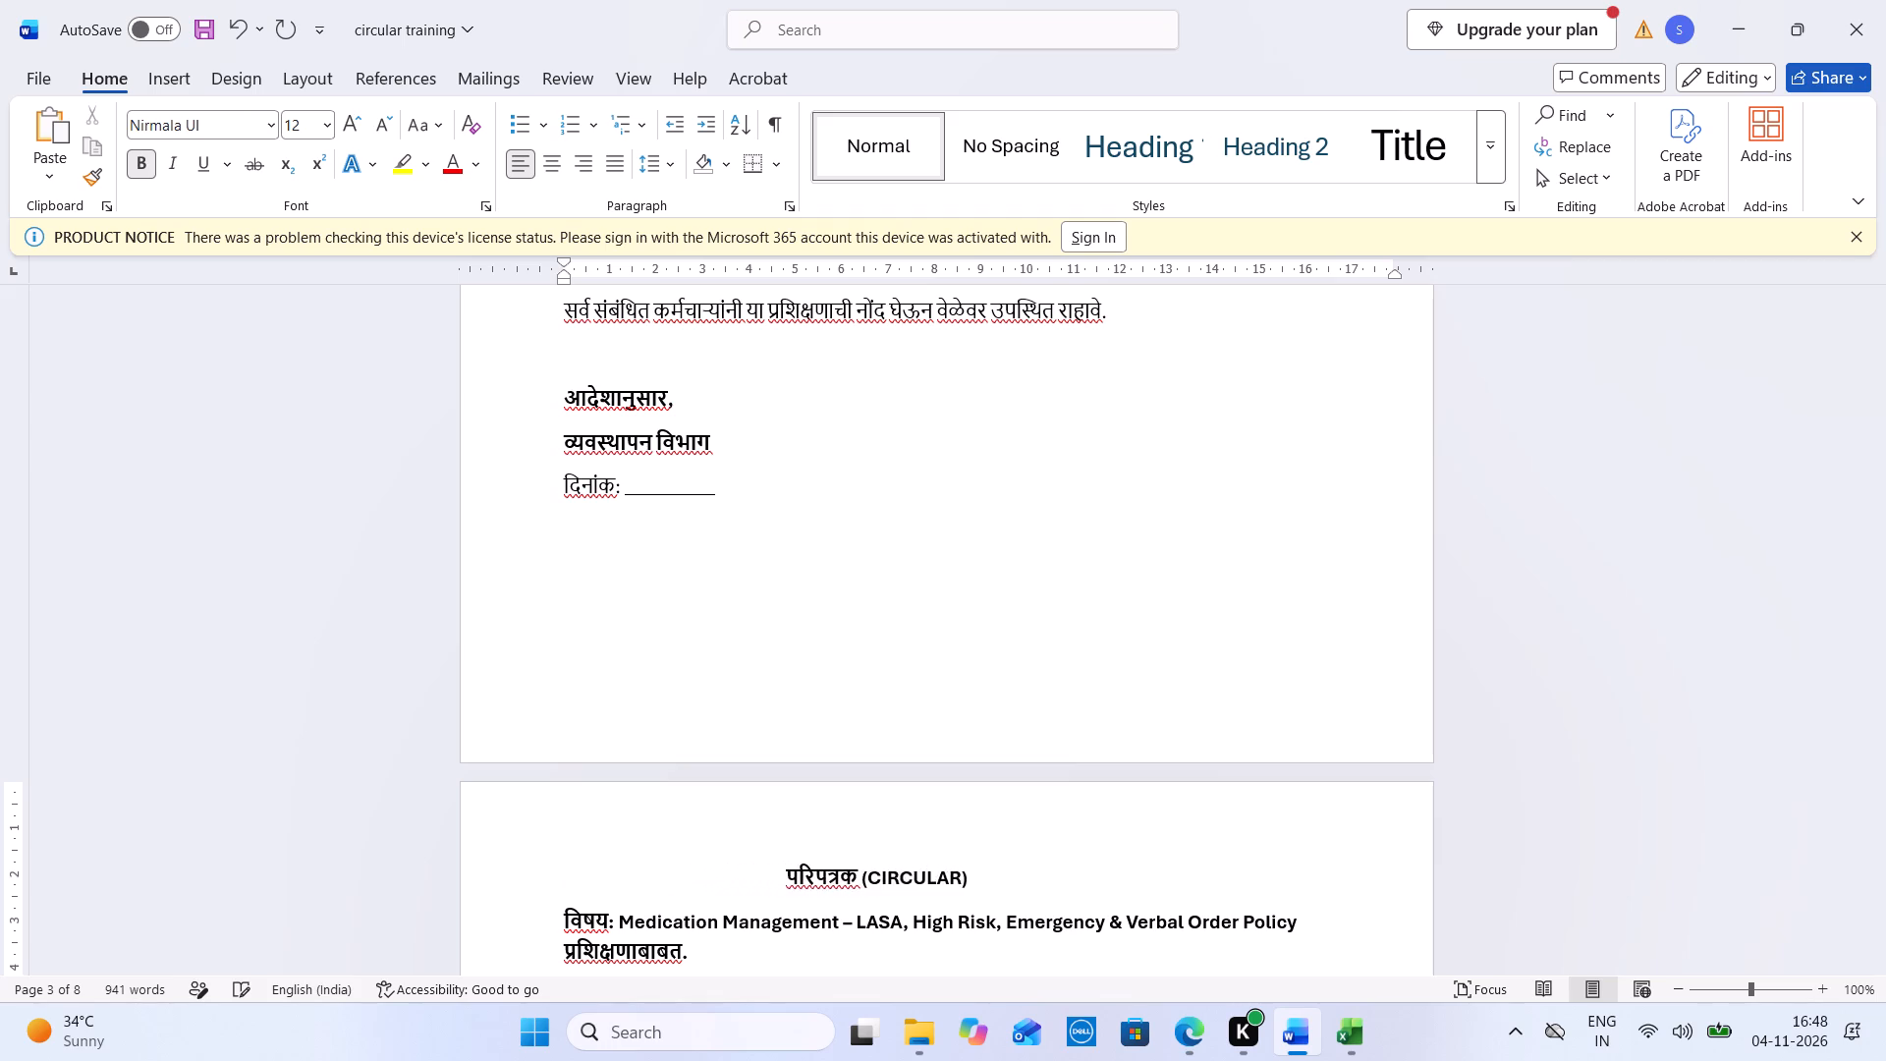
{"action": "left_click", "coordinate": [1068, 892]}
{"action": "key", "text": "Return"}
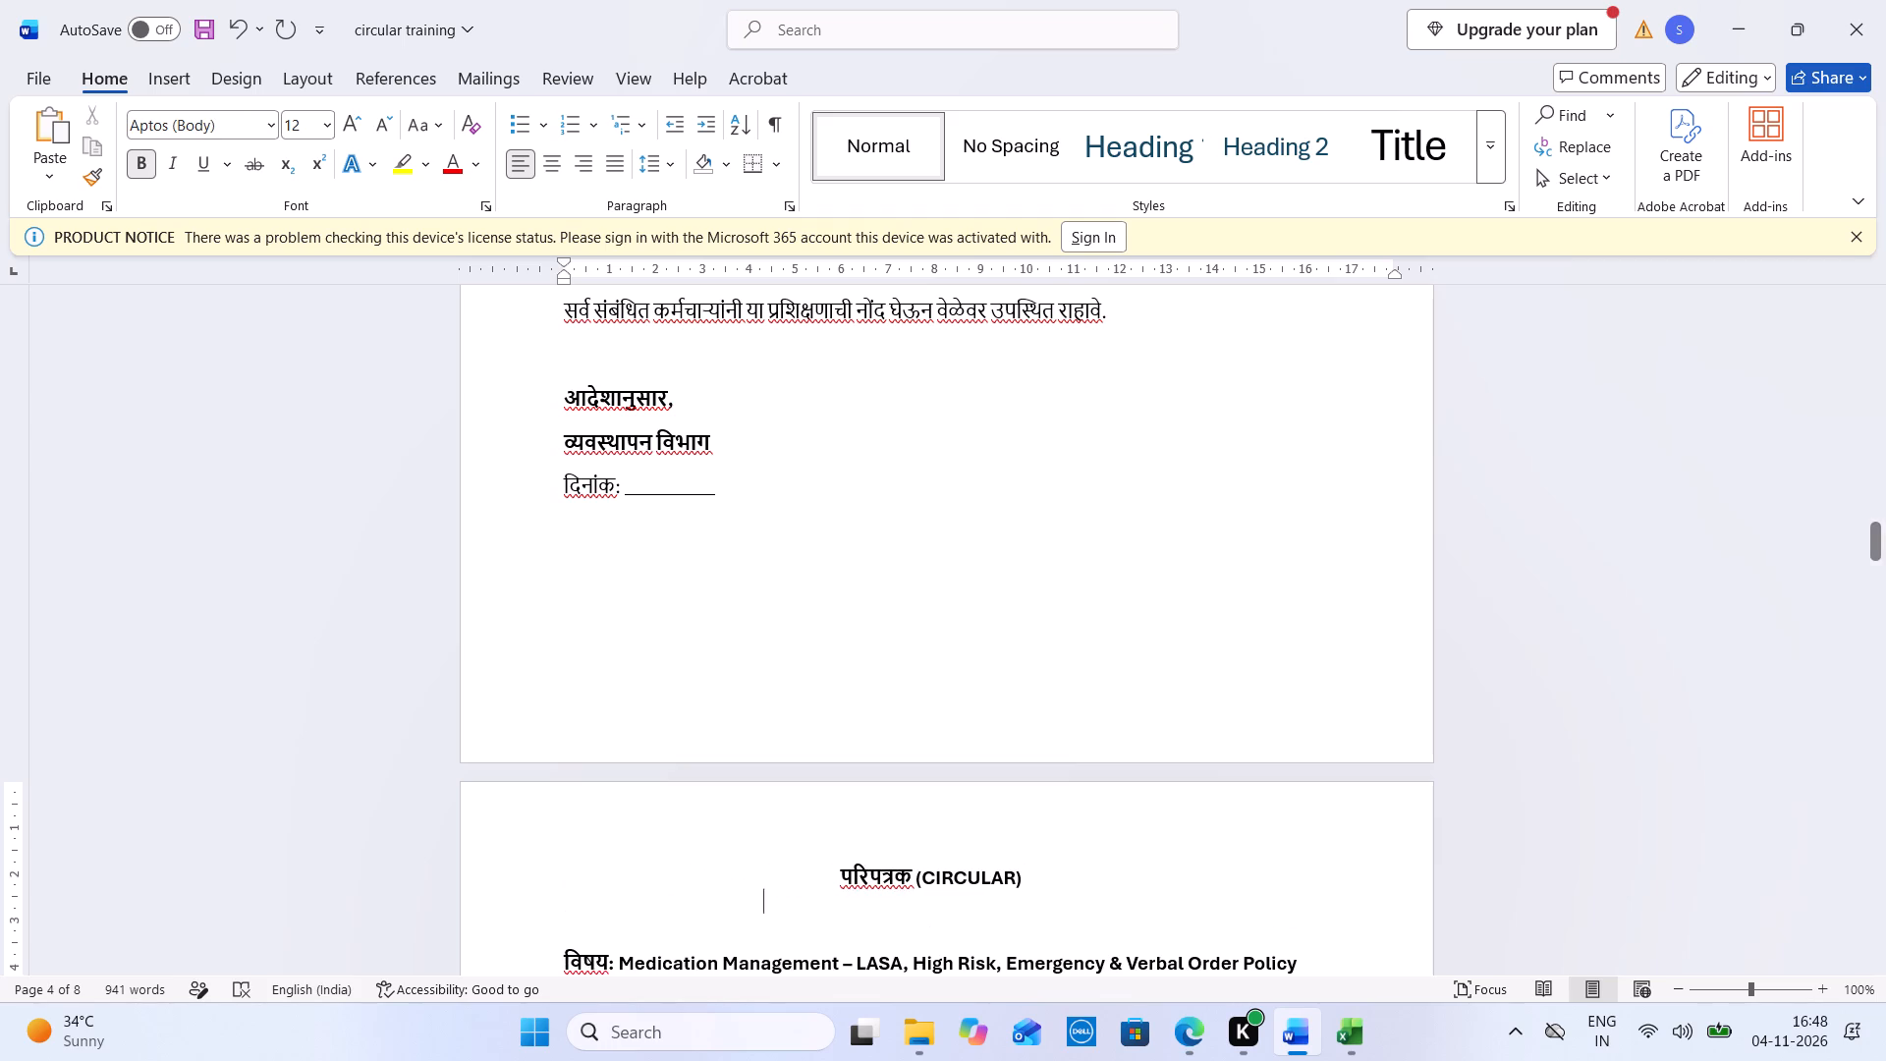
Copy the line "Date: 04-11-2026" from the Sentinel Events circular to above the Medication Management circular's heading.
{"action": "double_click", "coordinate": [1878, 309]}
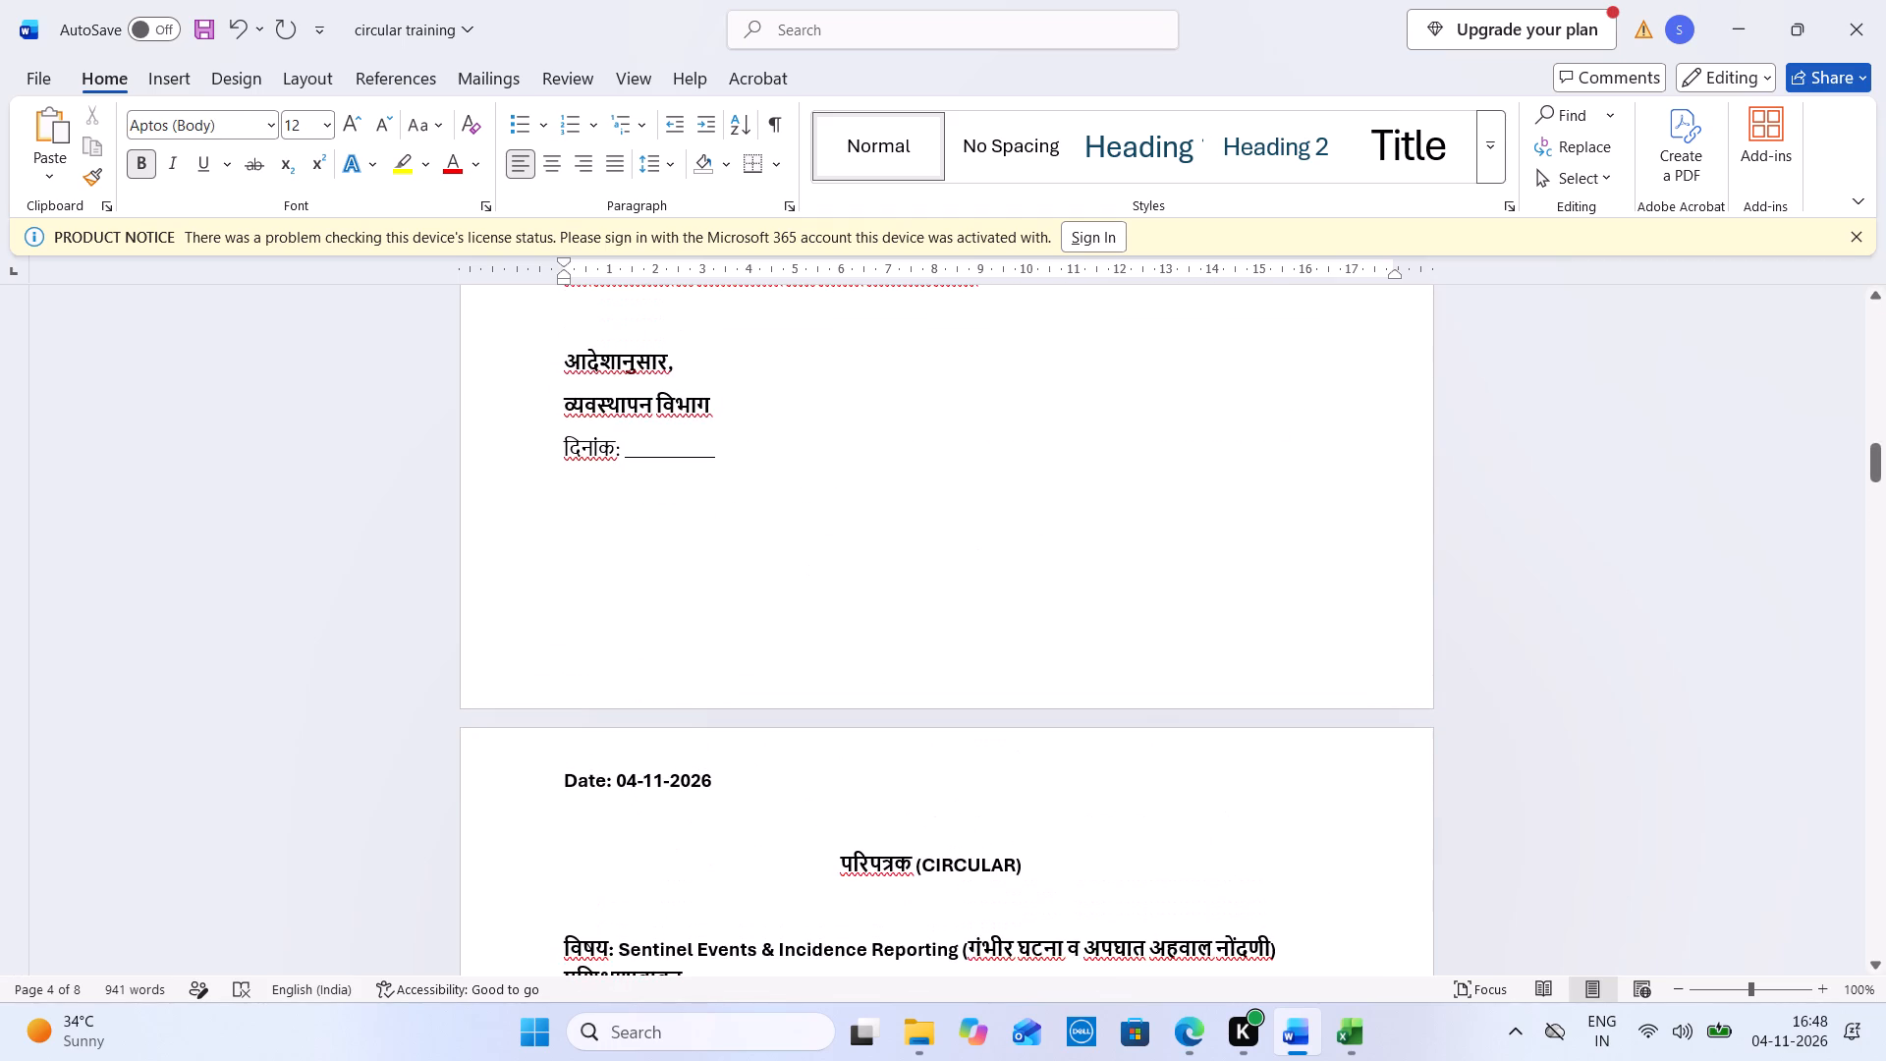
{"action": "triple_click", "coordinate": [650, 791]}
{"action": "key", "text": "ctrl+c"}
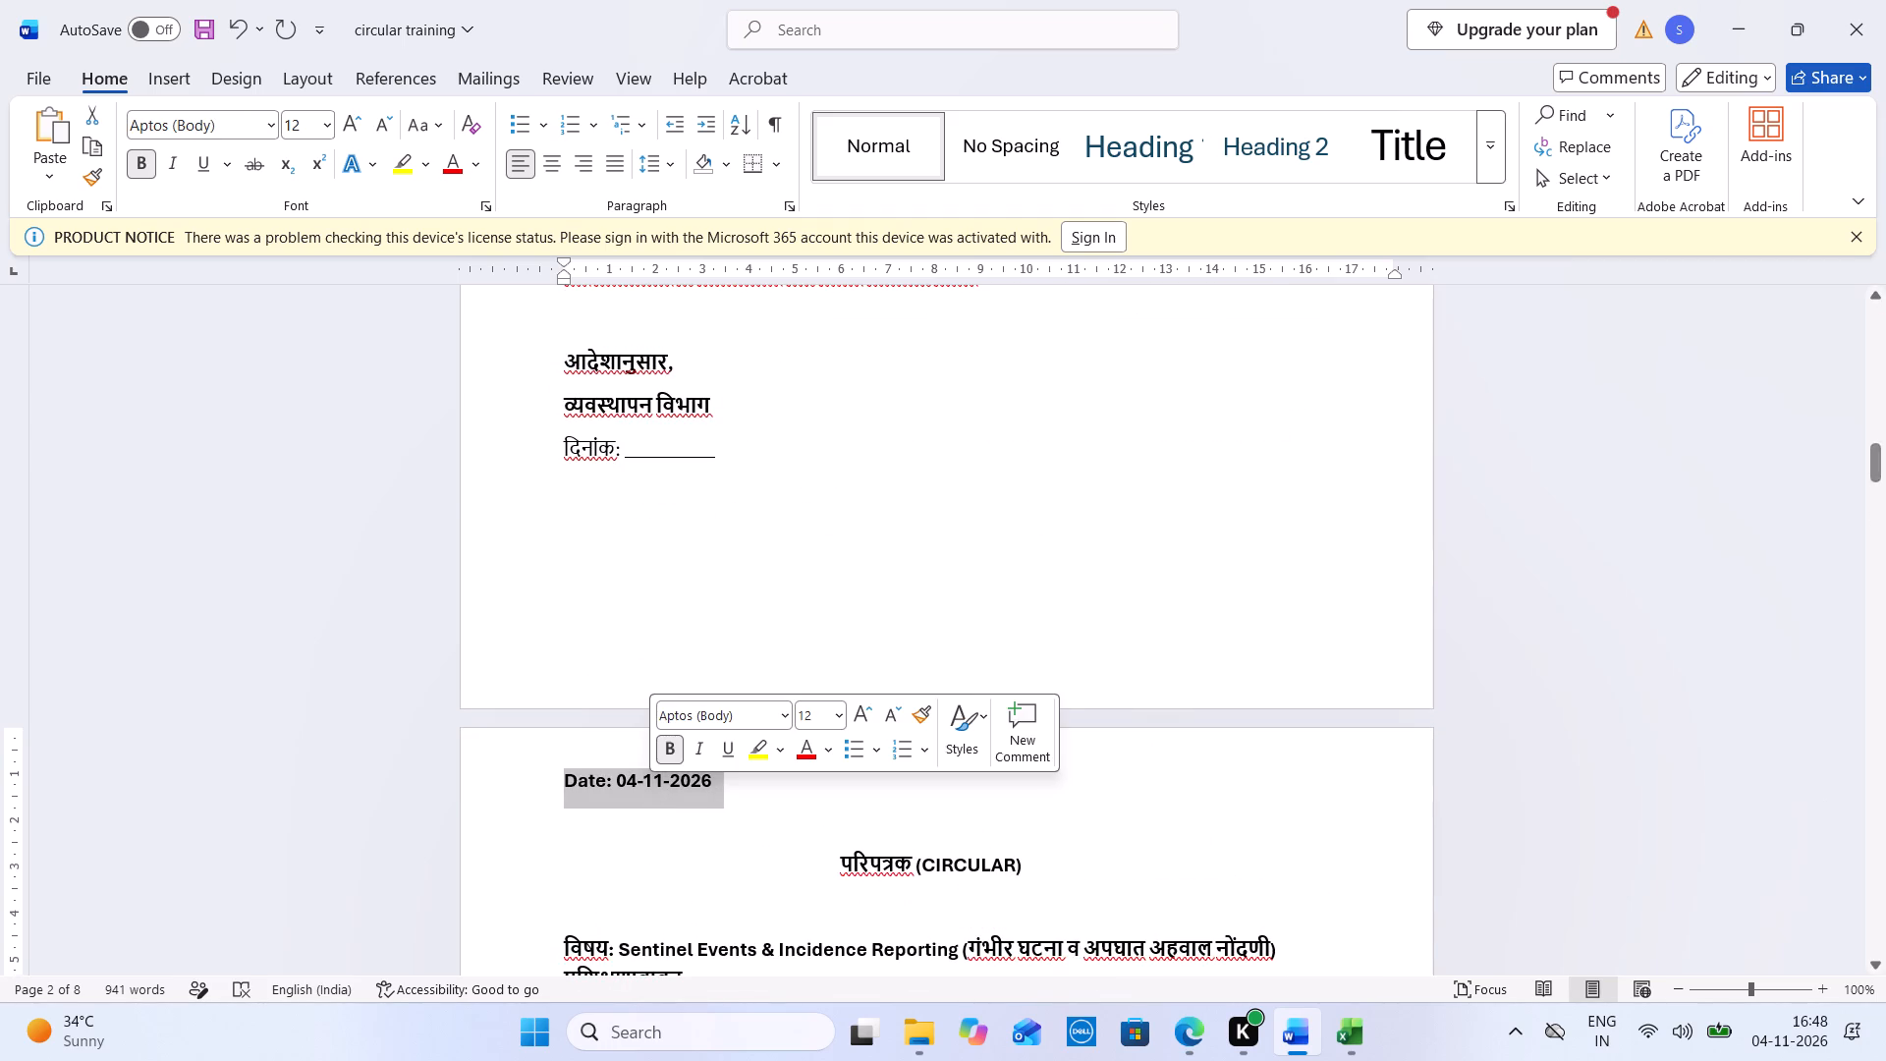
{"action": "left_click", "coordinate": [1868, 879]}
{"action": "left_click", "coordinate": [1868, 879]}
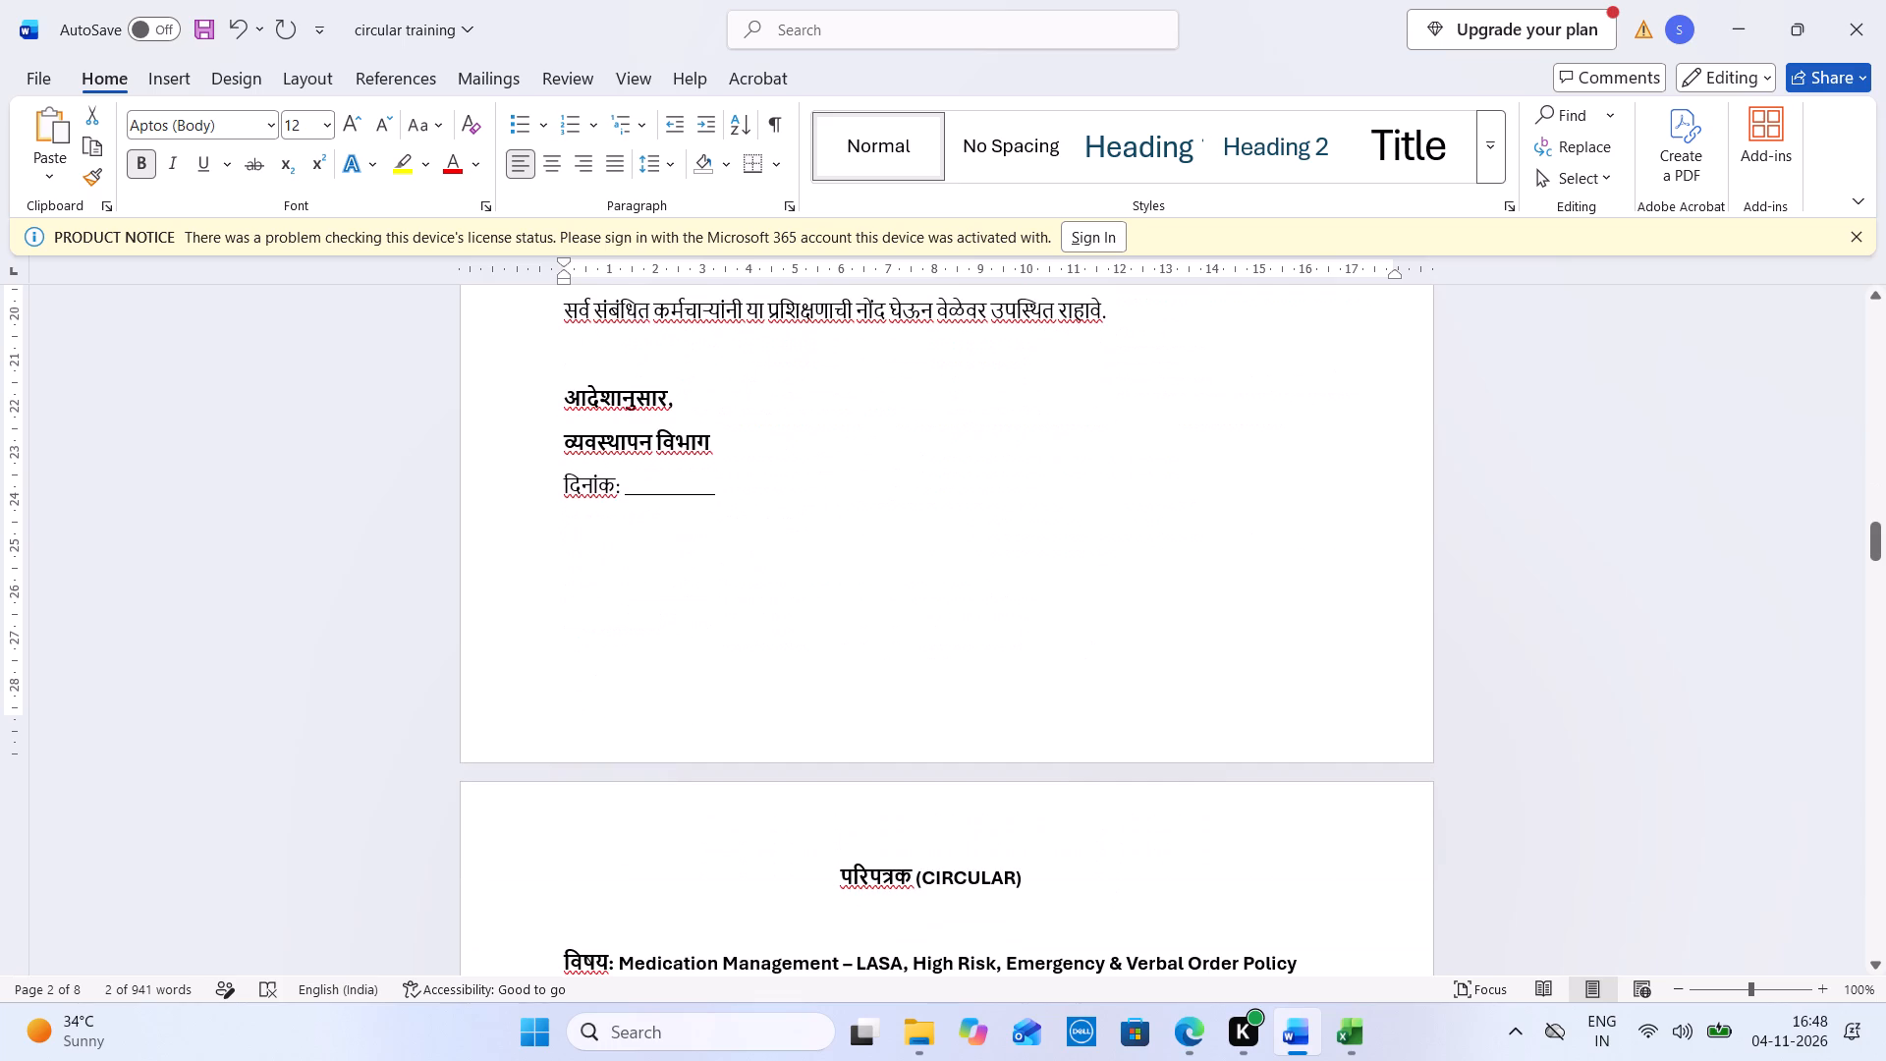
{"action": "left_click", "coordinate": [657, 822]}
{"action": "key", "text": "ctrl+v"}
Insert a blank line between the Medication Management circular's subject and its opening paragraph.
{"action": "key", "text": "Down"}
{"action": "key", "text": "Down"}
{"action": "key", "text": "Down"}
{"action": "key", "text": "Down"}
{"action": "key", "text": "Down"}
{"action": "key", "text": "Down"}
{"action": "key", "text": "Down"}
{"action": "key", "text": "Down"}
{"action": "key", "text": "Down"}
{"action": "key", "text": "Down"}
{"action": "key", "text": "Down"}
{"action": "key", "text": "Down"}
{"action": "key", "text": "Down"}
{"action": "key", "text": "Down"}
{"action": "key", "text": "Down"}
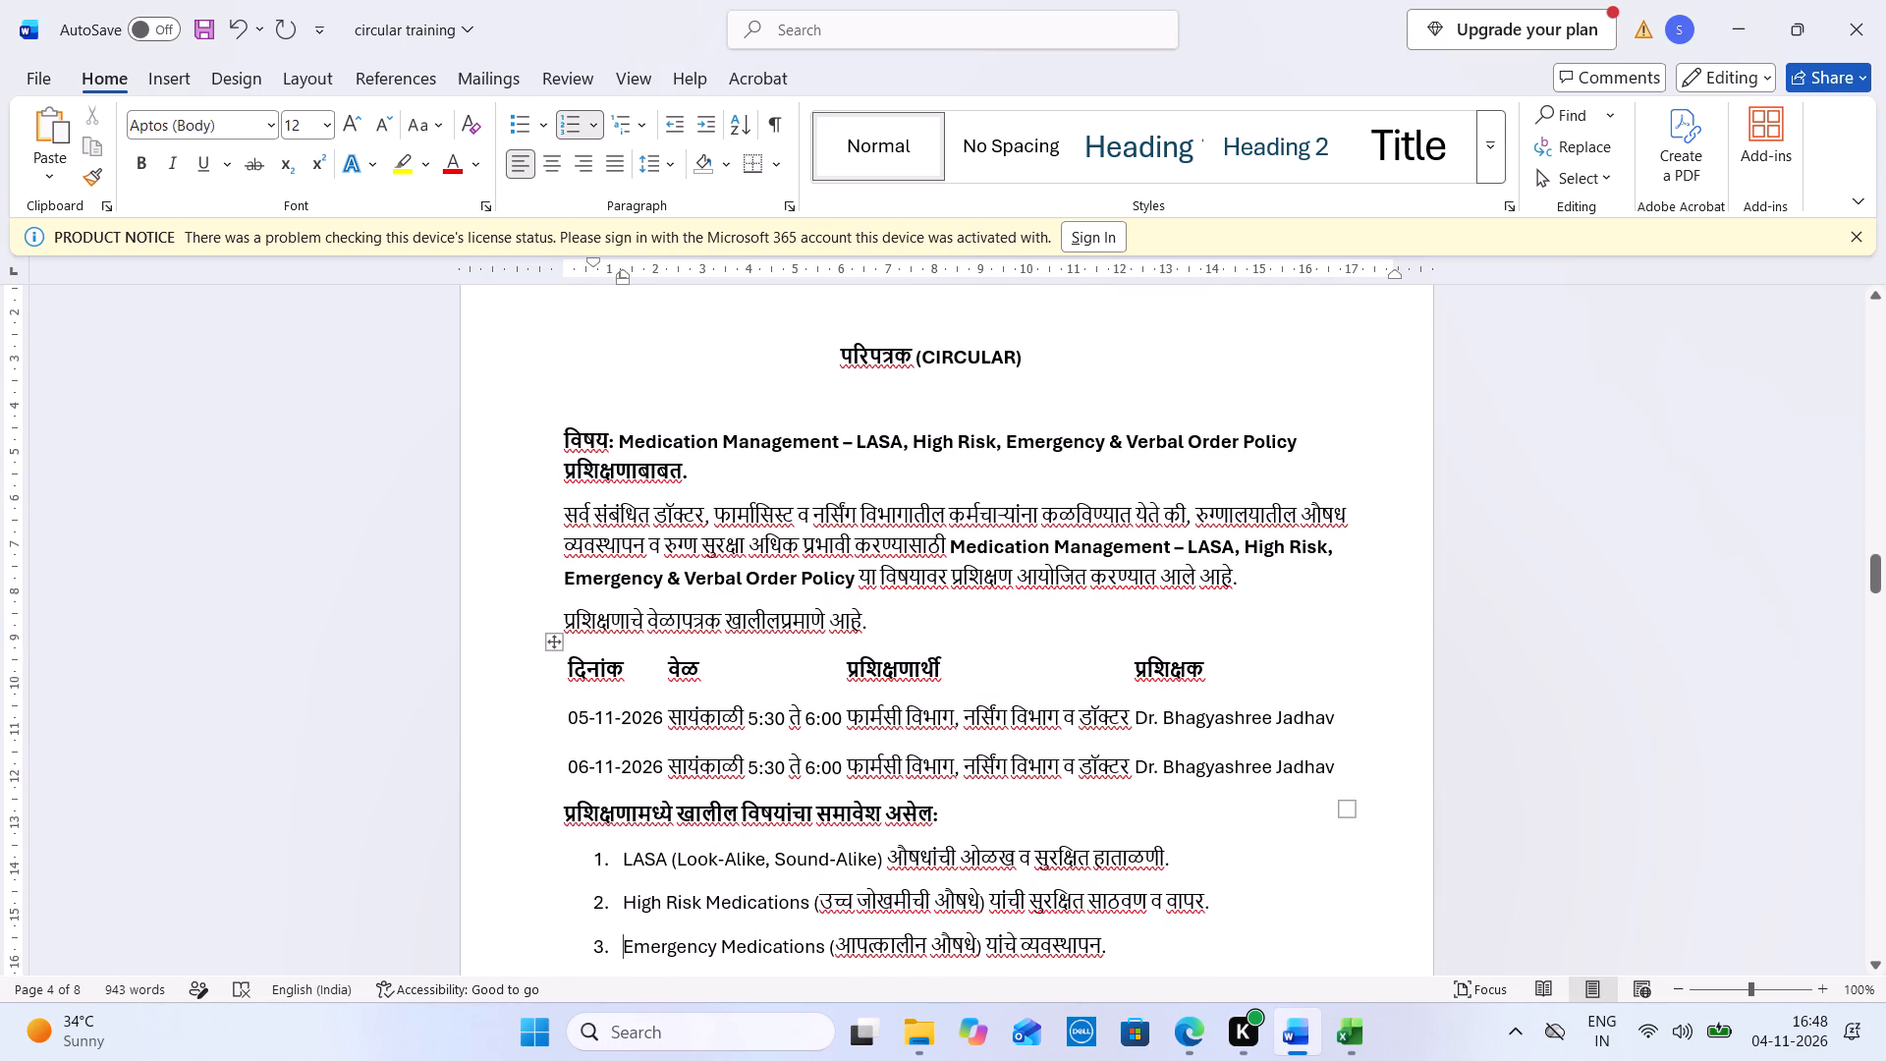
{"action": "left_click", "coordinate": [716, 482]}
{"action": "key", "text": "Return"}
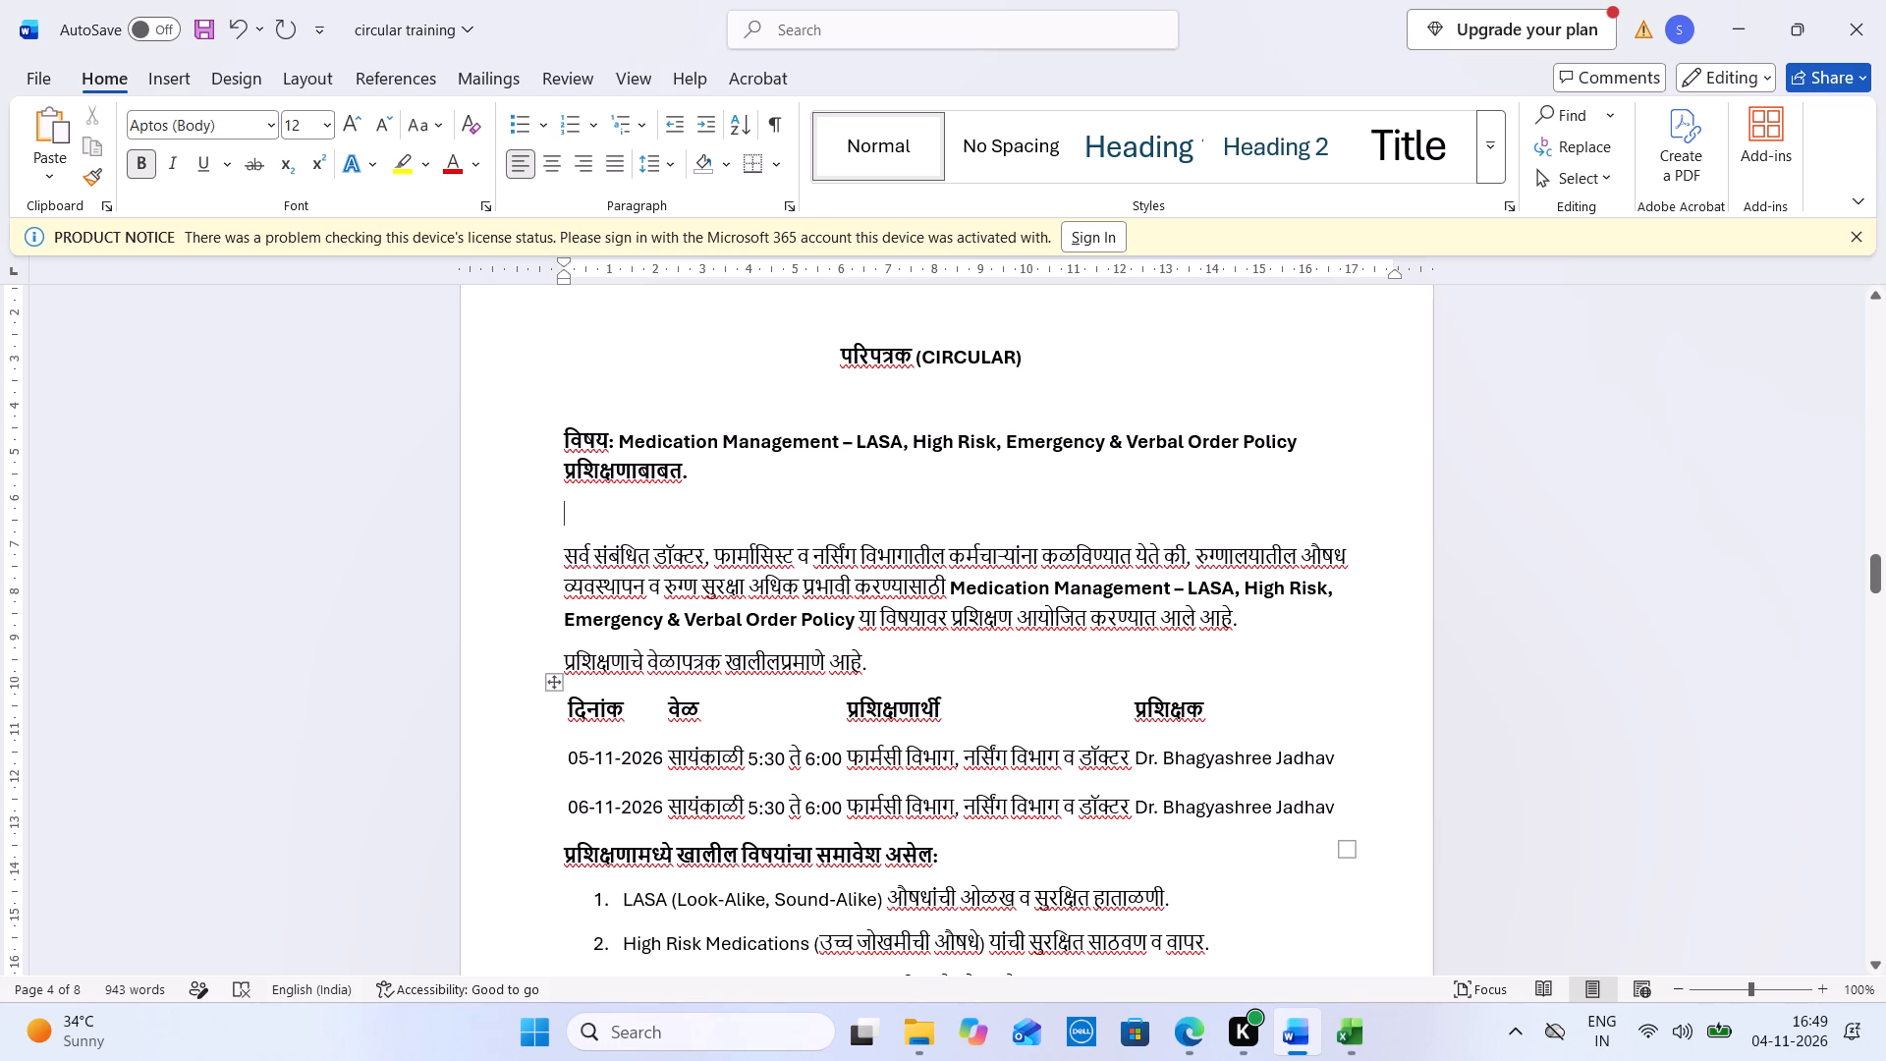
Delete the schedule table of dates, times, trainees and trainer from the Medication Management circular.
{"action": "left_click_drag", "start_coordinate": [1344, 809], "coordinate": [464, 707]}
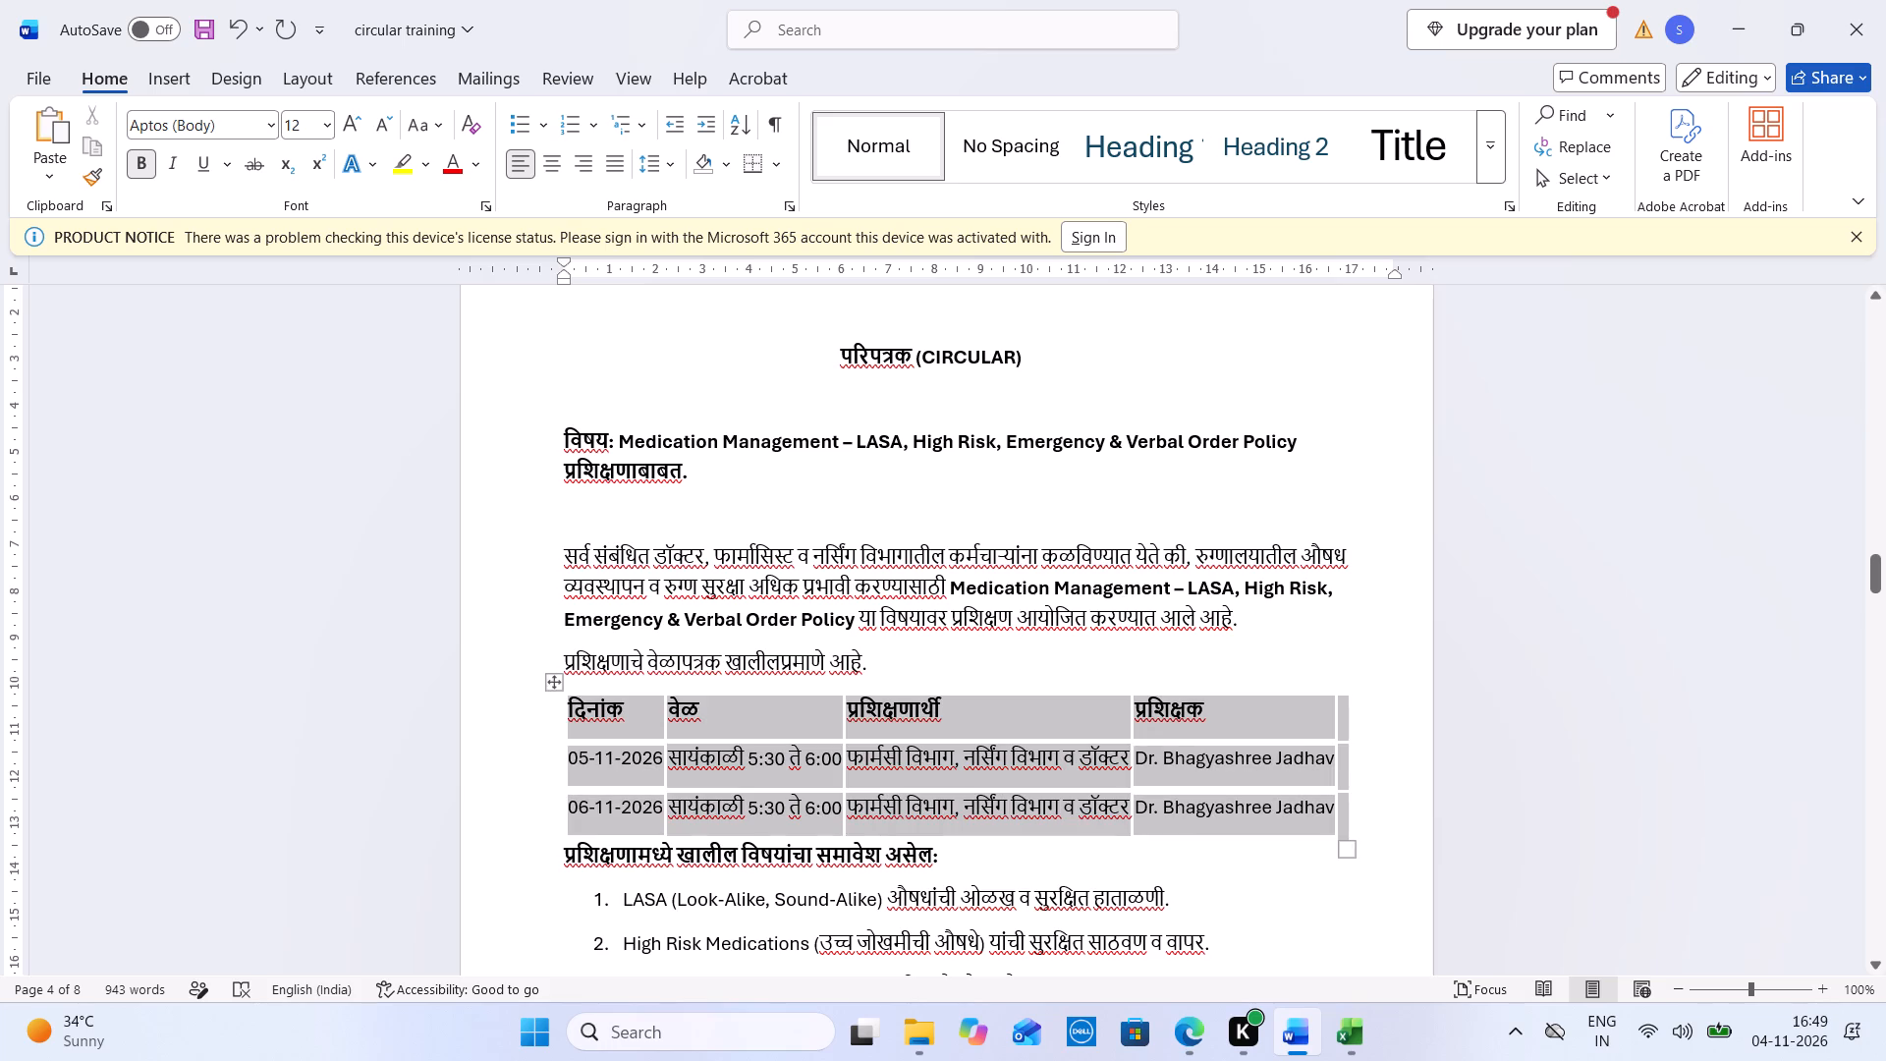
{"action": "key", "text": "BackSpace"}
Copy the date, time, trainer and staff lines from the Patient Rights circular to below the timetable sentence in the Medication Management circular.
{"action": "left_click", "coordinate": [1885, 370]}
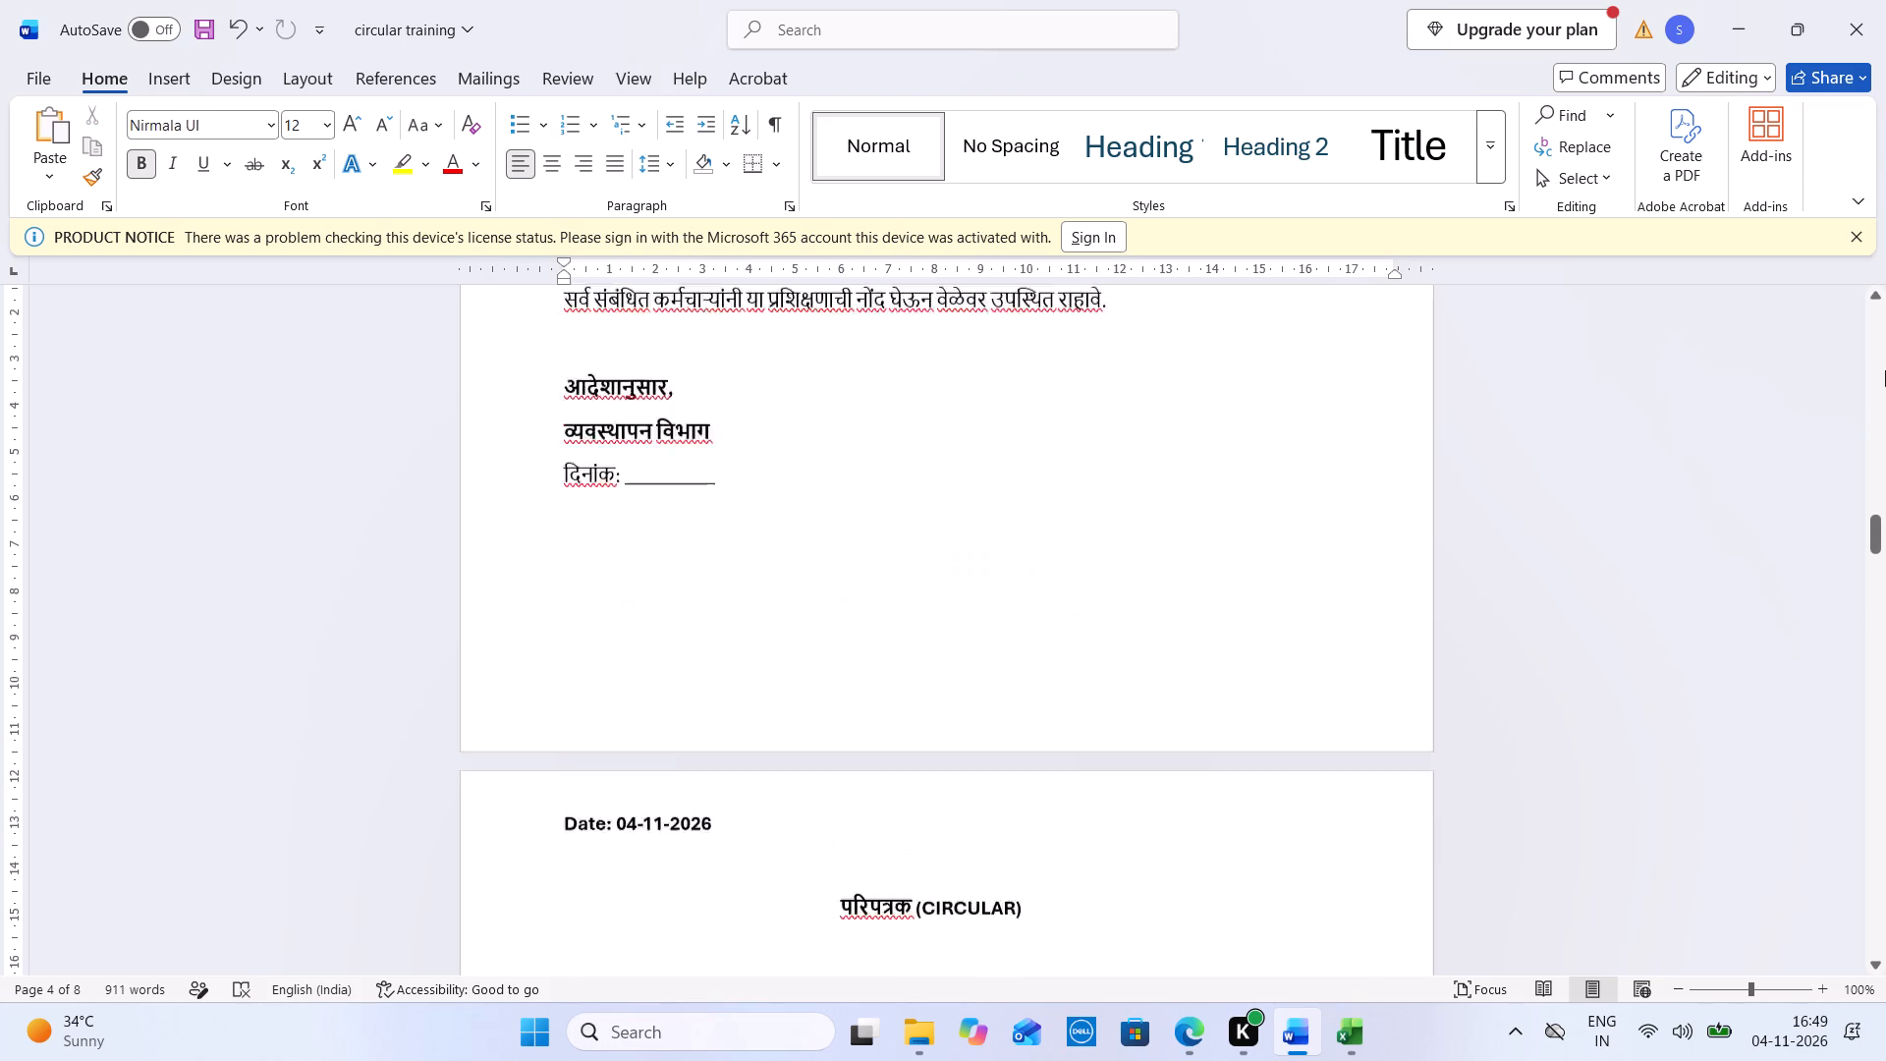
{"action": "left_click", "coordinate": [1885, 370]}
{"action": "left_click", "coordinate": [1885, 370]}
{"action": "left_click", "coordinate": [1885, 370]}
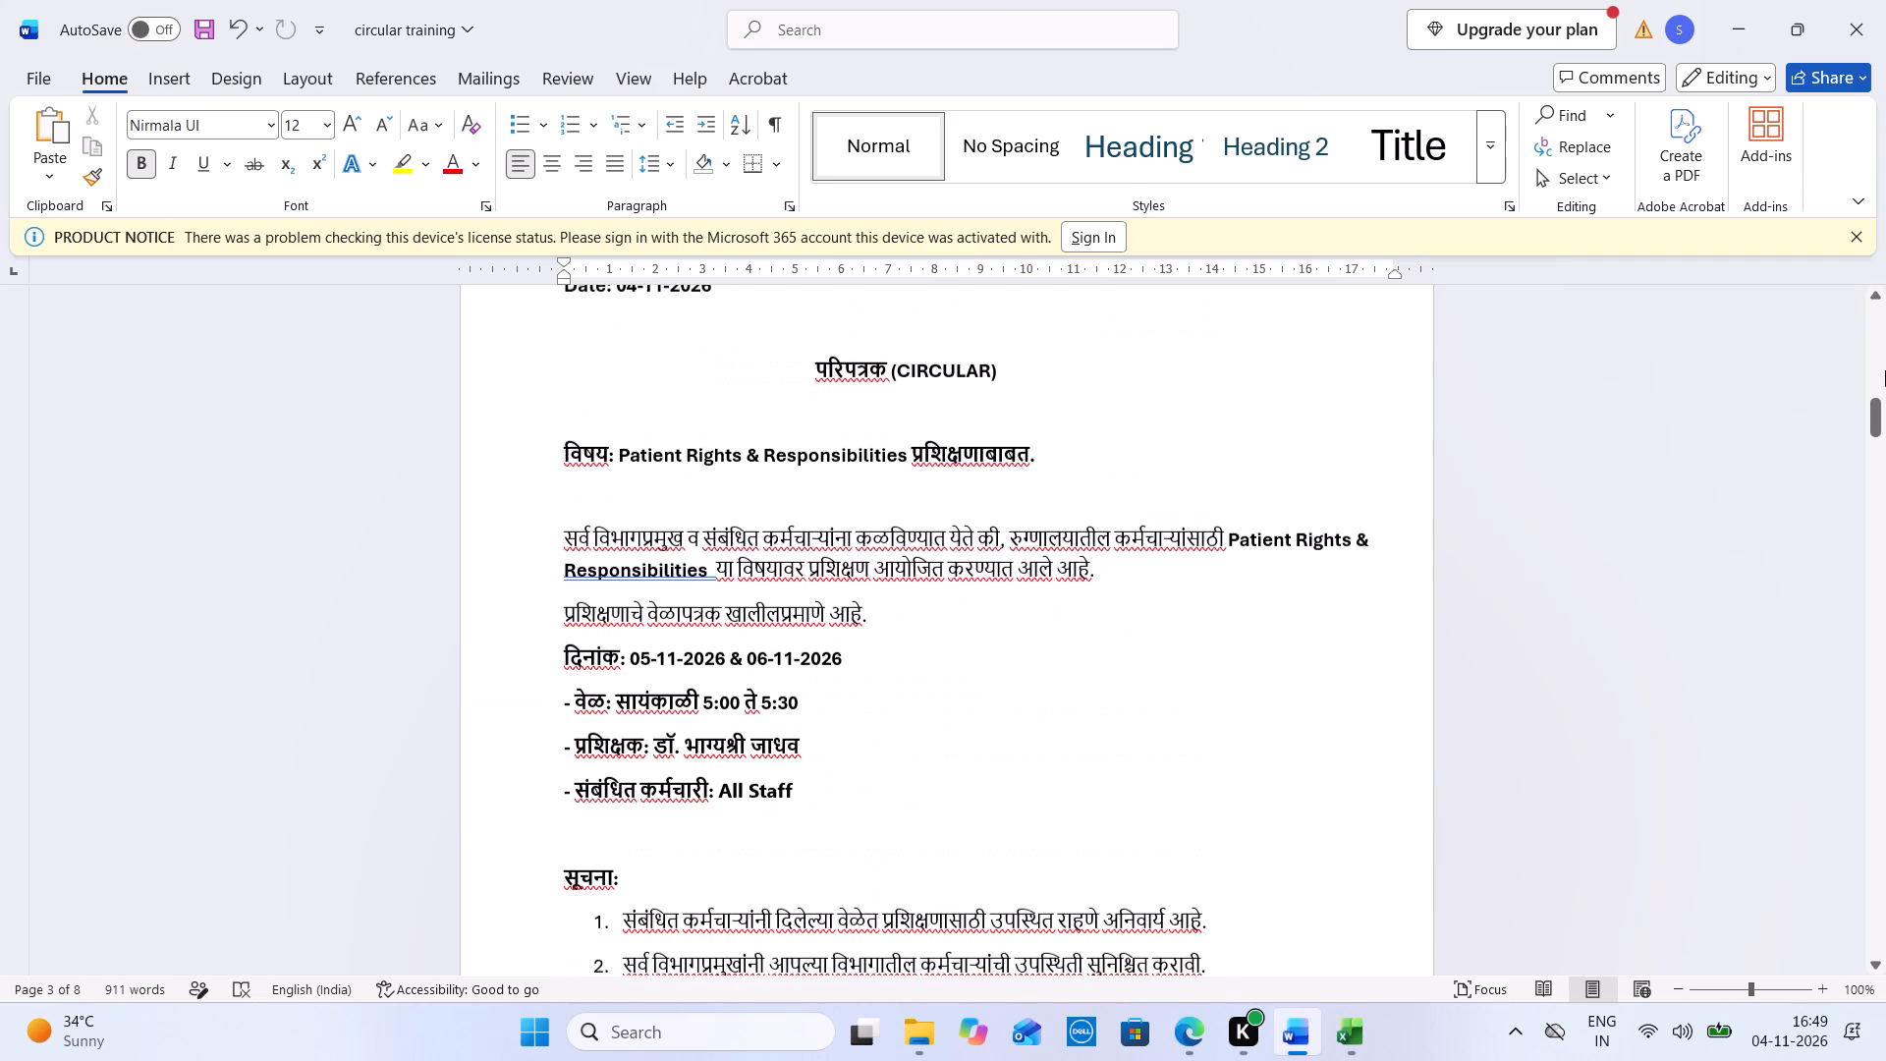
{"action": "left_click_drag", "start_coordinate": [833, 797], "coordinate": [544, 672]}
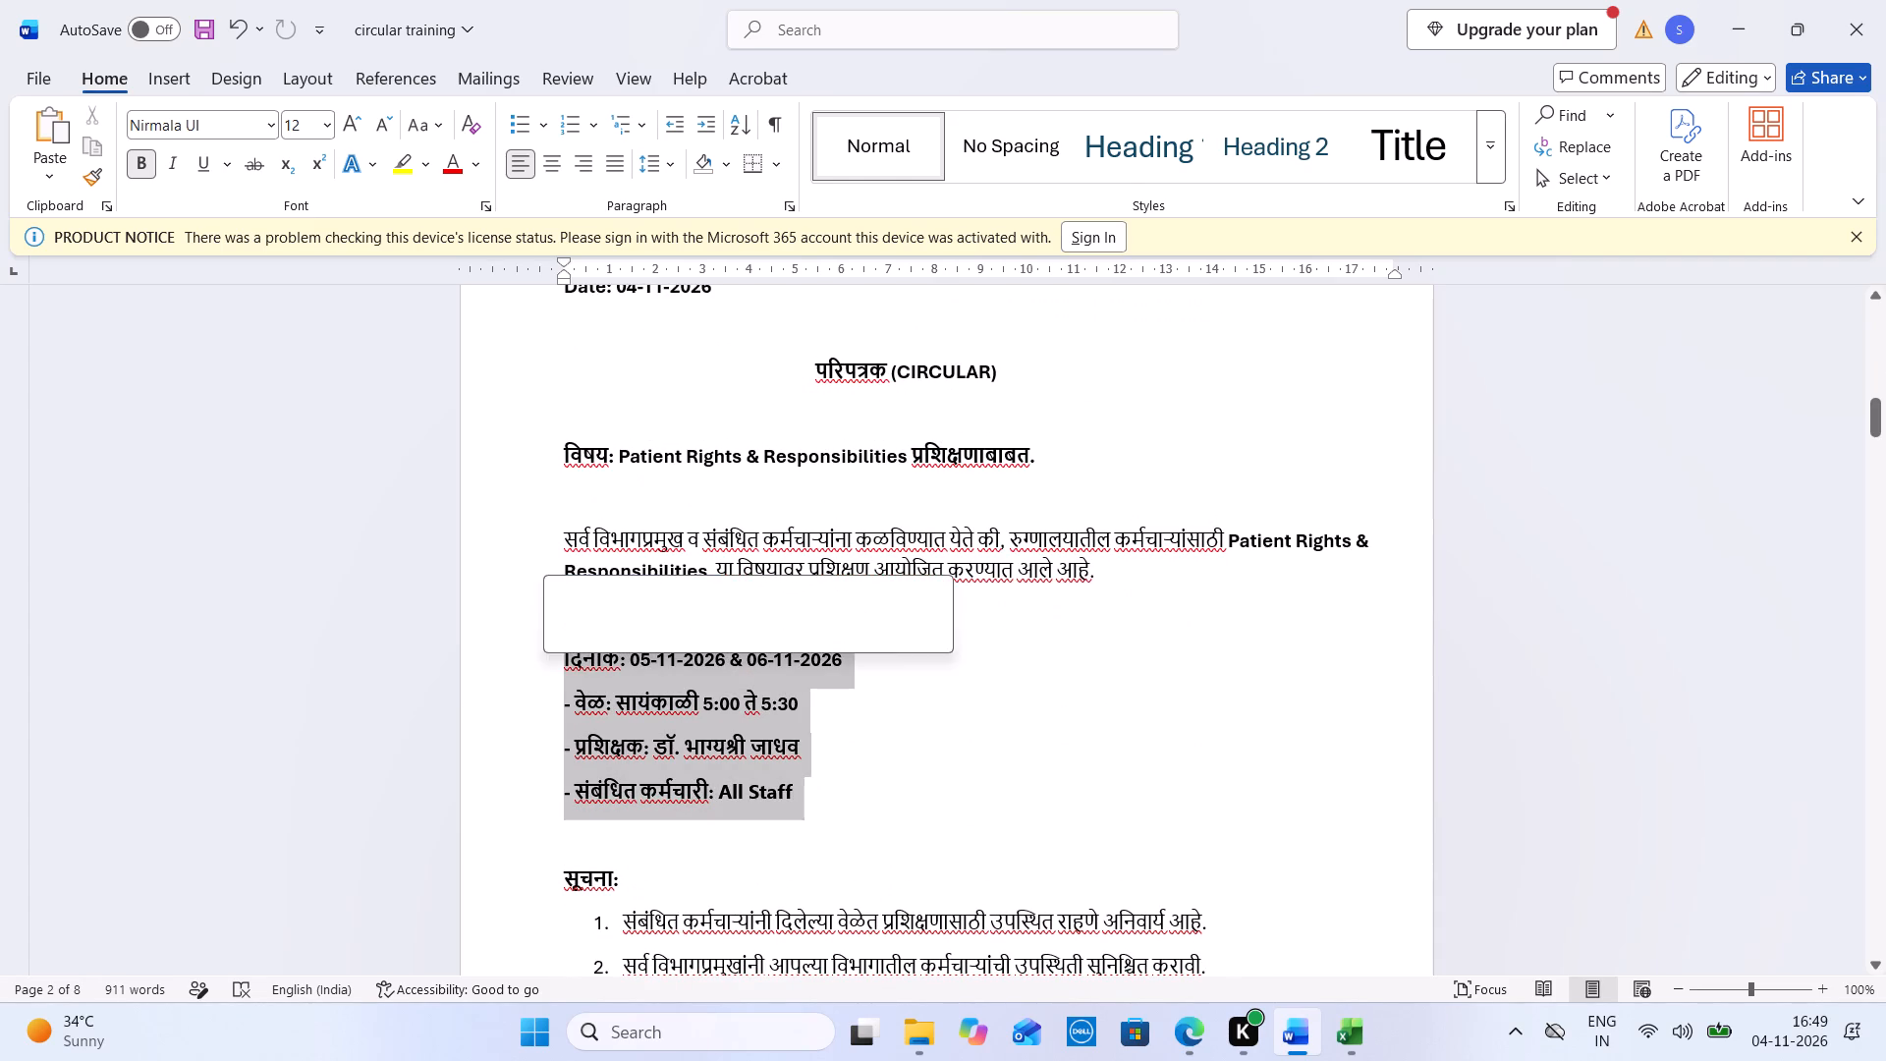
{"action": "key", "text": "ctrl+c"}
{"action": "triple_click", "coordinate": [1873, 914]}
{"action": "left_click", "coordinate": [1873, 914]}
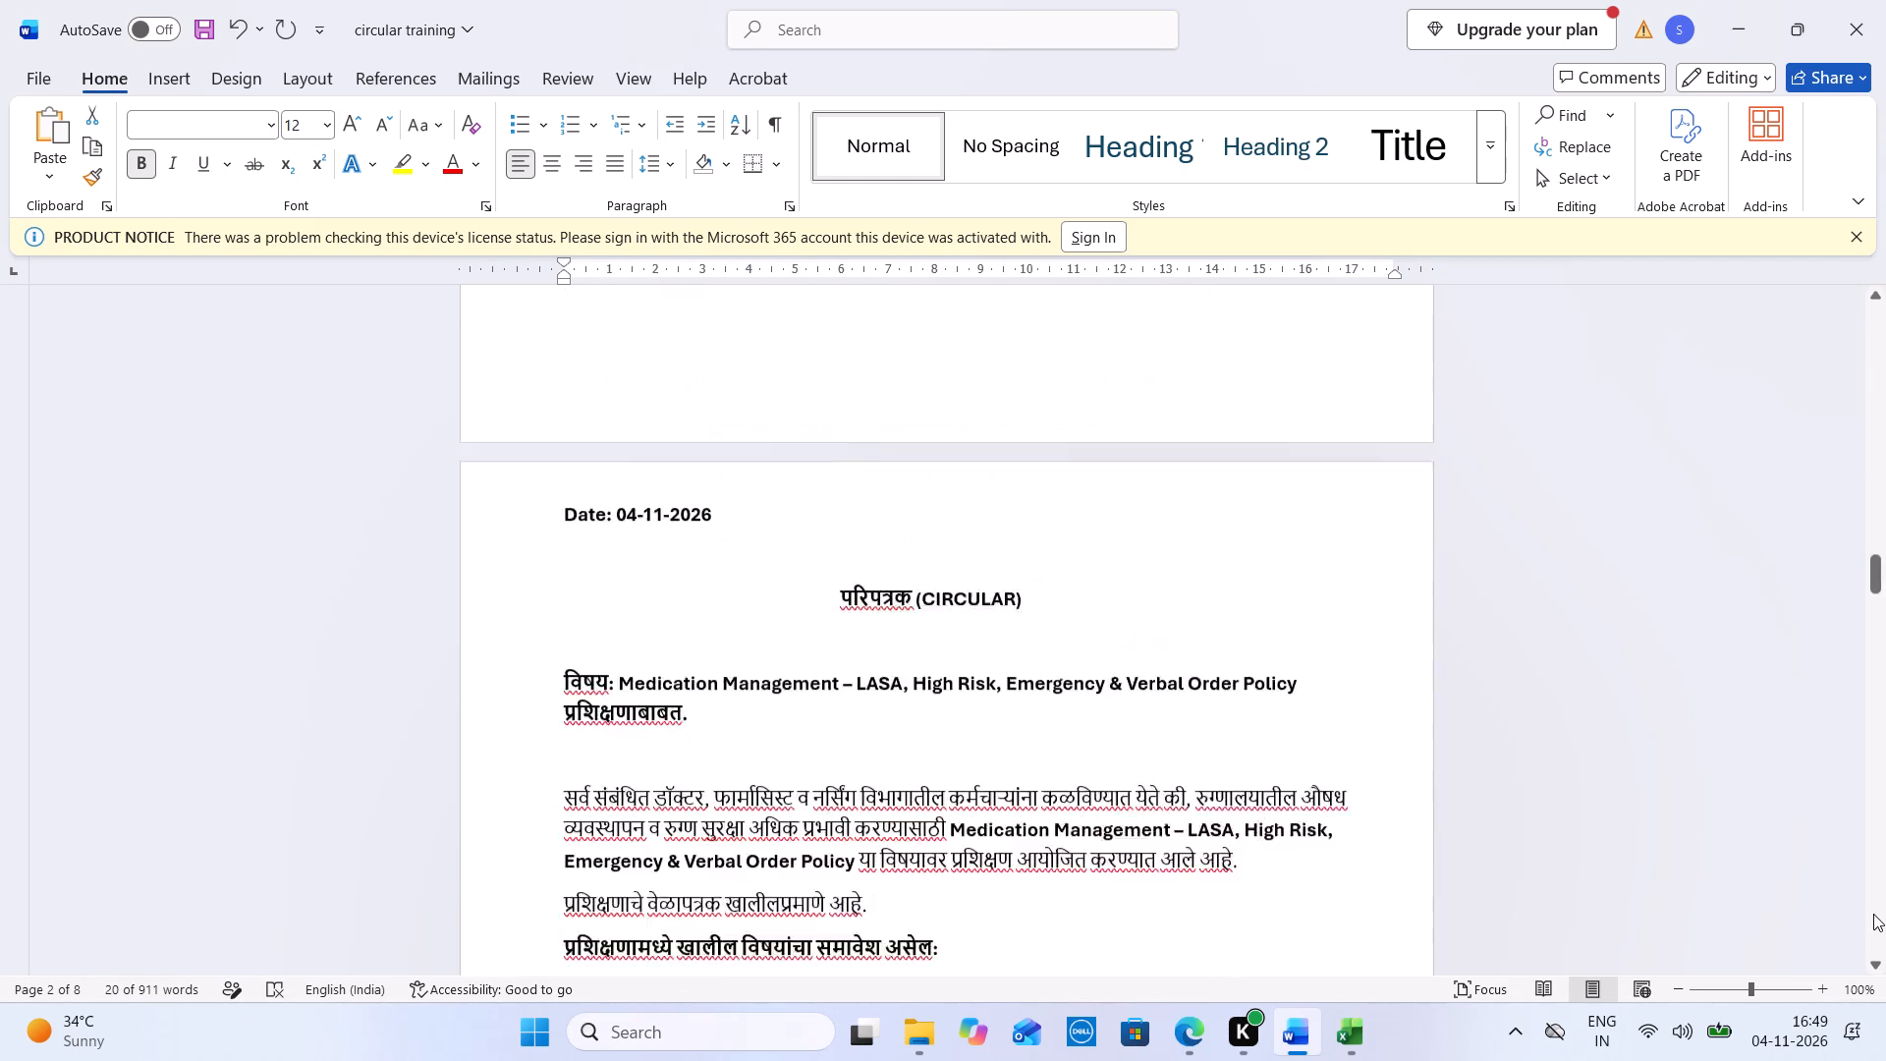
{"action": "left_click", "coordinate": [985, 698]}
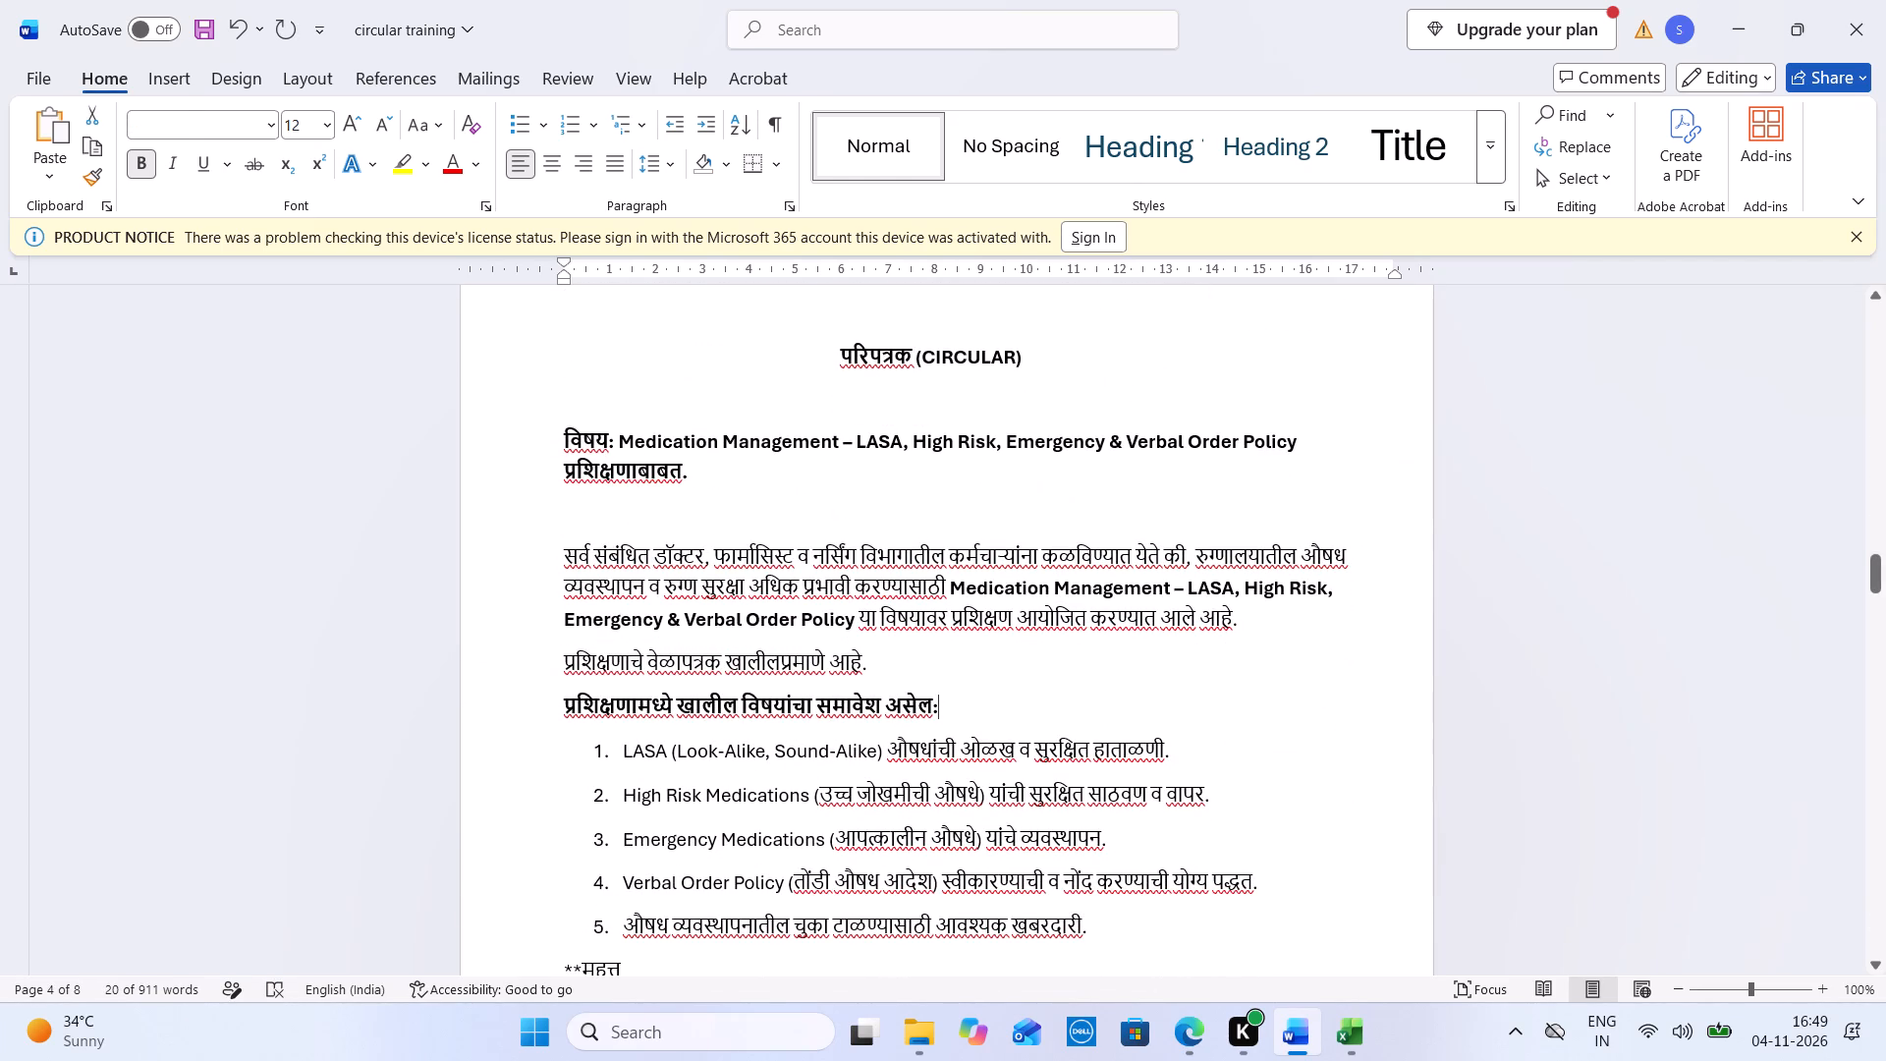
{"action": "key", "text": "Return"}
{"action": "key", "text": "BackSpace"}
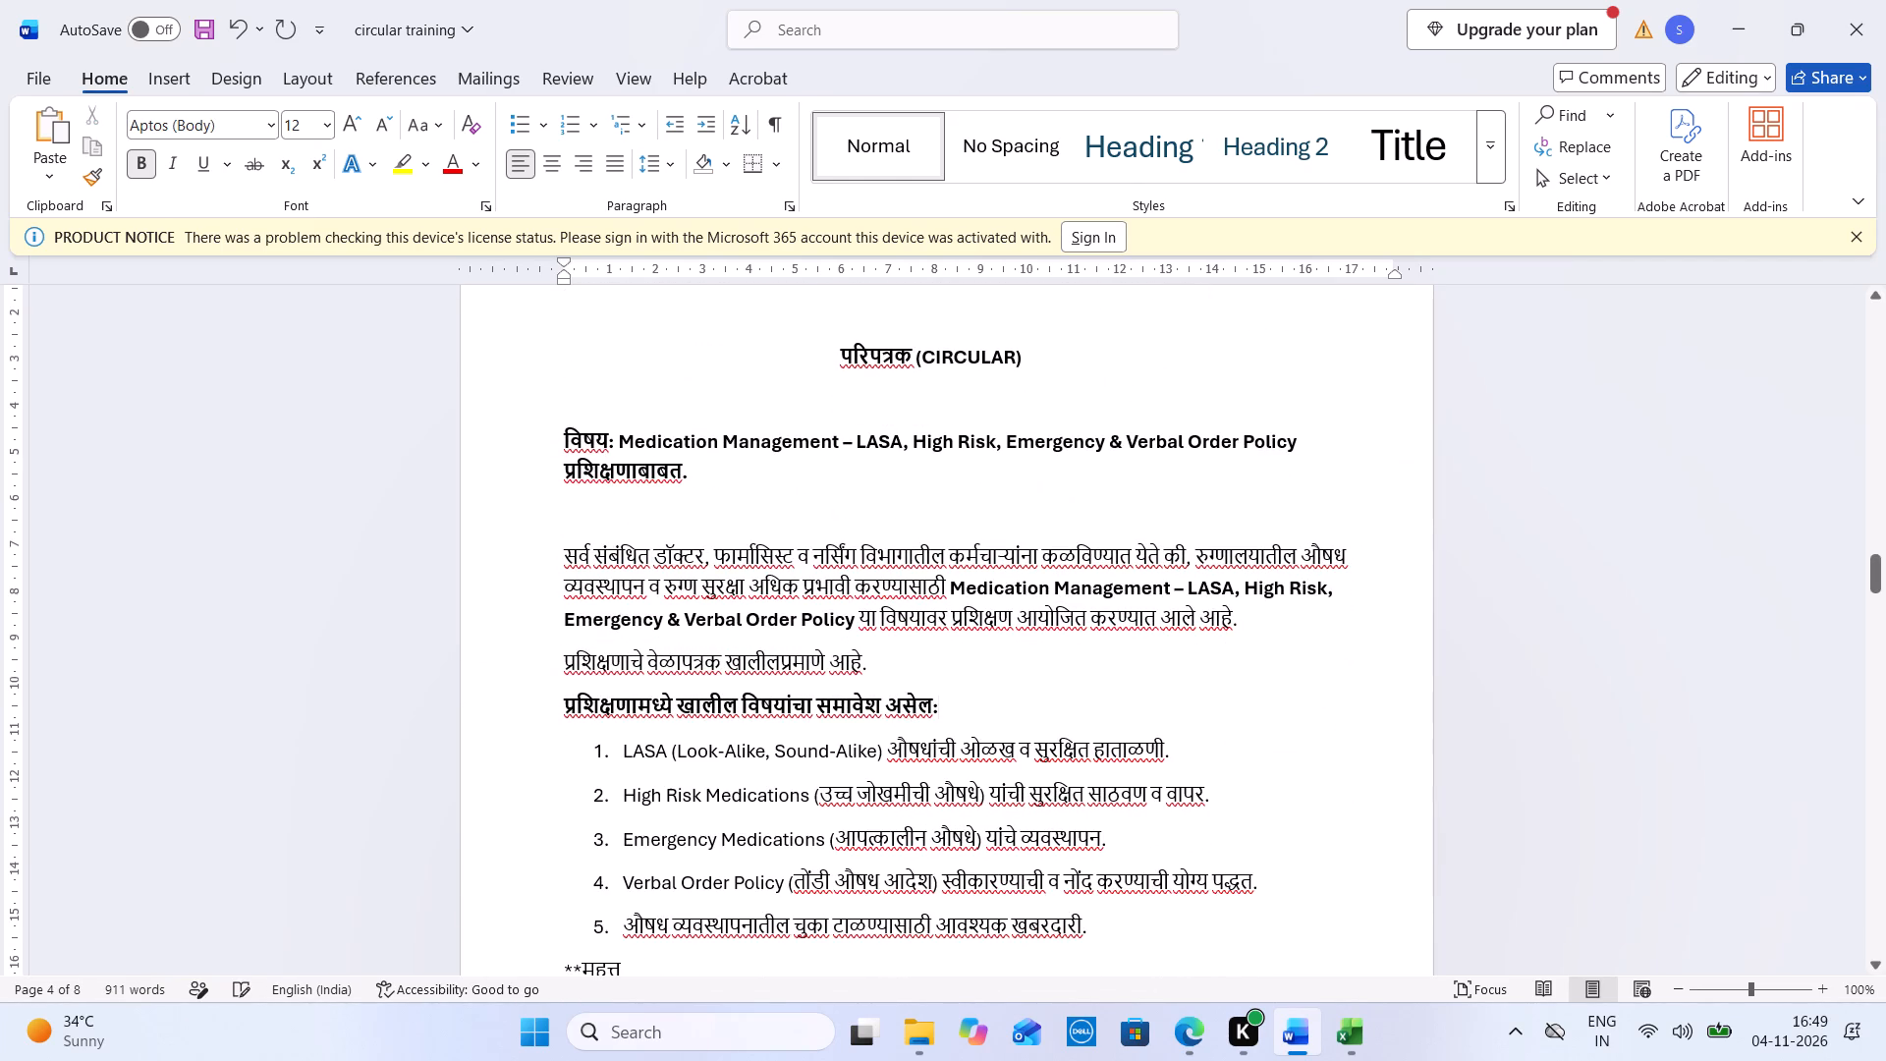
{"action": "left_click", "coordinate": [879, 645]}
{"action": "left_click", "coordinate": [897, 660]}
{"action": "key", "text": "Return"}
{"action": "key", "text": "Return"}
{"action": "key", "text": "Up"}
{"action": "key", "text": "ctrl+v"}
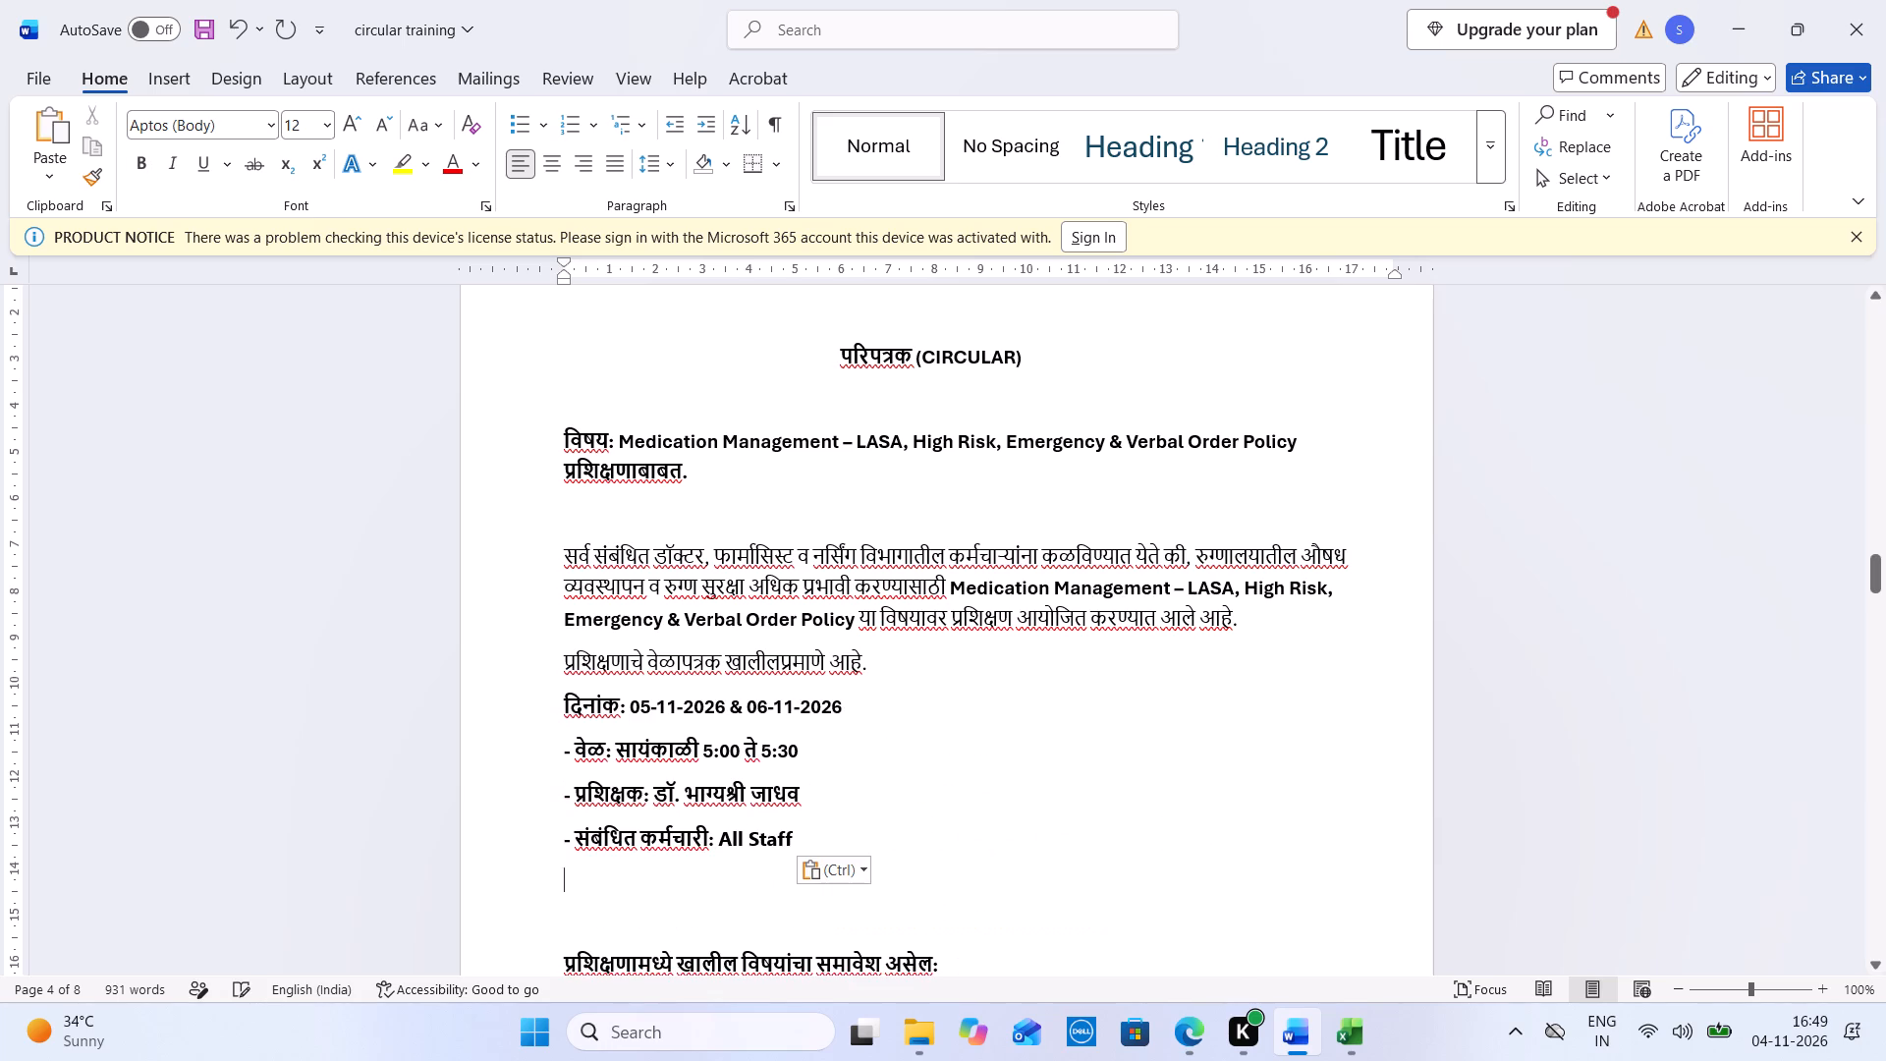
Set the session time in the Medication Management circular to 5:30 ते 6:00.
{"action": "left_click", "coordinate": [727, 756]}
{"action": "key", "text": "BackSpace"}
{"action": "key", "text": "3"}
{"action": "left_click_drag", "start_coordinate": [836, 749], "coordinate": [790, 749]}
{"action": "left_click_drag", "start_coordinate": [790, 749], "coordinate": [762, 750]}
{"action": "type", "text": "6:"}
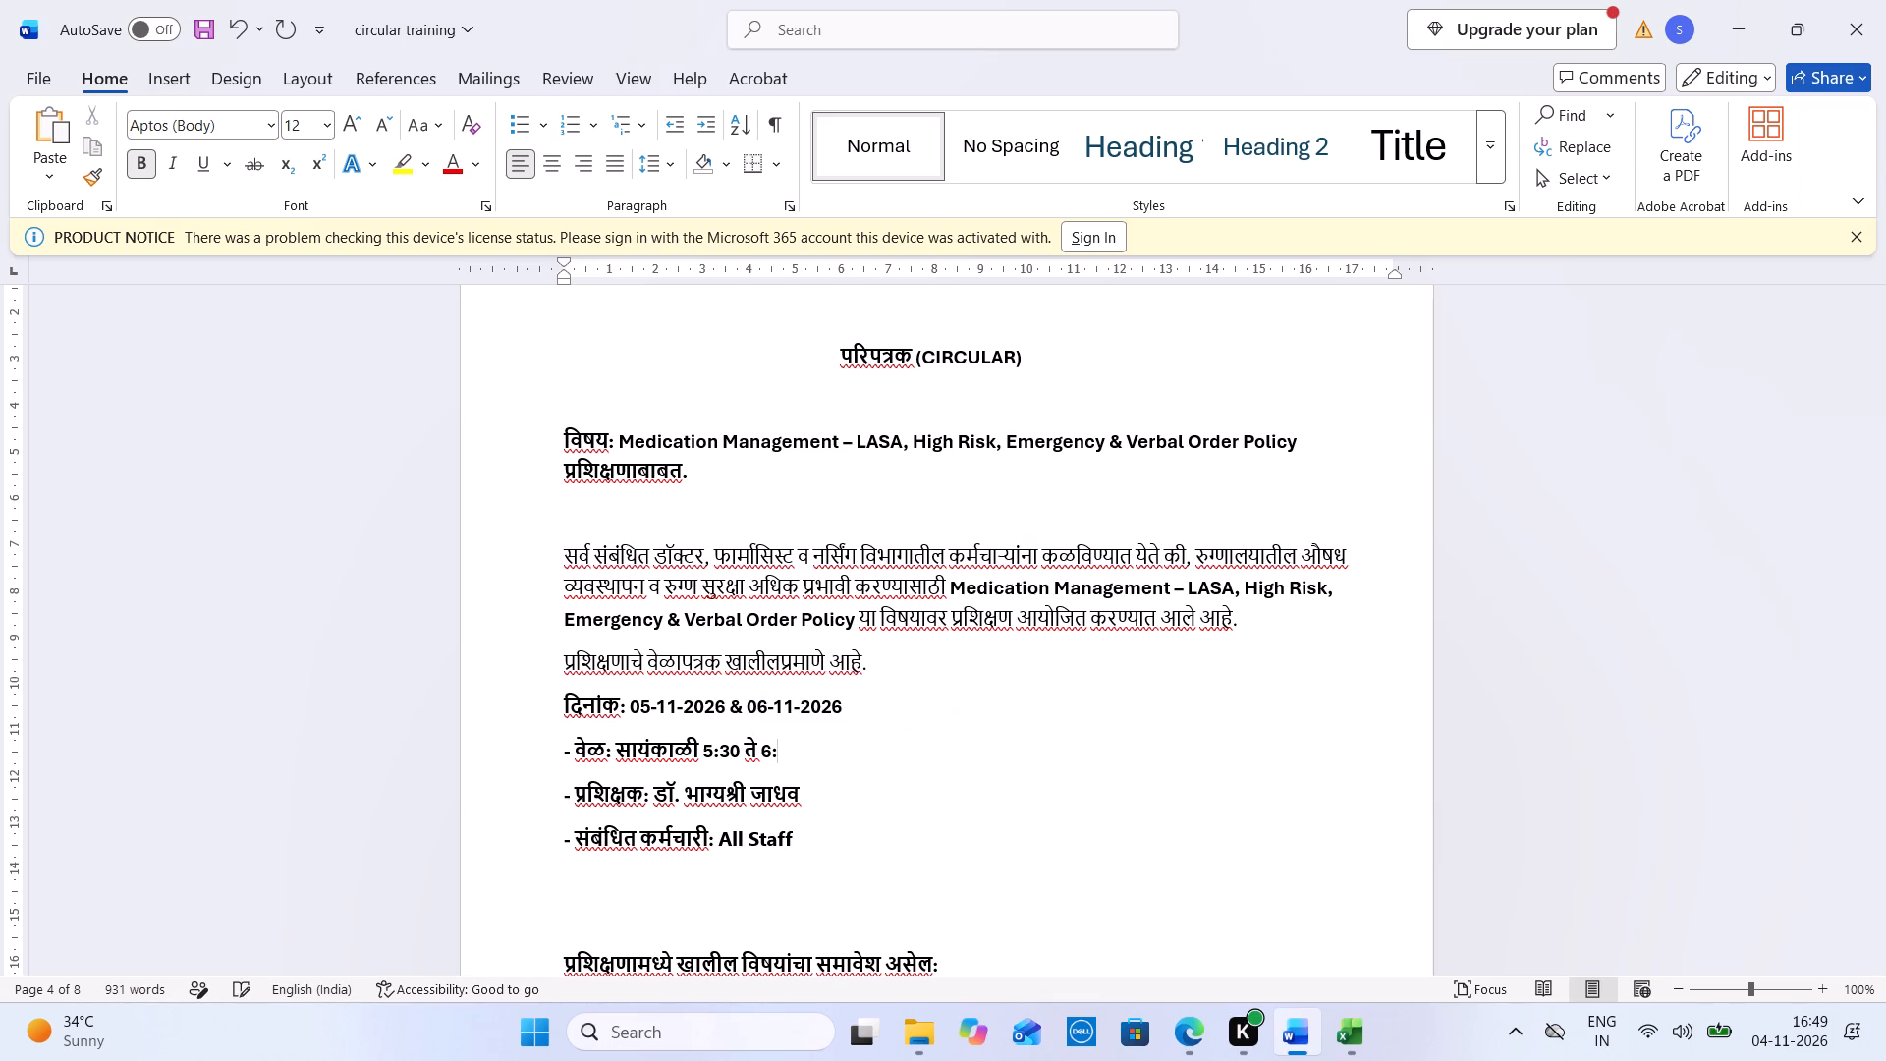
{"action": "type", "text": "00"}
Replace "All Staff" in the Medication Management circular with डॉक्टर, फार्मासिस्ट व नर्सिंग copied from its opening paragraph.
{"action": "left_click", "coordinate": [677, 916]}
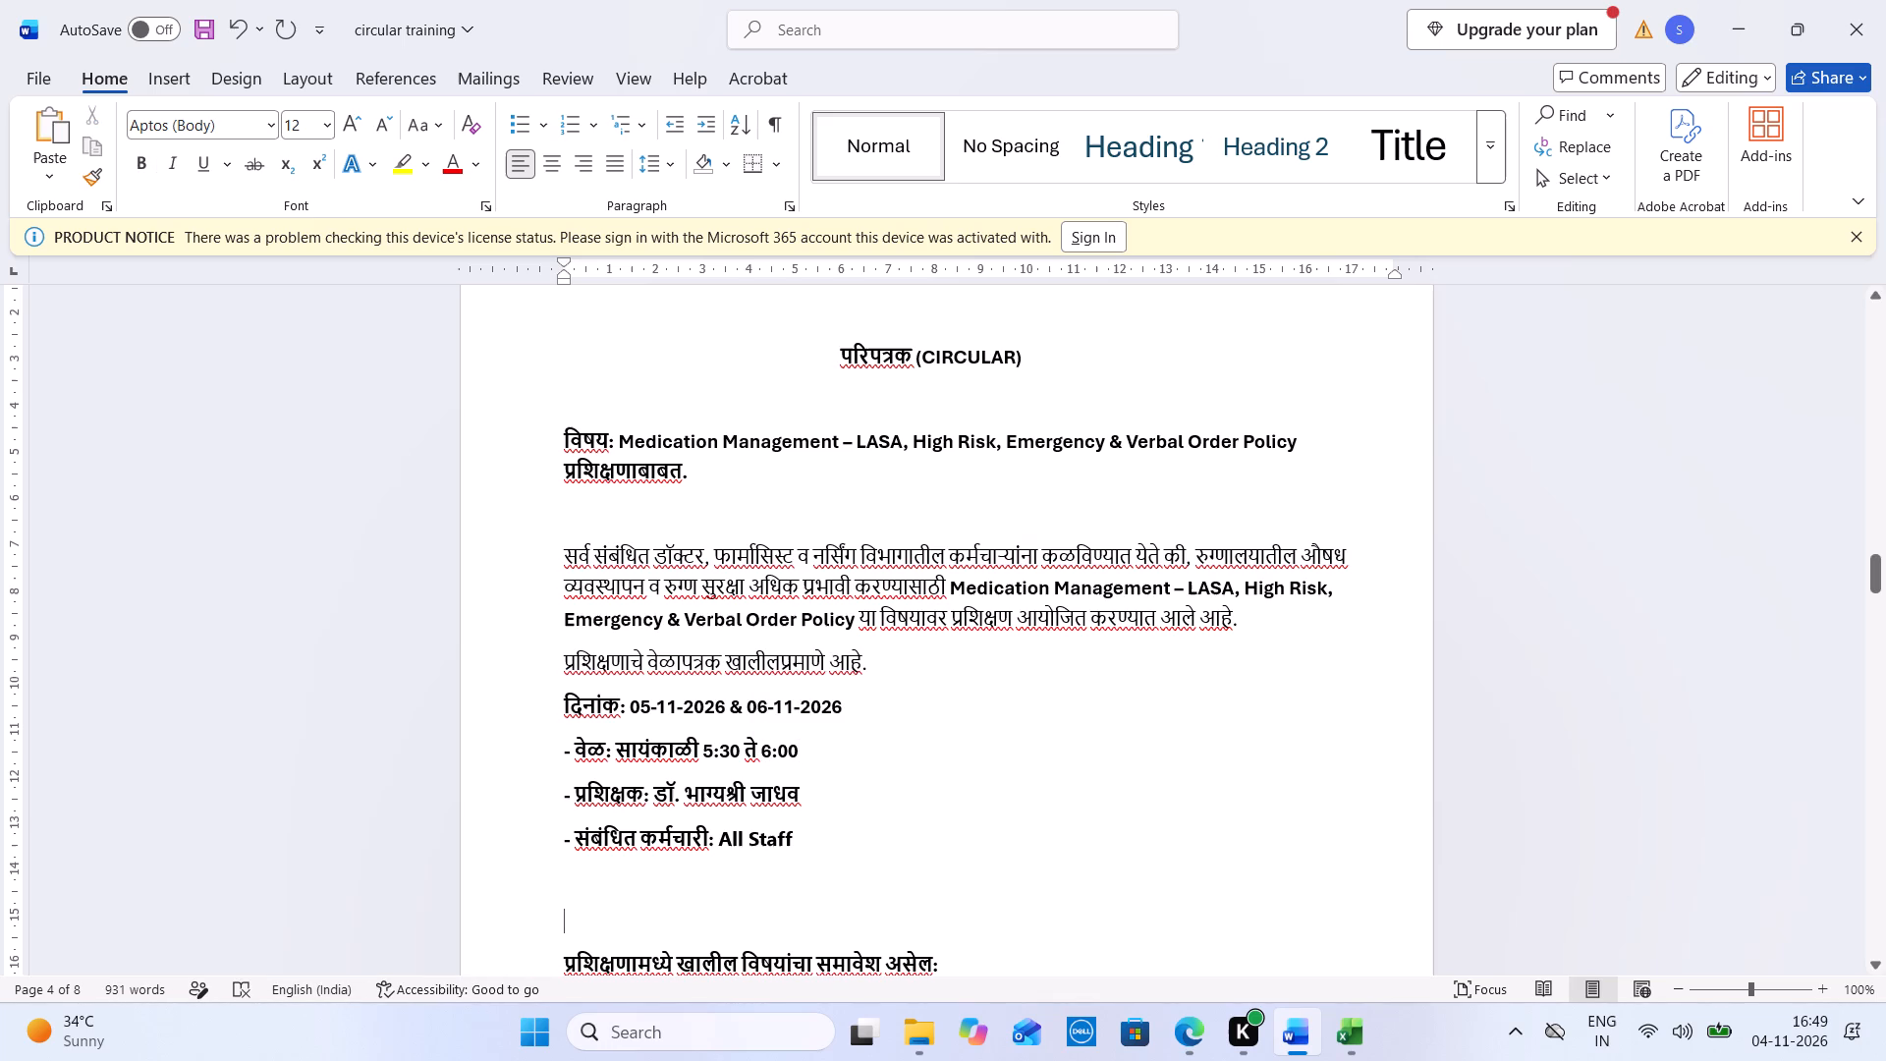
{"action": "left_click_drag", "start_coordinate": [655, 558], "coordinate": [852, 551]}
{"action": "left_click", "coordinate": [852, 551]}
{"action": "left_click_drag", "start_coordinate": [860, 555], "coordinate": [741, 543]}
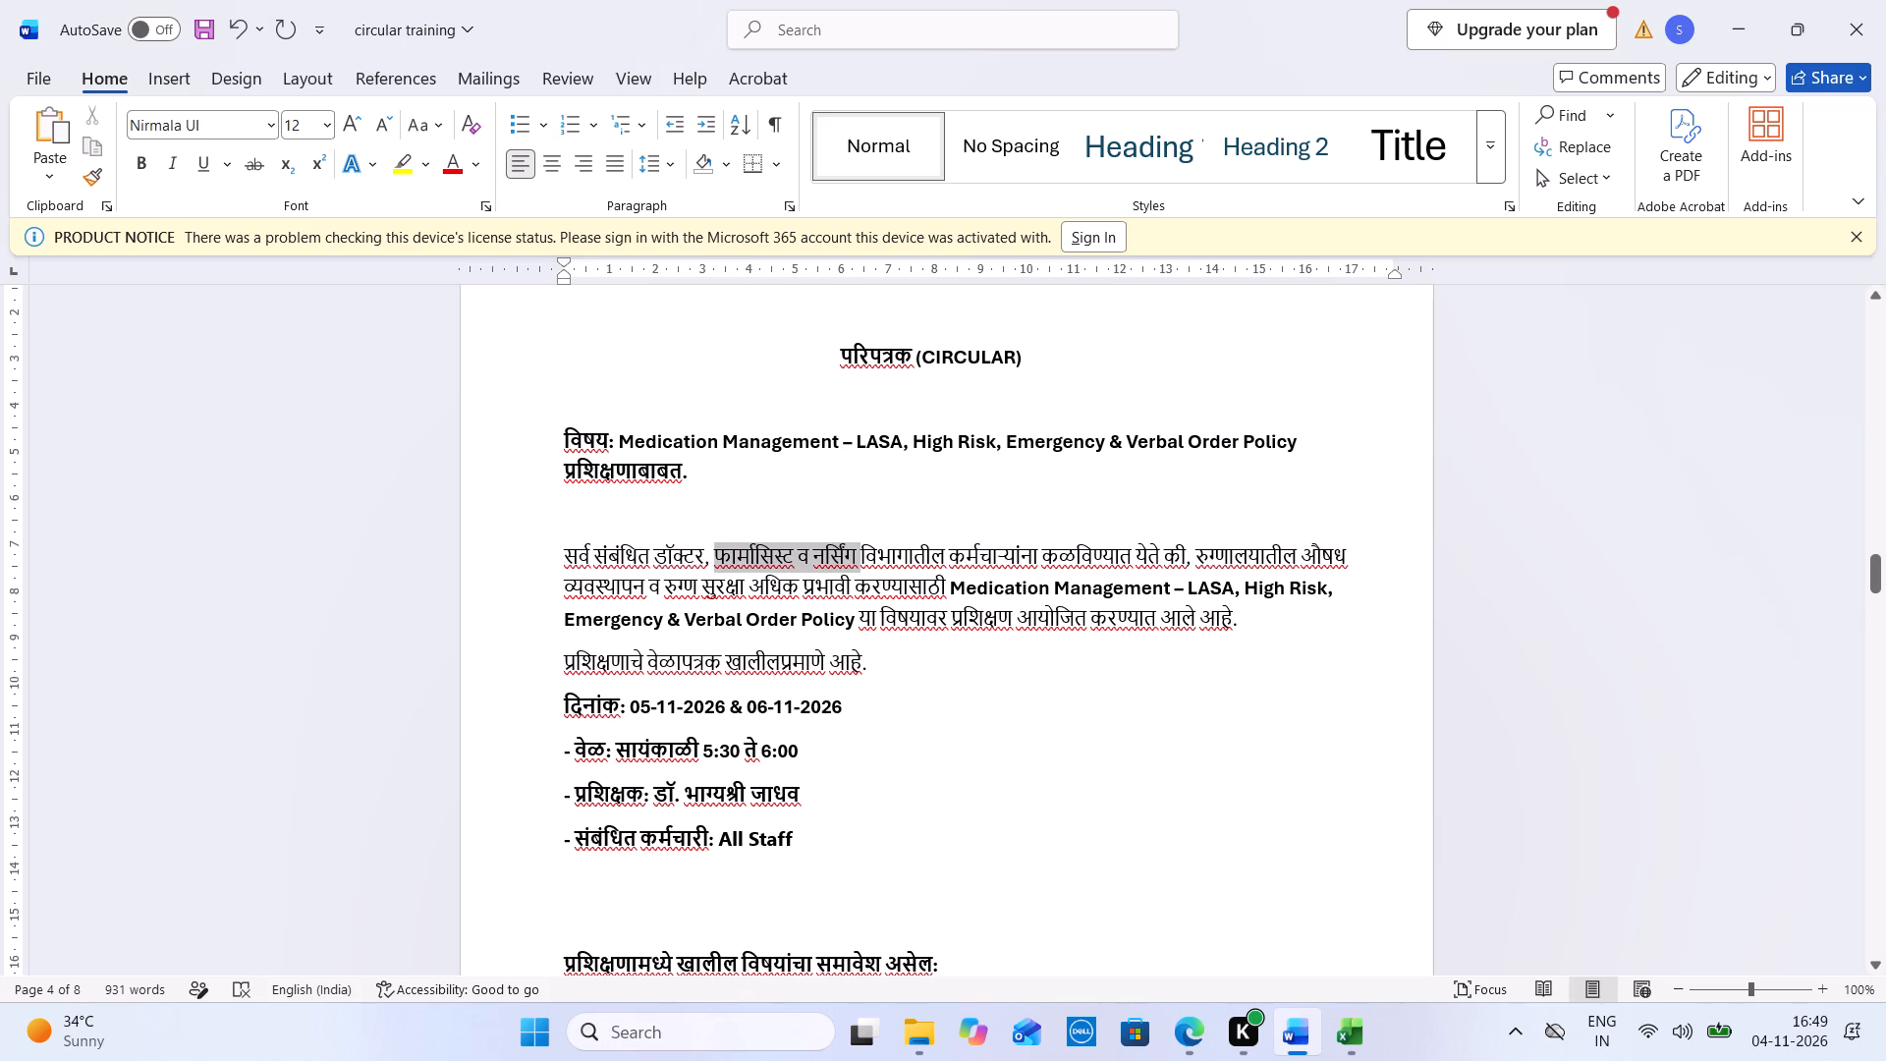
{"action": "left_click_drag", "start_coordinate": [741, 543], "coordinate": [672, 546]}
{"action": "key", "text": "ctrl+c"}
{"action": "left_click_drag", "start_coordinate": [800, 834], "coordinate": [723, 834]}
{"action": "key", "text": "ctrl+v"}
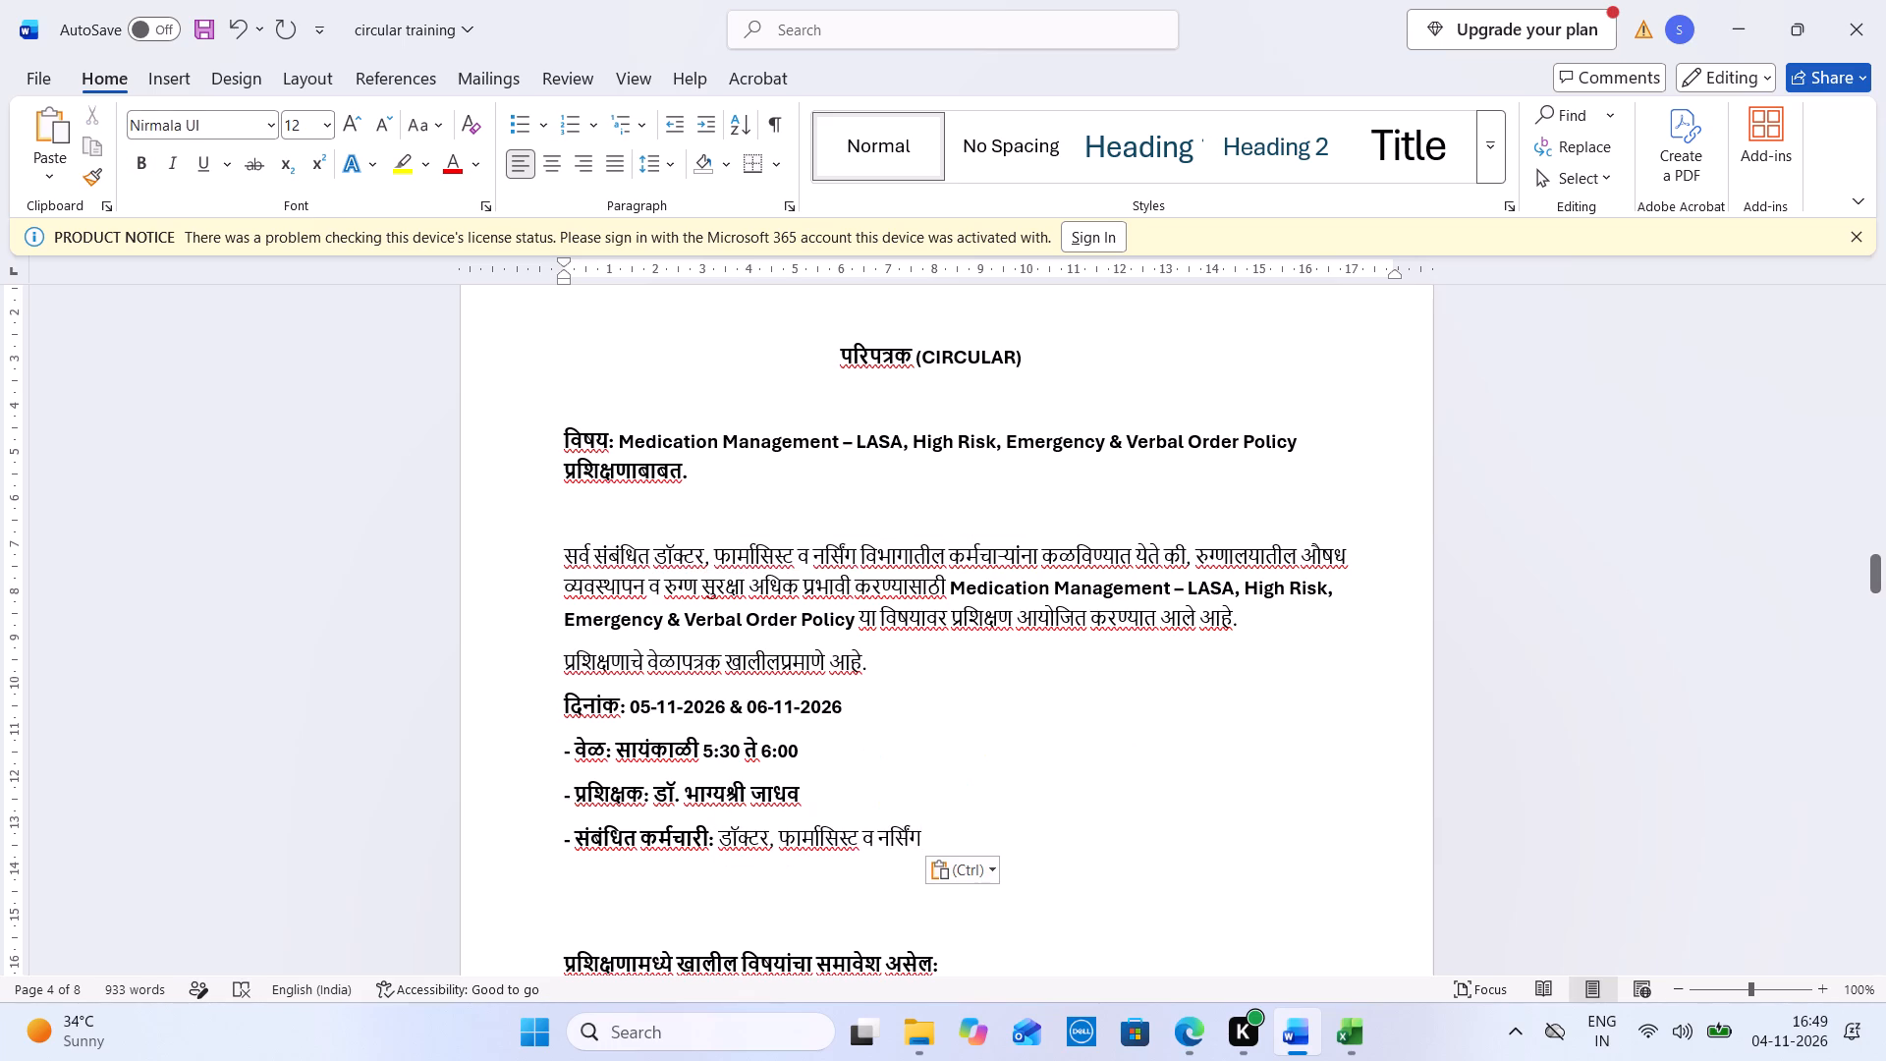
Remove the extra blank line between the staff line and the training topics heading in the Medication Management circular.
{"action": "left_click", "coordinate": [730, 912]}
{"action": "key", "text": "BackSpace"}
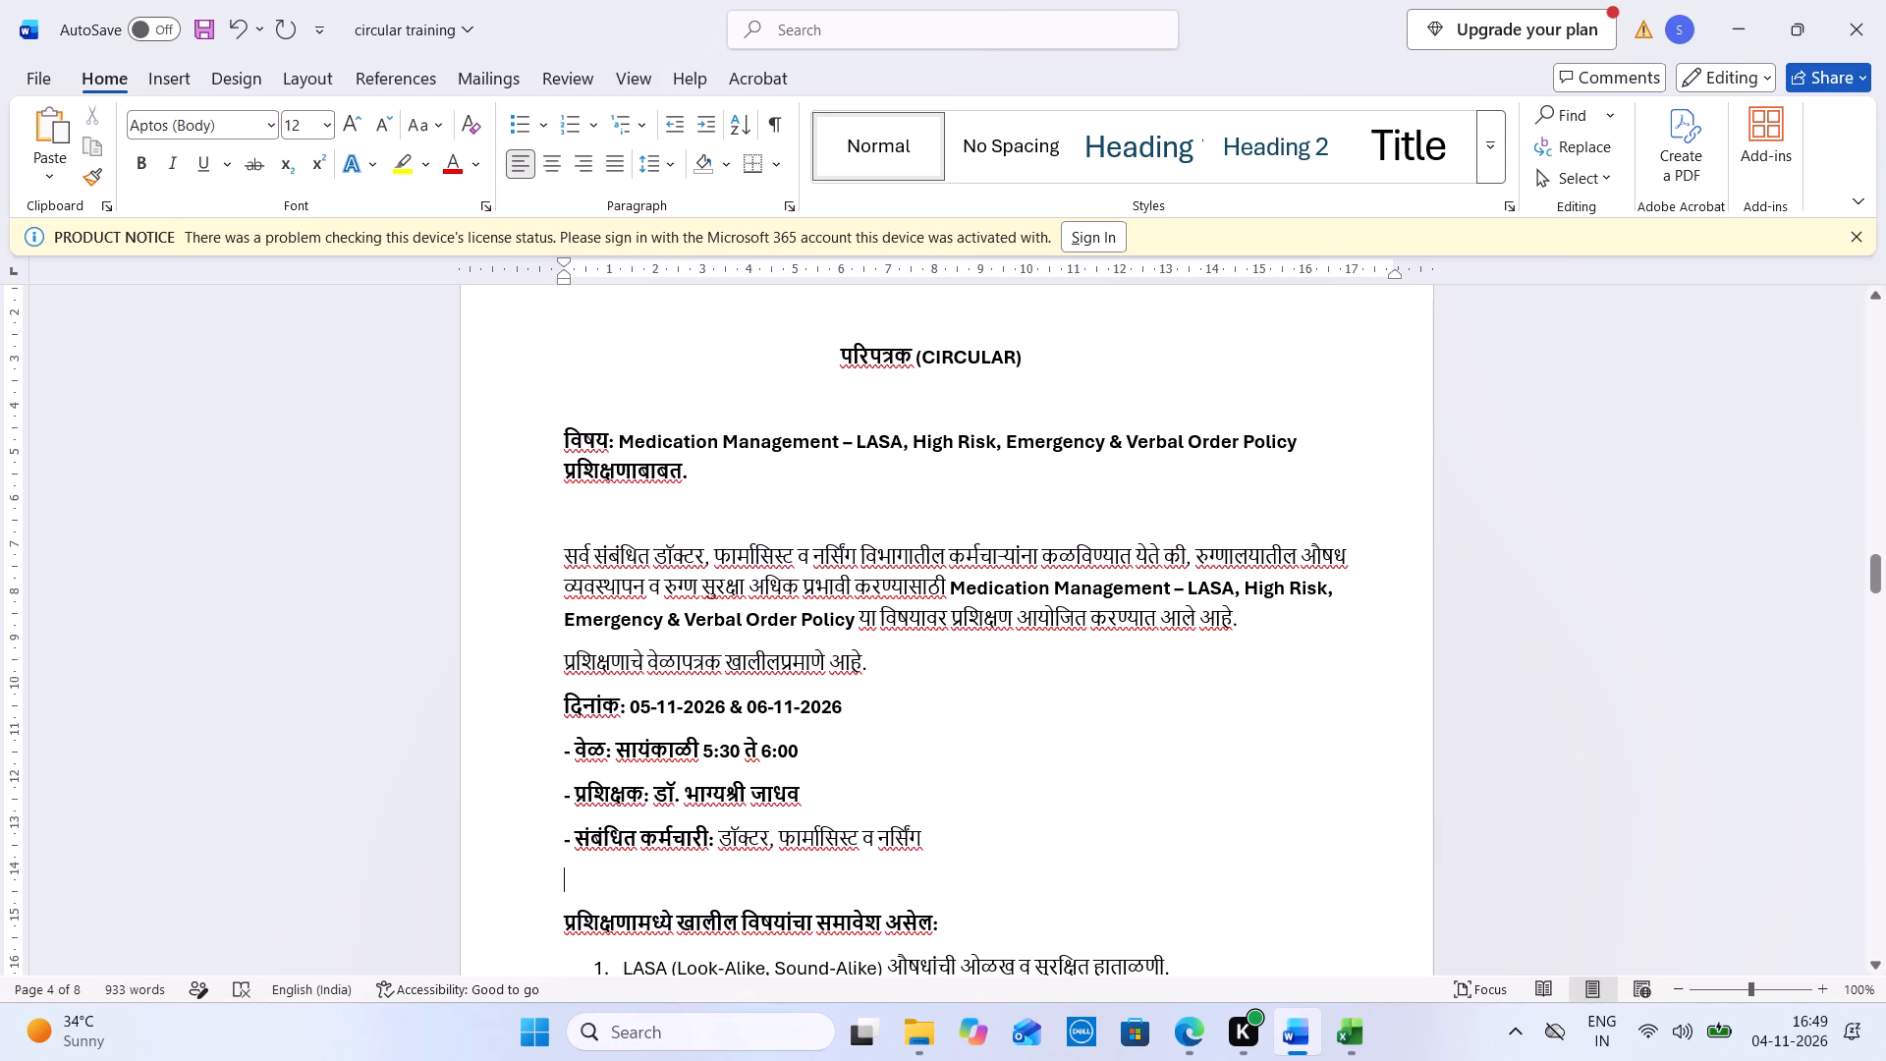
Insert five blank lines after the Medication Management circular to move the Needle Stick Injury circular off its page.
{"action": "left_click_drag", "start_coordinate": [1874, 564], "coordinate": [1875, 600]}
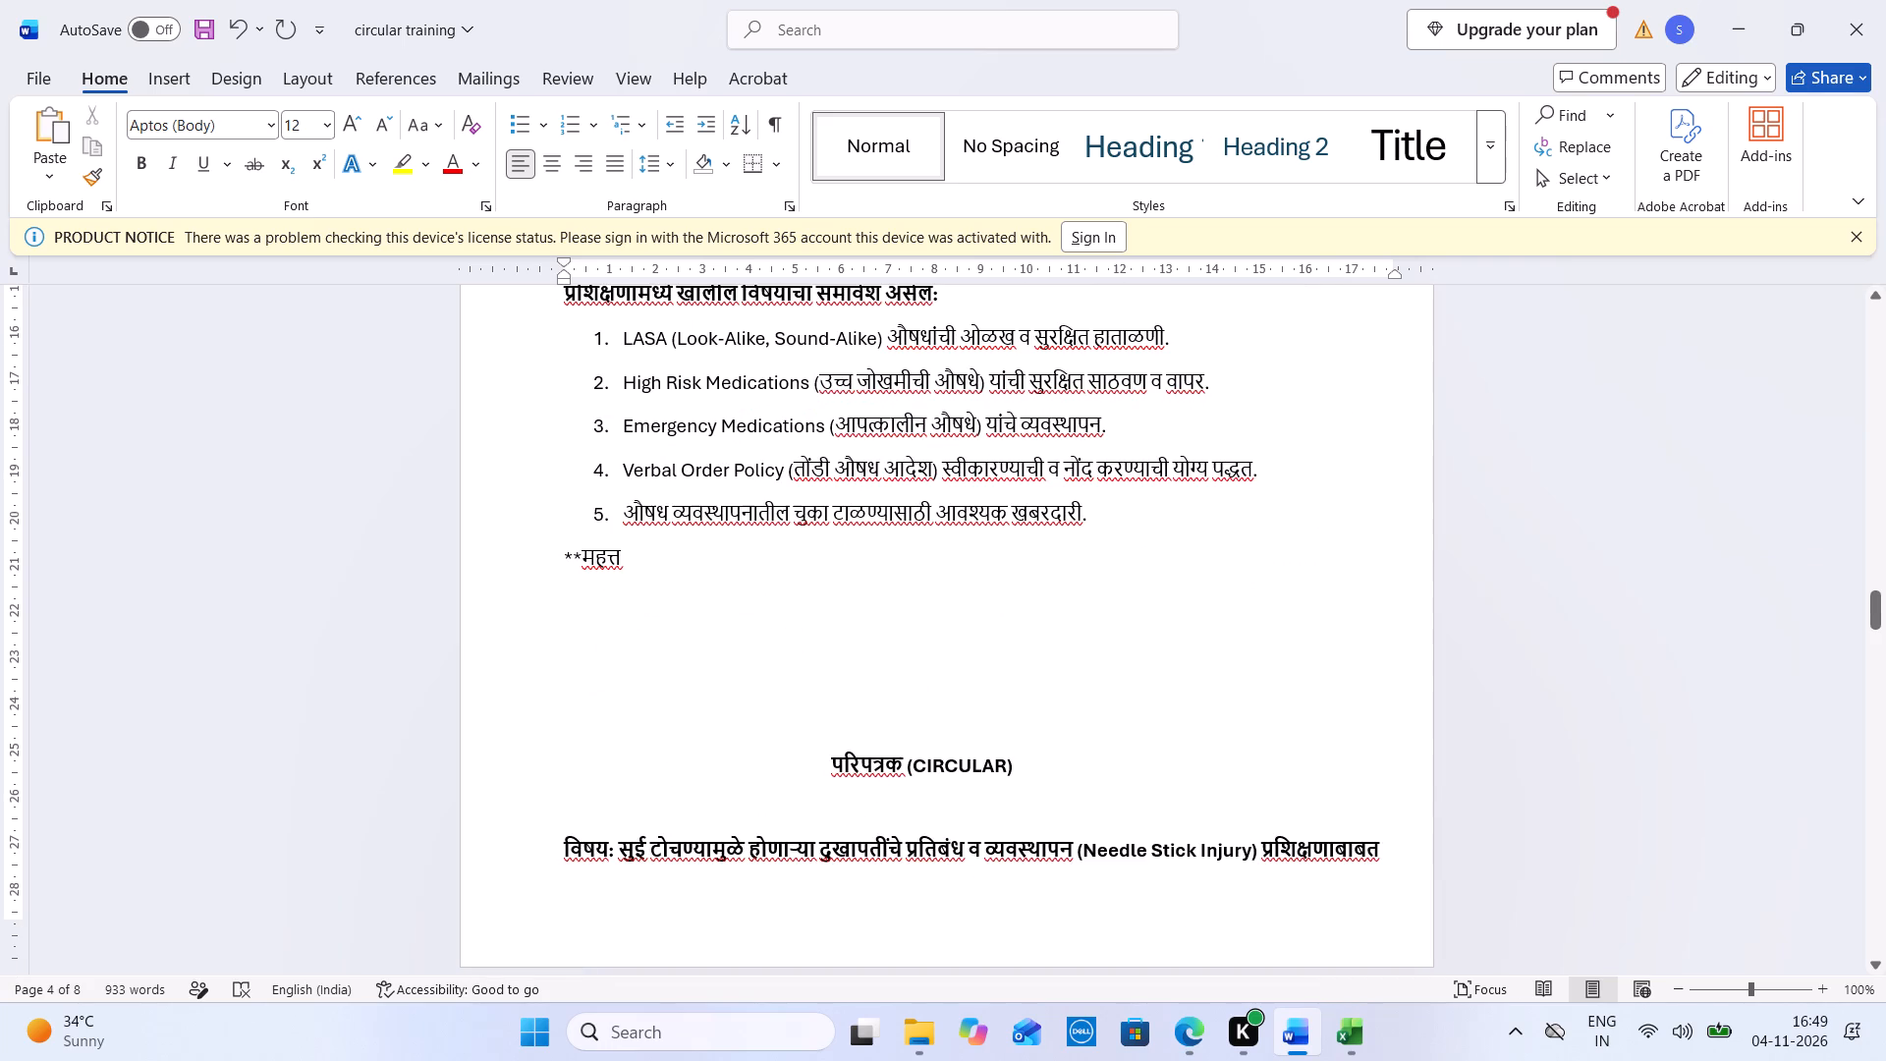
{"action": "left_click", "coordinate": [991, 642]}
{"action": "key", "text": "Return"}
{"action": "key", "text": "Return"}
{"action": "key", "text": "Return"}
{"action": "key", "text": "Return"}
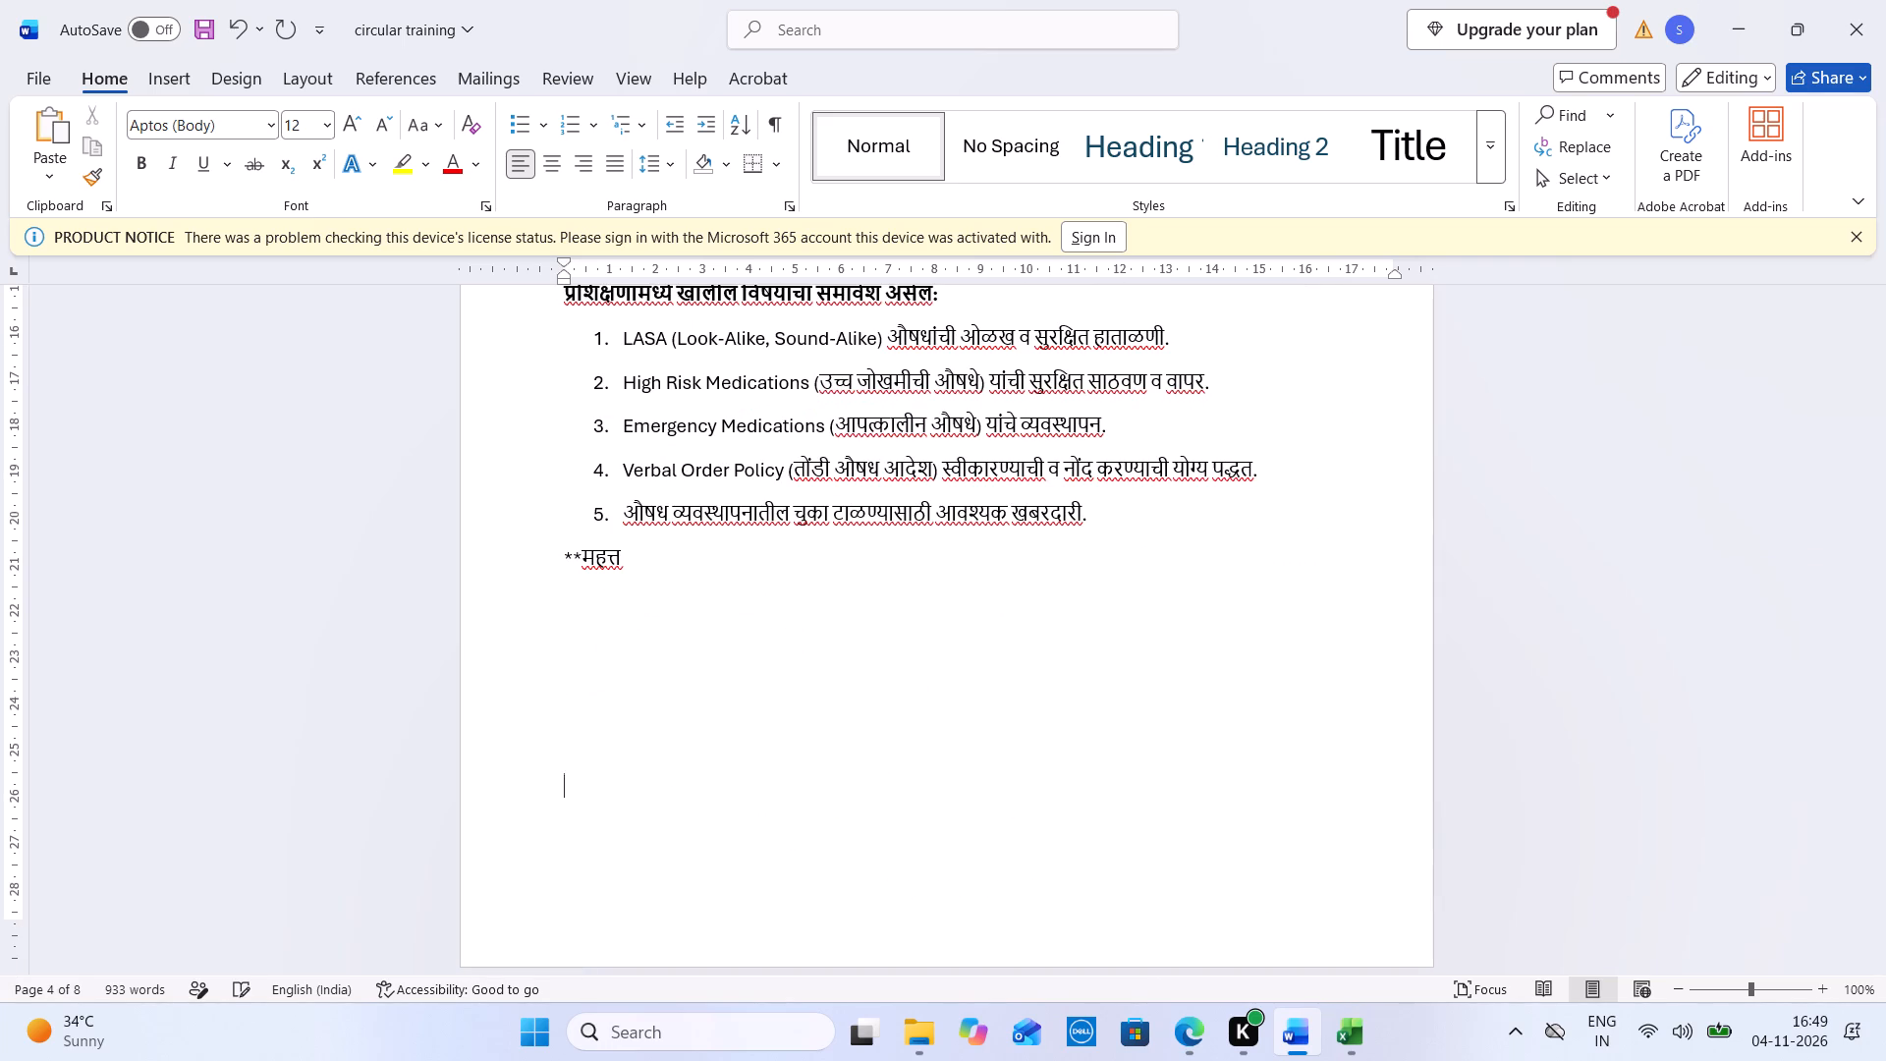
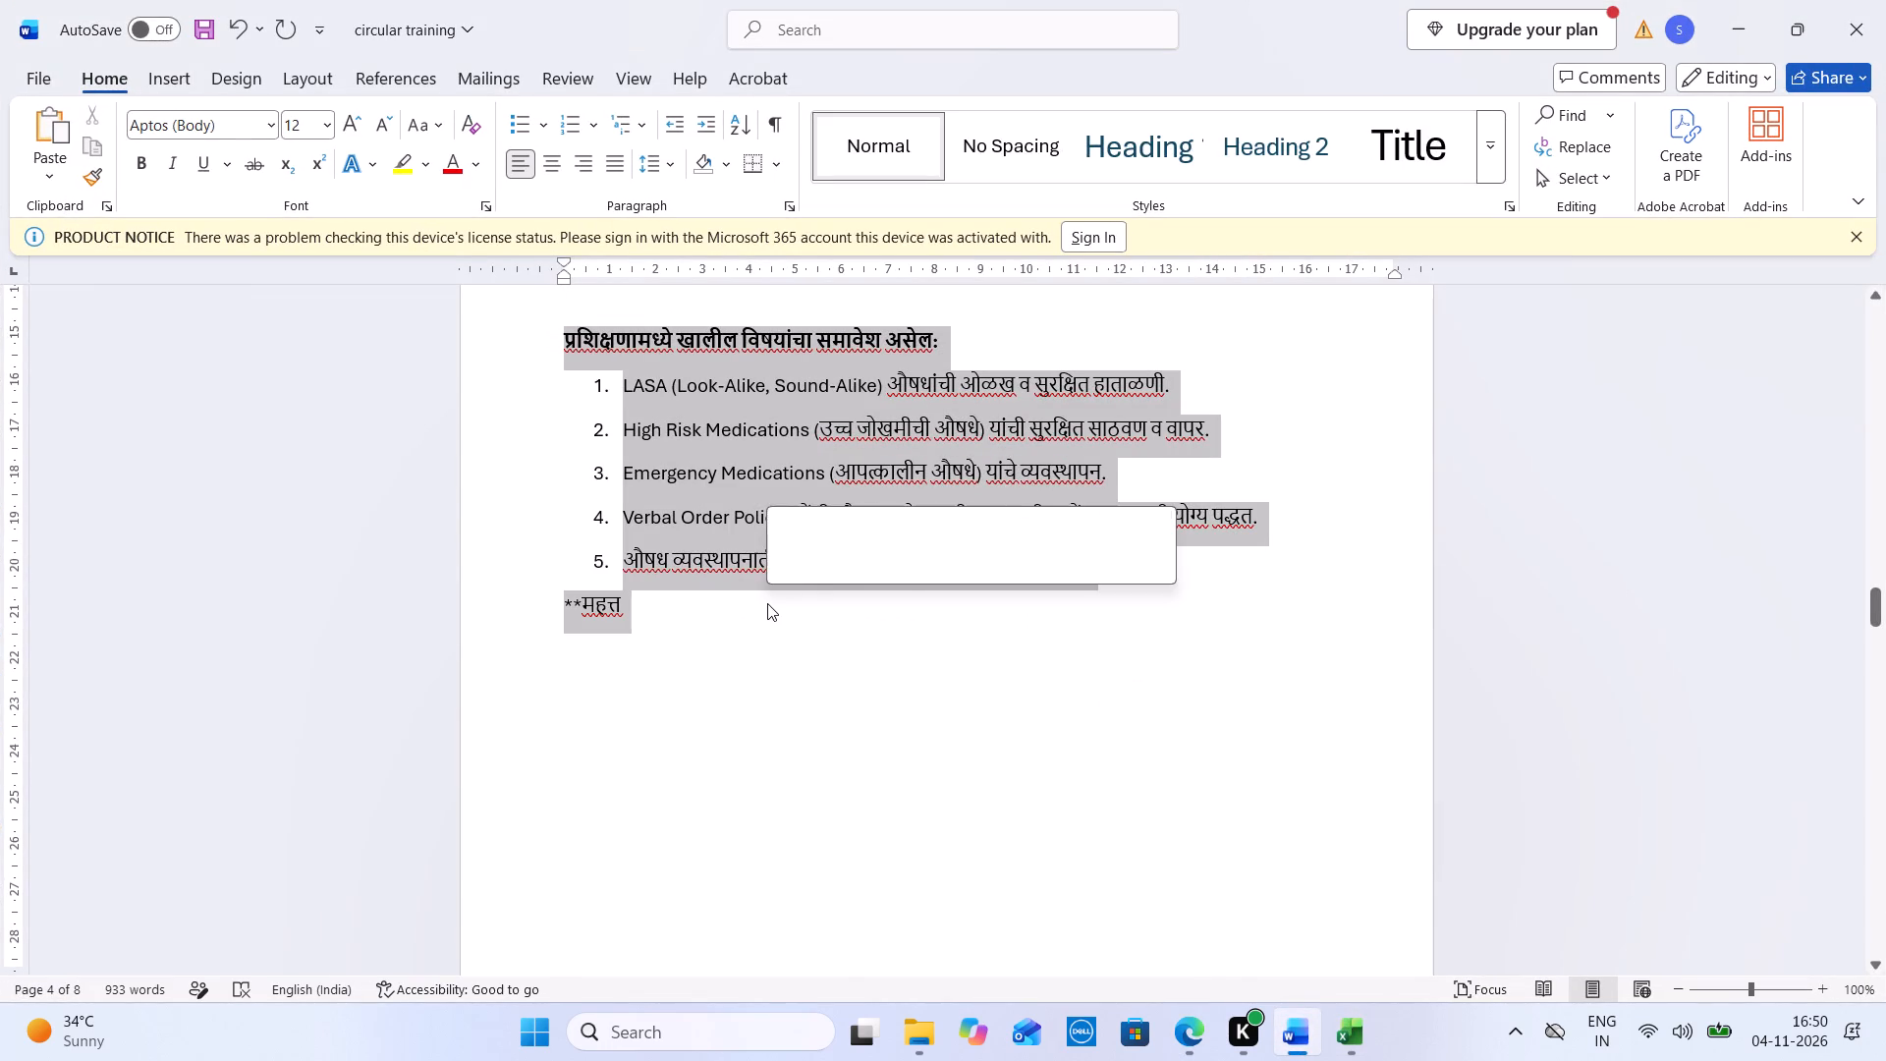
{"action": "key", "text": "ctrl+v"}
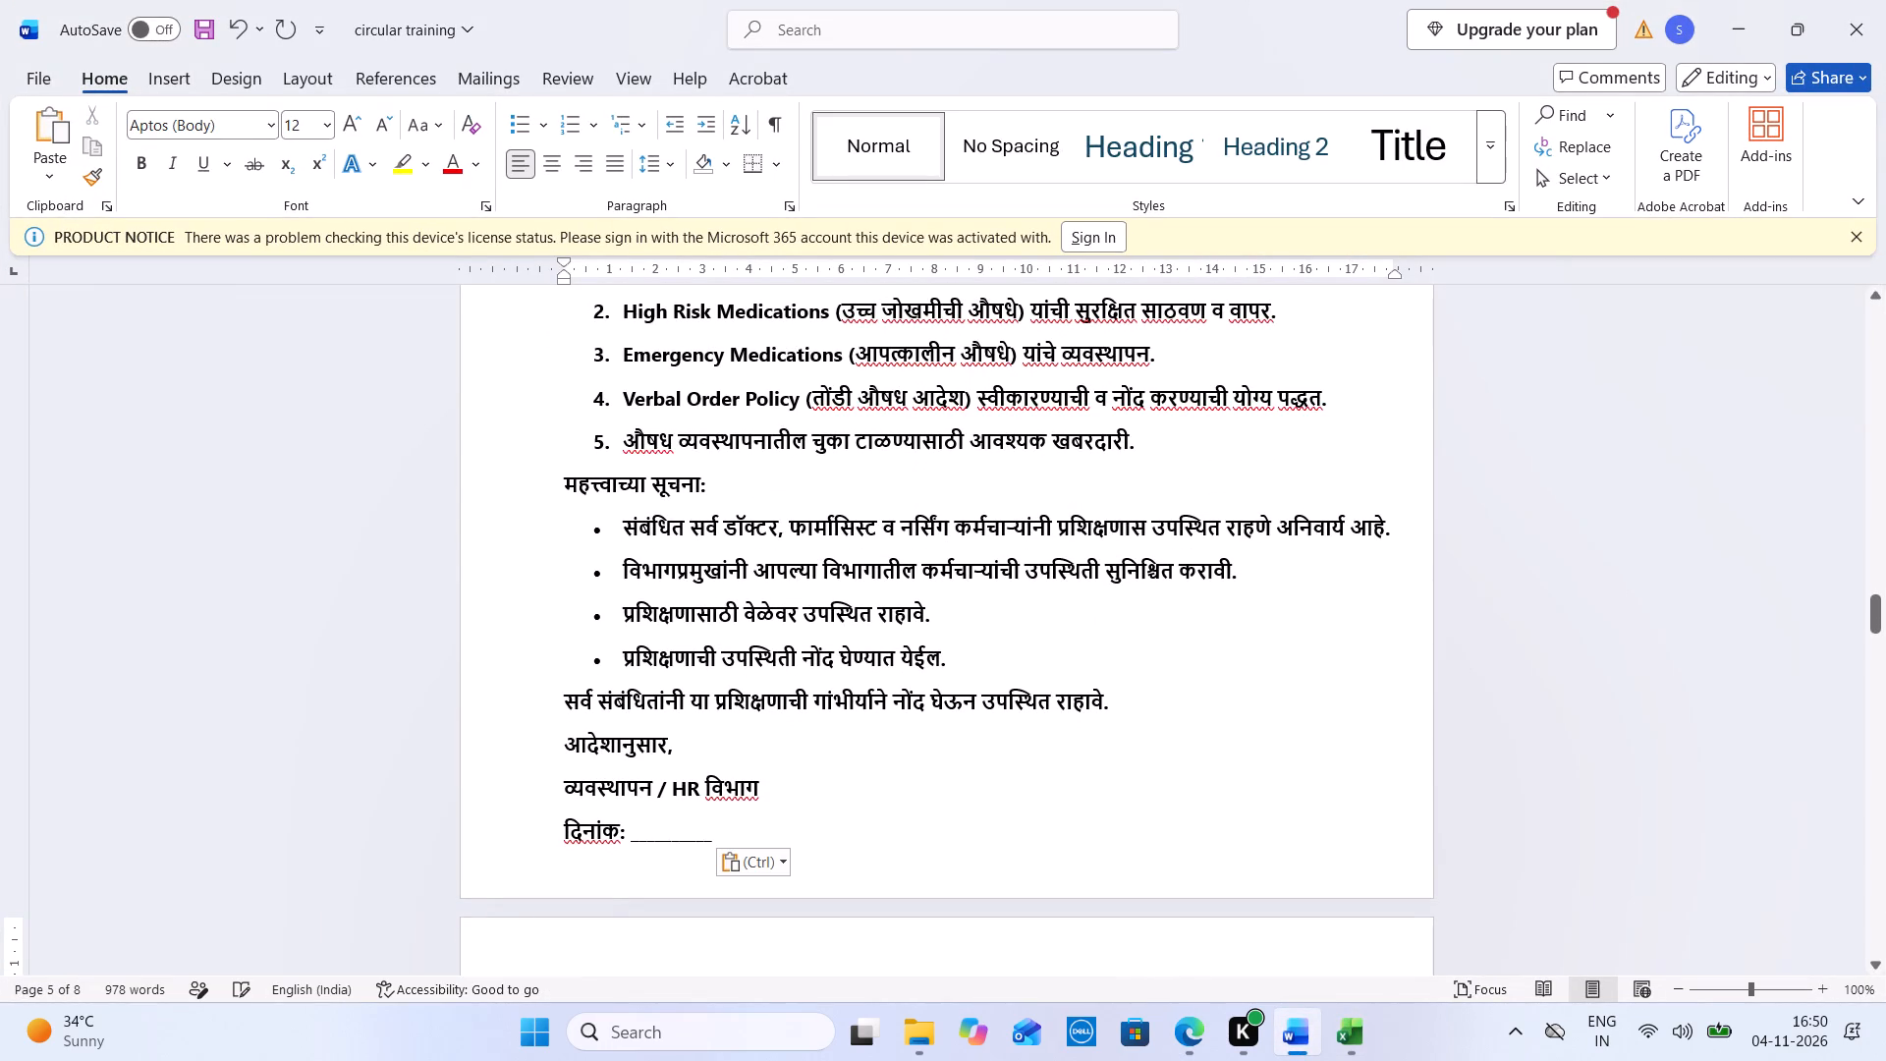
Remove "/ HR" from the signature line of the Medication Management circular, leaving व्यवस्थापन विभाग.
{"action": "double_click", "coordinate": [686, 791]}
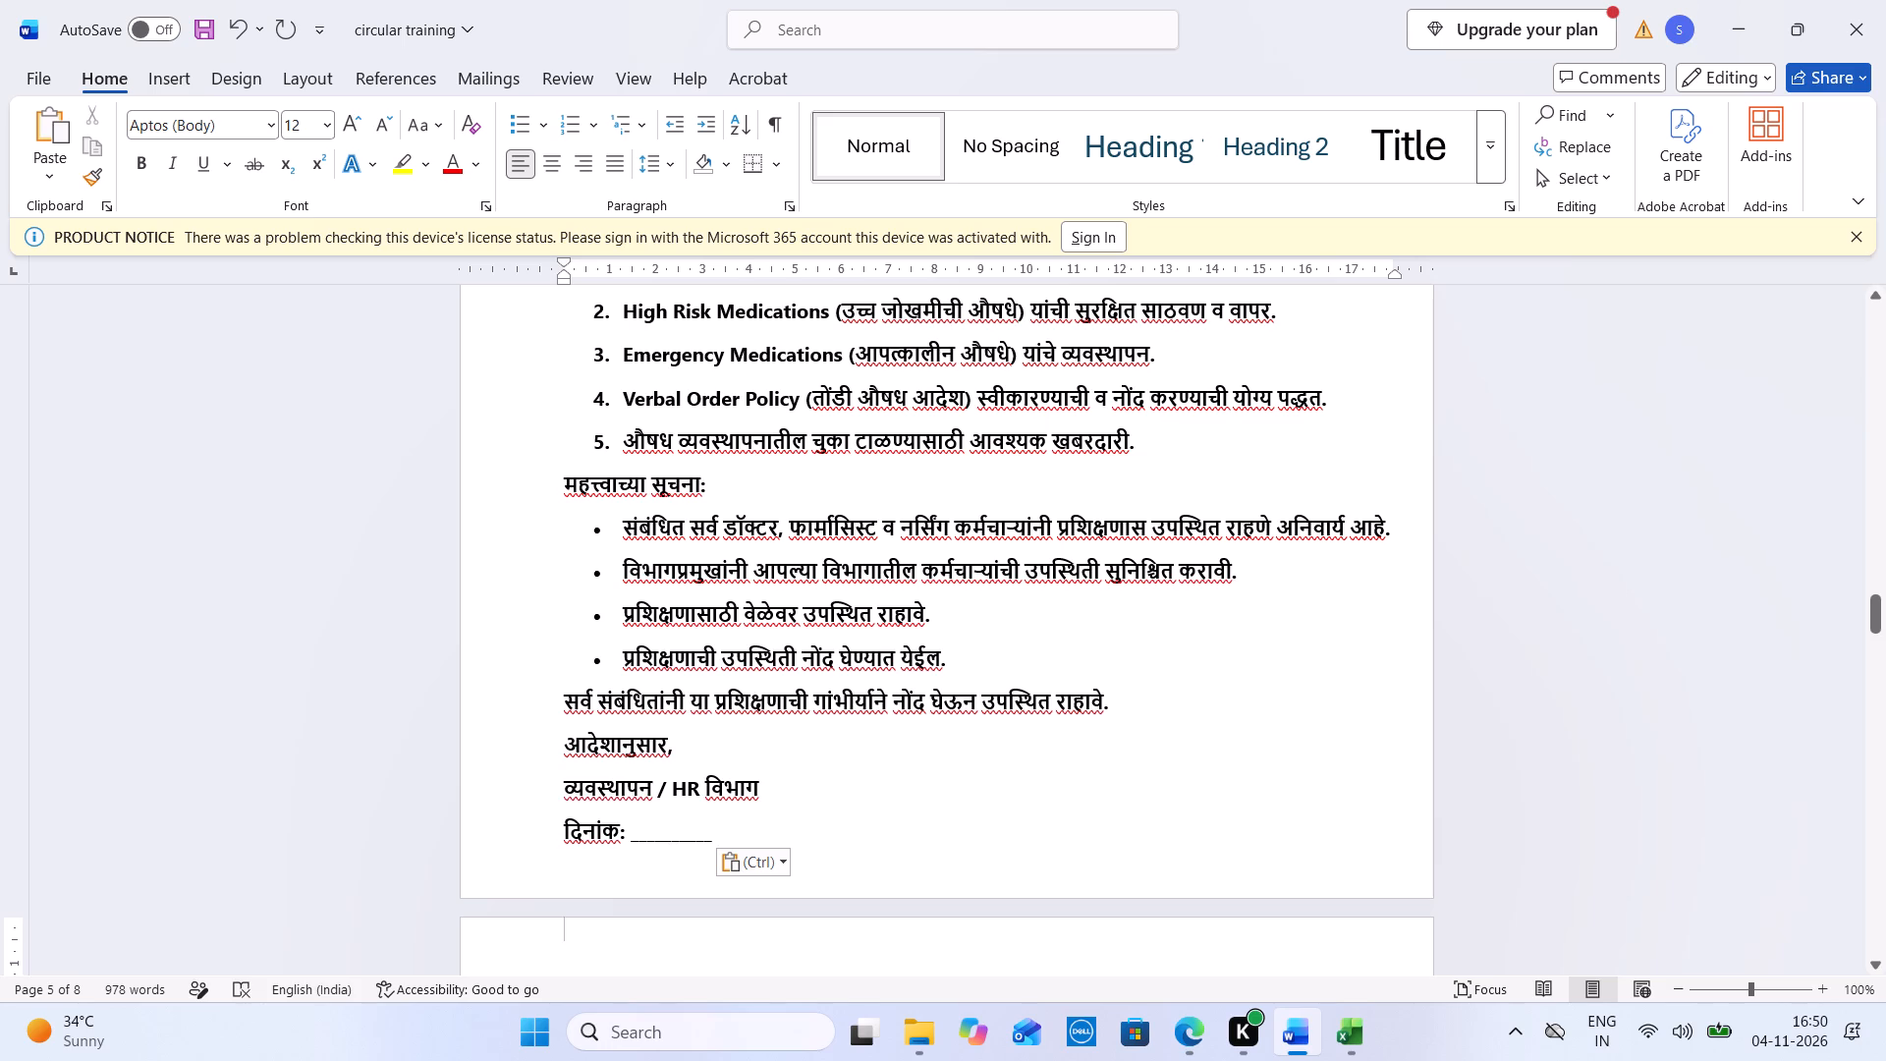
{"action": "key", "text": "BackSpace"}
{"action": "key", "text": "BackSpace"}
{"action": "key", "text": "BackSpace"}
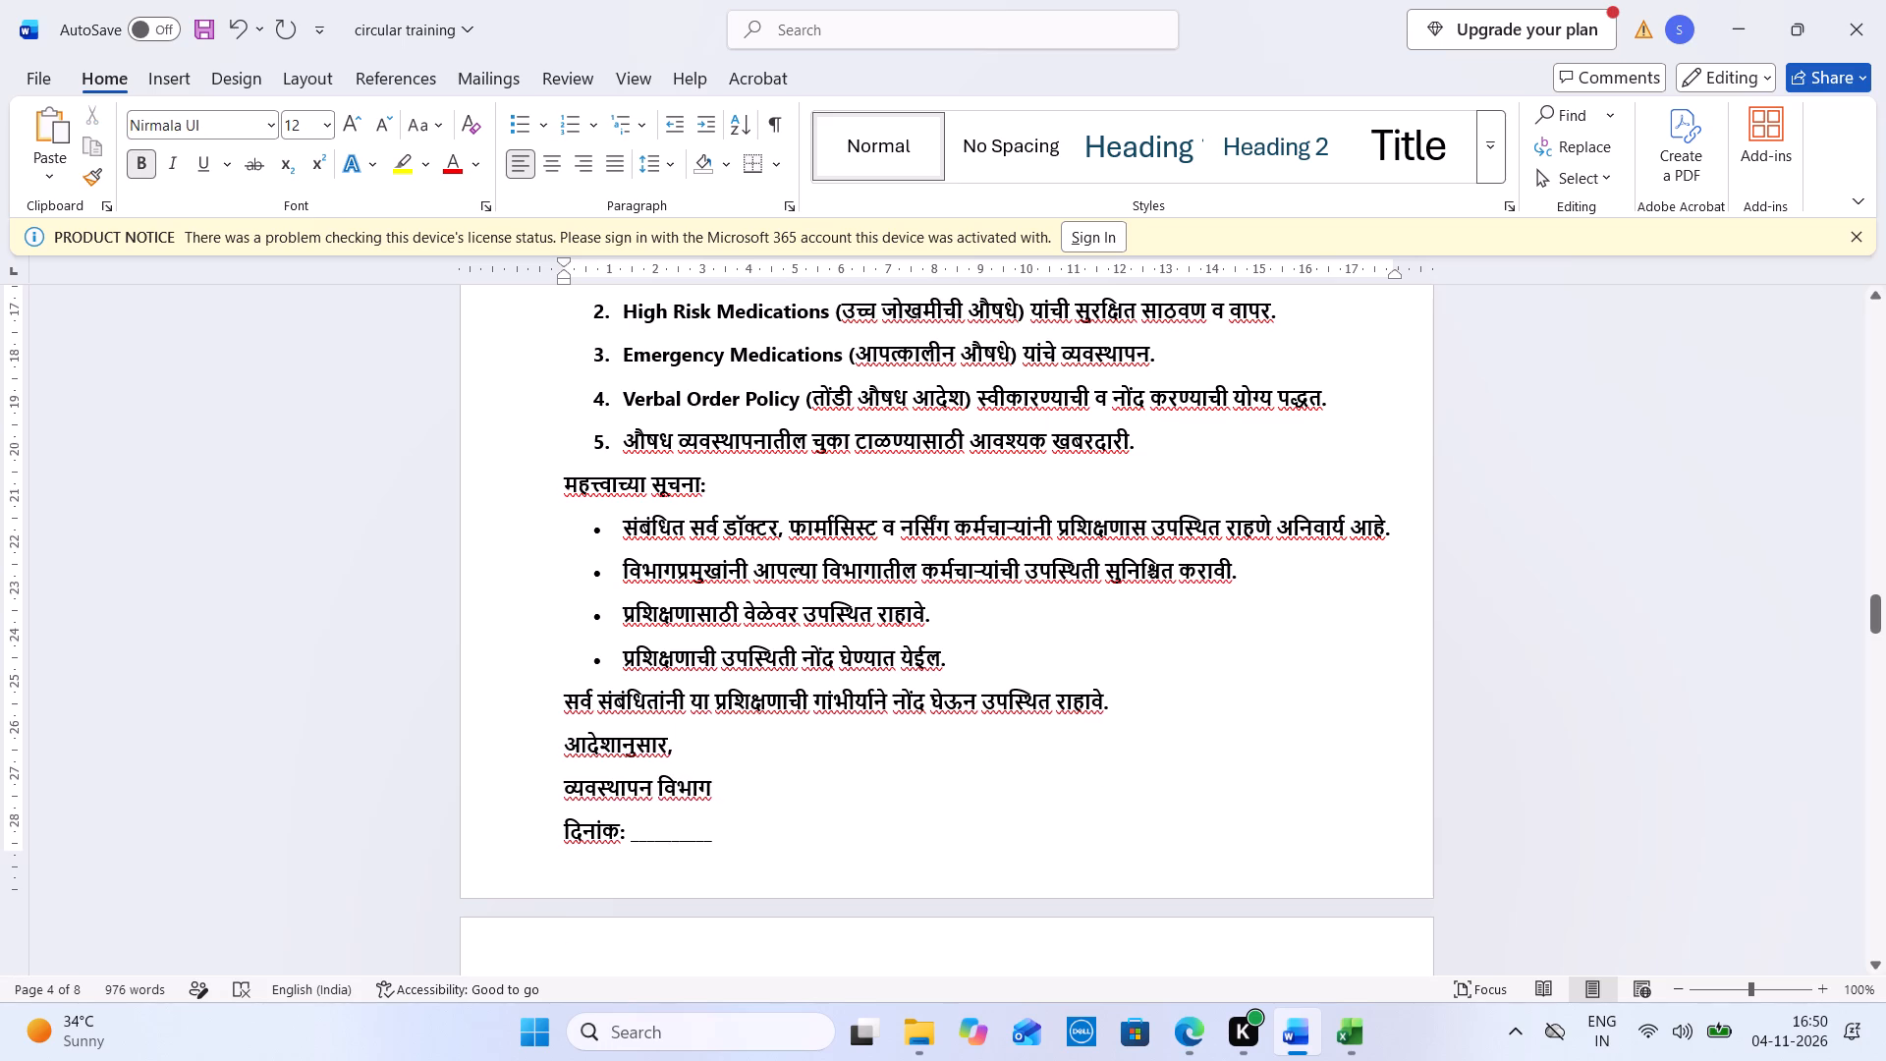
Insert a blank line between the closing sentence and आदेशानुसार in the Medication Management circular.
{"action": "left_click", "coordinate": [1131, 709]}
{"action": "key", "text": "Return"}
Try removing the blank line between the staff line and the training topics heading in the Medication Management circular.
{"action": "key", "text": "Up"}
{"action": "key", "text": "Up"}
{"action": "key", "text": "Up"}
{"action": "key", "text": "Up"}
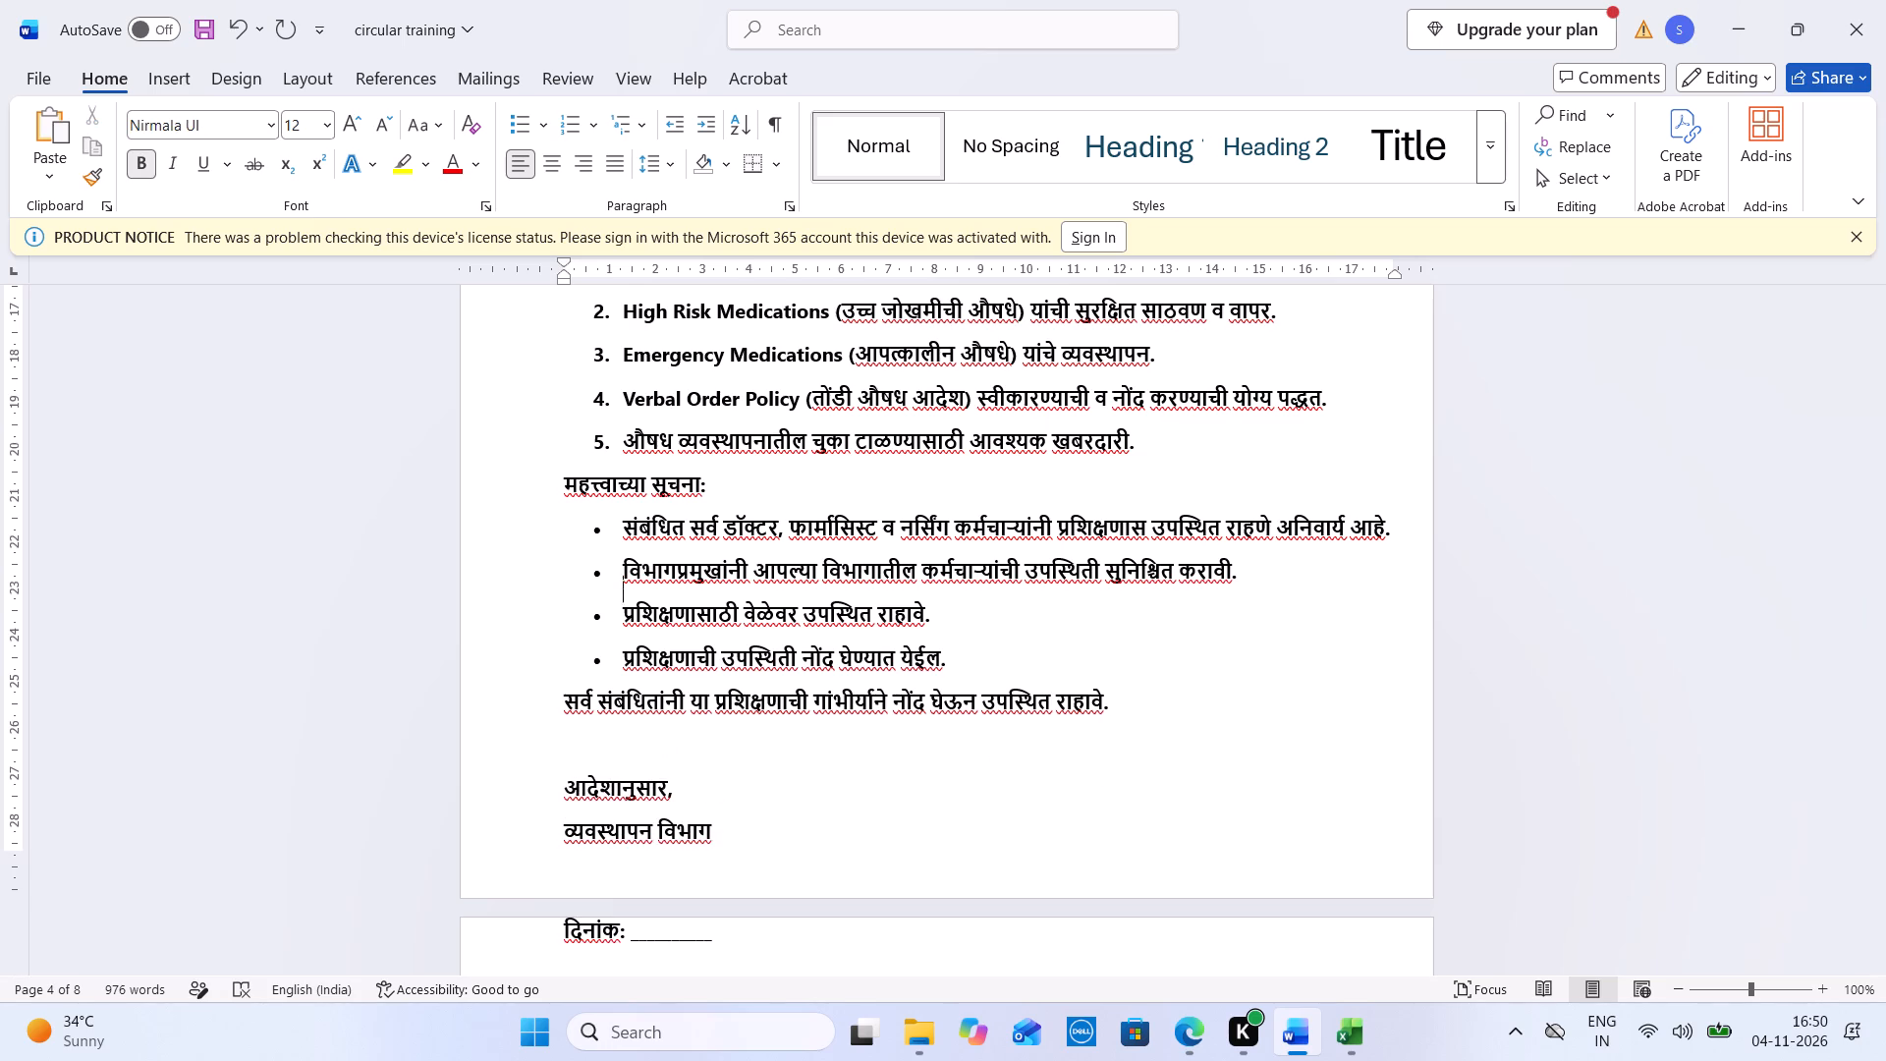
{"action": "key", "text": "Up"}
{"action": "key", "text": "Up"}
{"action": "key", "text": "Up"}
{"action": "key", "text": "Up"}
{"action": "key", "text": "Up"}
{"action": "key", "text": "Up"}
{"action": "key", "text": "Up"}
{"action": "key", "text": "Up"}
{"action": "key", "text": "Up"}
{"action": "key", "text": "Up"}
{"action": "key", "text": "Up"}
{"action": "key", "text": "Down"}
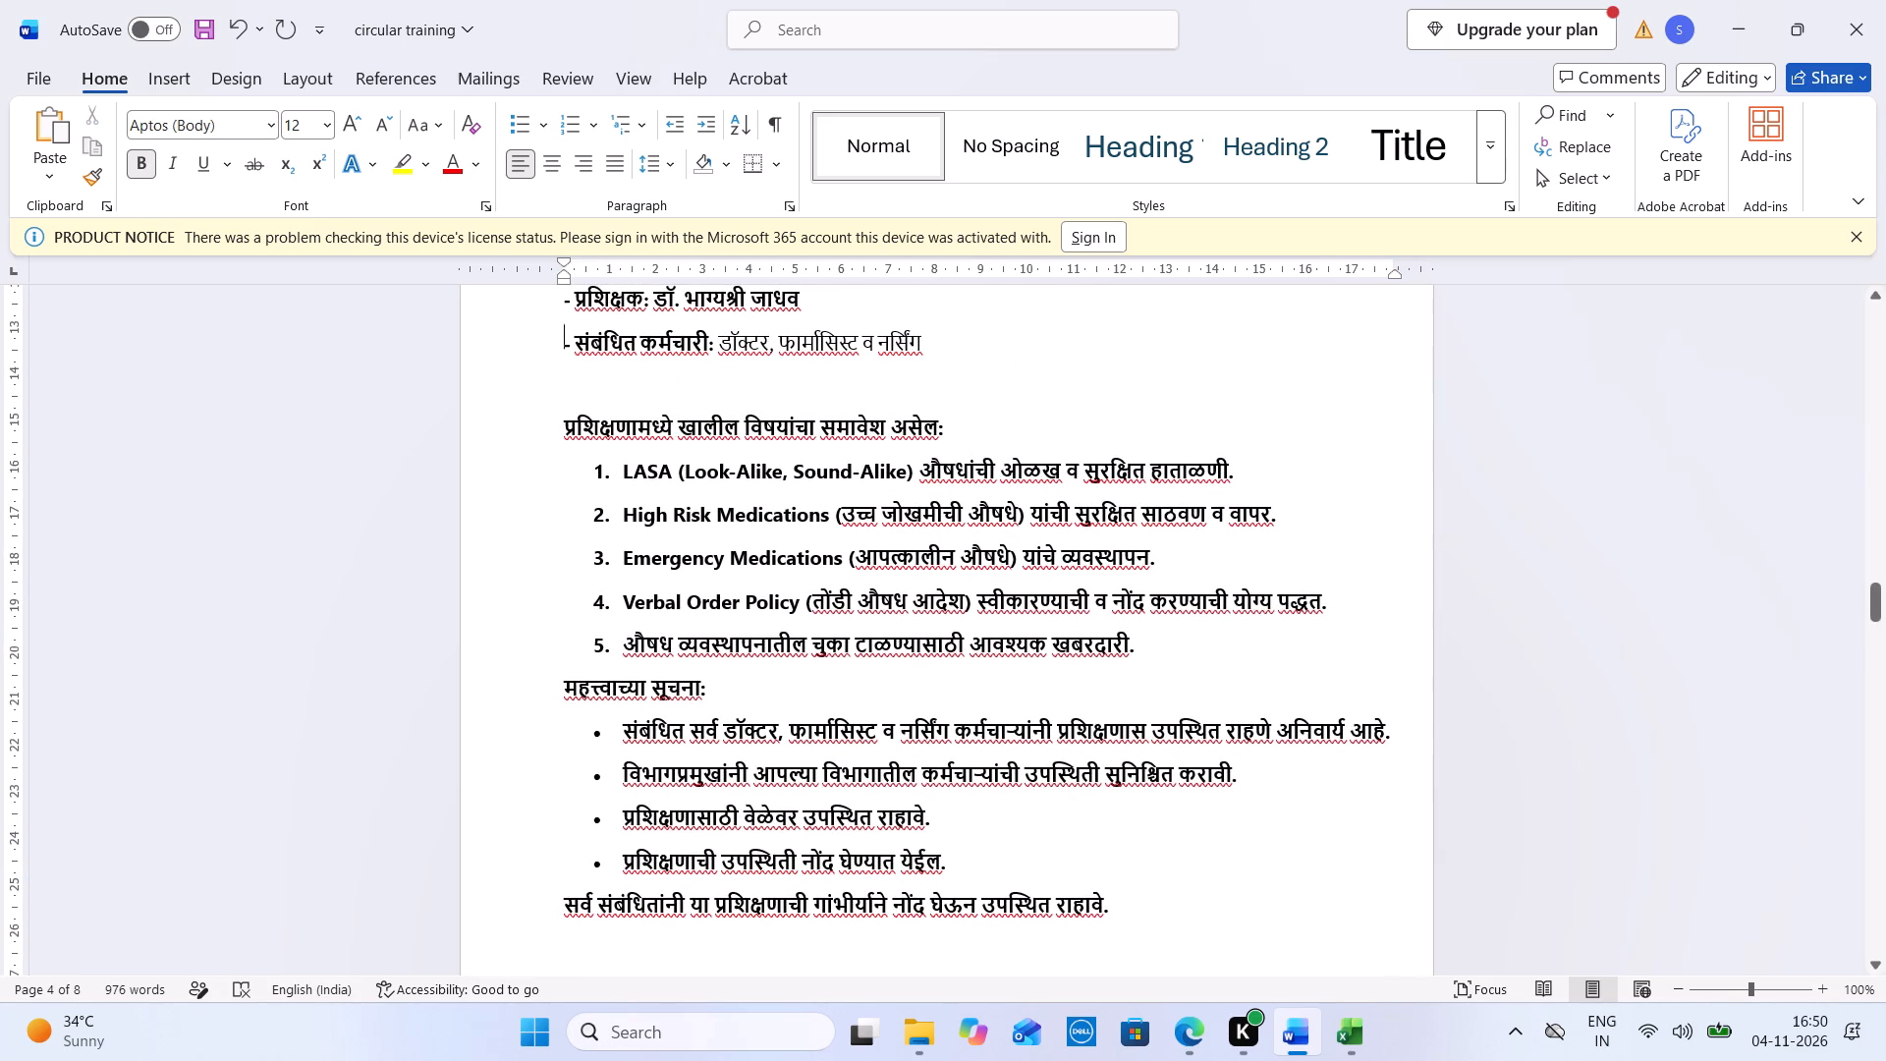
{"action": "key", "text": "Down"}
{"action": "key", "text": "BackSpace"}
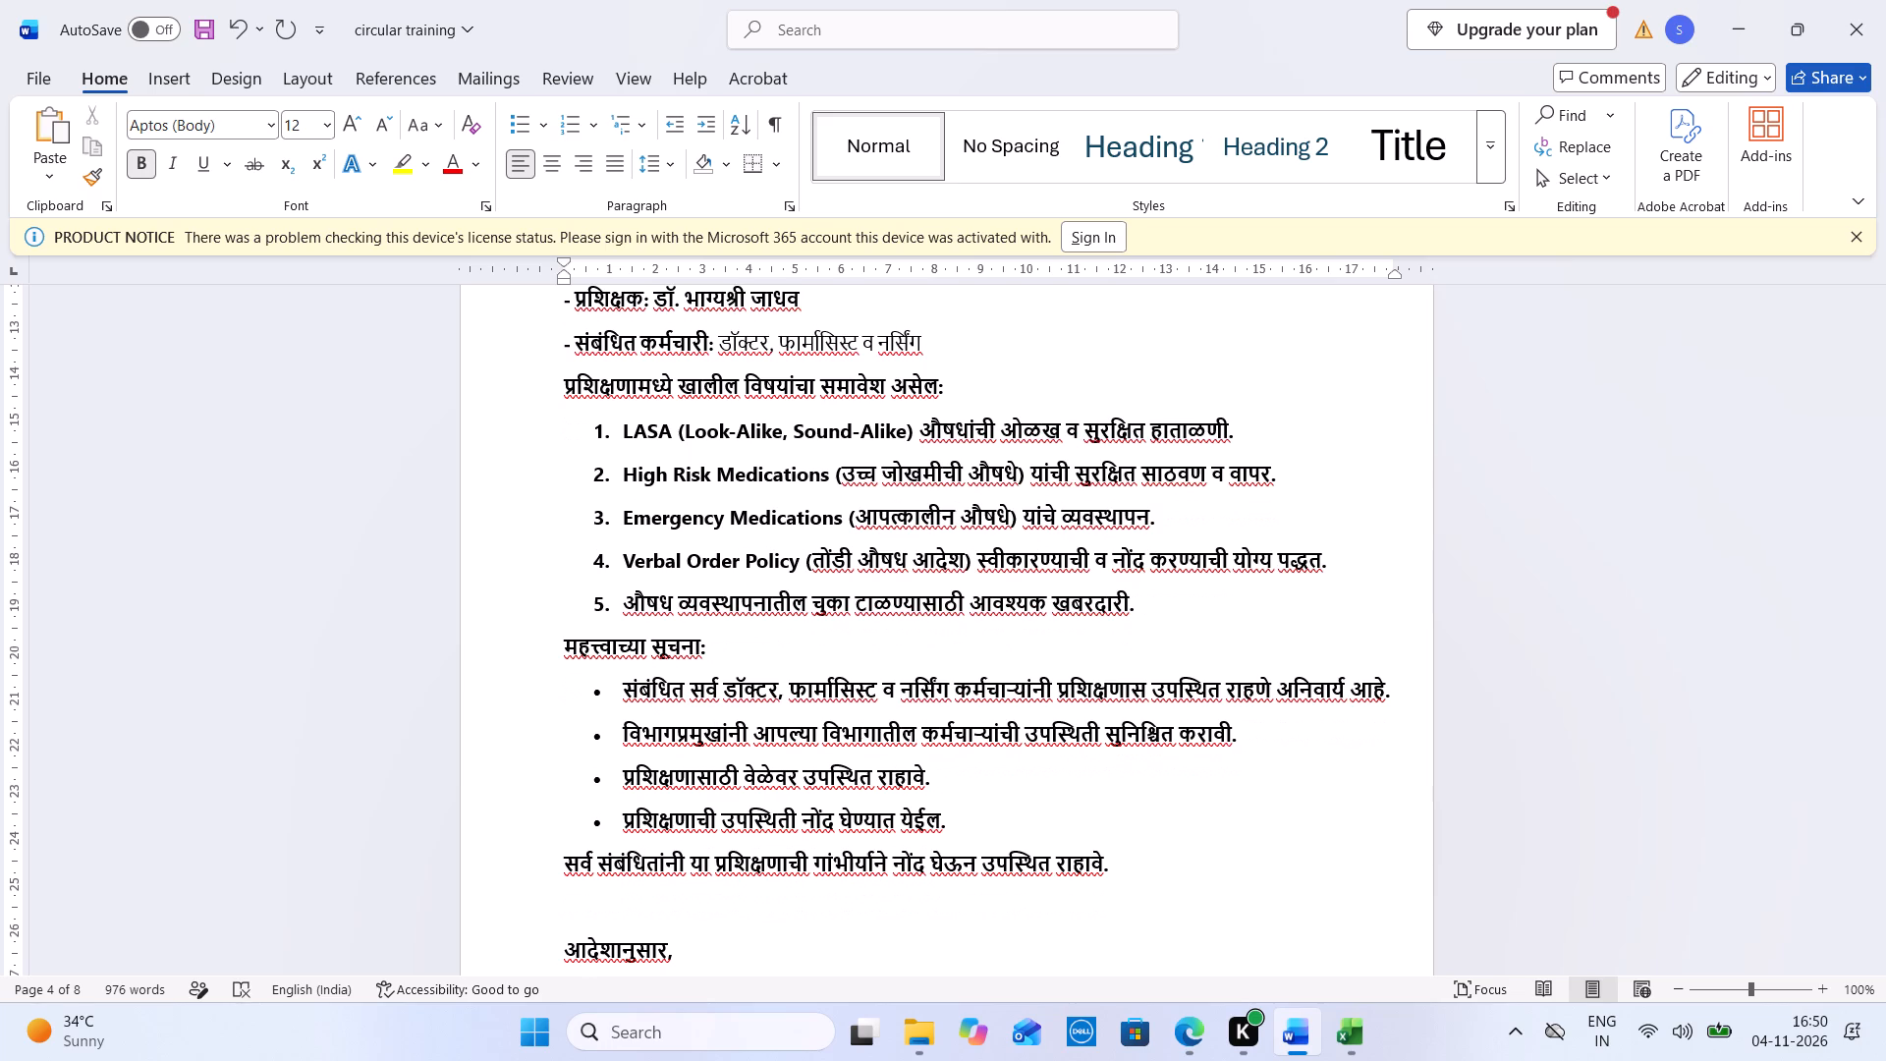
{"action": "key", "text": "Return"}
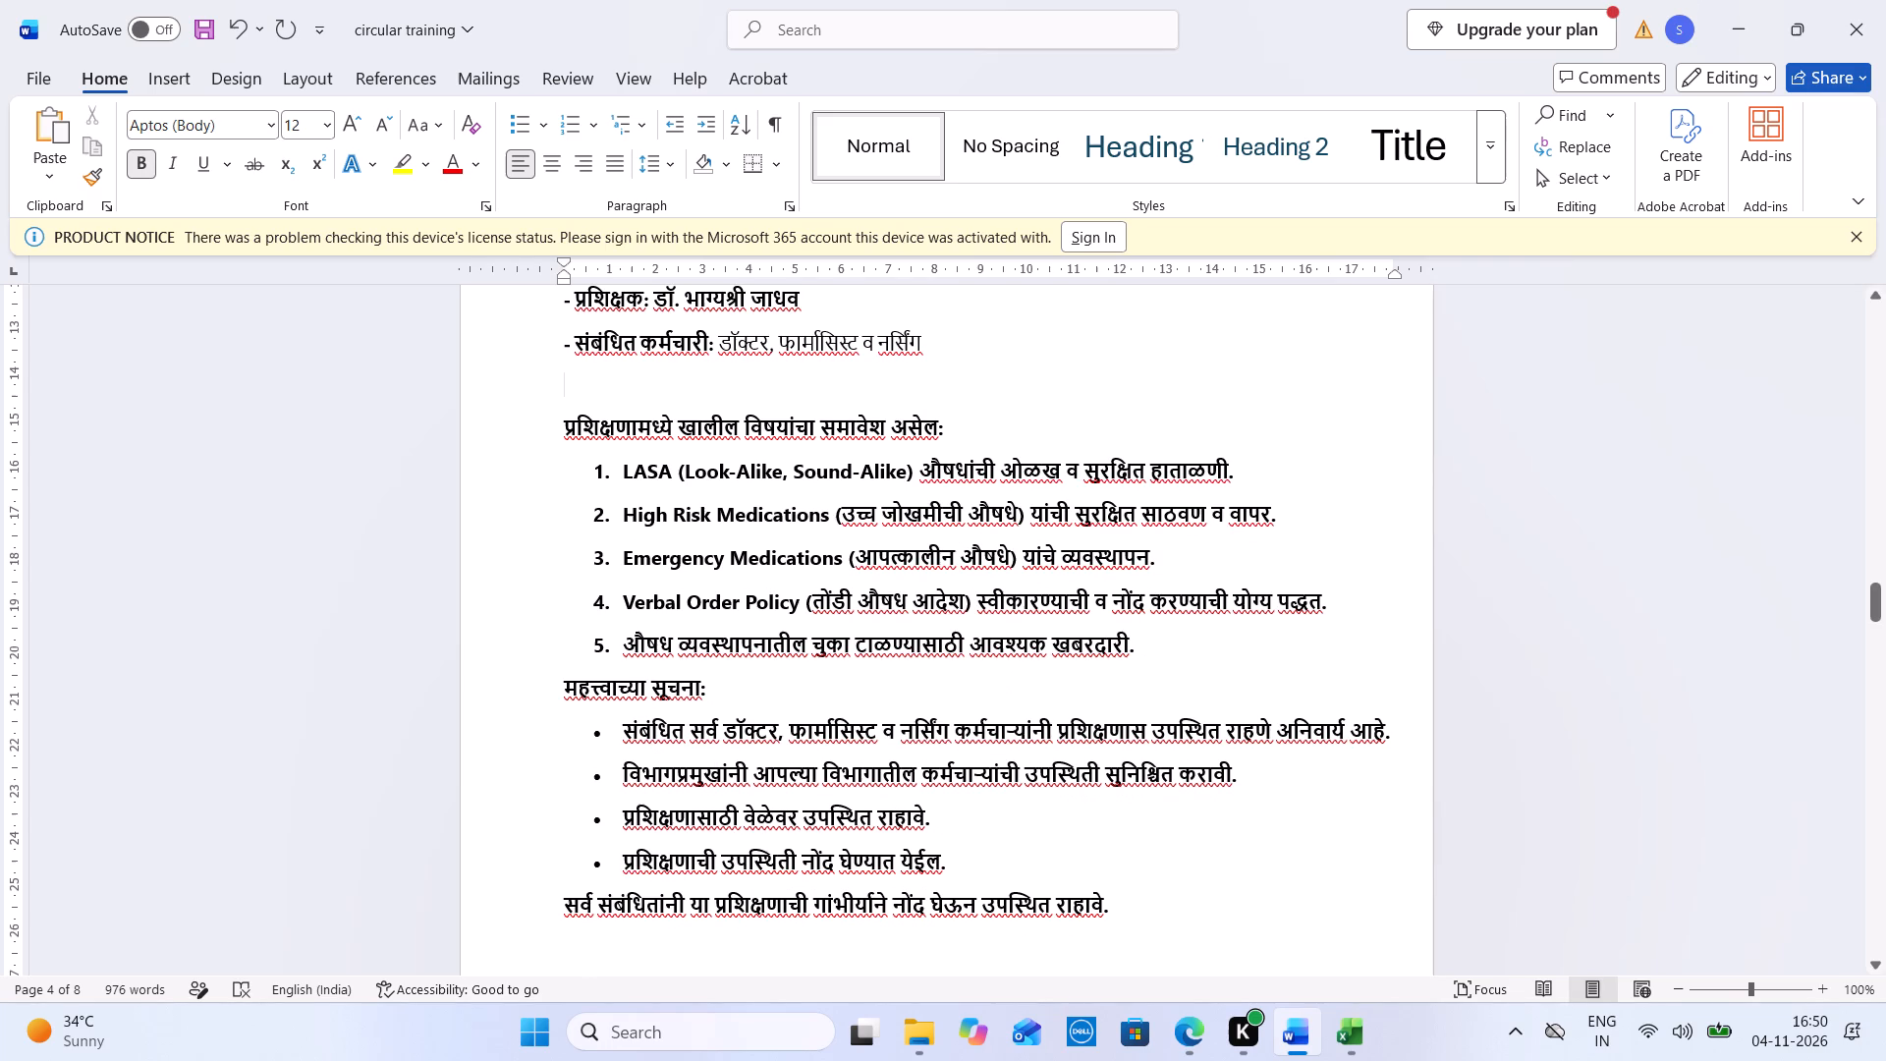
Select the five numbered training topics in the Medication Management circular.
{"action": "left_click_drag", "start_coordinate": [1151, 639], "coordinate": [630, 469]}
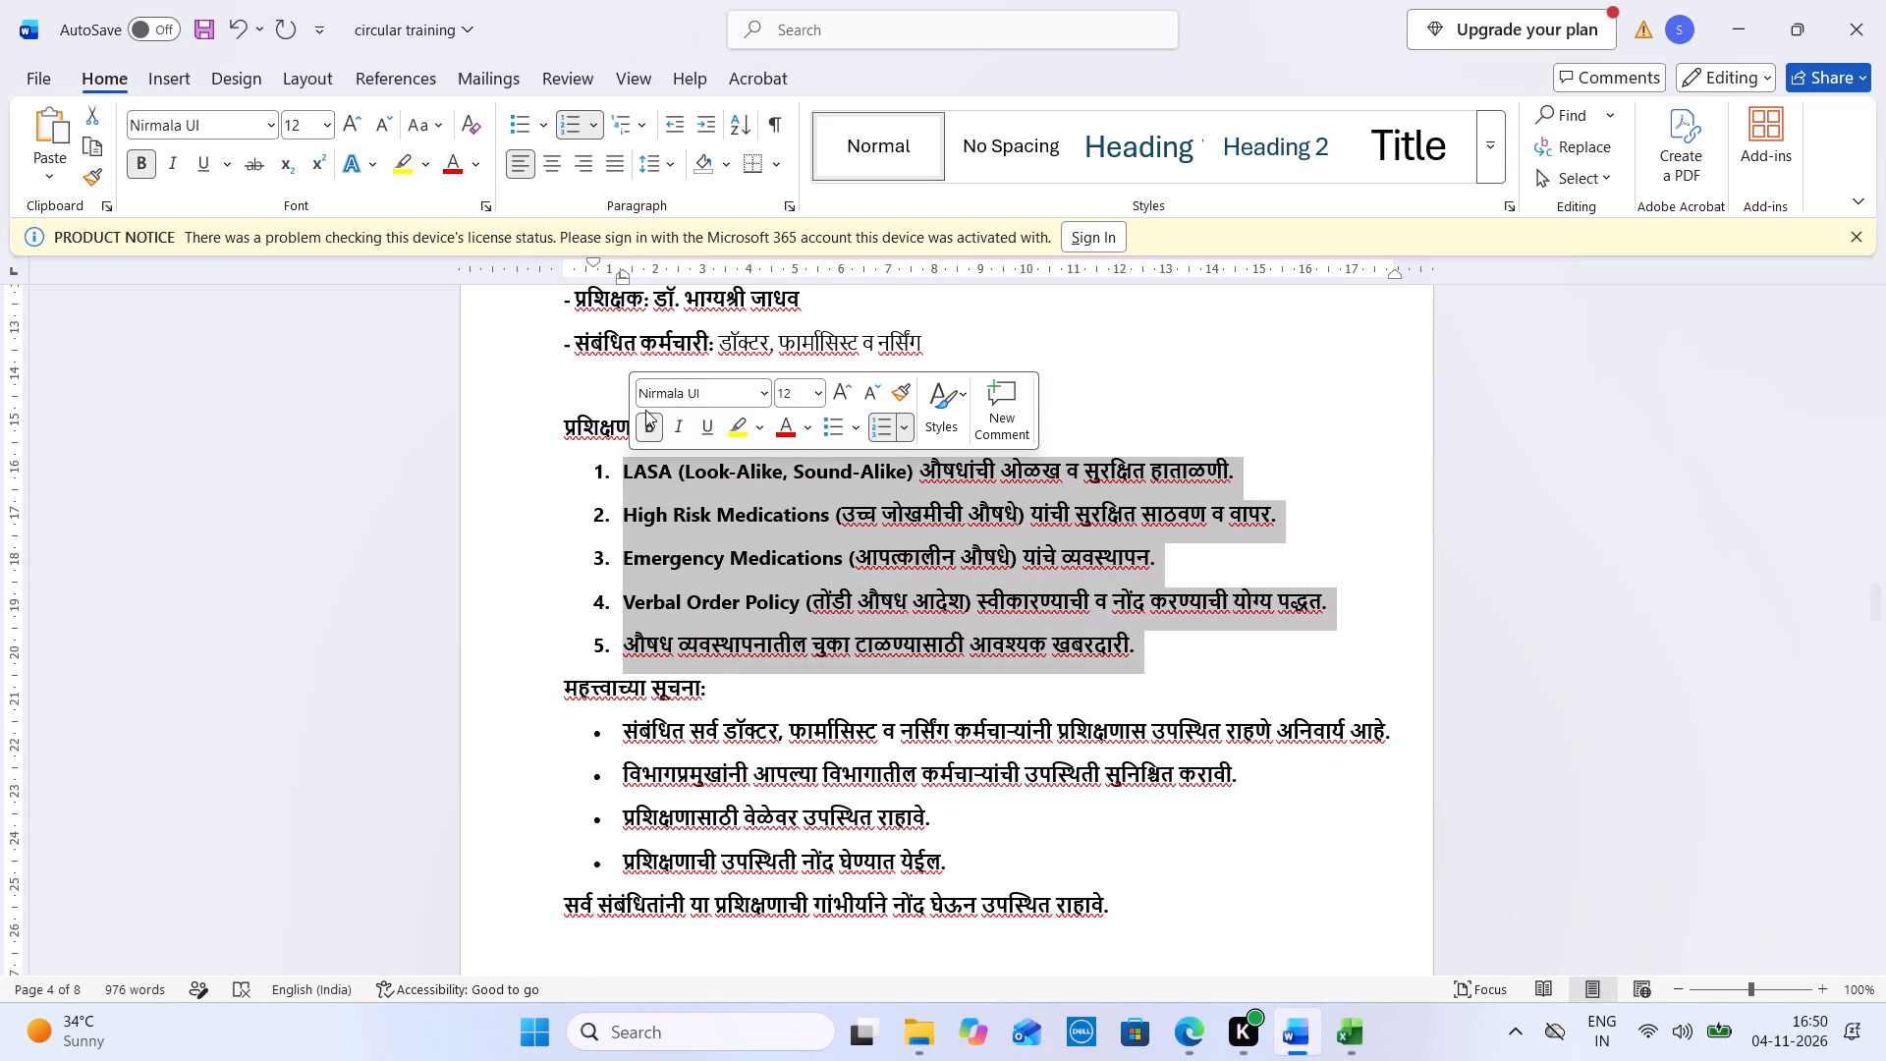
Remove the bold formatting from the five numbered training topics in the Medication Management circular.
{"action": "left_click", "coordinate": [648, 423]}
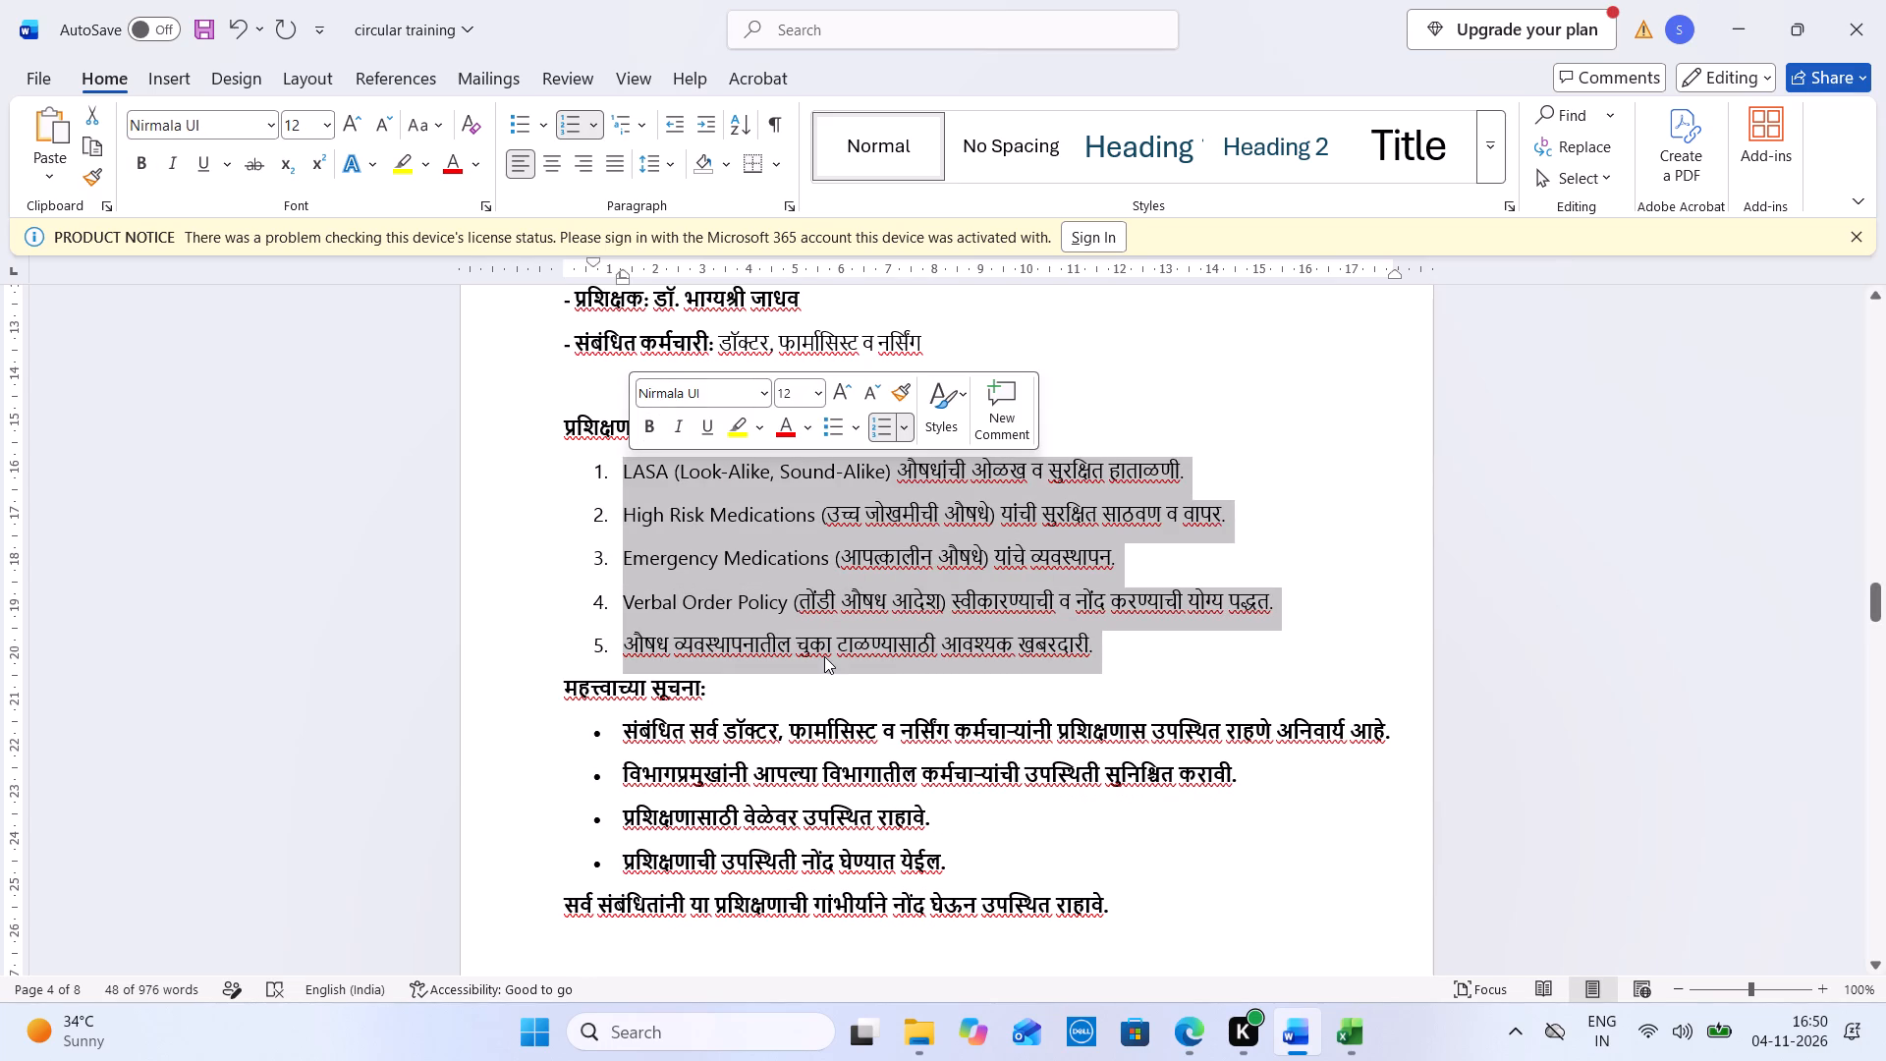
{"action": "left_click", "coordinate": [600, 683]}
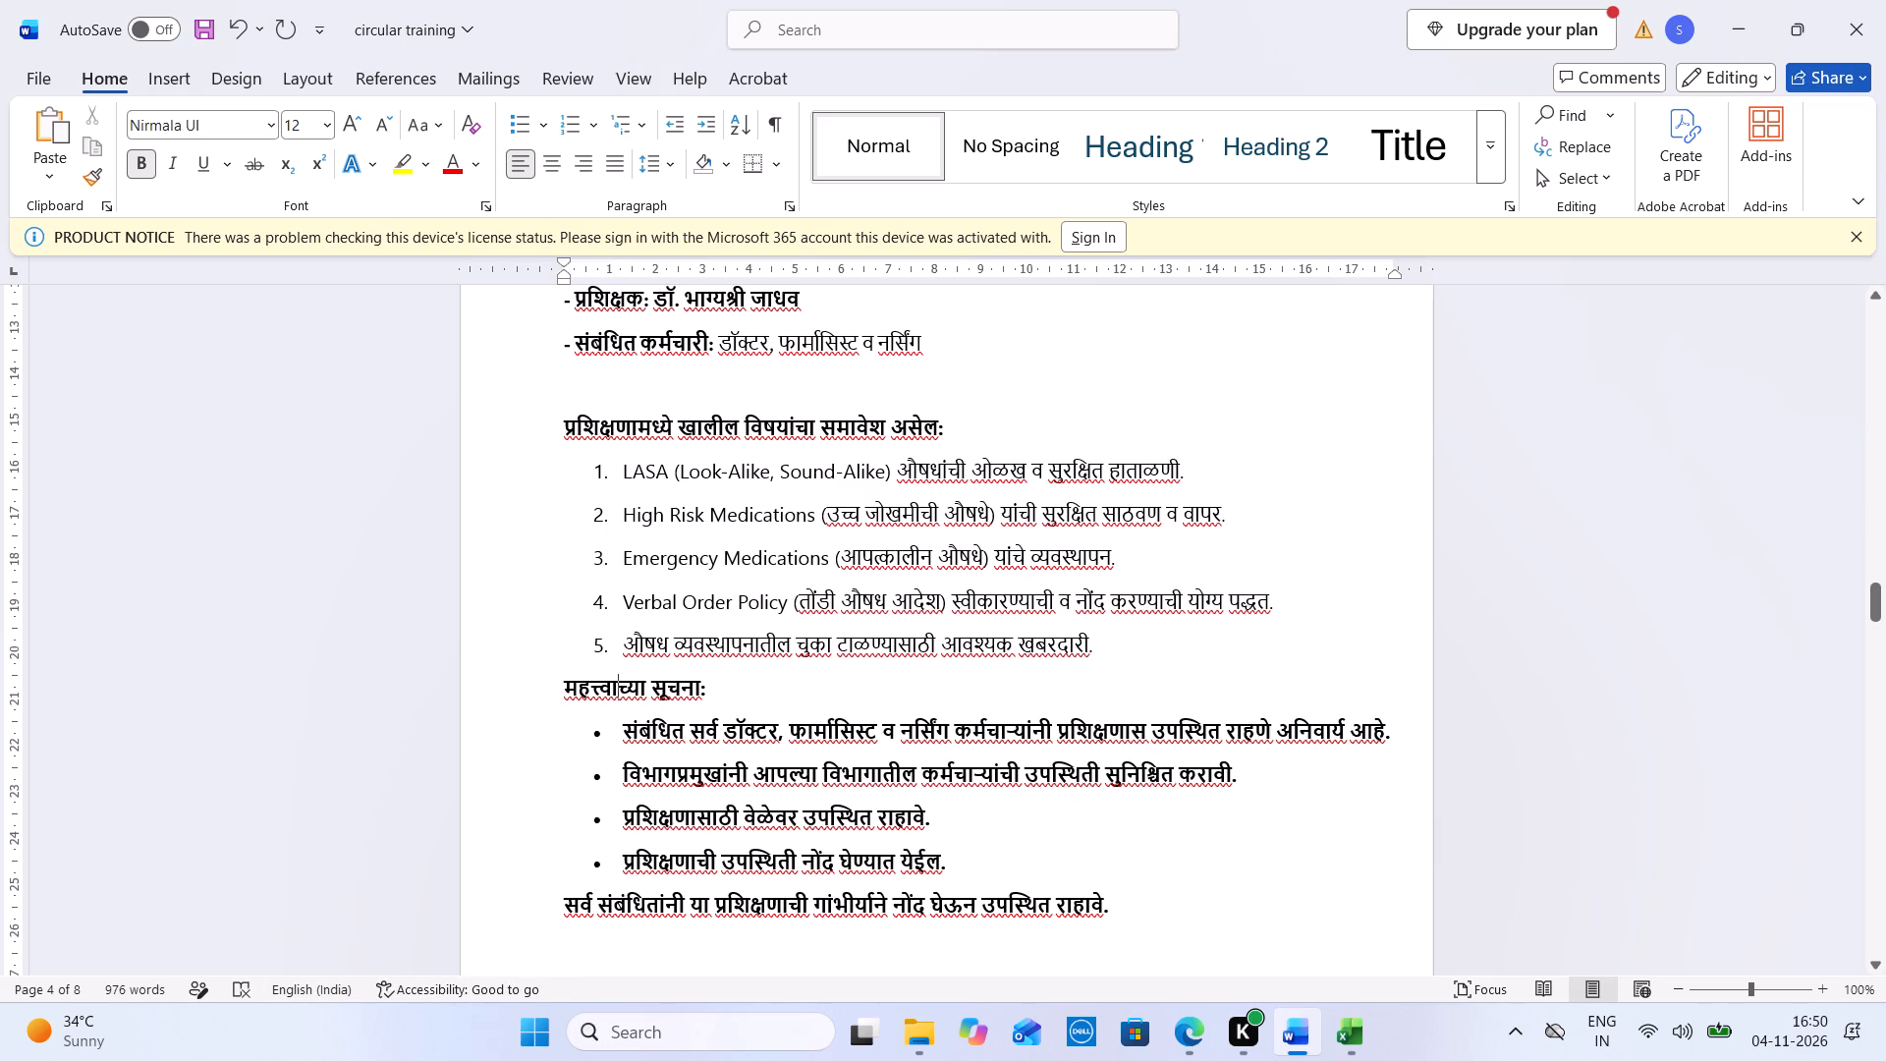
Delete the last bullet, प्रशिक्षणाची उपस्थिती नोंद घेण्यात येईल, from the important instructions in the Medication Management circular.
{"action": "left_click_drag", "start_coordinate": [979, 863], "coordinate": [961, 863]}
{"action": "left_click_drag", "start_coordinate": [961, 863], "coordinate": [596, 861]}
{"action": "key", "text": "BackSpace"}
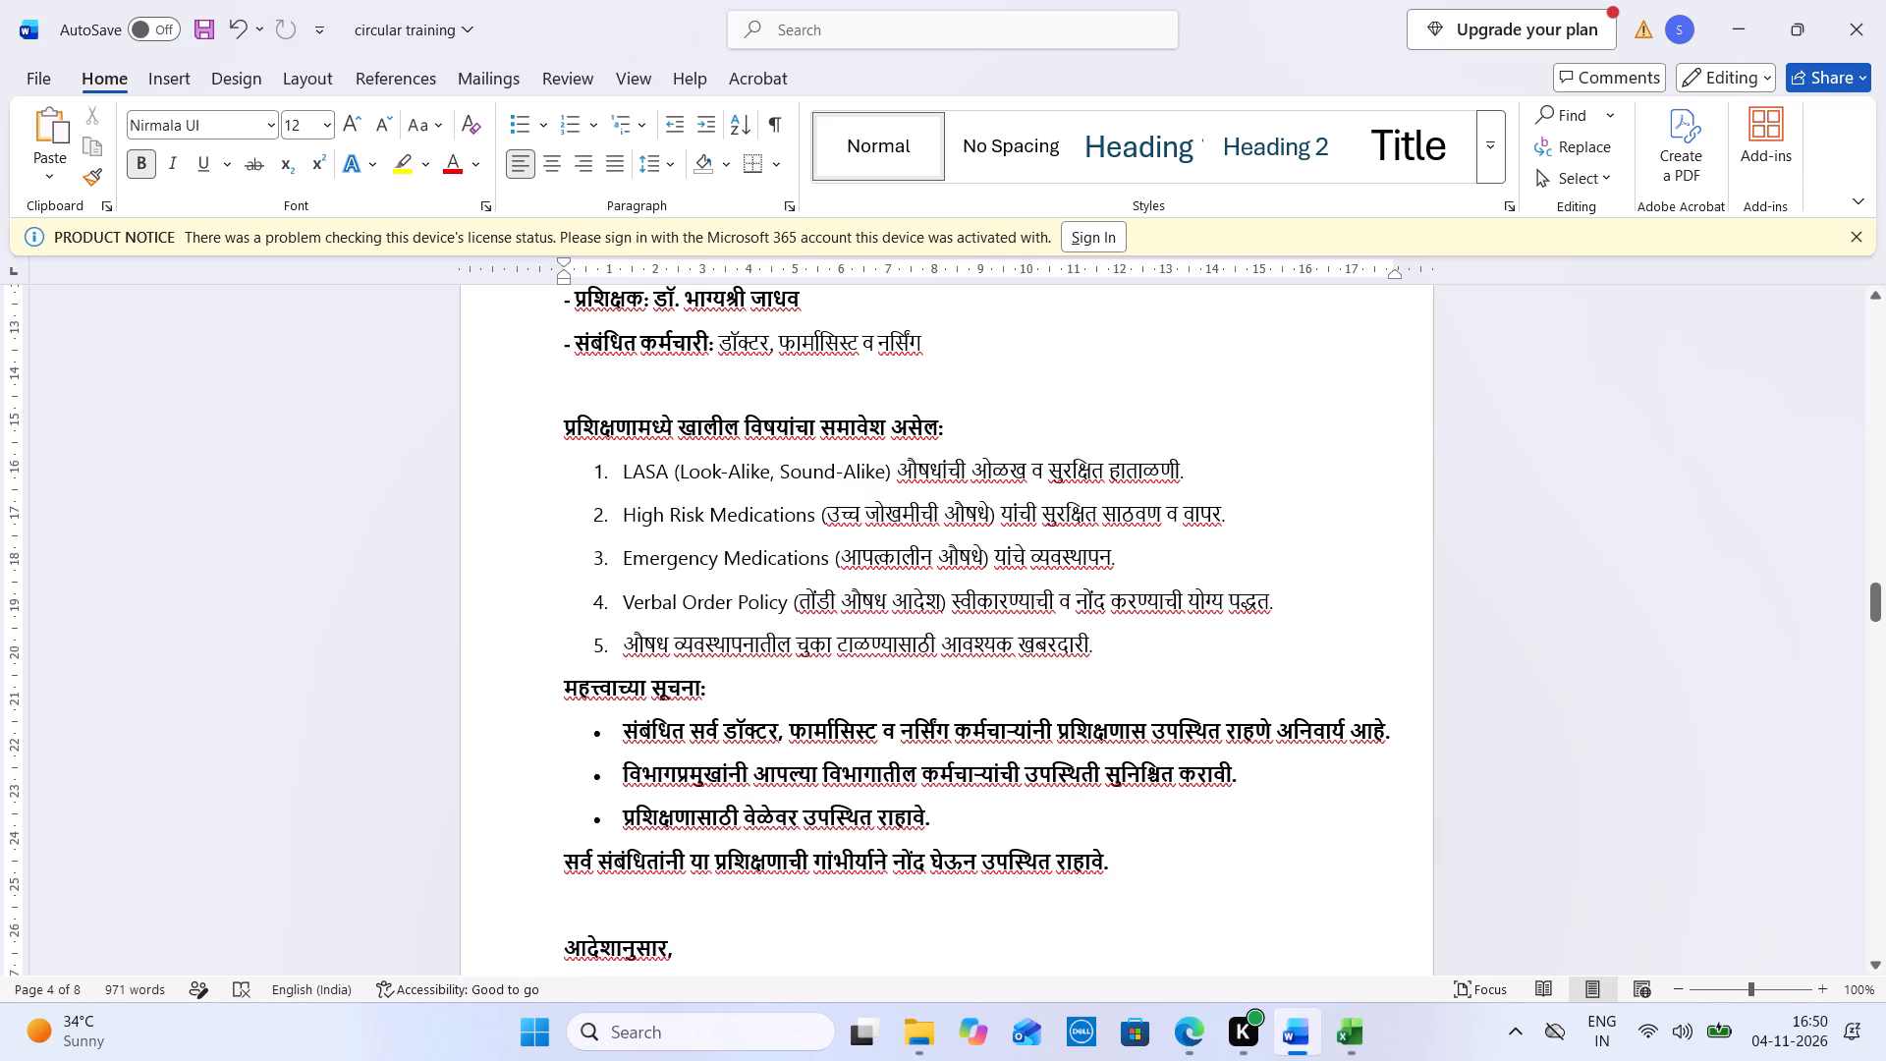
Save the circular training document with the Medication Management circular edits.
{"action": "left_click", "coordinate": [585, 916]}
{"action": "key", "text": "Down"}
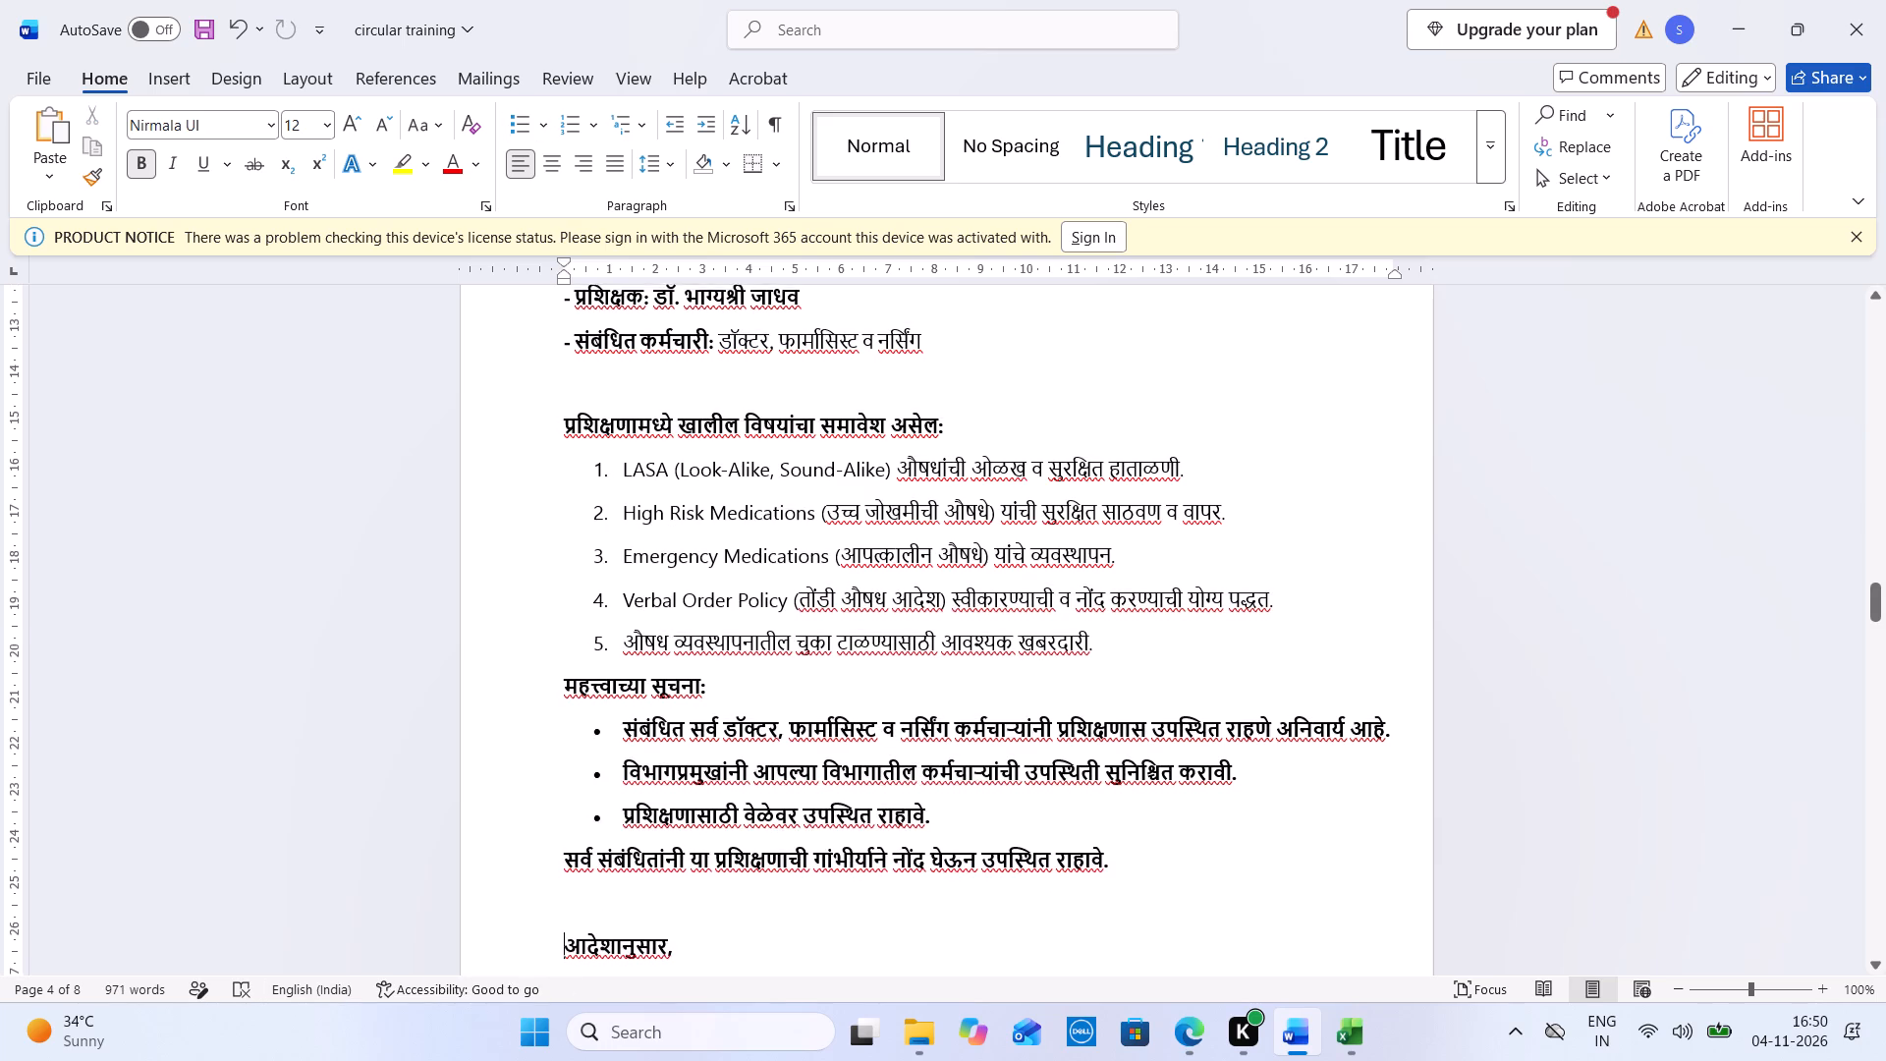
{"action": "key", "text": "Down"}
{"action": "key", "text": "Down"}
{"action": "key", "text": "Down"}
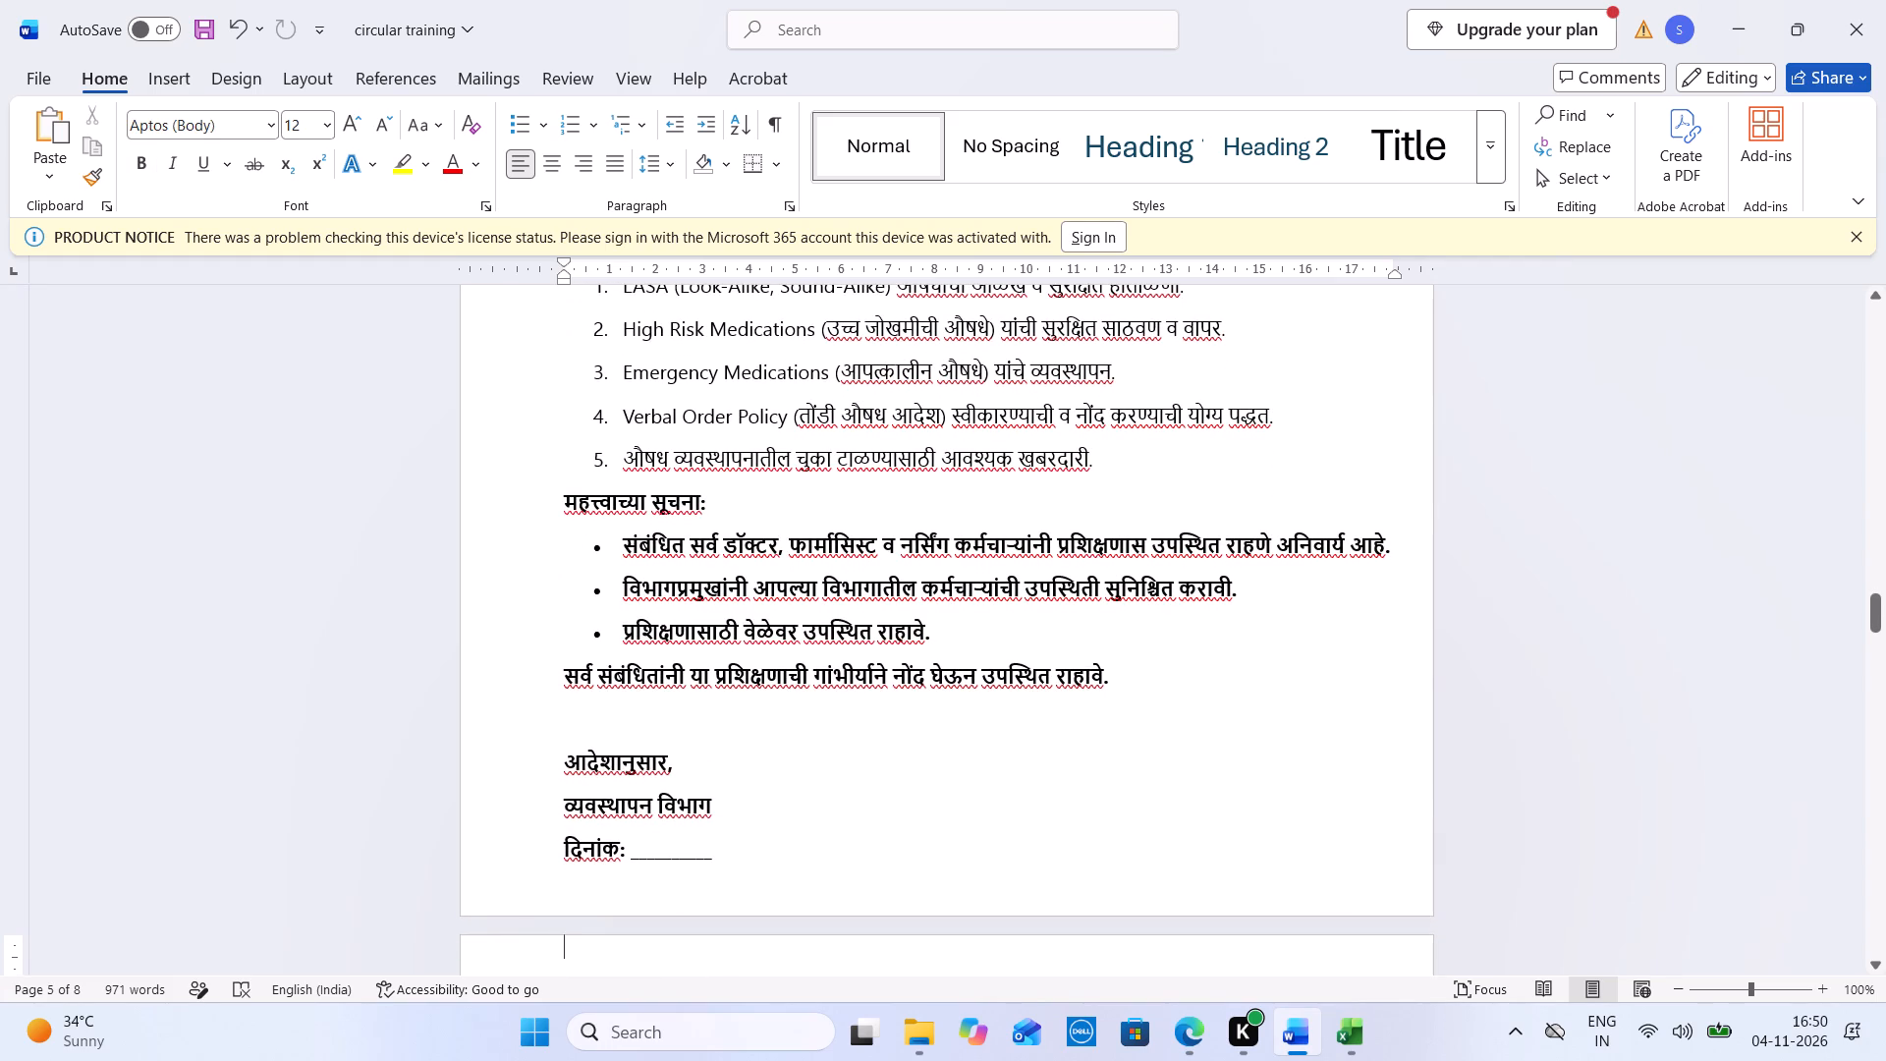
{"action": "key", "text": "ctrl+s"}
{"action": "key", "text": "ctrl+s"}
{"action": "key", "text": "ctrl+s"}
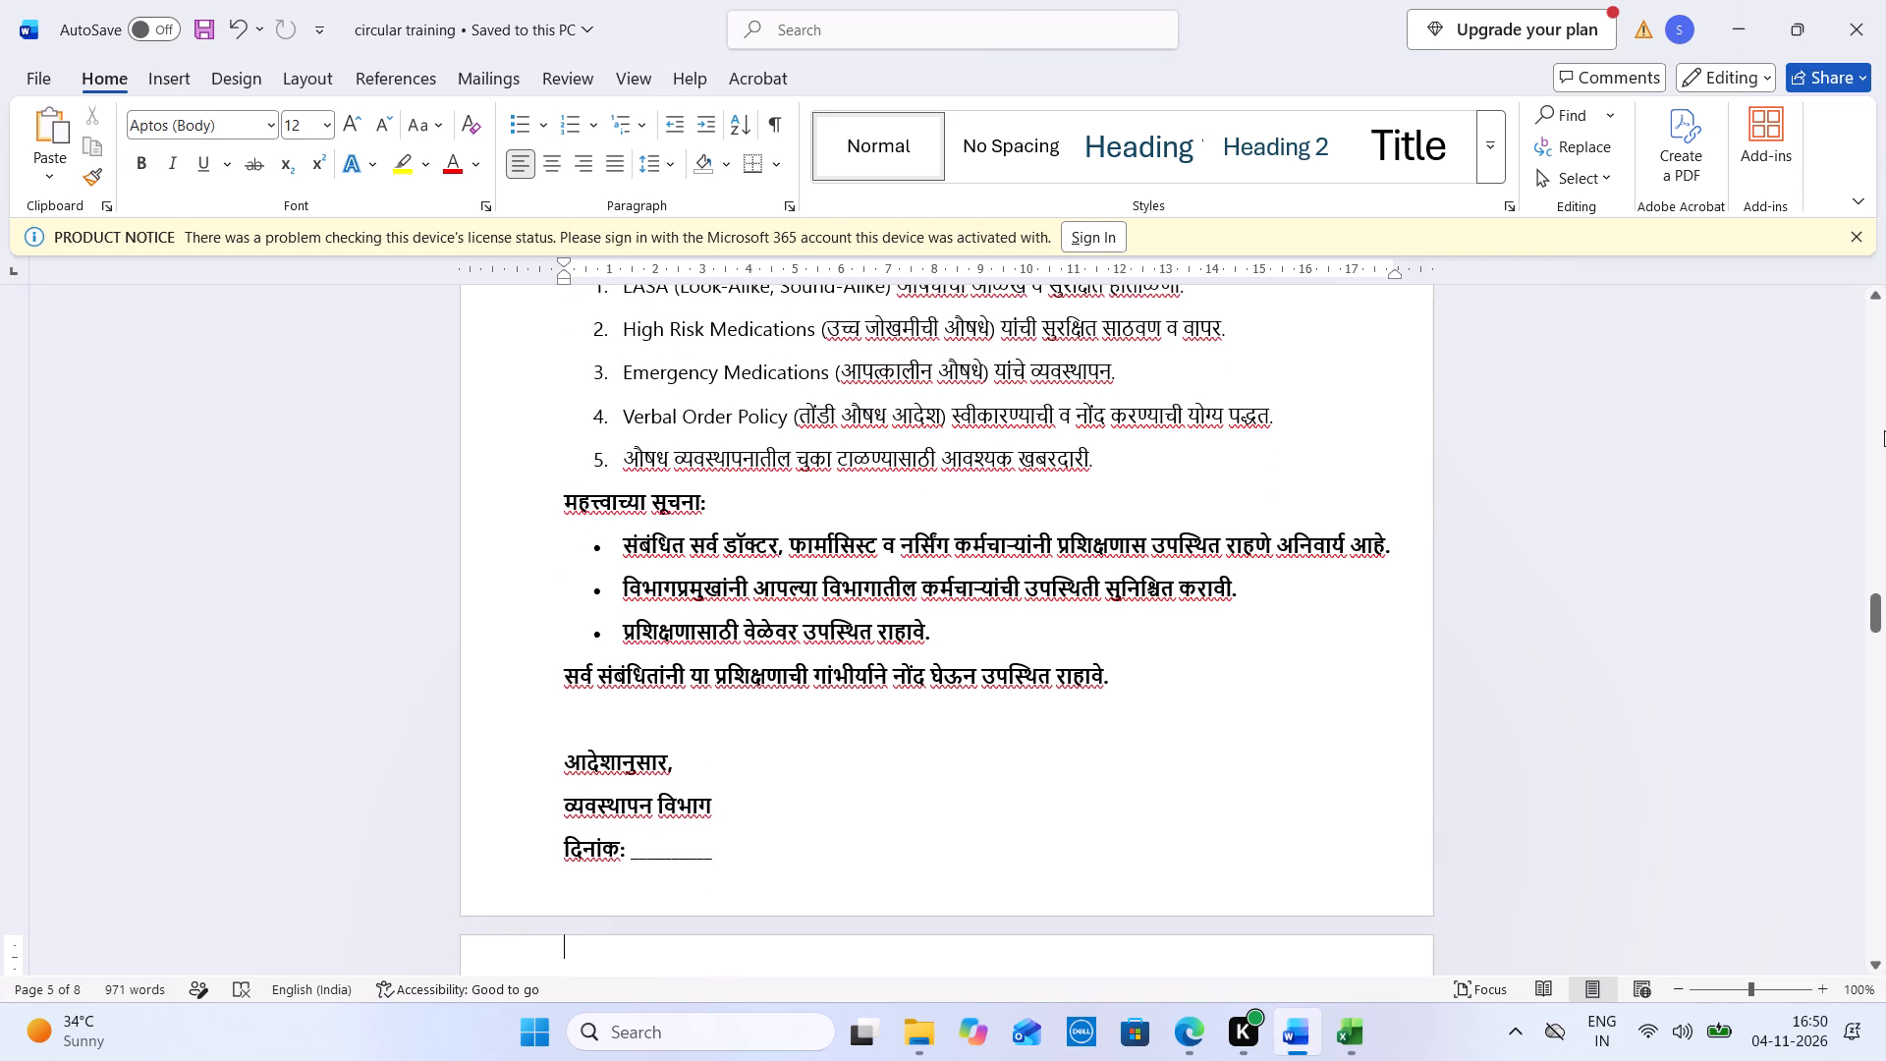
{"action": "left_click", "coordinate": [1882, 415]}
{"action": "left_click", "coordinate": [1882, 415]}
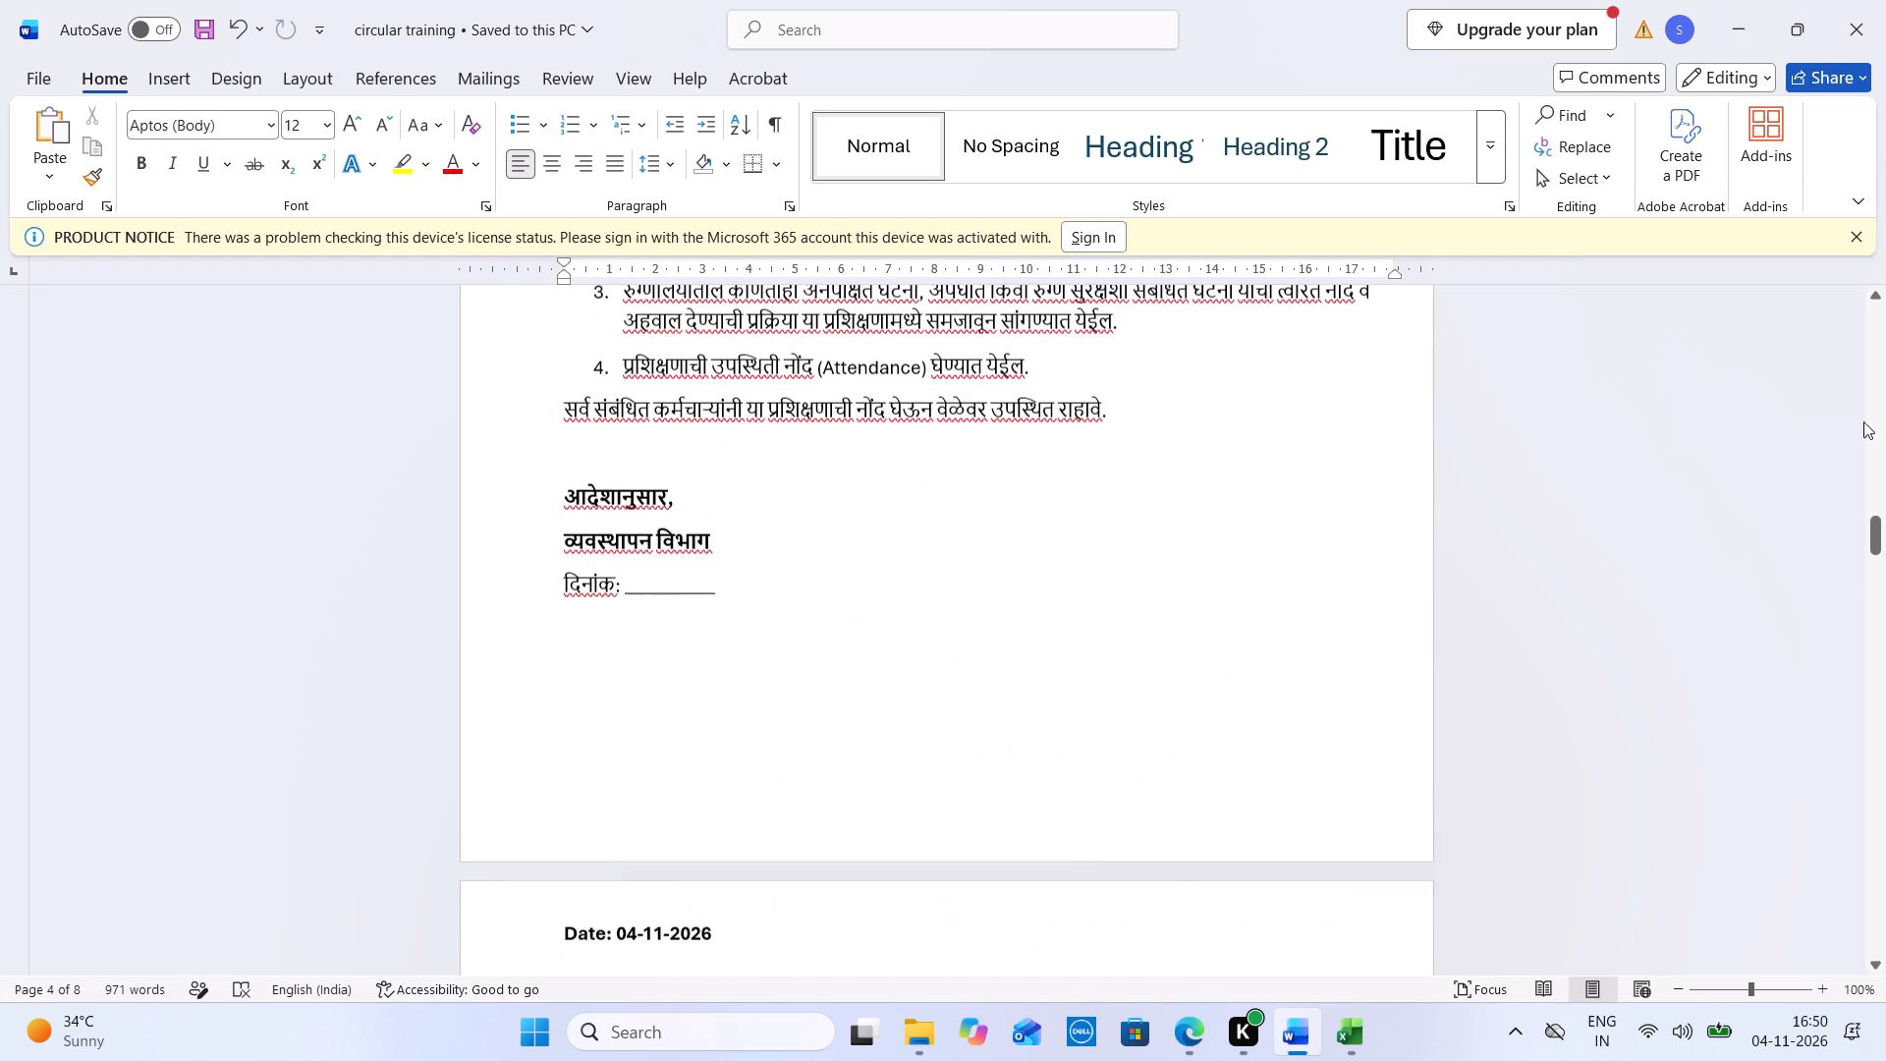
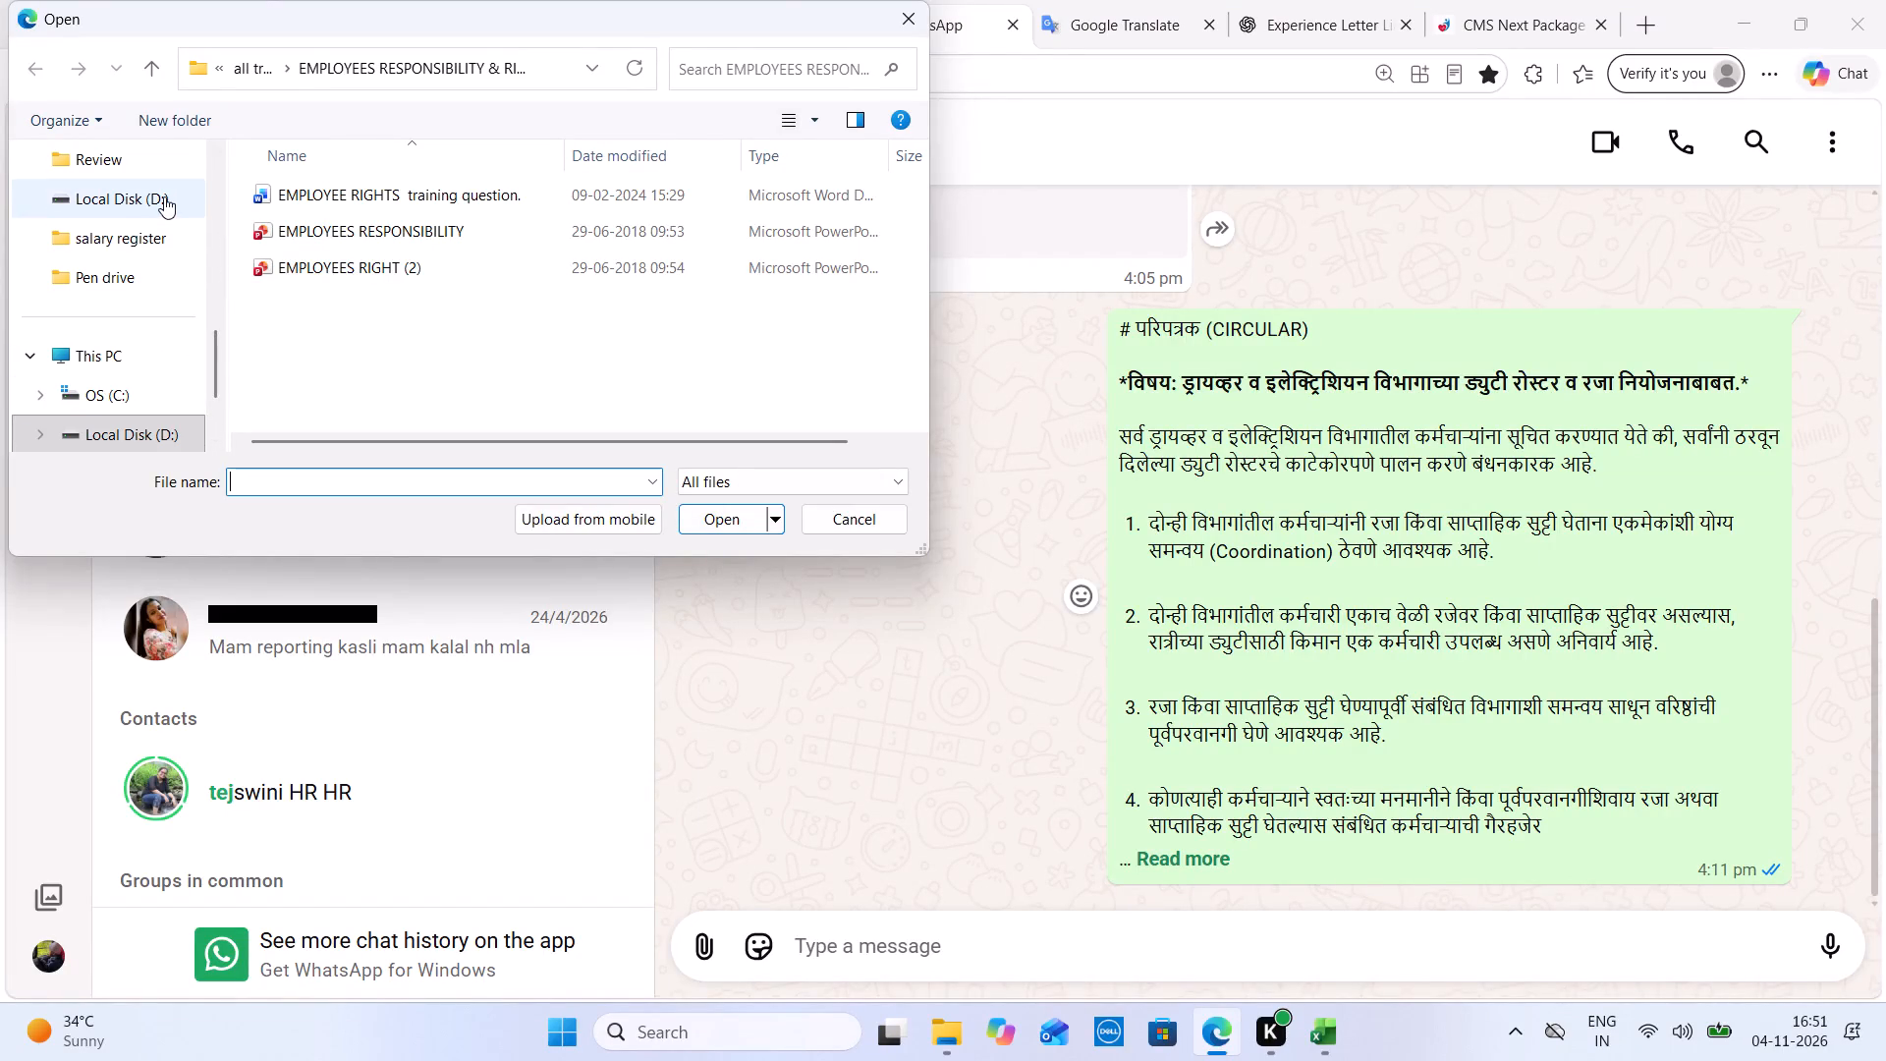
Look through the Pen drive folder on Local Disk (D:) for the file to attach to the chat.
{"action": "left_click", "coordinate": [345, 399]}
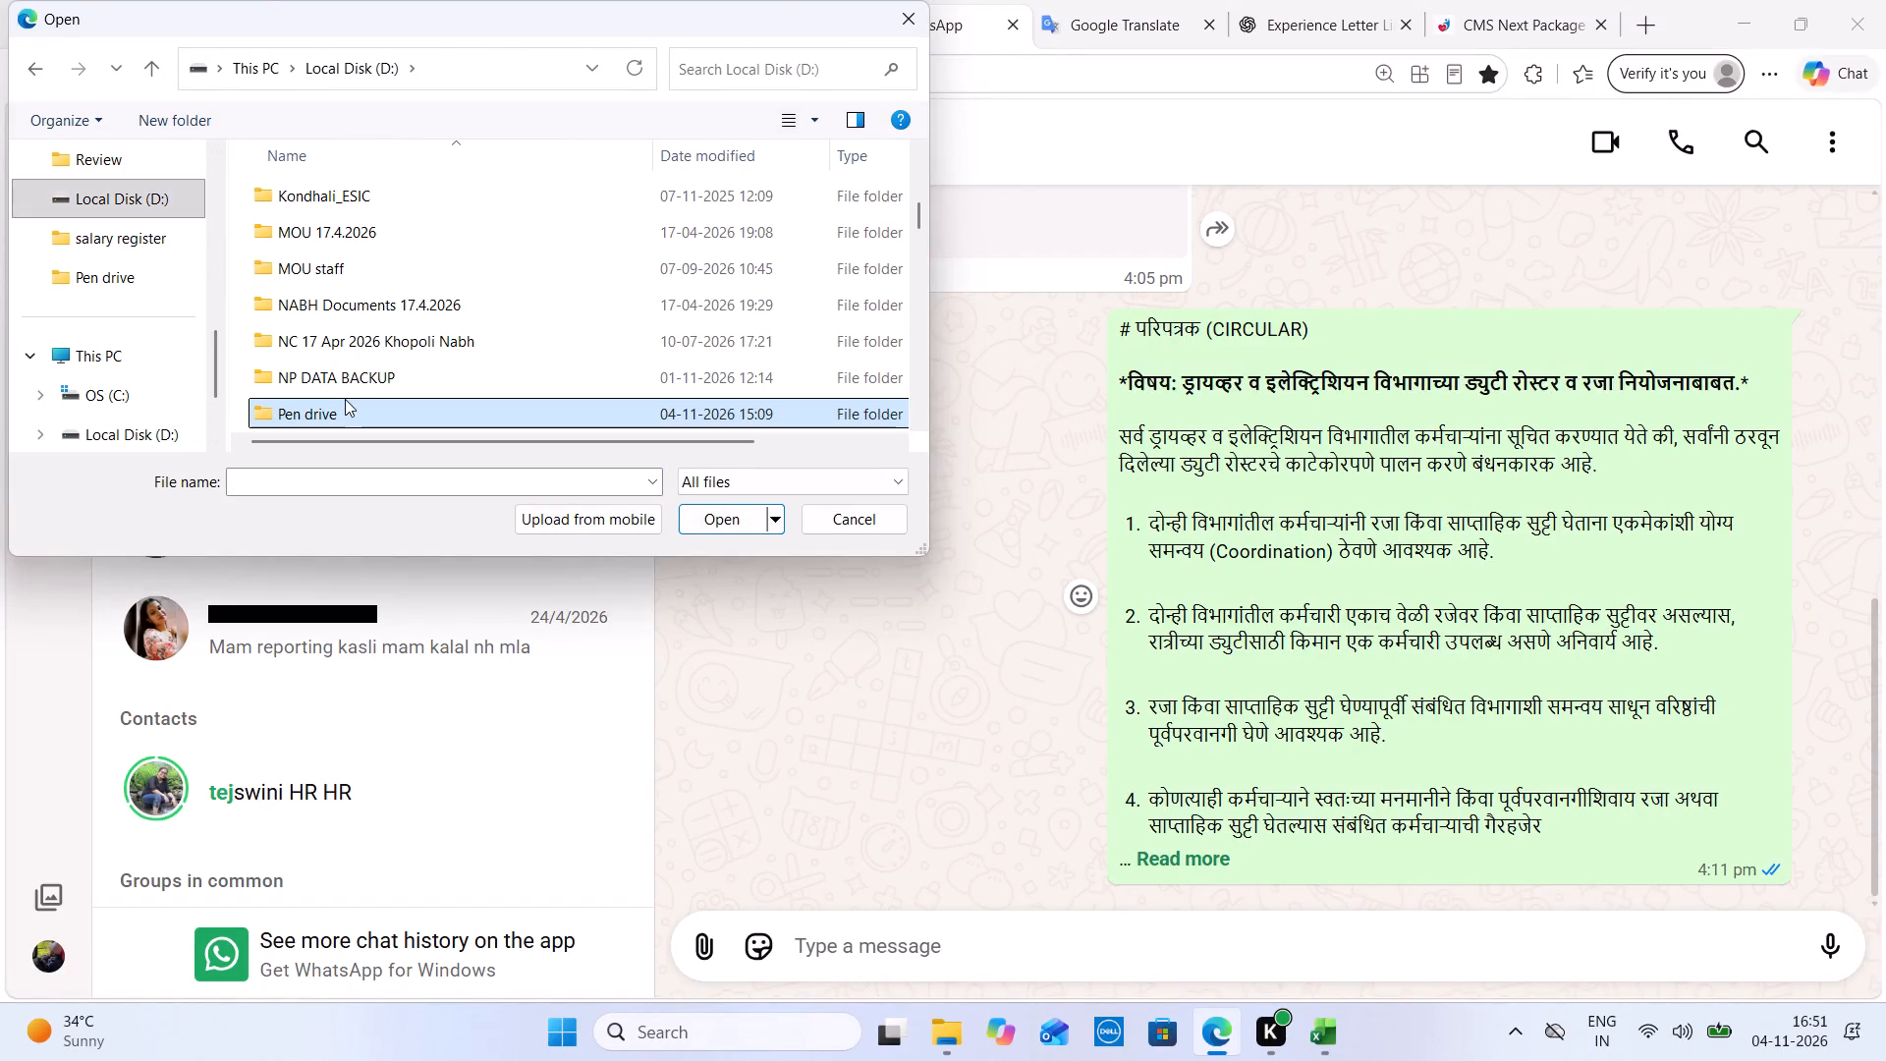
{"action": "double_click", "coordinate": [380, 403]}
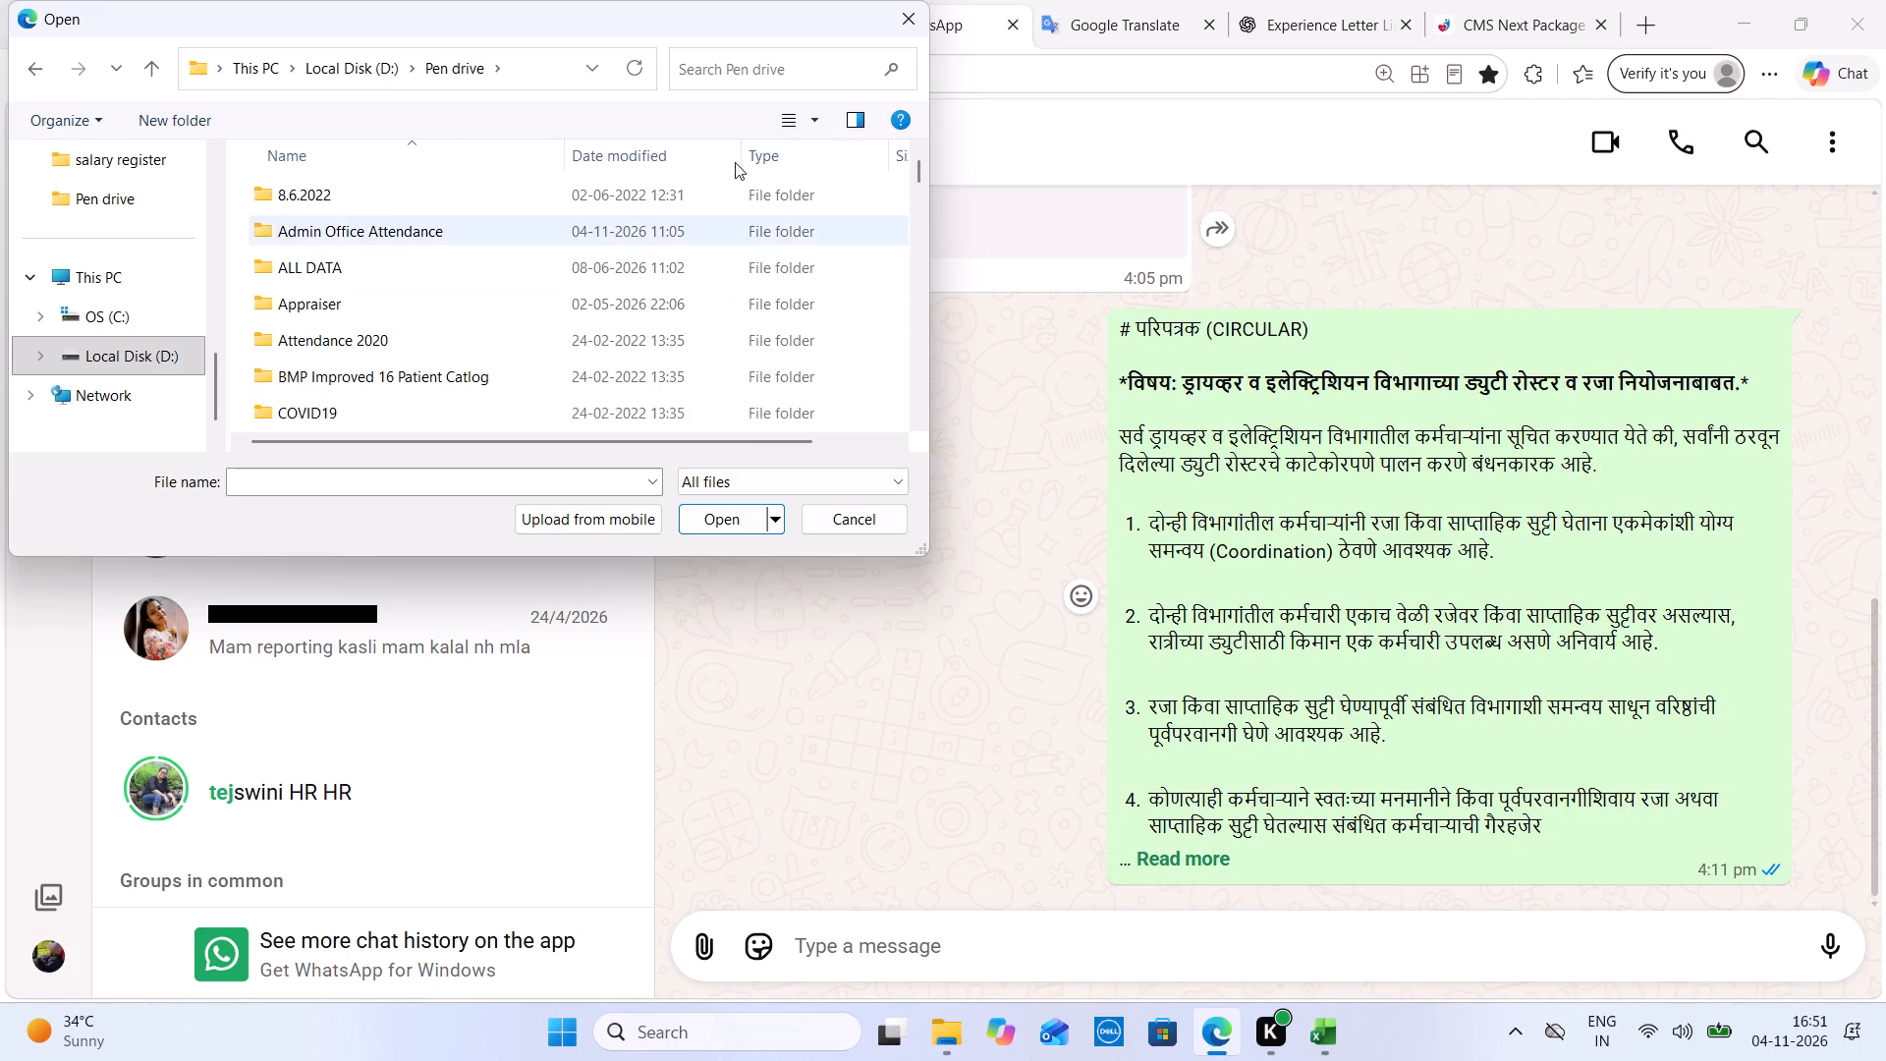
{"action": "left_click", "coordinate": [912, 298]}
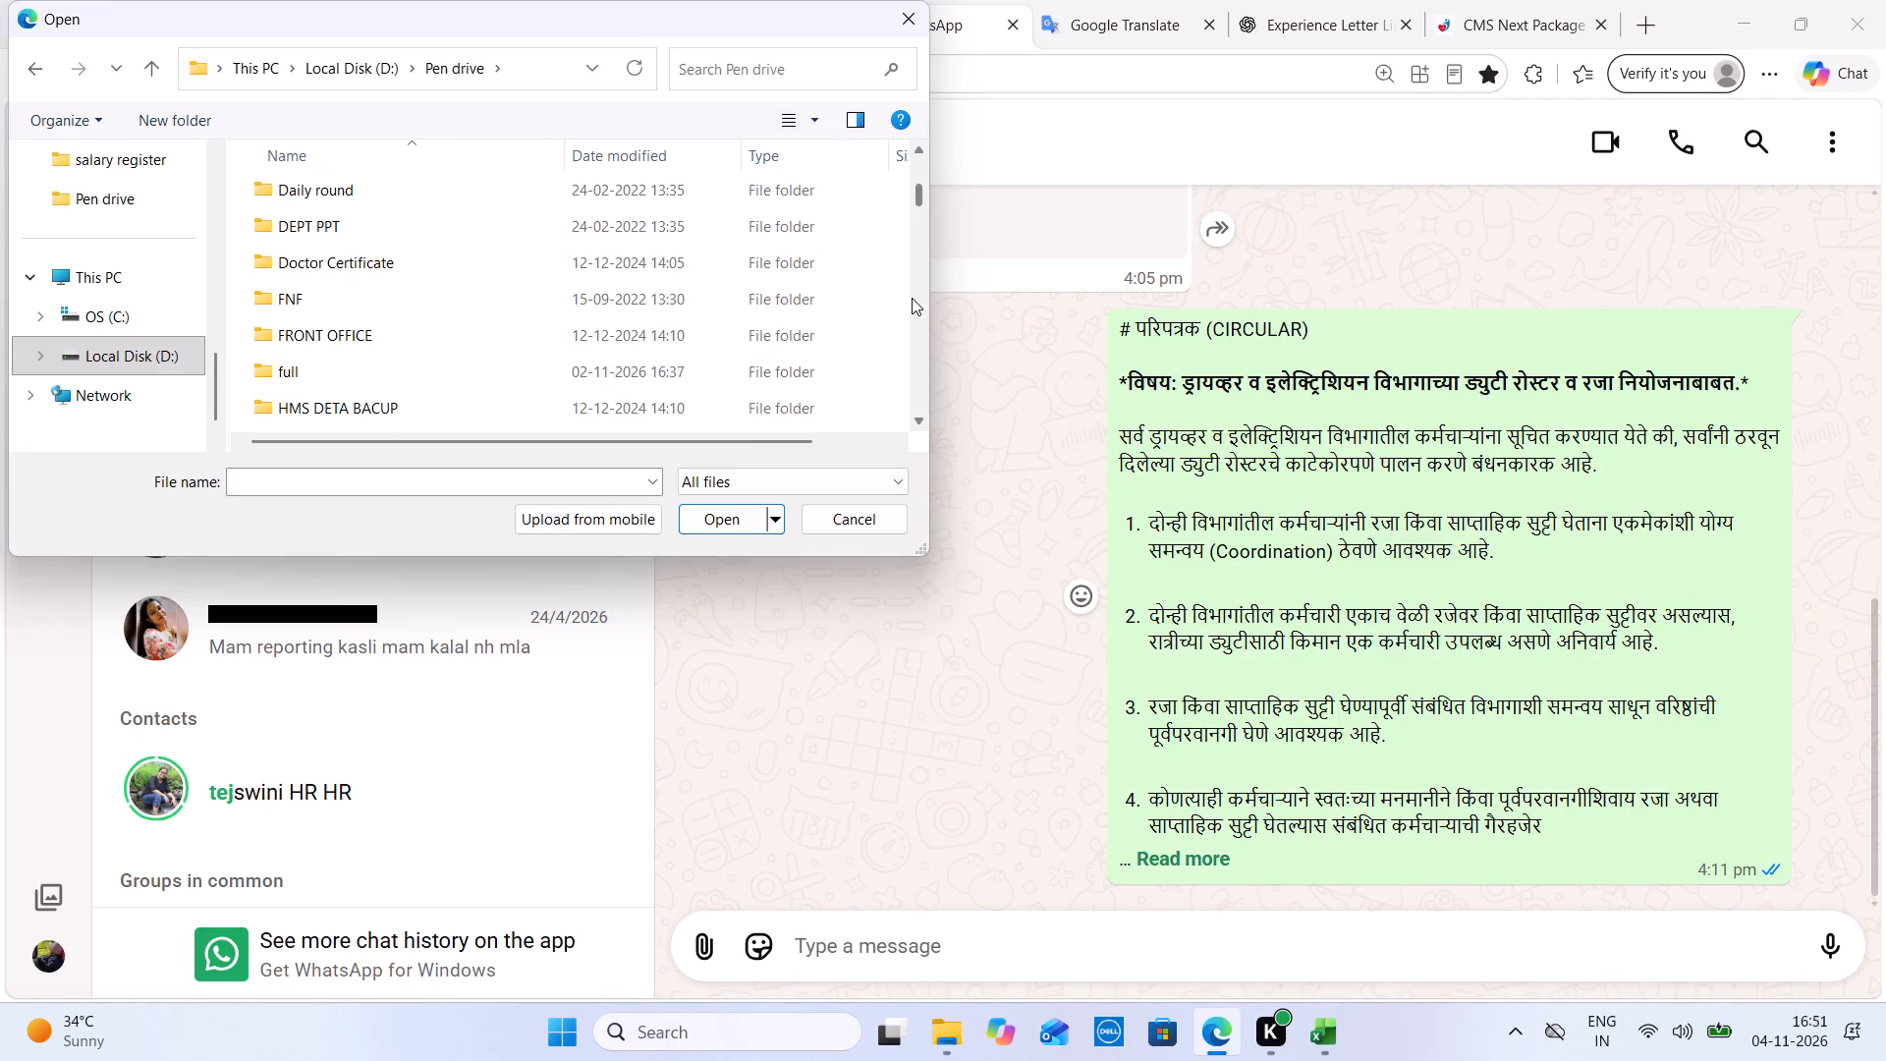
{"action": "left_click", "coordinate": [912, 298]}
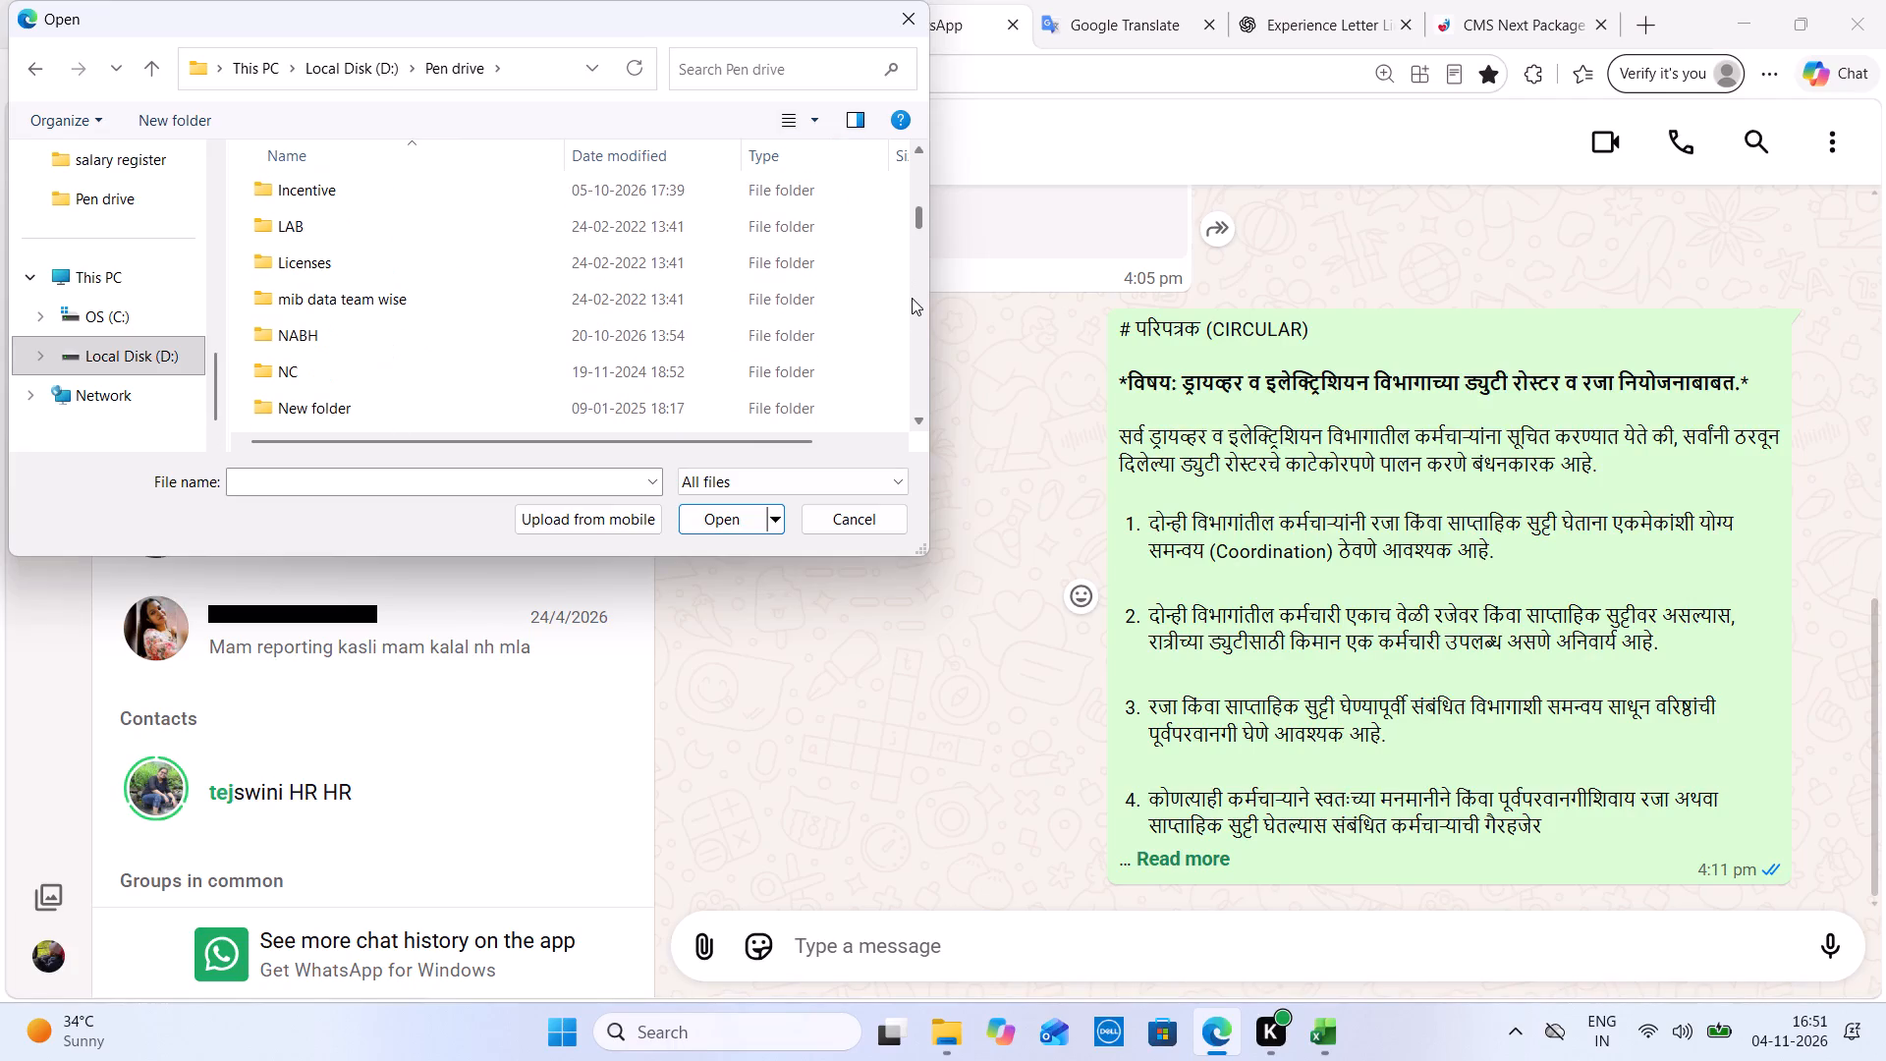
{"action": "left_click", "coordinate": [154, 354]}
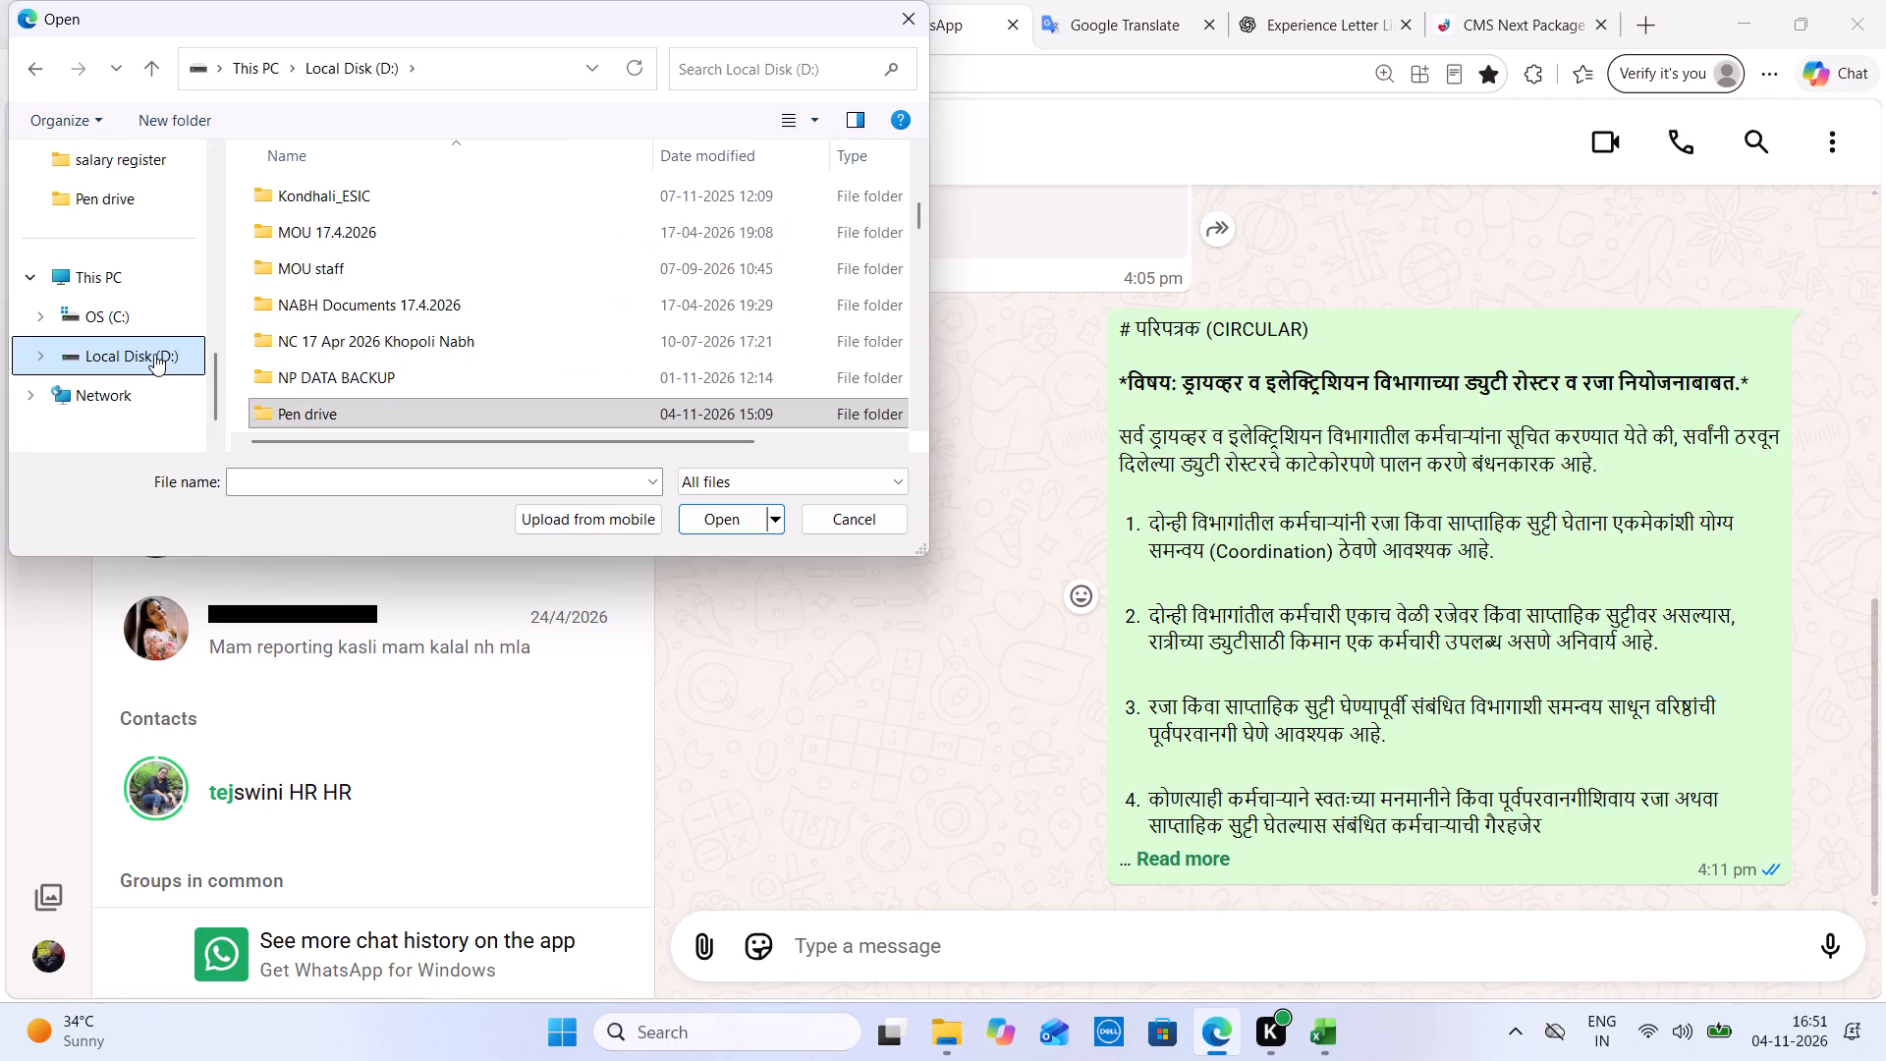
Browse the files in the OneDrive Desktop folder for the one to attach to the chat.
{"action": "triple_click", "coordinate": [210, 199]}
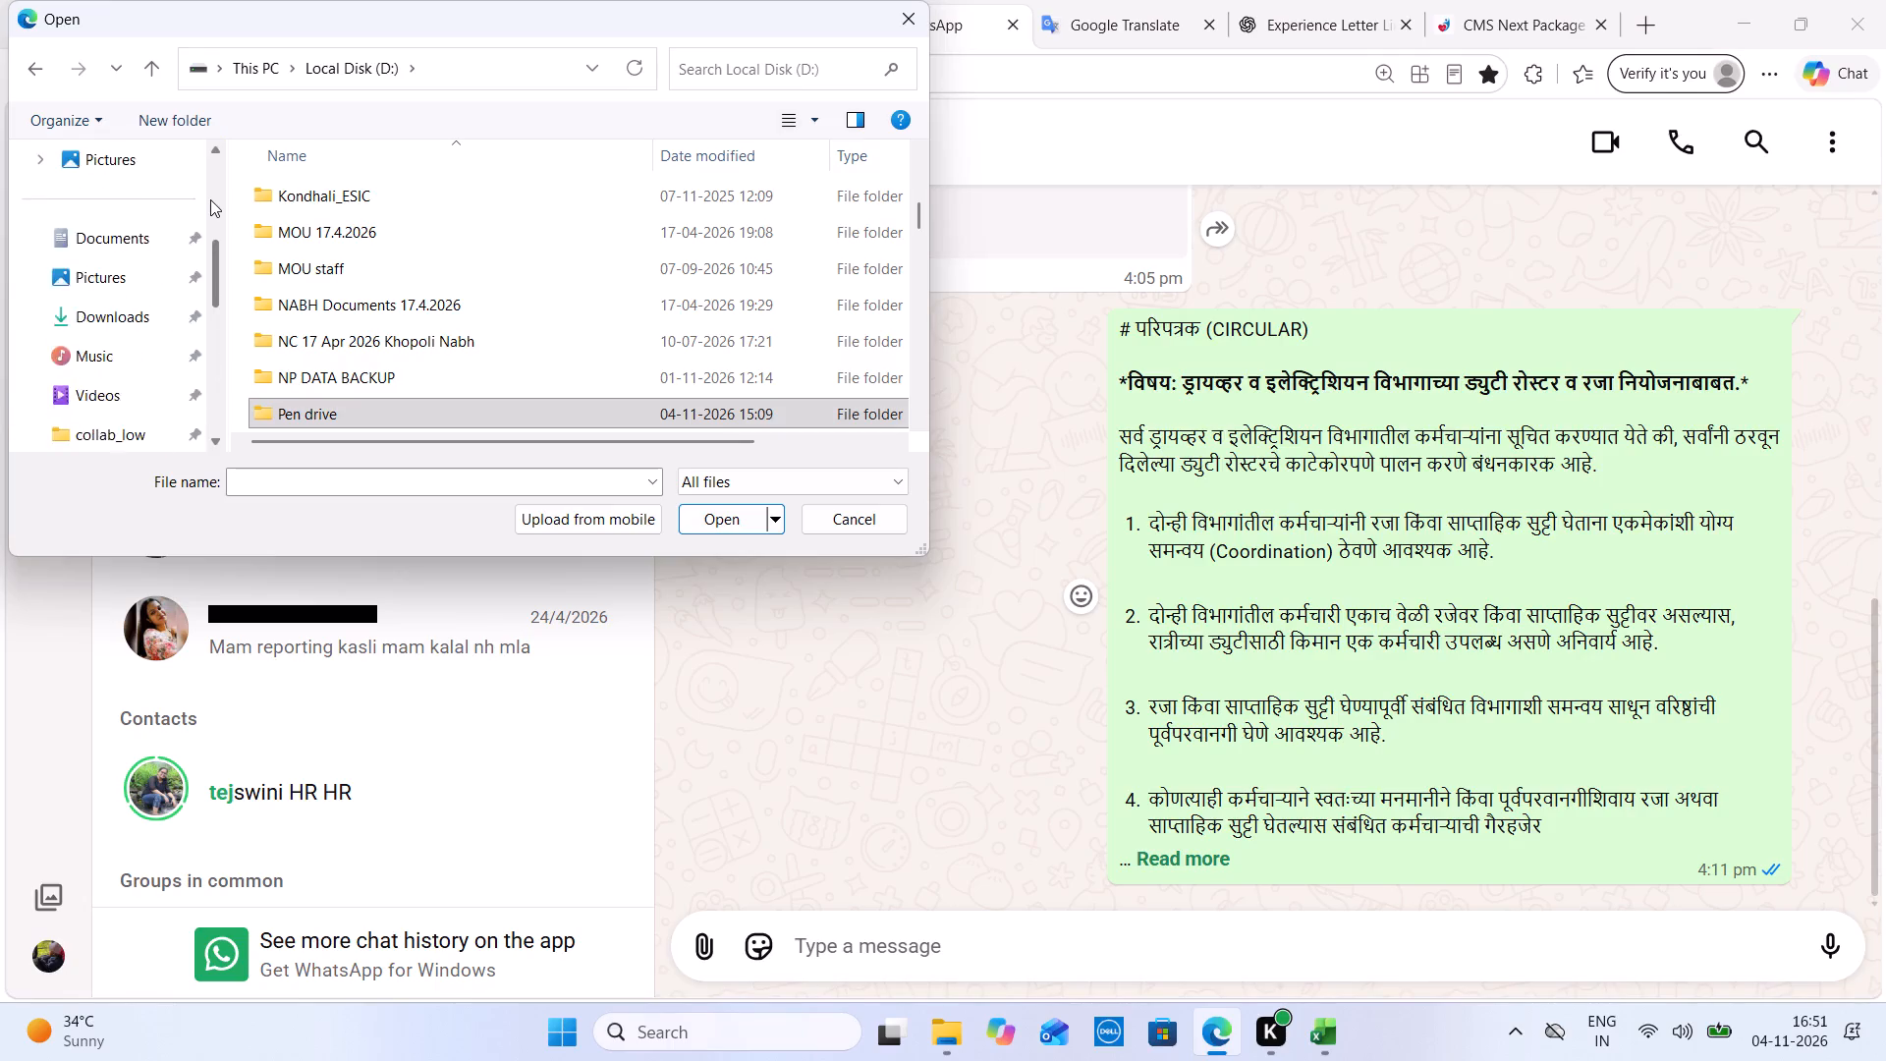
{"action": "left_click", "coordinate": [153, 225]}
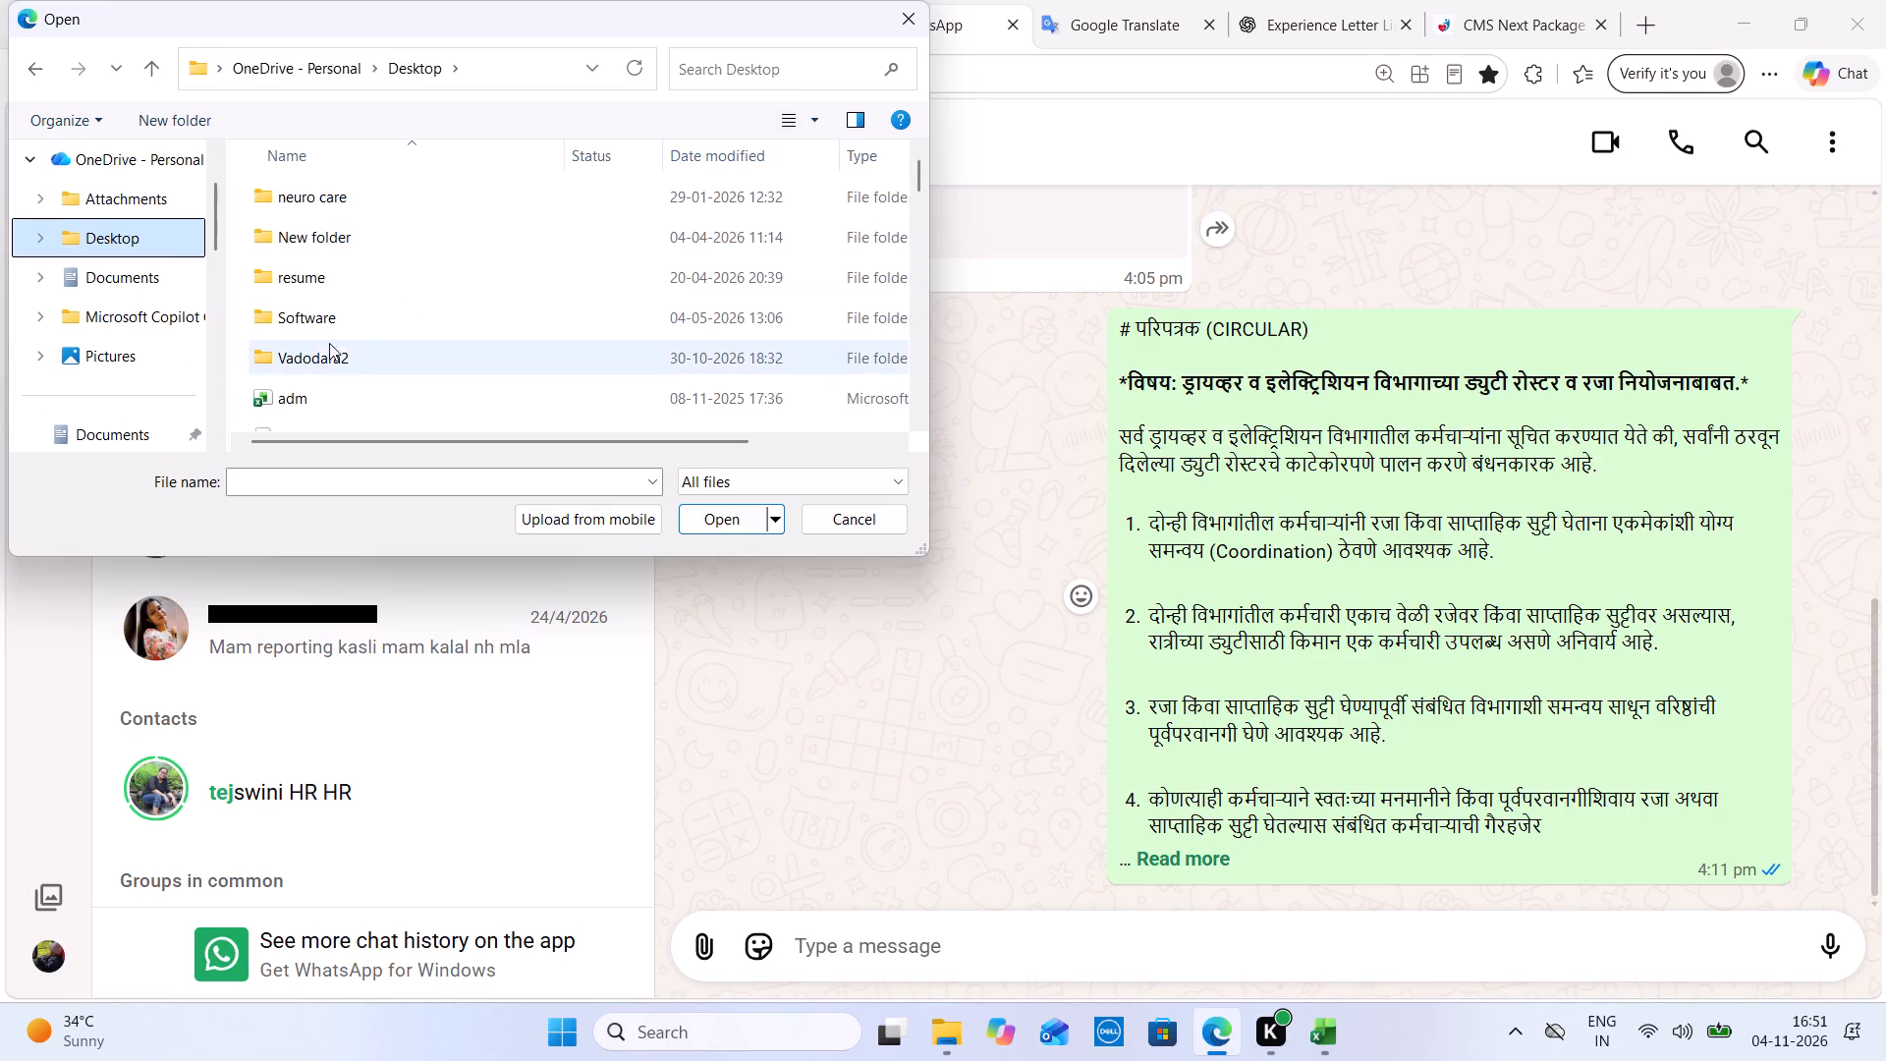
{"action": "left_click", "coordinate": [924, 356]}
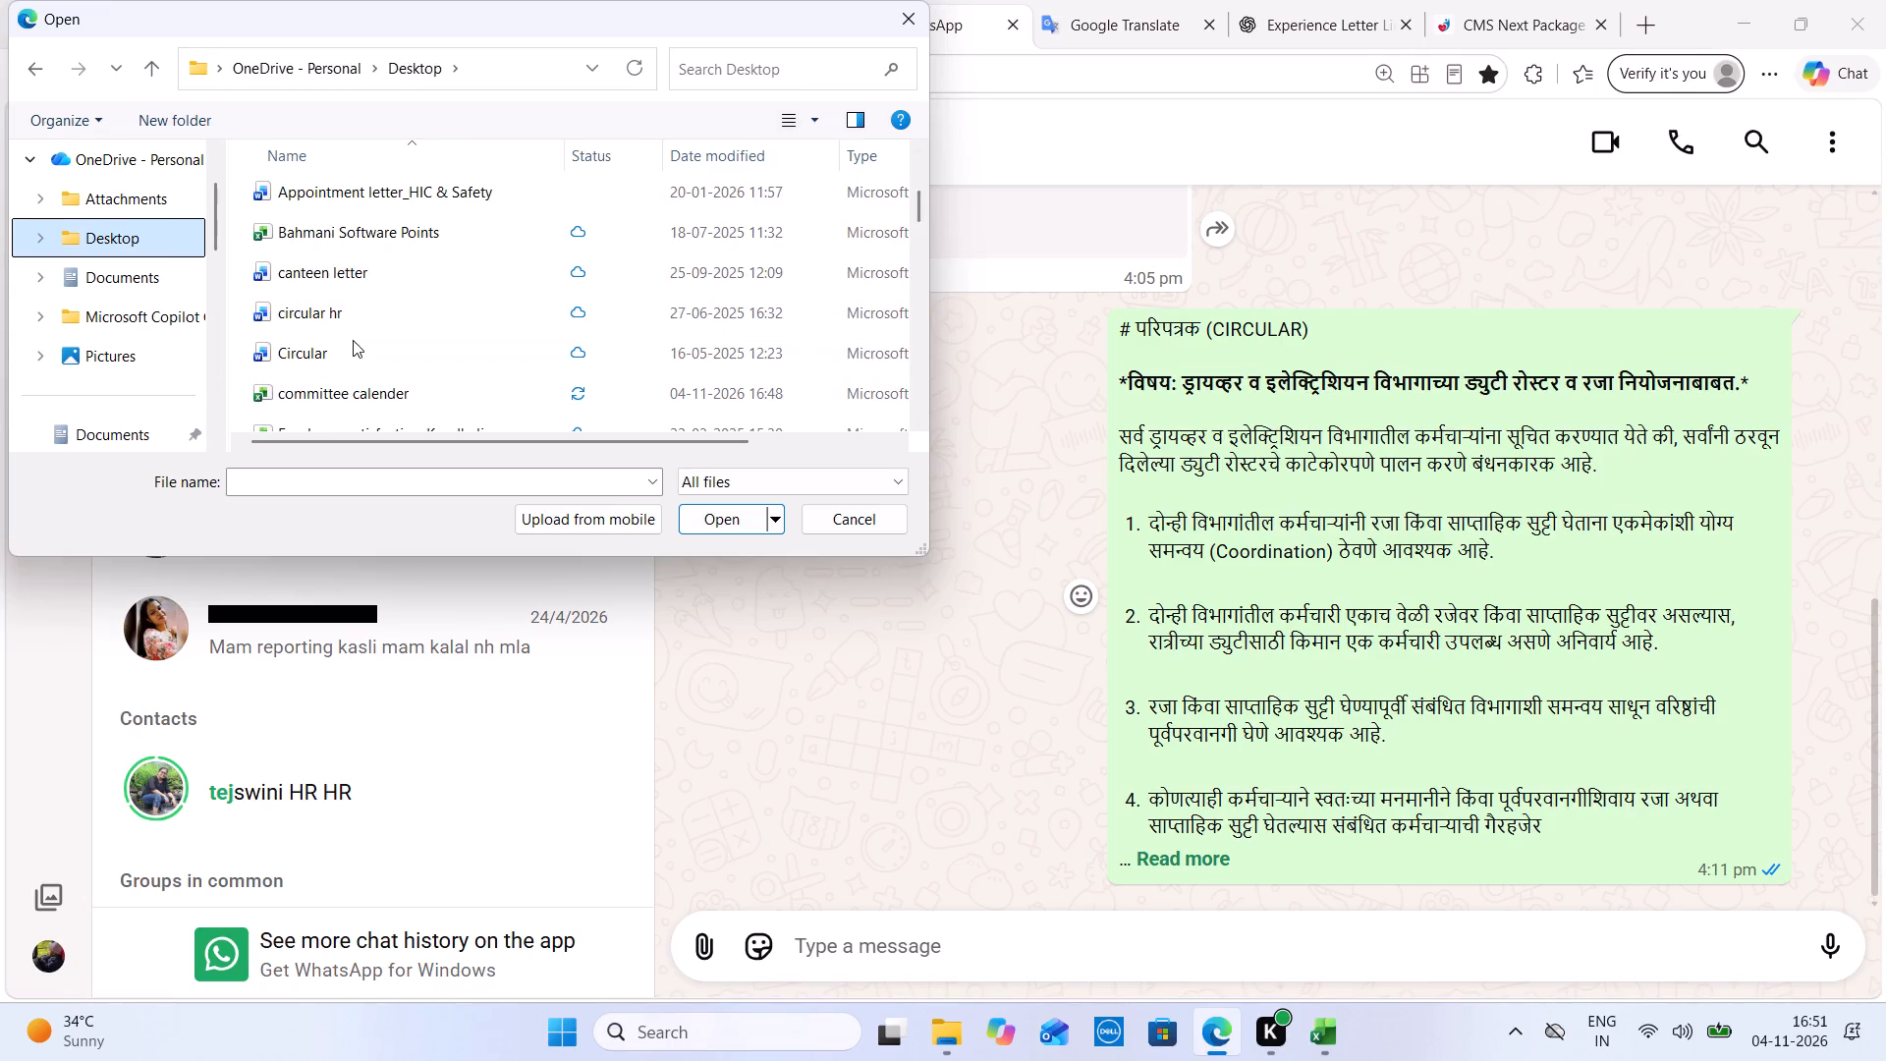
{"action": "left_click", "coordinate": [420, 269]}
{"action": "key", "text": "Down"}
{"action": "key", "text": "Down"}
{"action": "key", "text": "Down"}
{"action": "key", "text": "Down"}
{"action": "key", "text": "Down"}
{"action": "key", "text": "Down"}
{"action": "key", "text": "Down"}
{"action": "key", "text": "Down"}
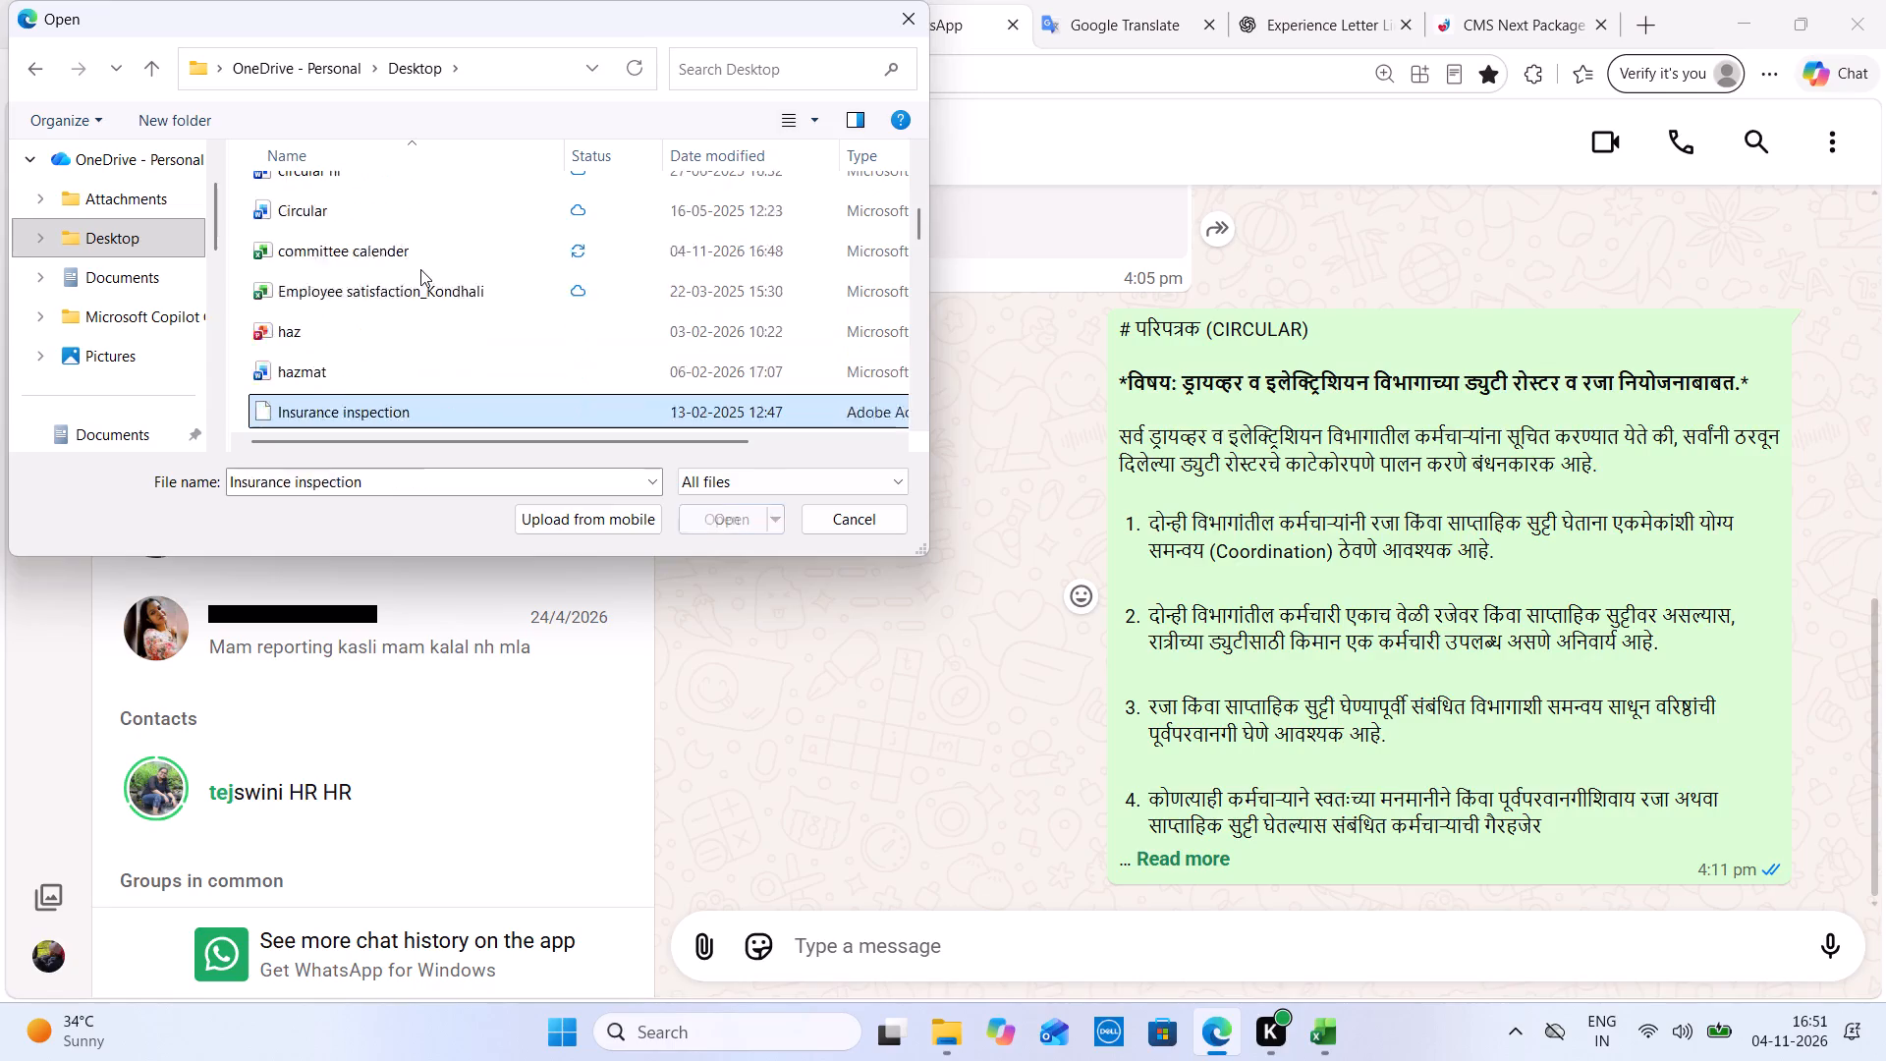
Look through the files in the Desktop folder for the document to attach to the WhatsApp chat.
{"action": "key", "text": "Up"}
{"action": "key", "text": "Up"}
{"action": "key", "text": "Up"}
{"action": "key", "text": "Up"}
{"action": "key", "text": "Up"}
{"action": "key", "text": "Up"}
{"action": "key", "text": "Up"}
{"action": "key", "text": "Up"}
{"action": "key", "text": "Up"}
{"action": "key", "text": "Up"}
{"action": "key", "text": "Up"}
{"action": "key", "text": "Up"}
{"action": "key", "text": "Up"}
{"action": "key", "text": "Up"}
{"action": "key", "text": "Up"}
{"action": "key", "text": "Up"}
{"action": "key", "text": "Up"}
{"action": "key", "text": "Up"}
{"action": "key", "text": "Up"}
{"action": "key", "text": "Up"}
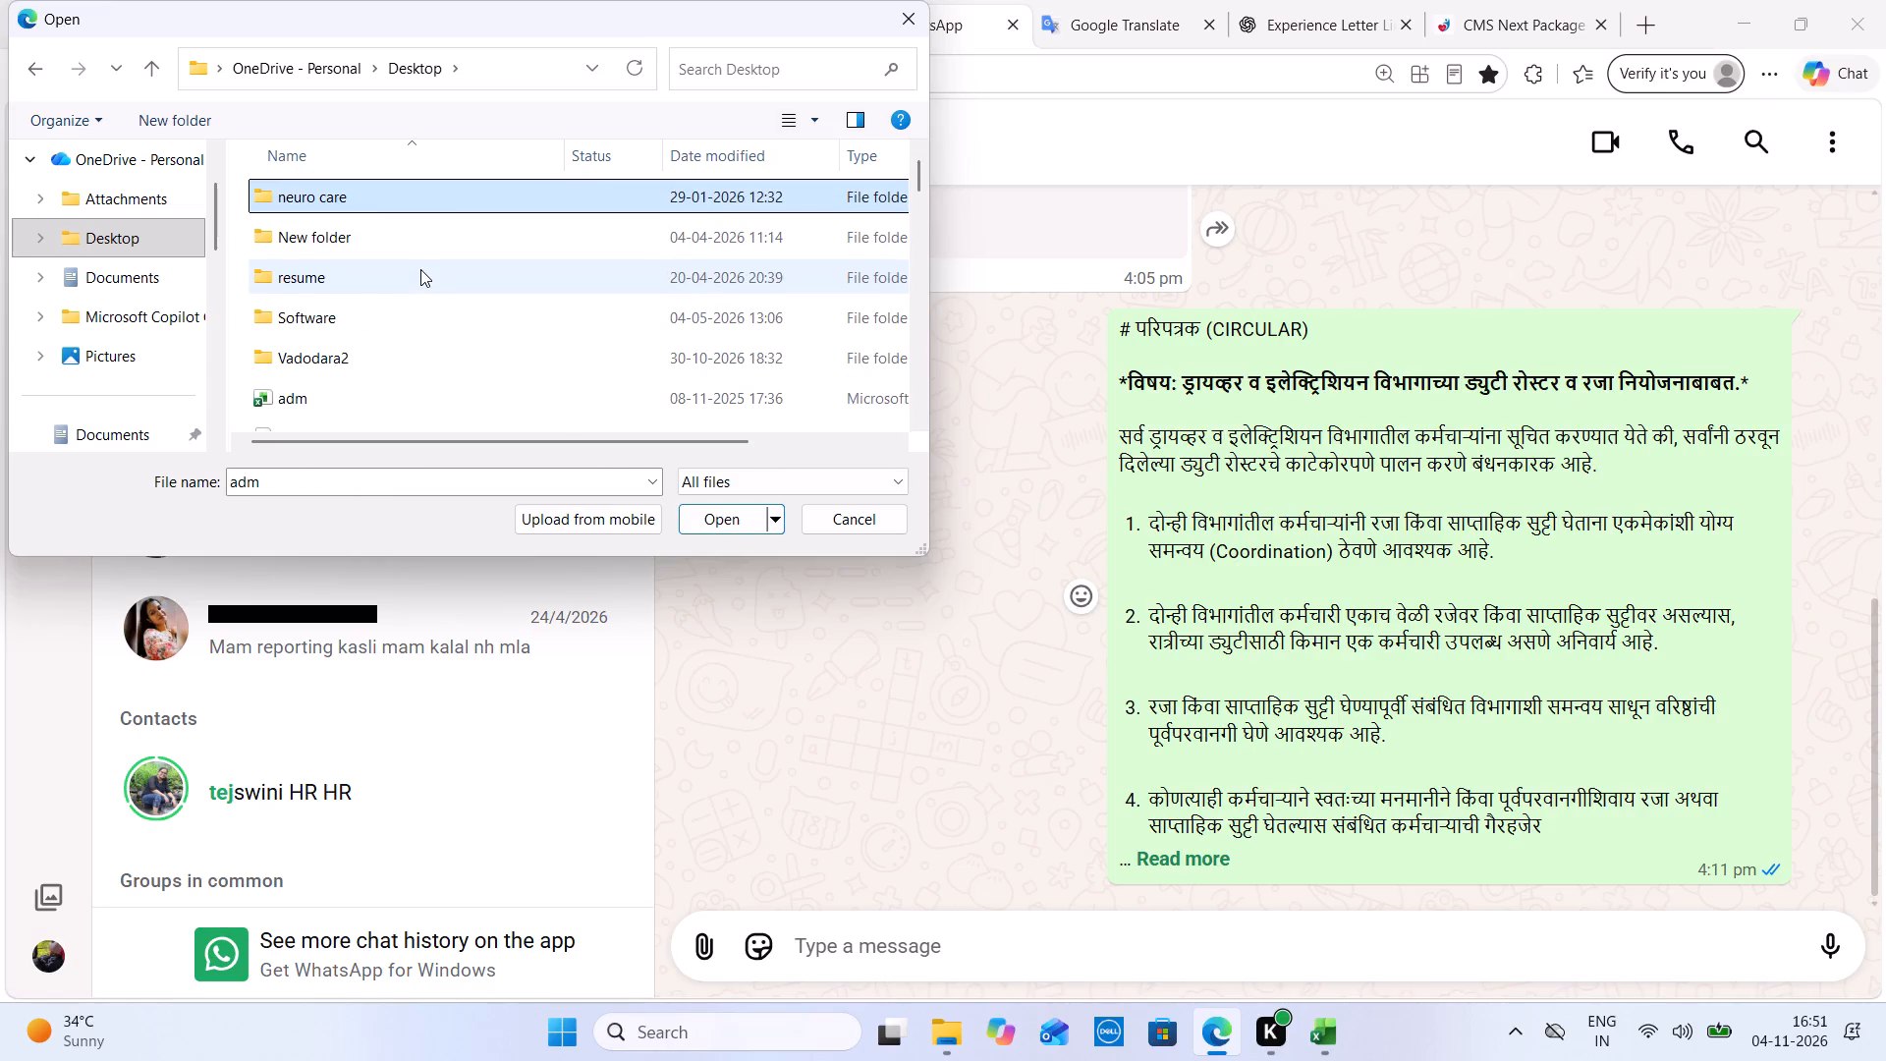
{"action": "key", "text": "Down"}
{"action": "key", "text": "Down"}
{"action": "key", "text": "Down"}
{"action": "key", "text": "Down"}
{"action": "key", "text": "Down"}
{"action": "key", "text": "Down"}
{"action": "key", "text": "Down"}
{"action": "key", "text": "Down"}
{"action": "key", "text": "Down"}
{"action": "key", "text": "Down"}
{"action": "key", "text": "Down"}
{"action": "key", "text": "Down"}
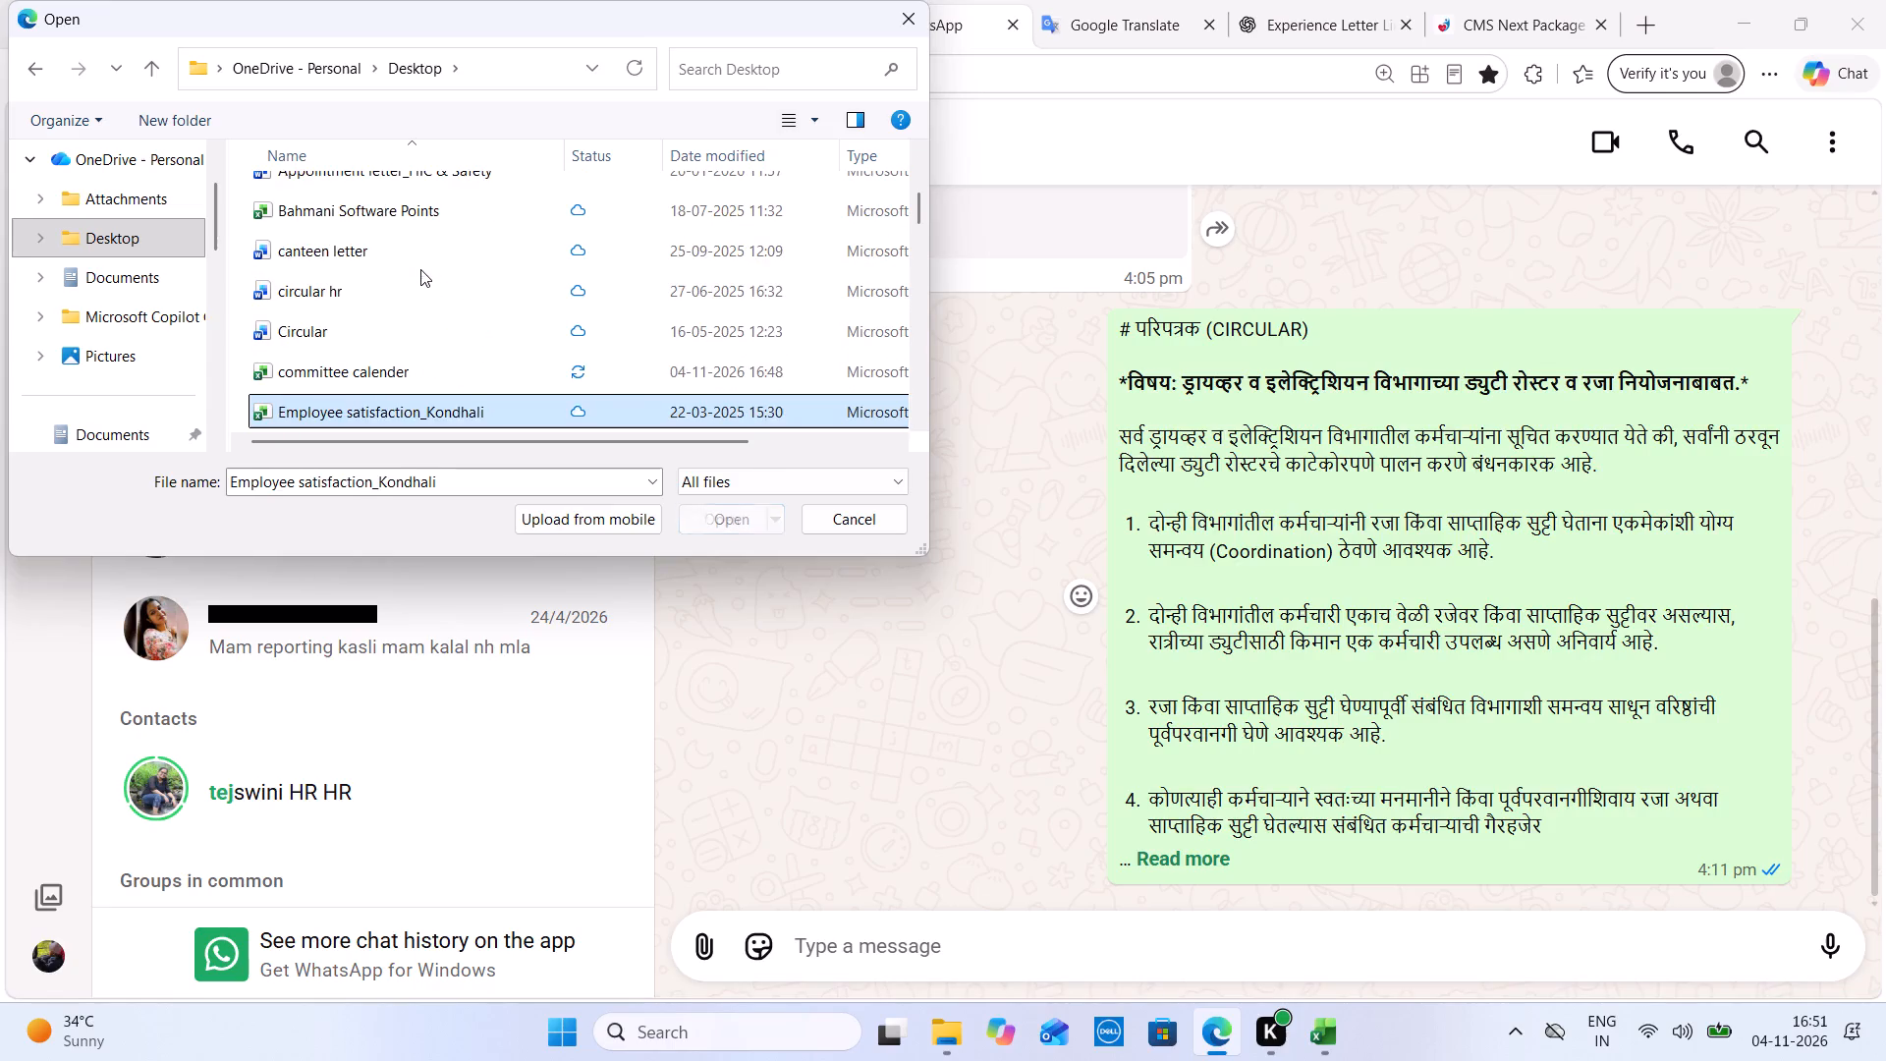
{"action": "key", "text": "Down"}
{"action": "key", "text": "Down"}
{"action": "key", "text": "Down"}
{"action": "key", "text": "Down"}
{"action": "key", "text": "Down"}
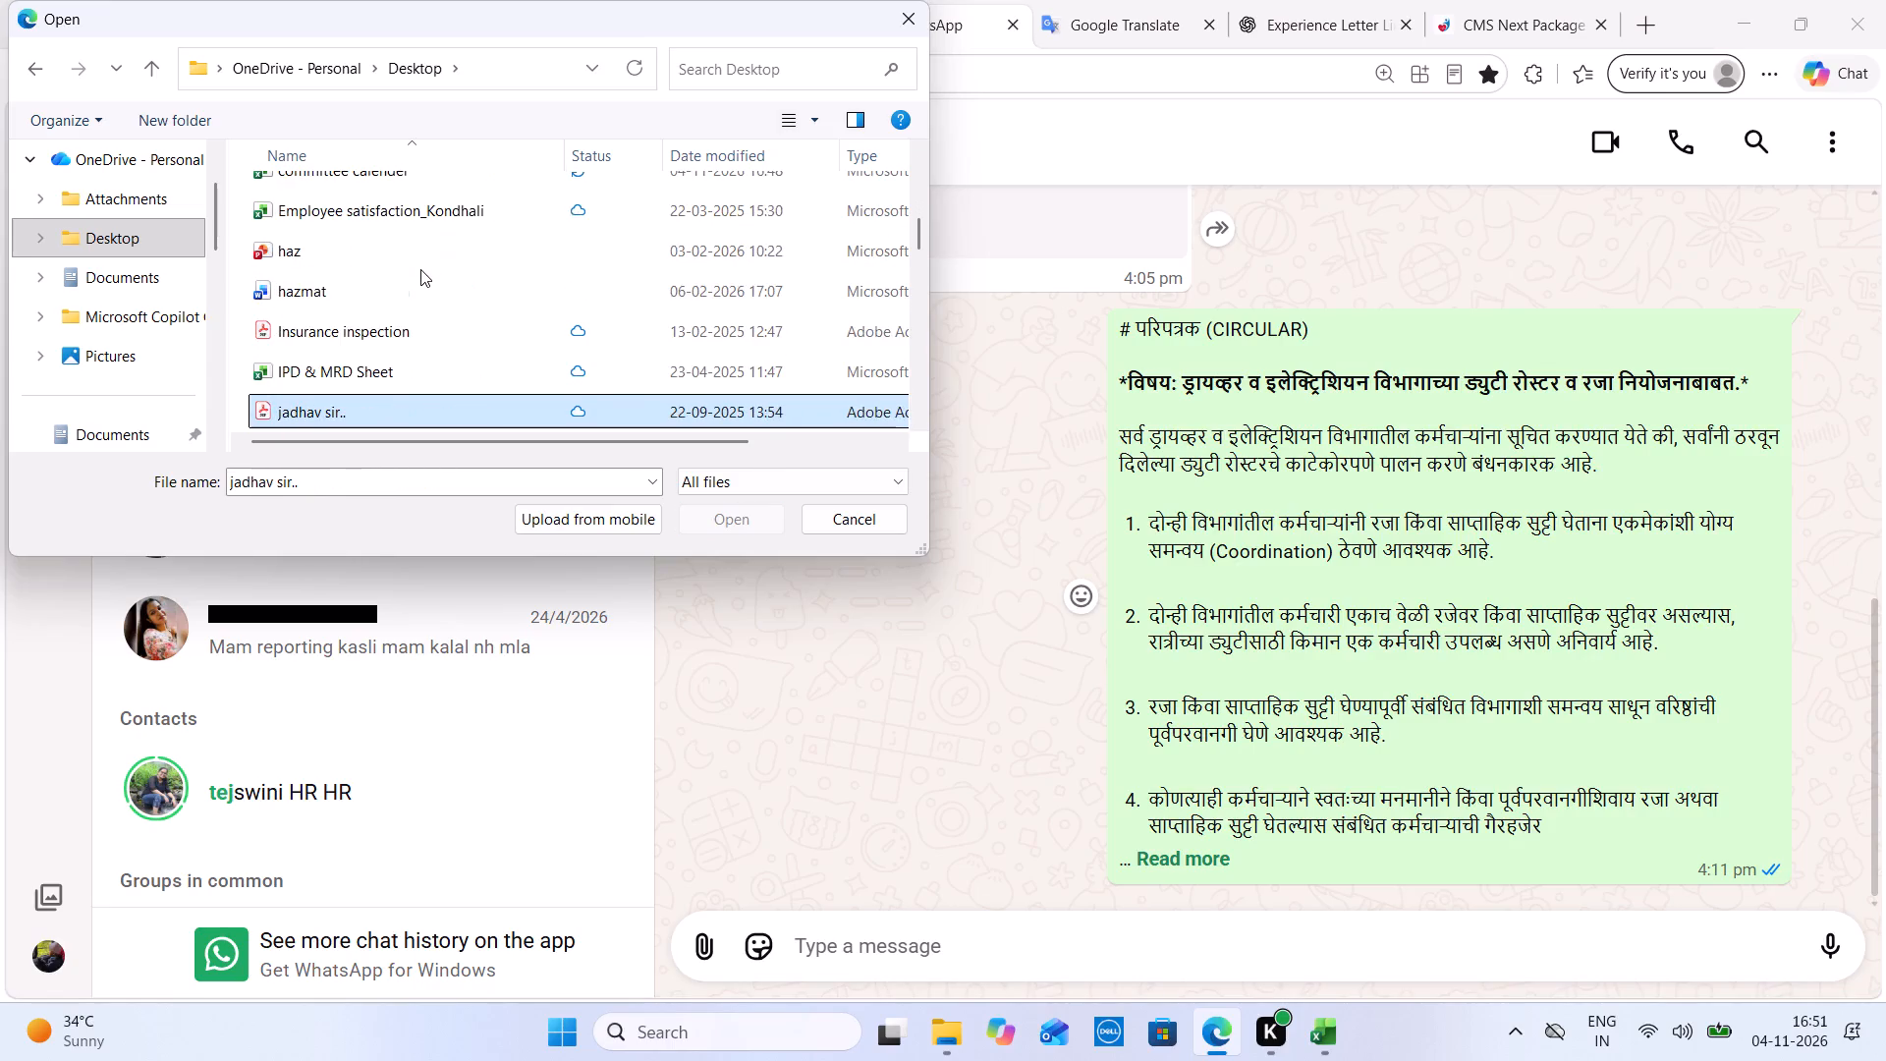
{"action": "key", "text": "Down"}
{"action": "key", "text": "Down"}
{"action": "key", "text": "Down"}
{"action": "key", "text": "Down"}
{"action": "key", "text": "Down"}
{"action": "key", "text": "Down"}
{"action": "key", "text": "Down"}
{"action": "key", "text": "Down"}
{"action": "key", "text": "Down"}
{"action": "key", "text": "Down"}
{"action": "key", "text": "Down"}
{"action": "key", "text": "Down"}
{"action": "key", "text": "Down"}
{"action": "key", "text": "Down"}
{"action": "key", "text": "Down"}
{"action": "key", "text": "Down"}
{"action": "key", "text": "Down"}
{"action": "key", "text": "Down"}
{"action": "key", "text": "Down"}
{"action": "key", "text": "Down"}
{"action": "key", "text": "Down"}
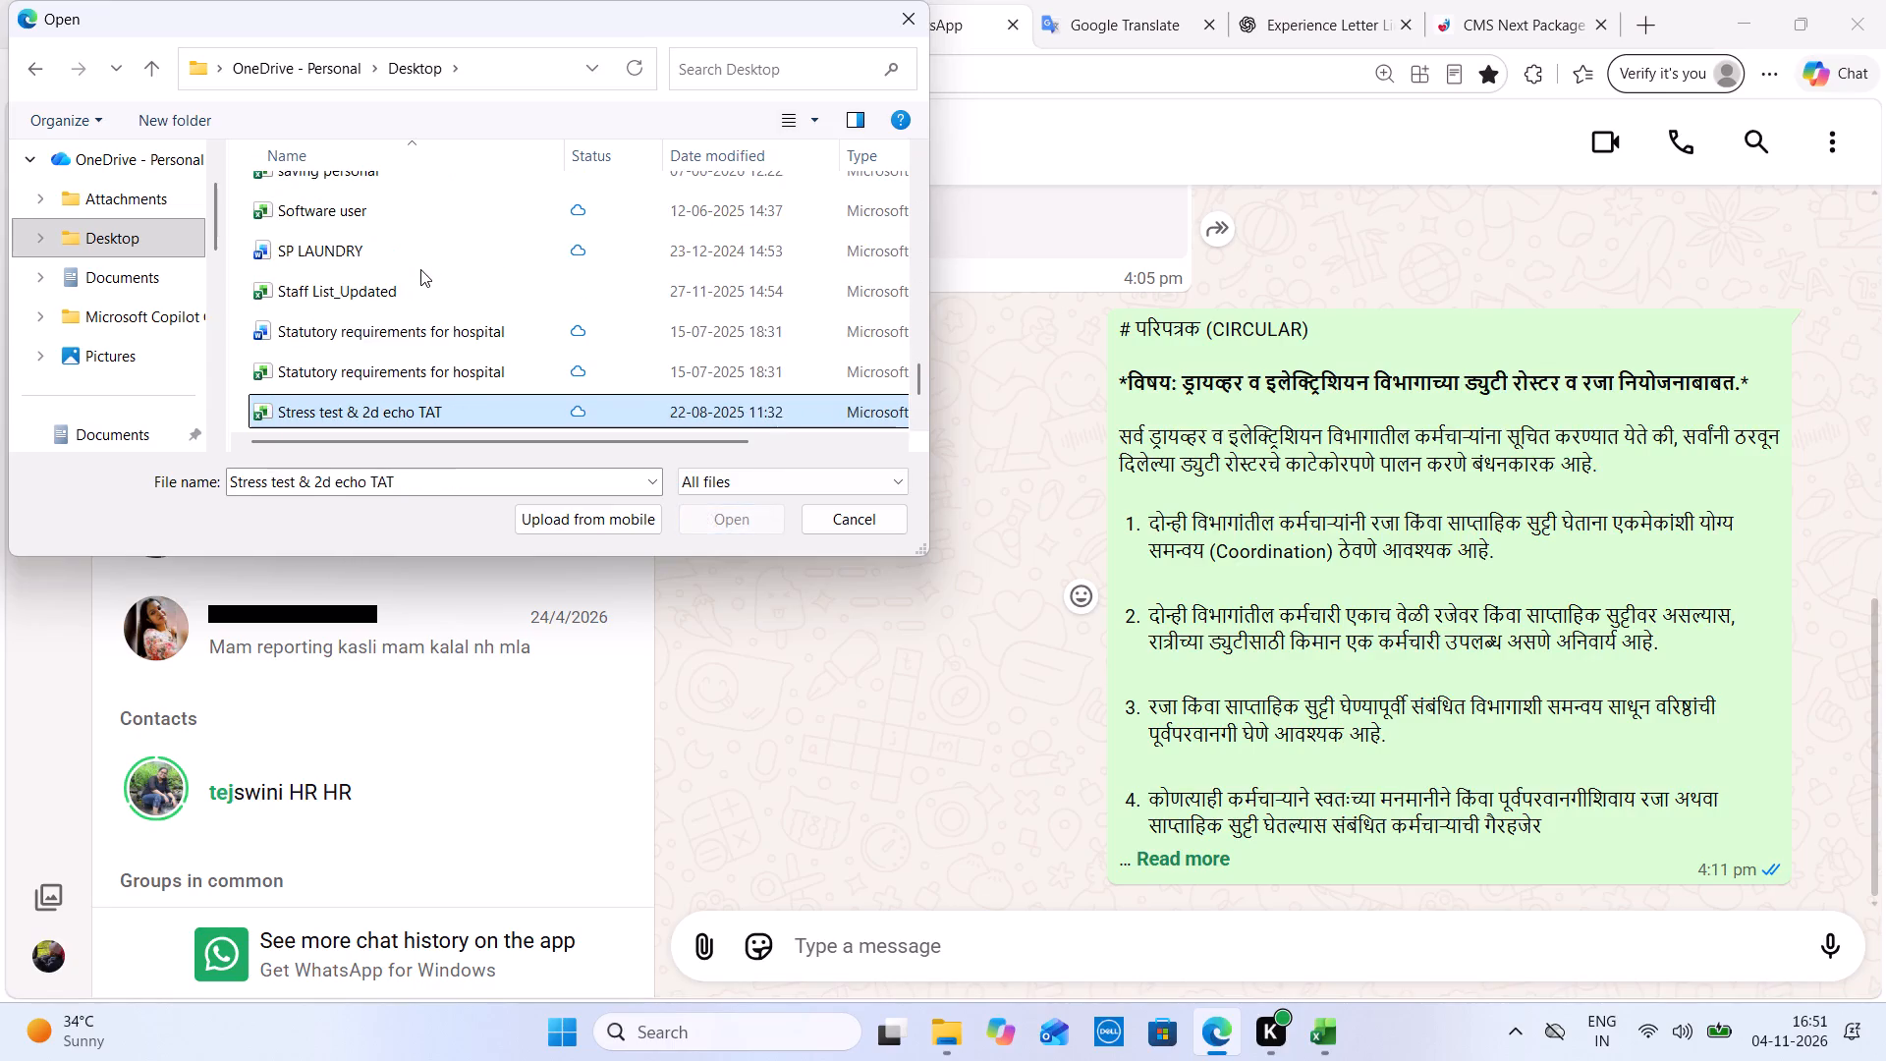
Start a file search within the Desktop folder.
{"action": "left_click", "coordinate": [763, 74]}
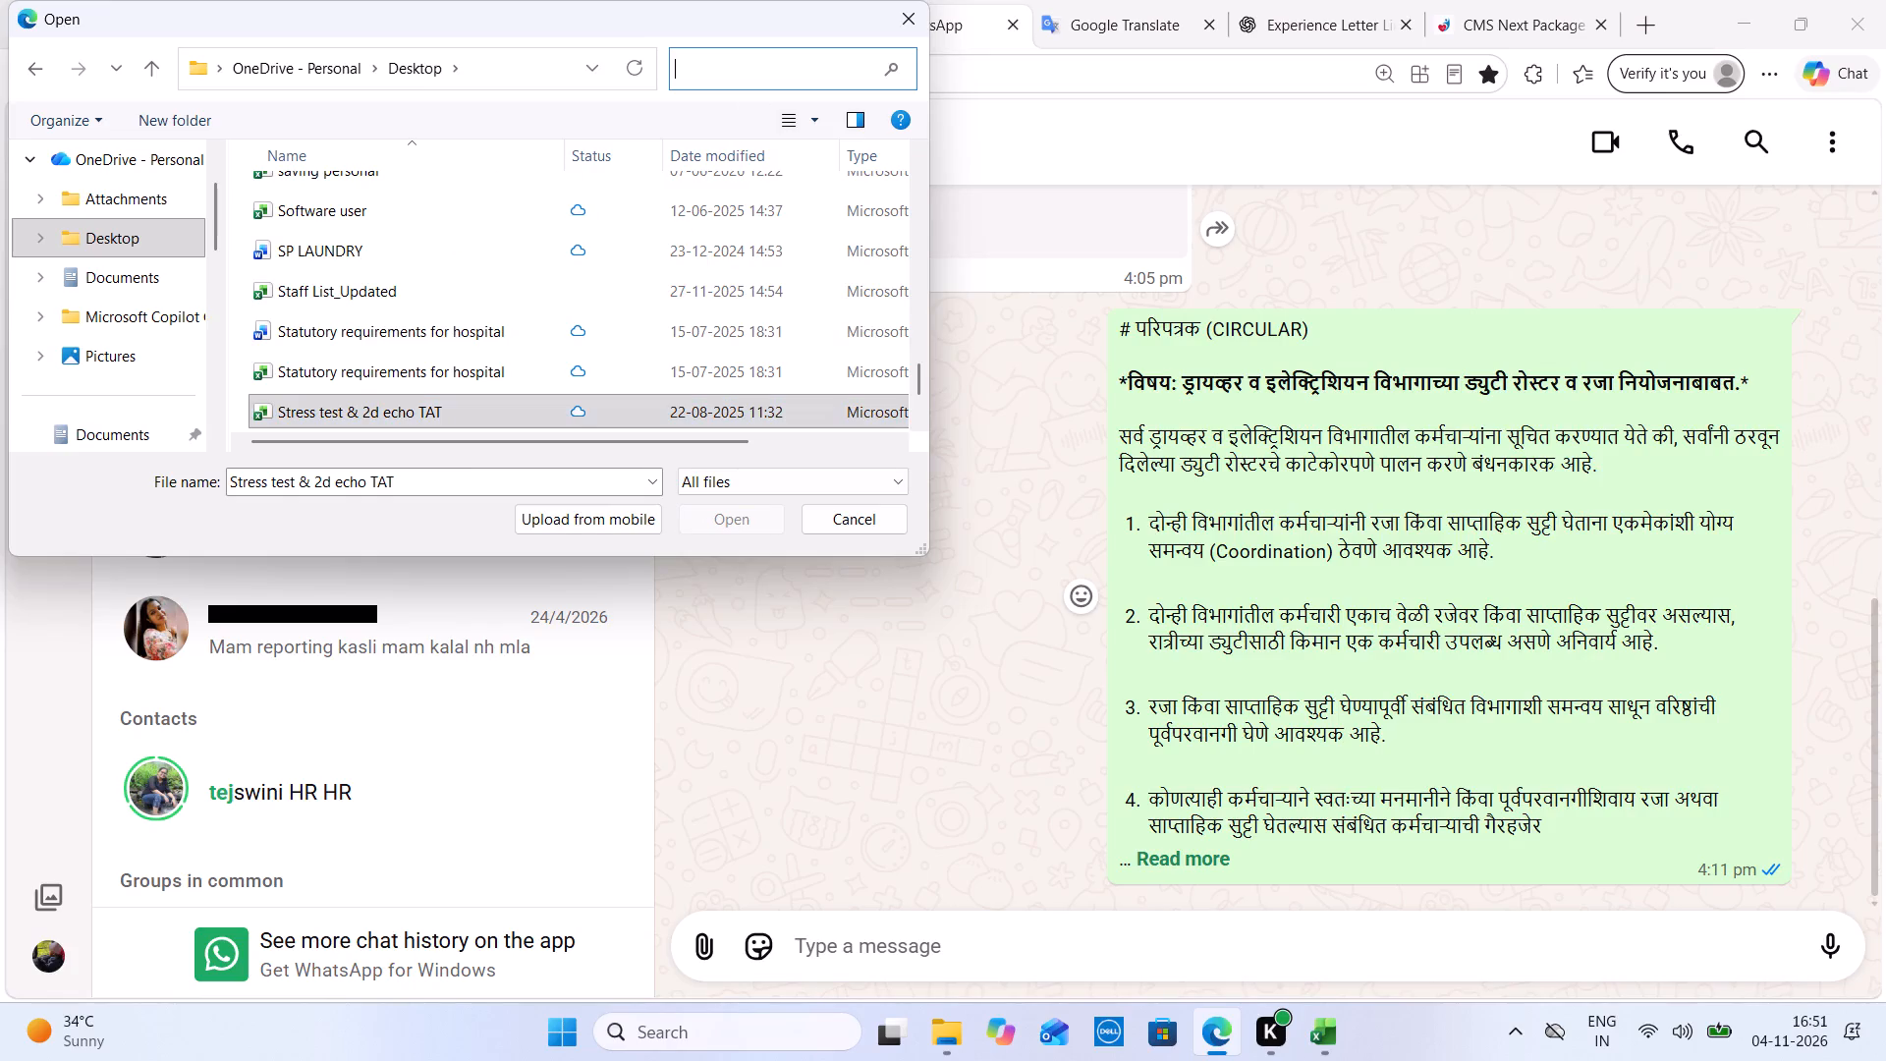
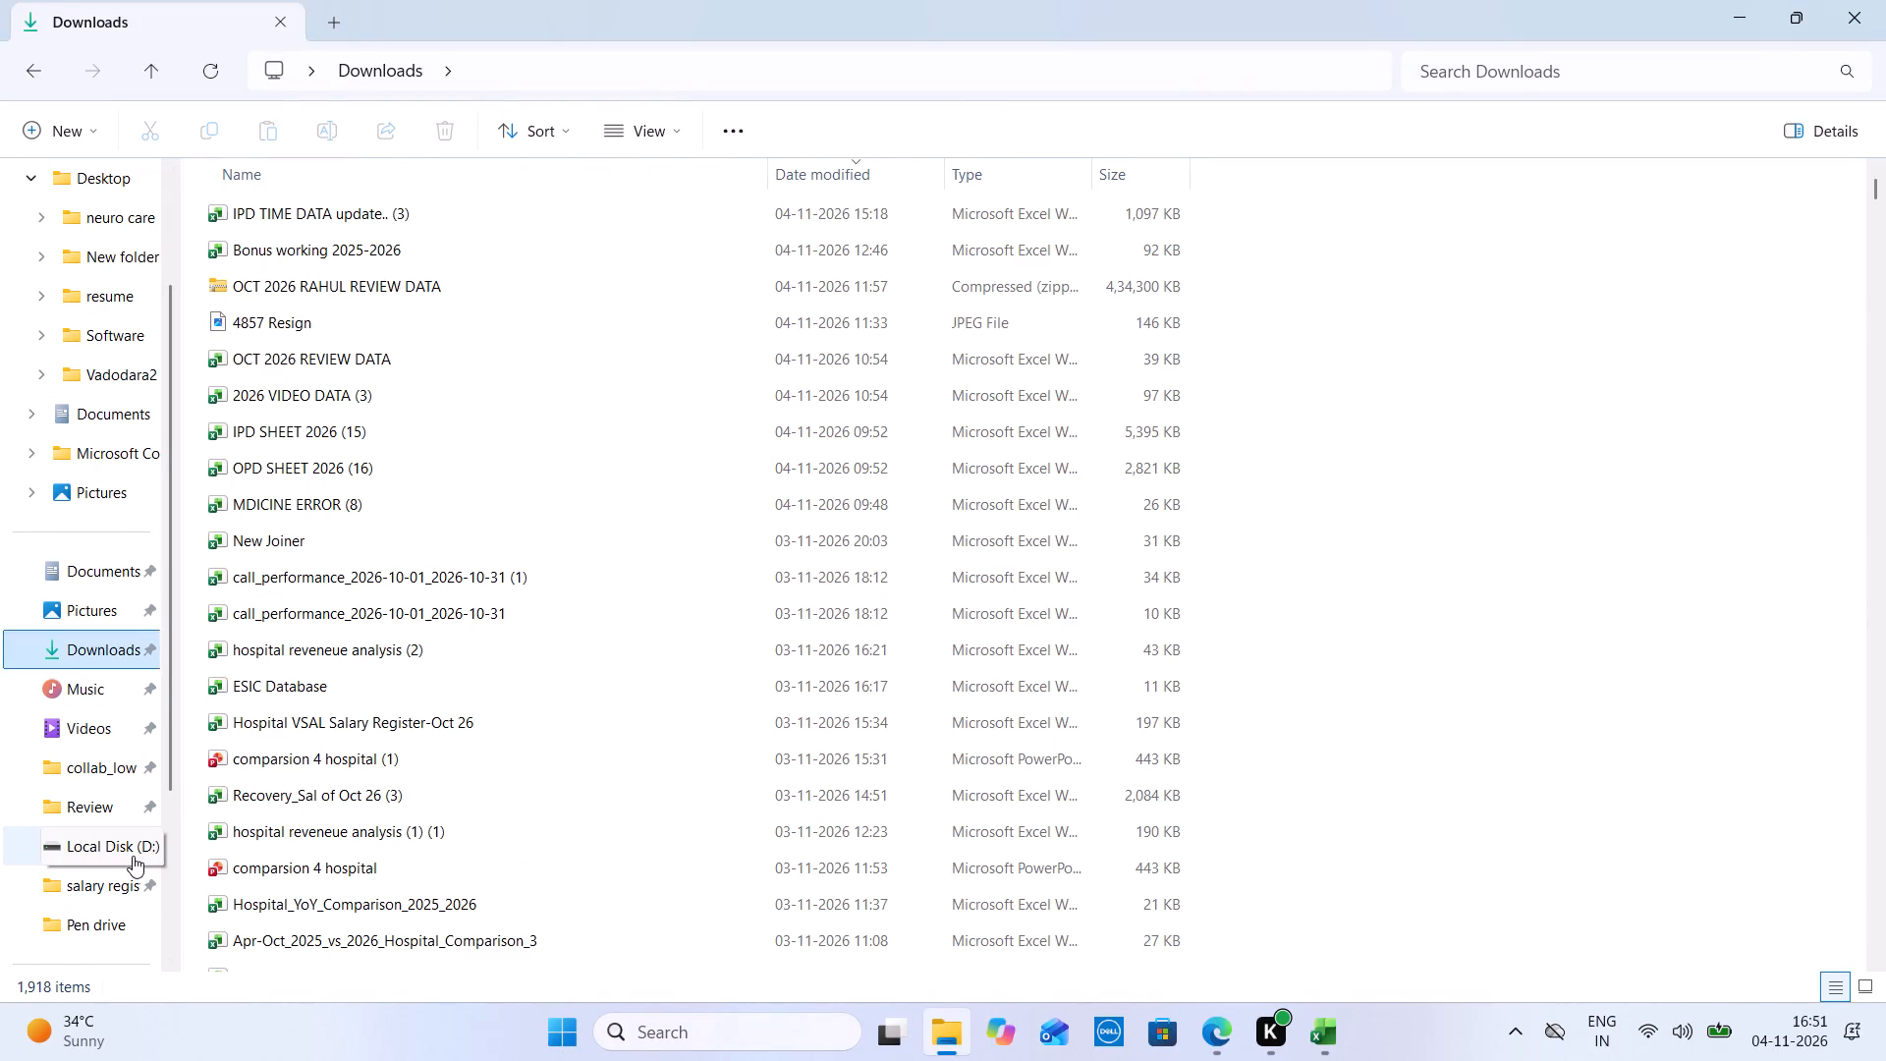
Select the circular training Word document on Local Disk (D:).
{"action": "left_click", "coordinate": [1876, 709]}
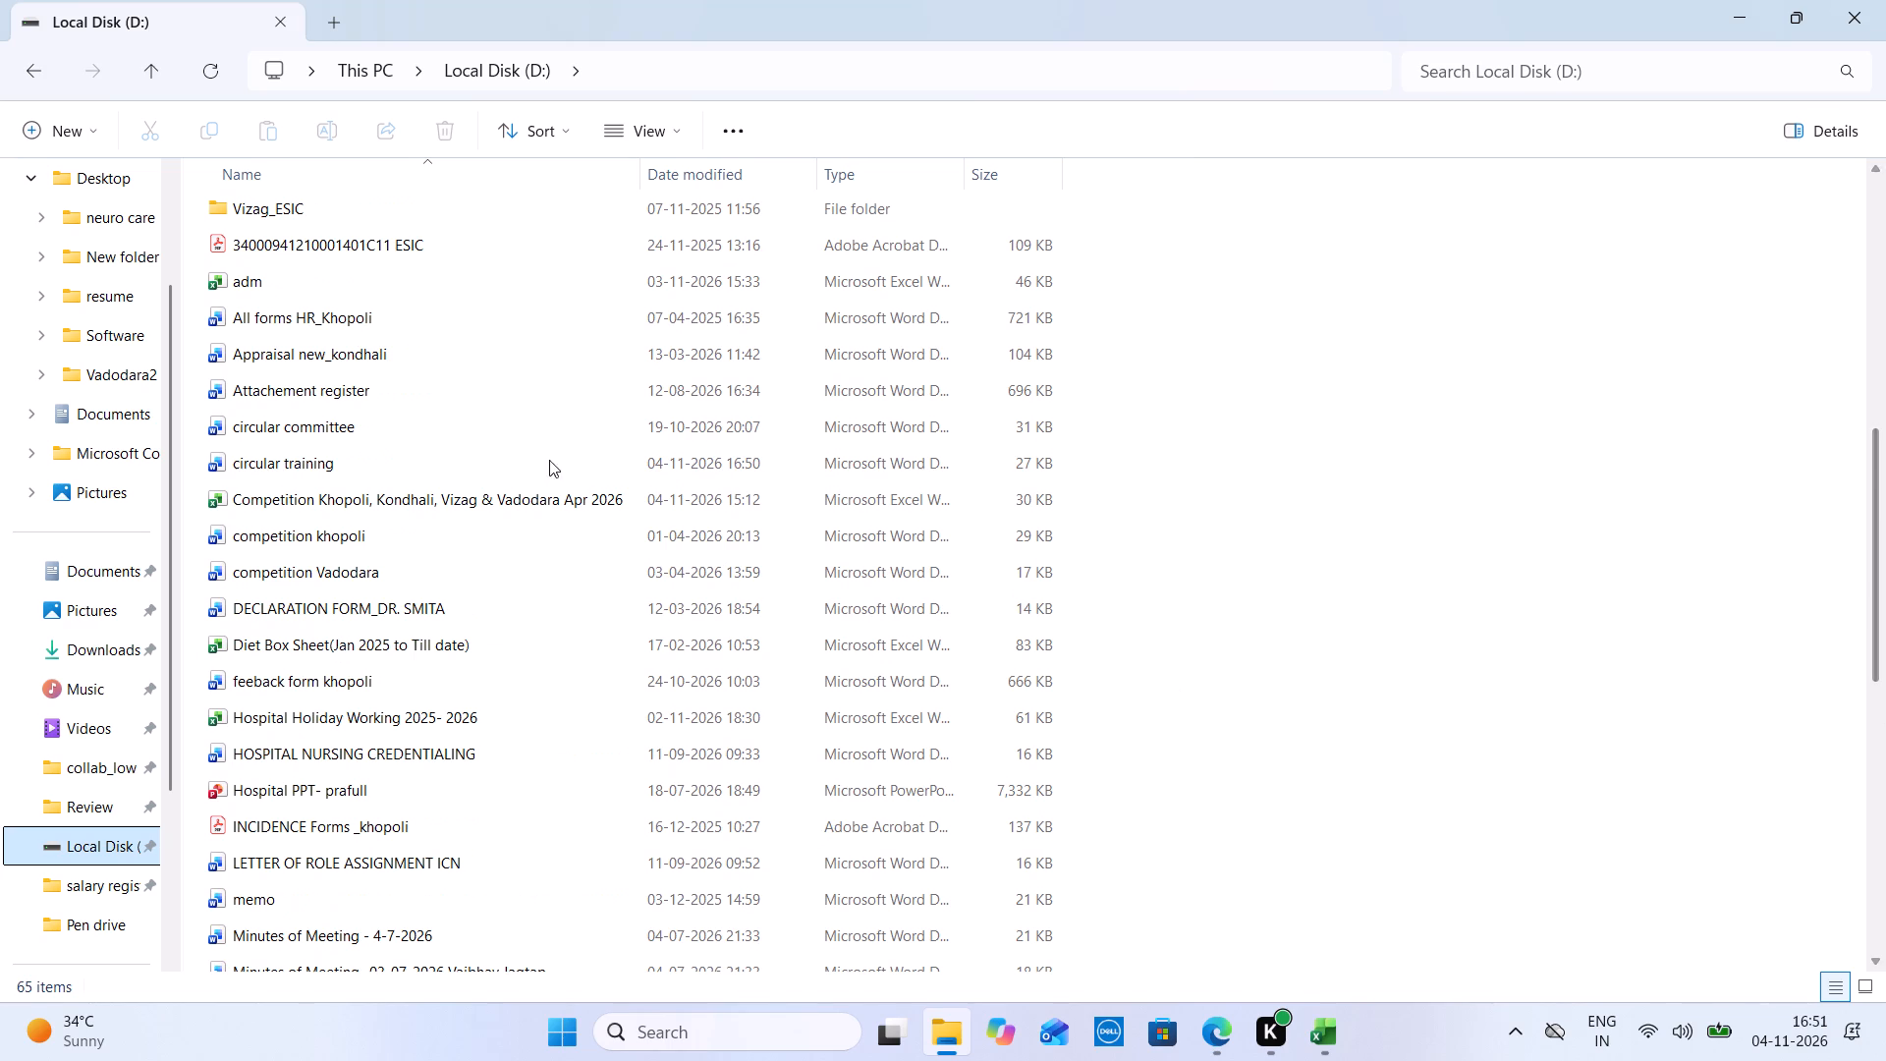
{"action": "left_click", "coordinate": [514, 465]}
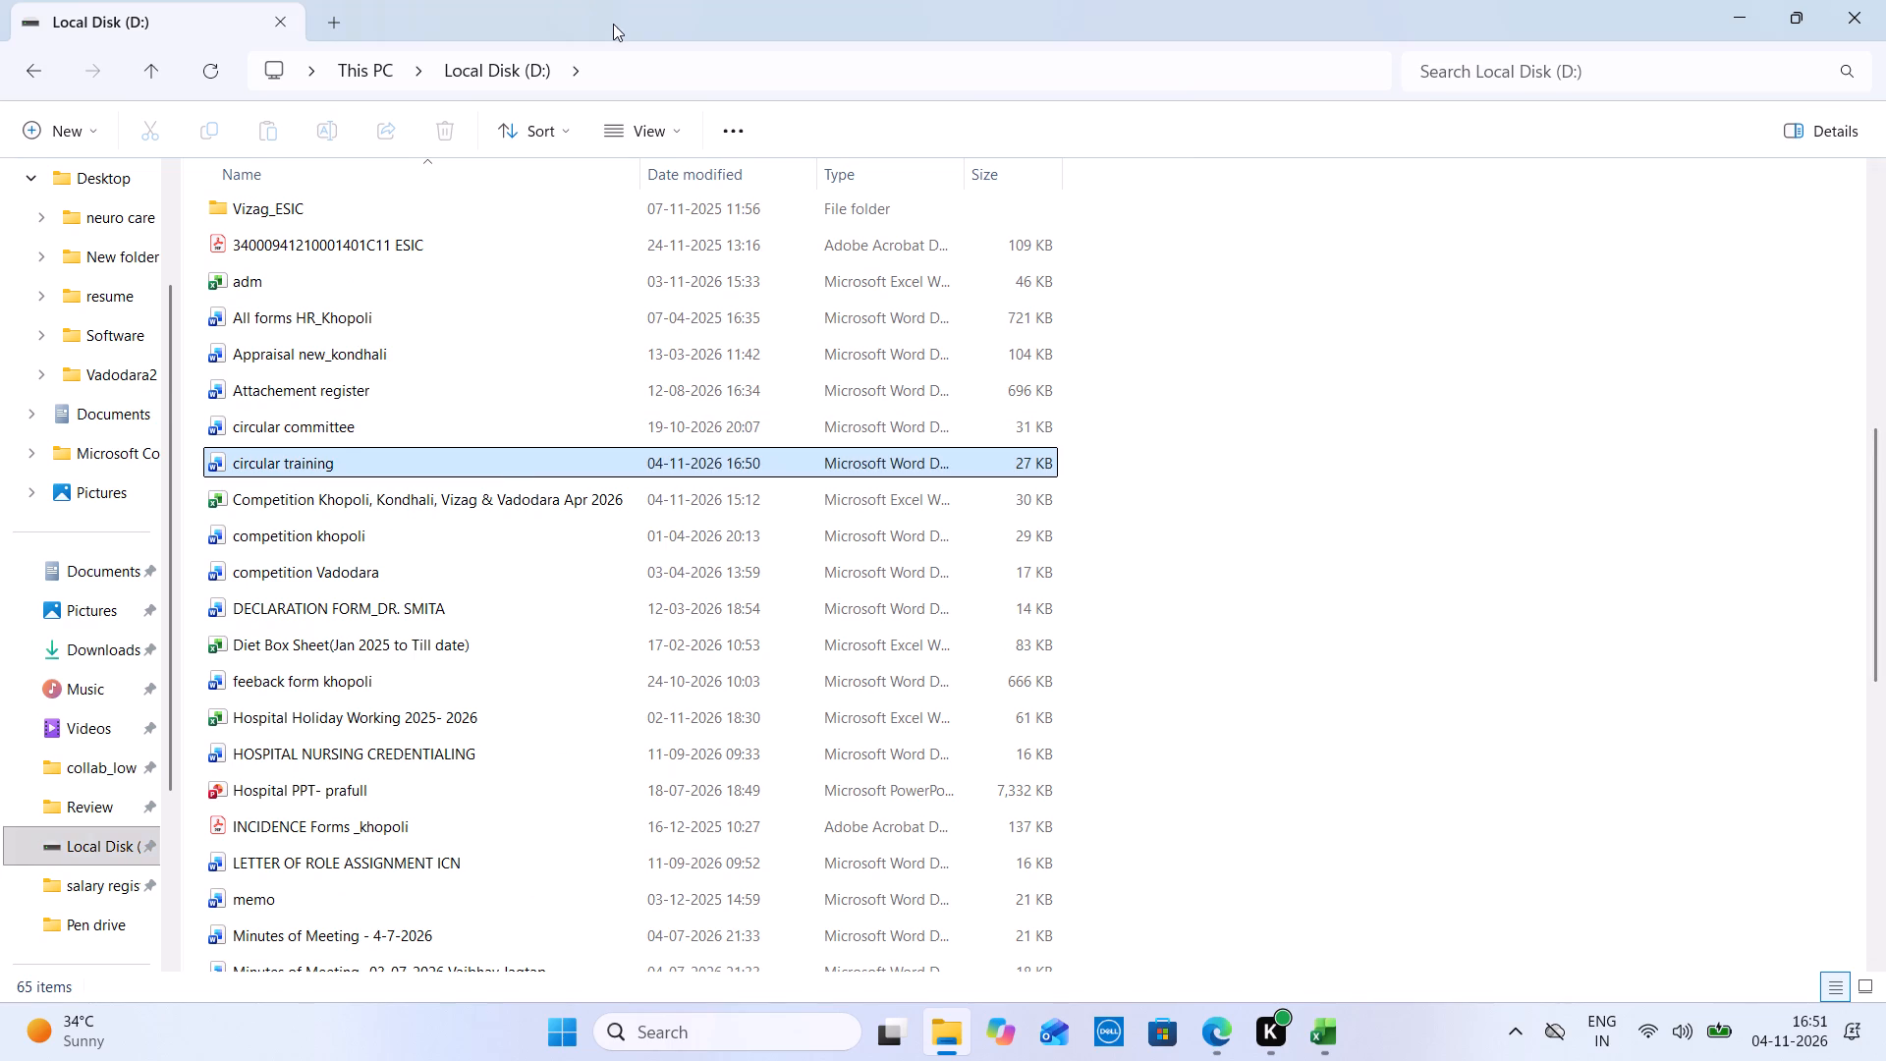
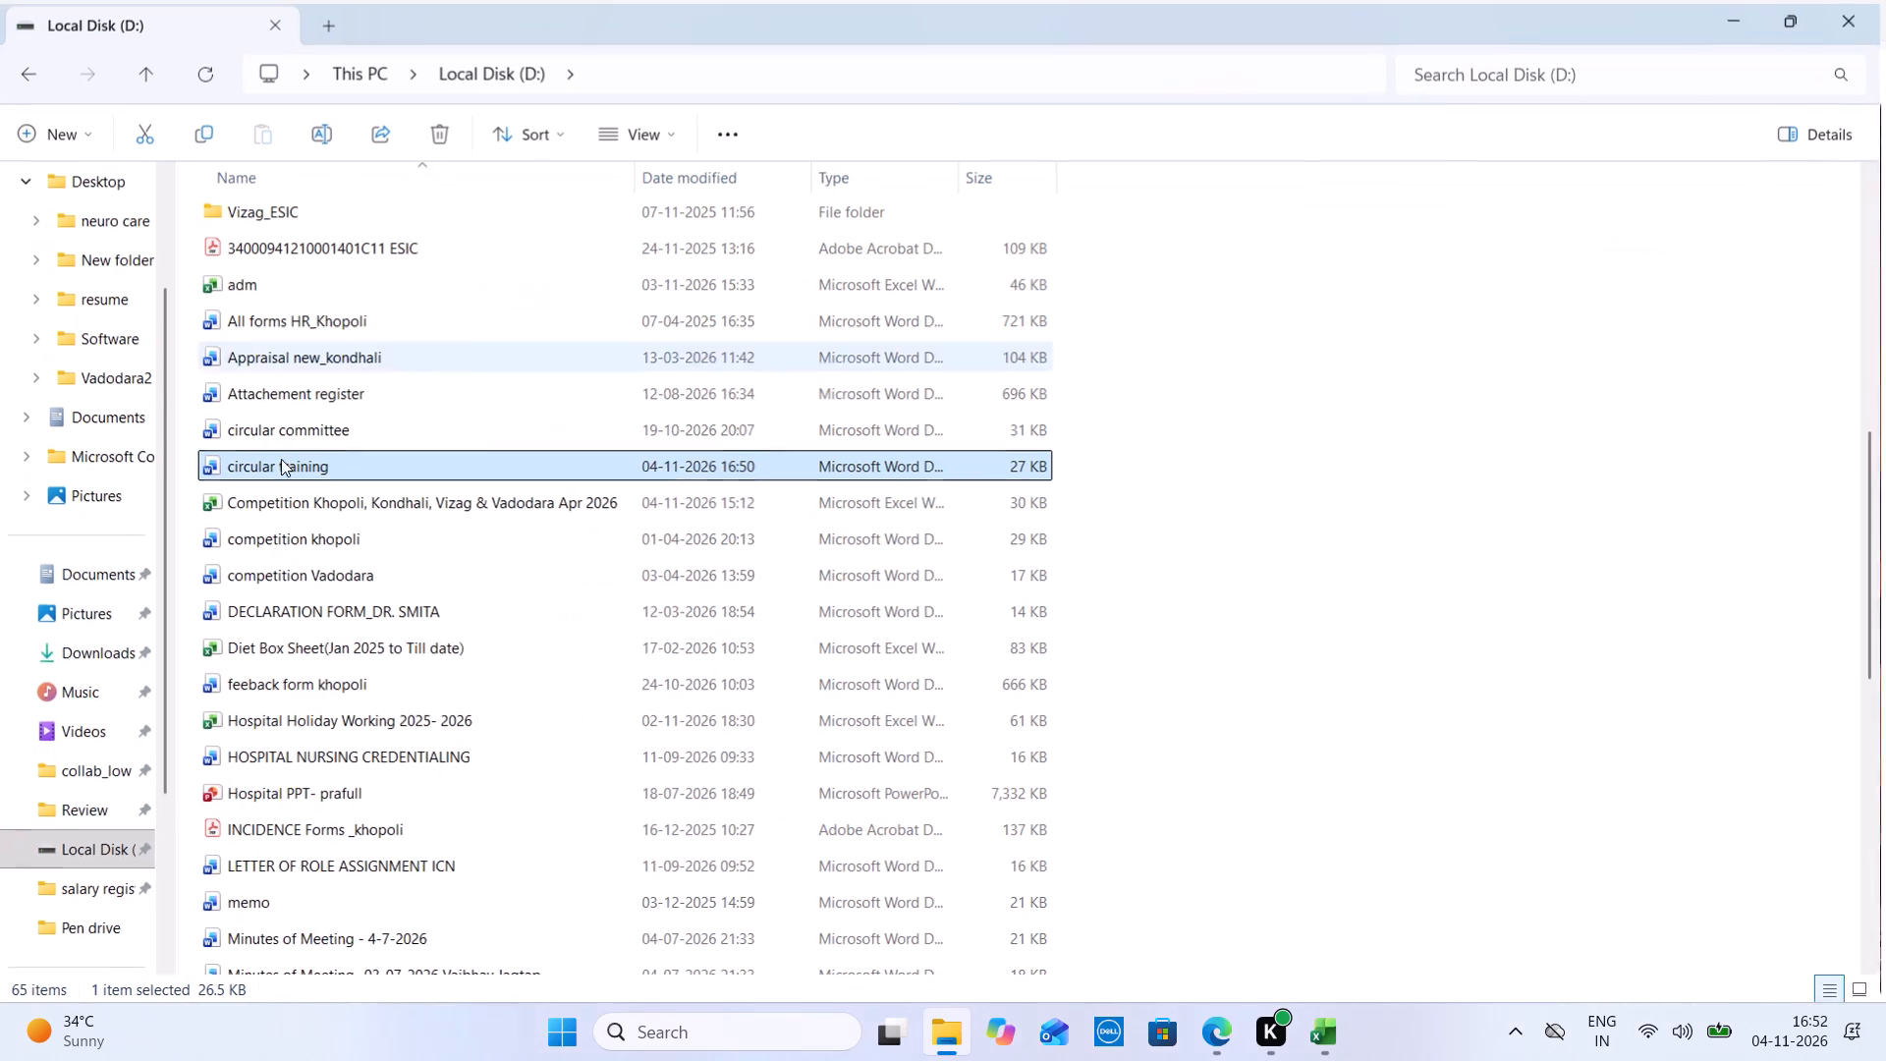
Search the Downloads folder for files matching "staff".
{"action": "left_click", "coordinate": [111, 642]}
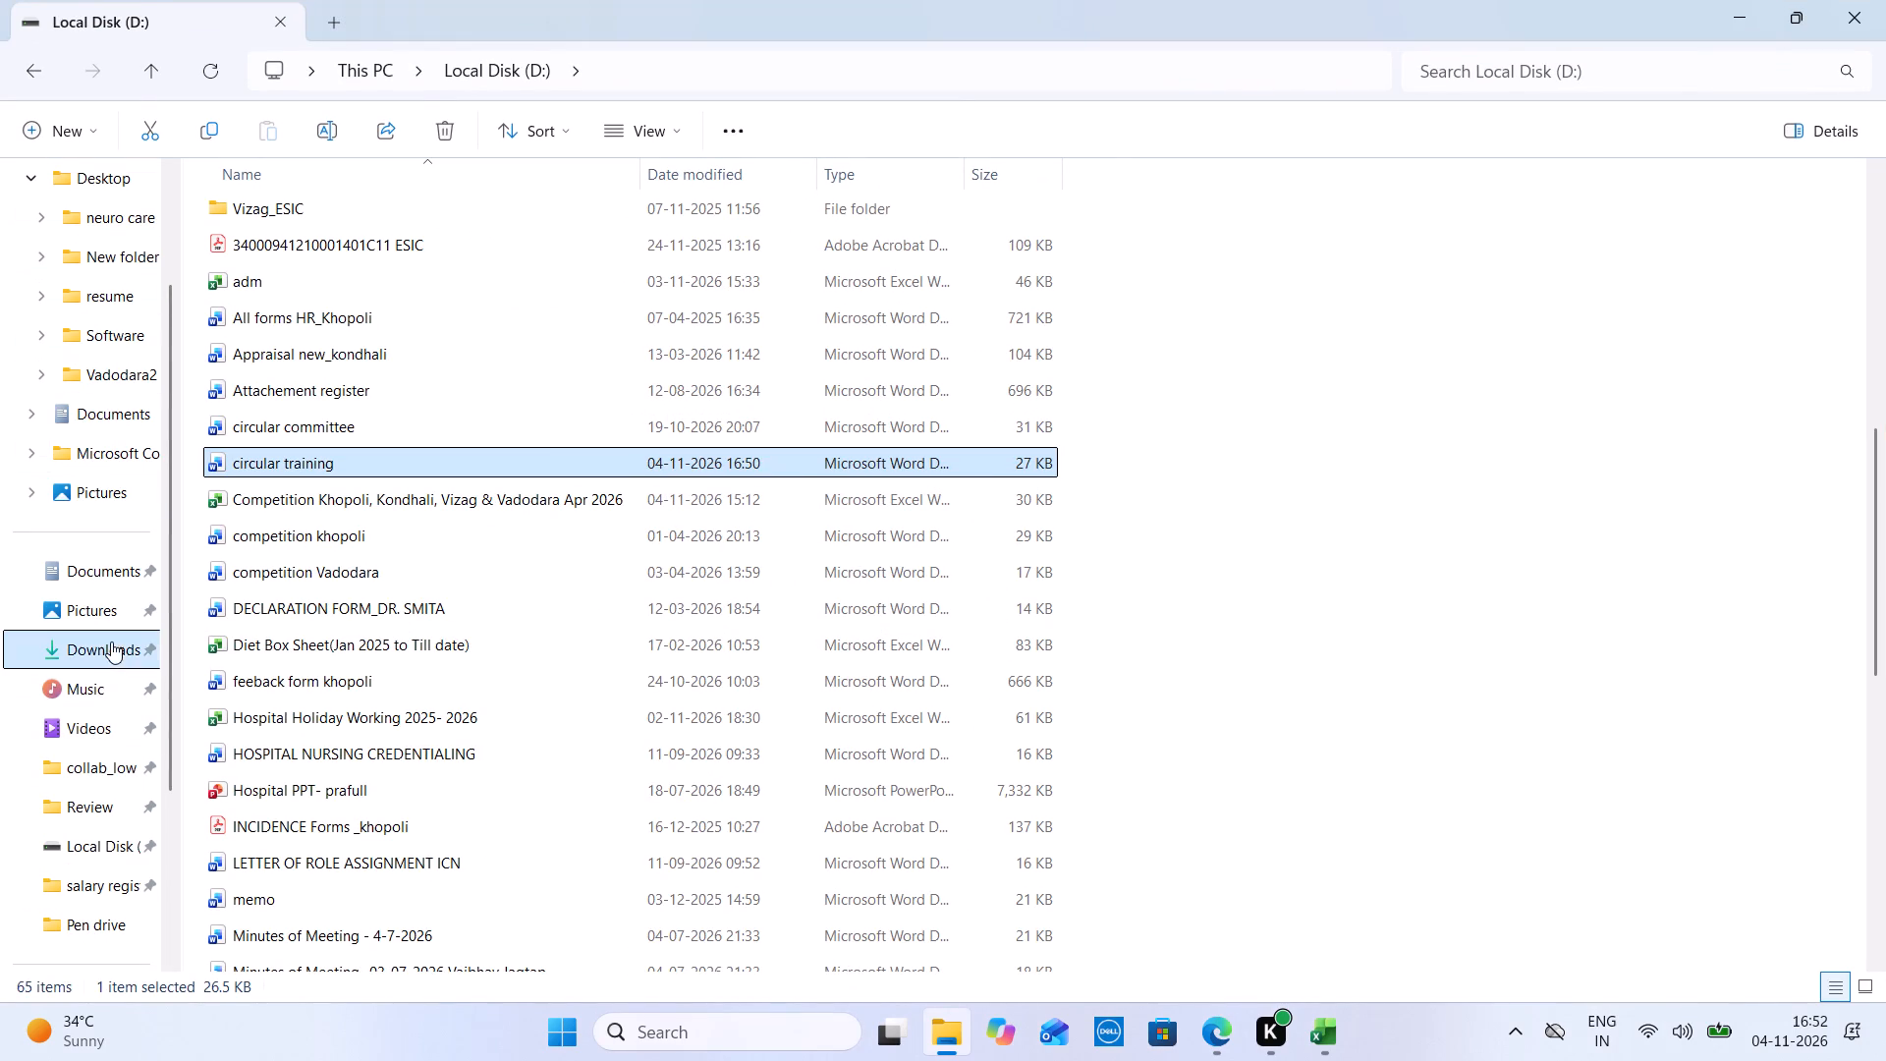
{"action": "left_click", "coordinate": [1525, 74]}
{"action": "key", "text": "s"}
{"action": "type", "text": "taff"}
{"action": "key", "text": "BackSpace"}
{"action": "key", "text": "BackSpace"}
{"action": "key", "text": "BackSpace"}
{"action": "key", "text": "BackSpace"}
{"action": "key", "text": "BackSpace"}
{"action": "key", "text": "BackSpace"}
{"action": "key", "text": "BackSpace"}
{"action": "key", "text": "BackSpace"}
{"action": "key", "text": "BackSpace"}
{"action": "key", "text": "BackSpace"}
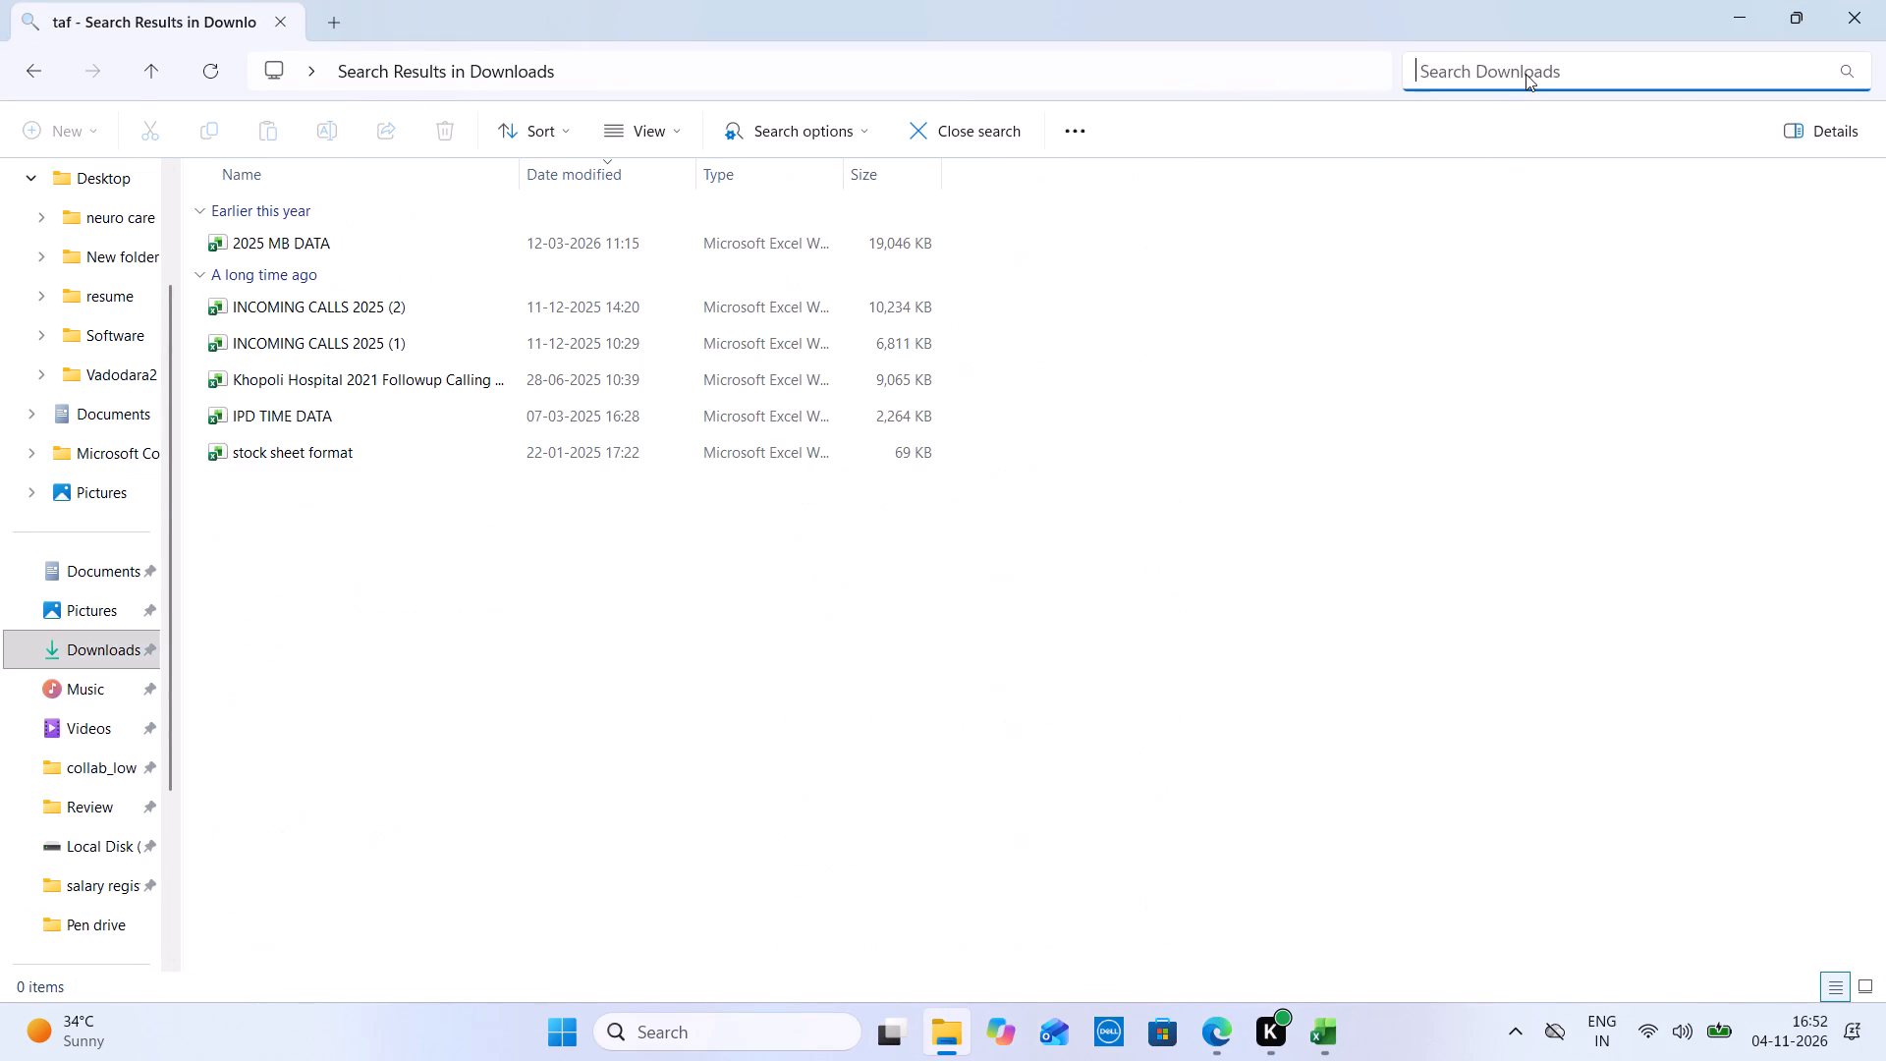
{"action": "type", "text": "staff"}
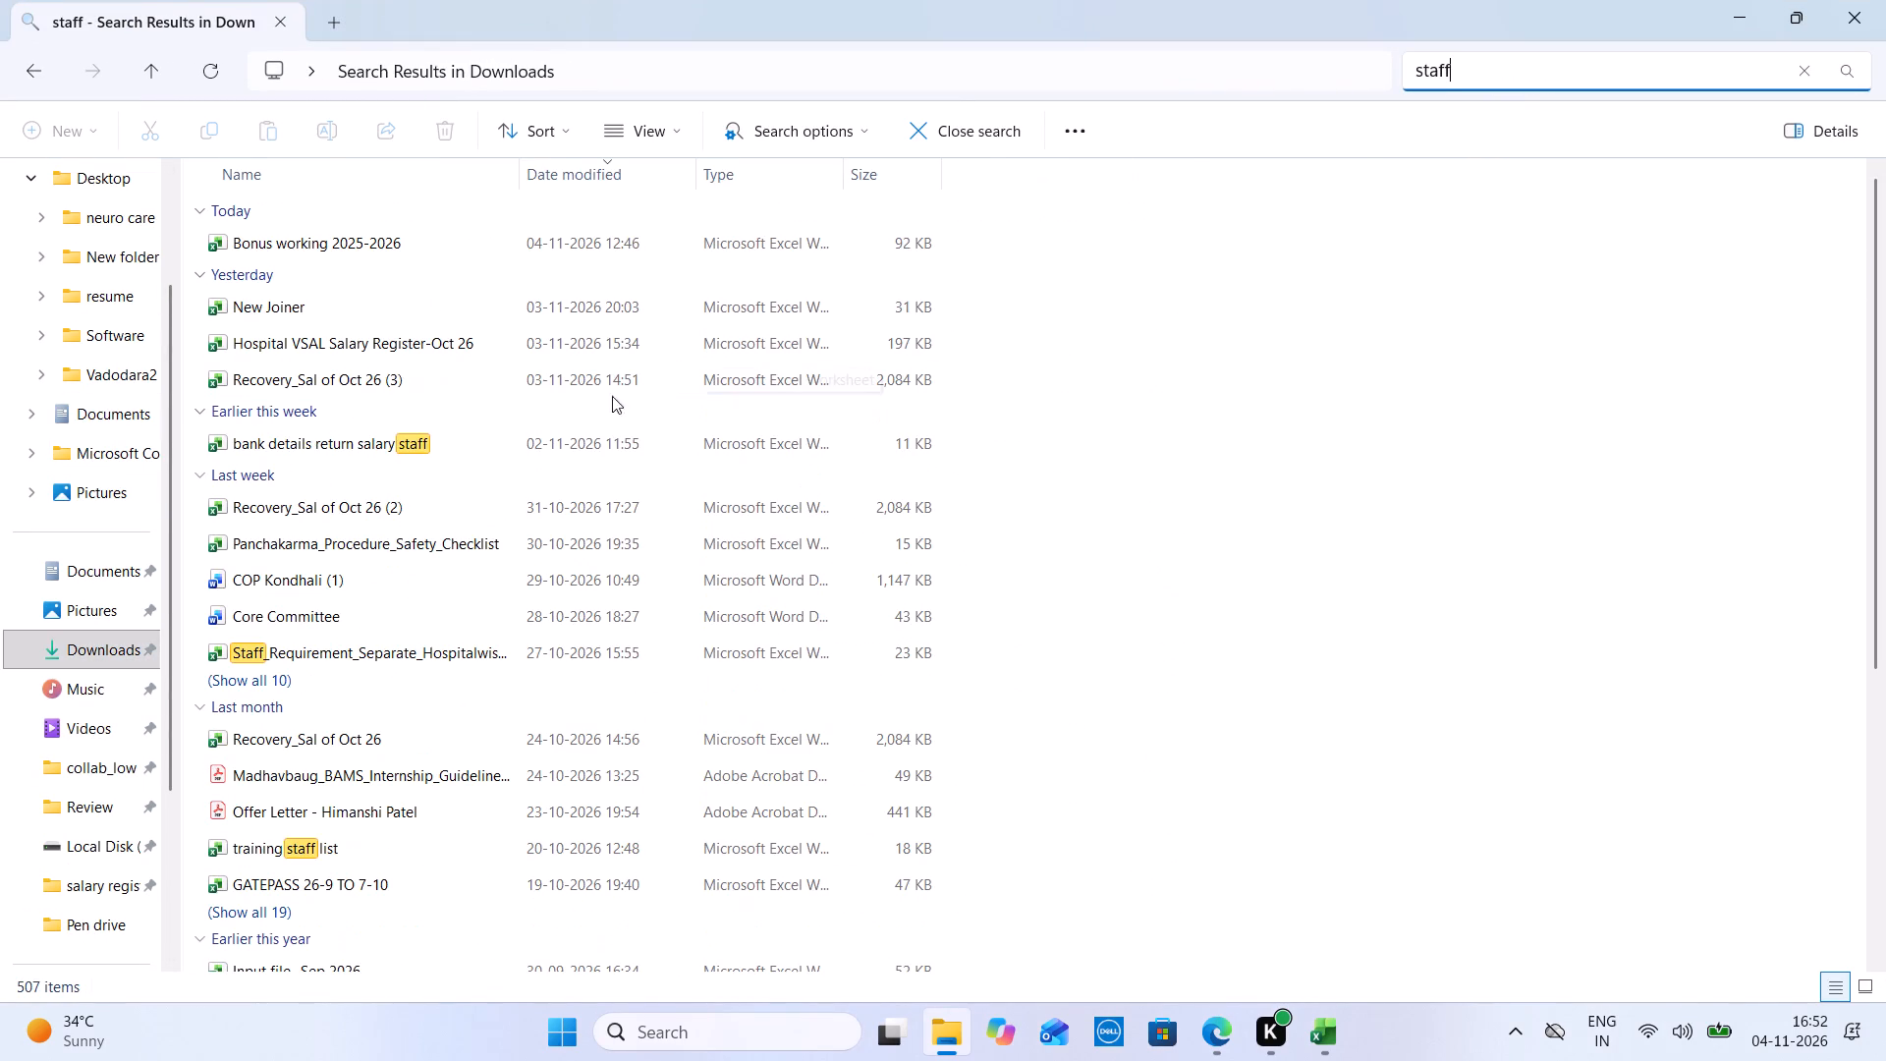
Open the training staff list workbook, check its employee entries down to the last row, and return to File Explorer.
{"action": "double_click", "coordinate": [276, 851]}
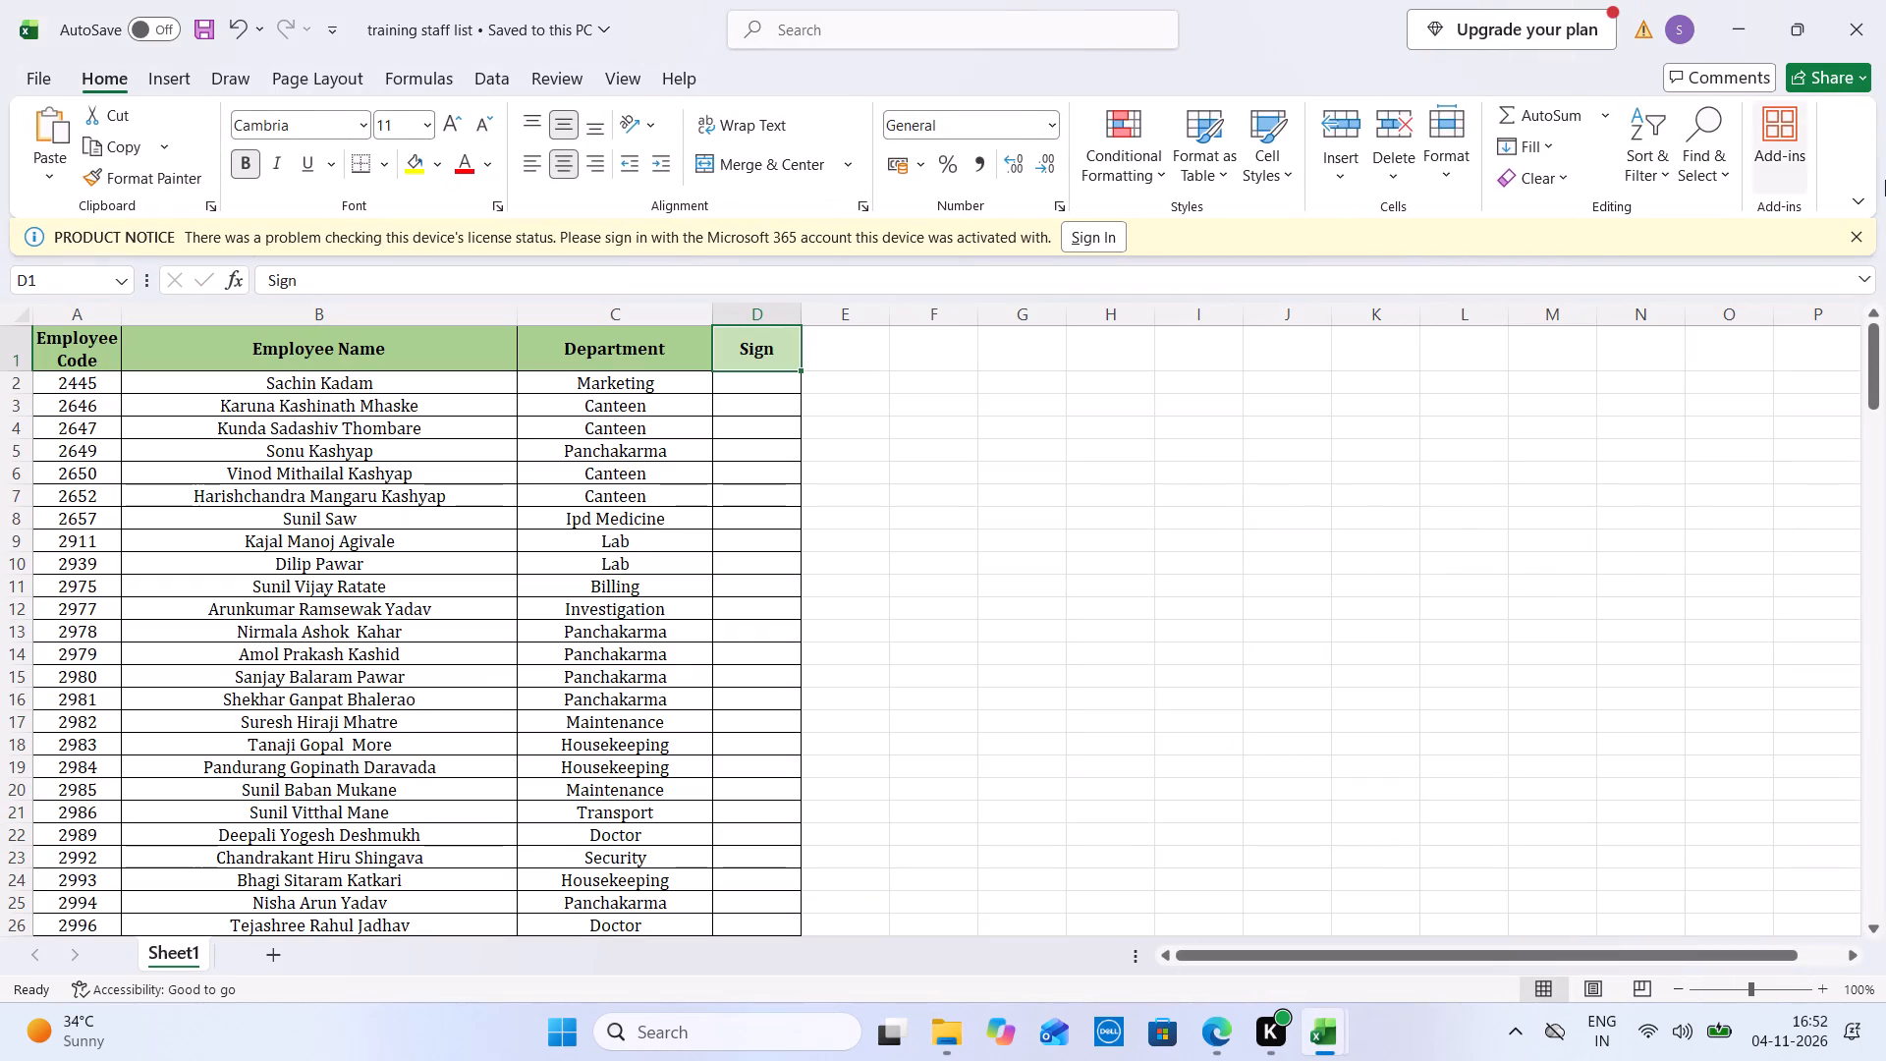
{"action": "left_click_drag", "start_coordinate": [1873, 331], "coordinate": [1880, 882]}
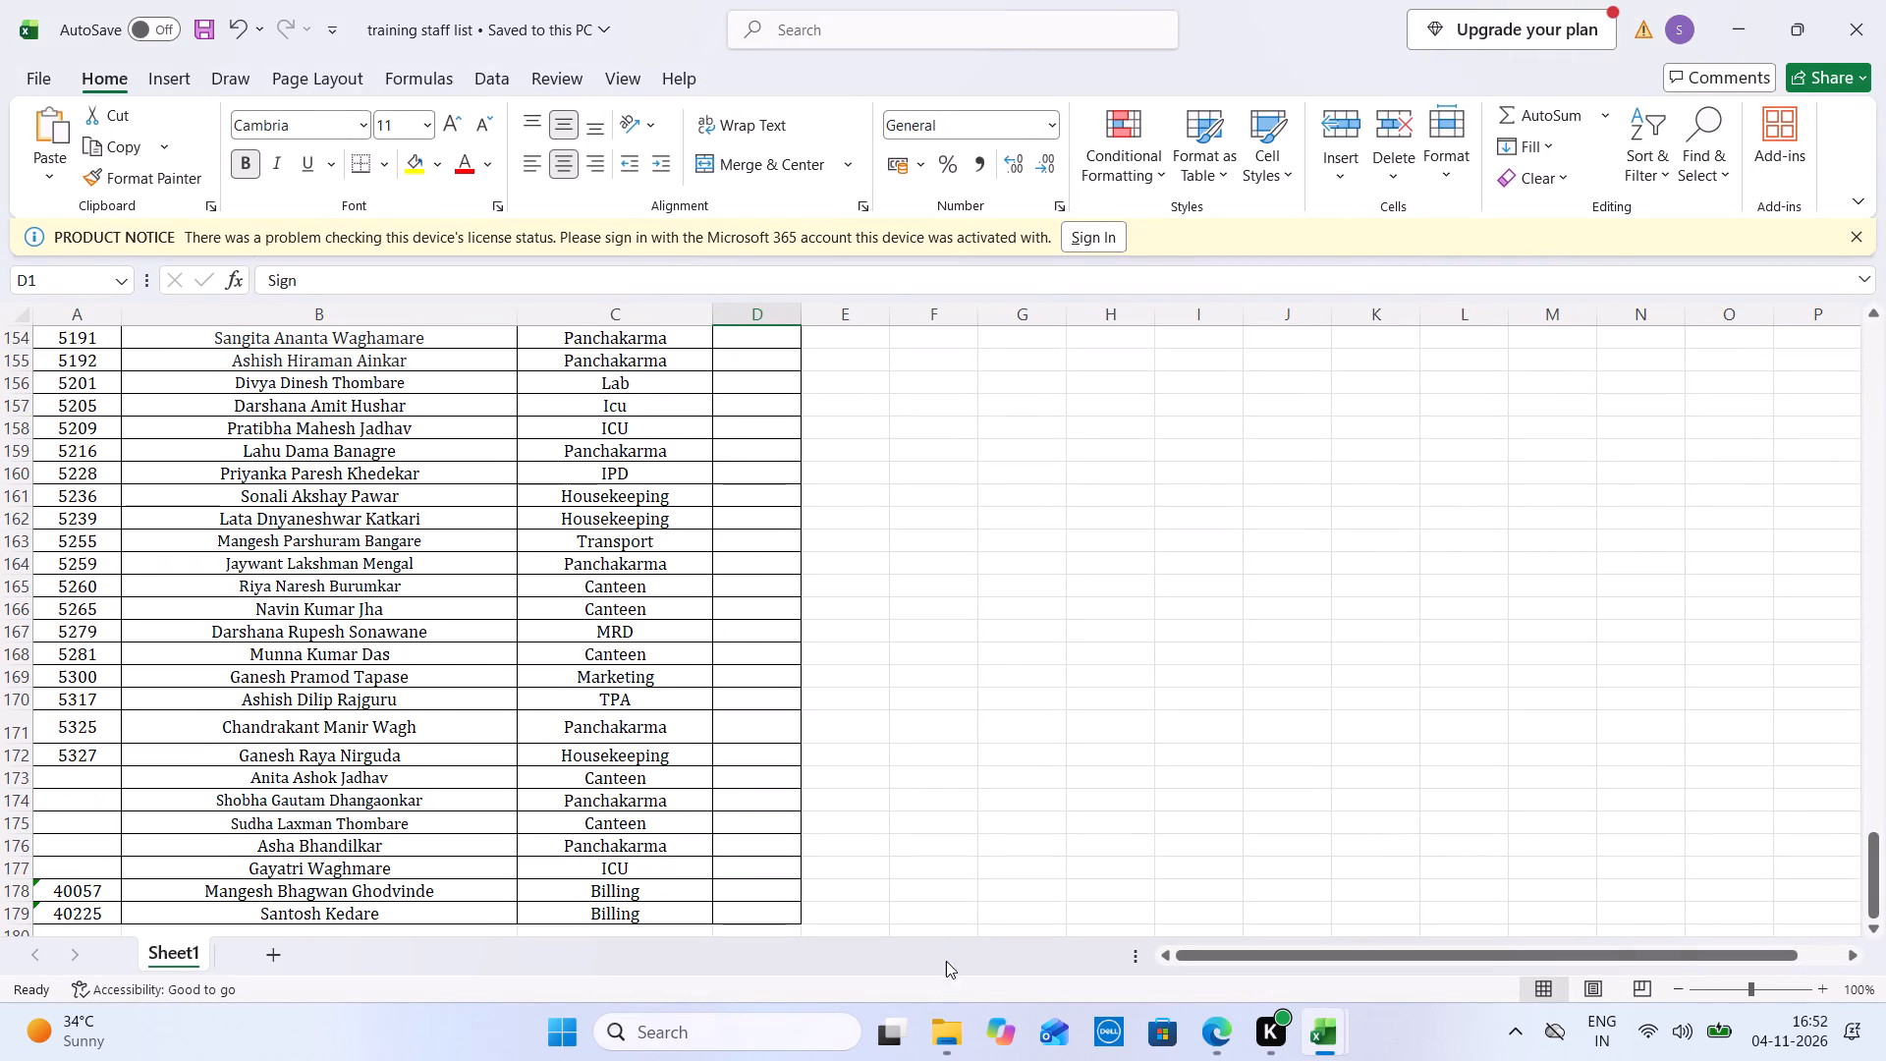
{"action": "left_click", "coordinate": [932, 1021]}
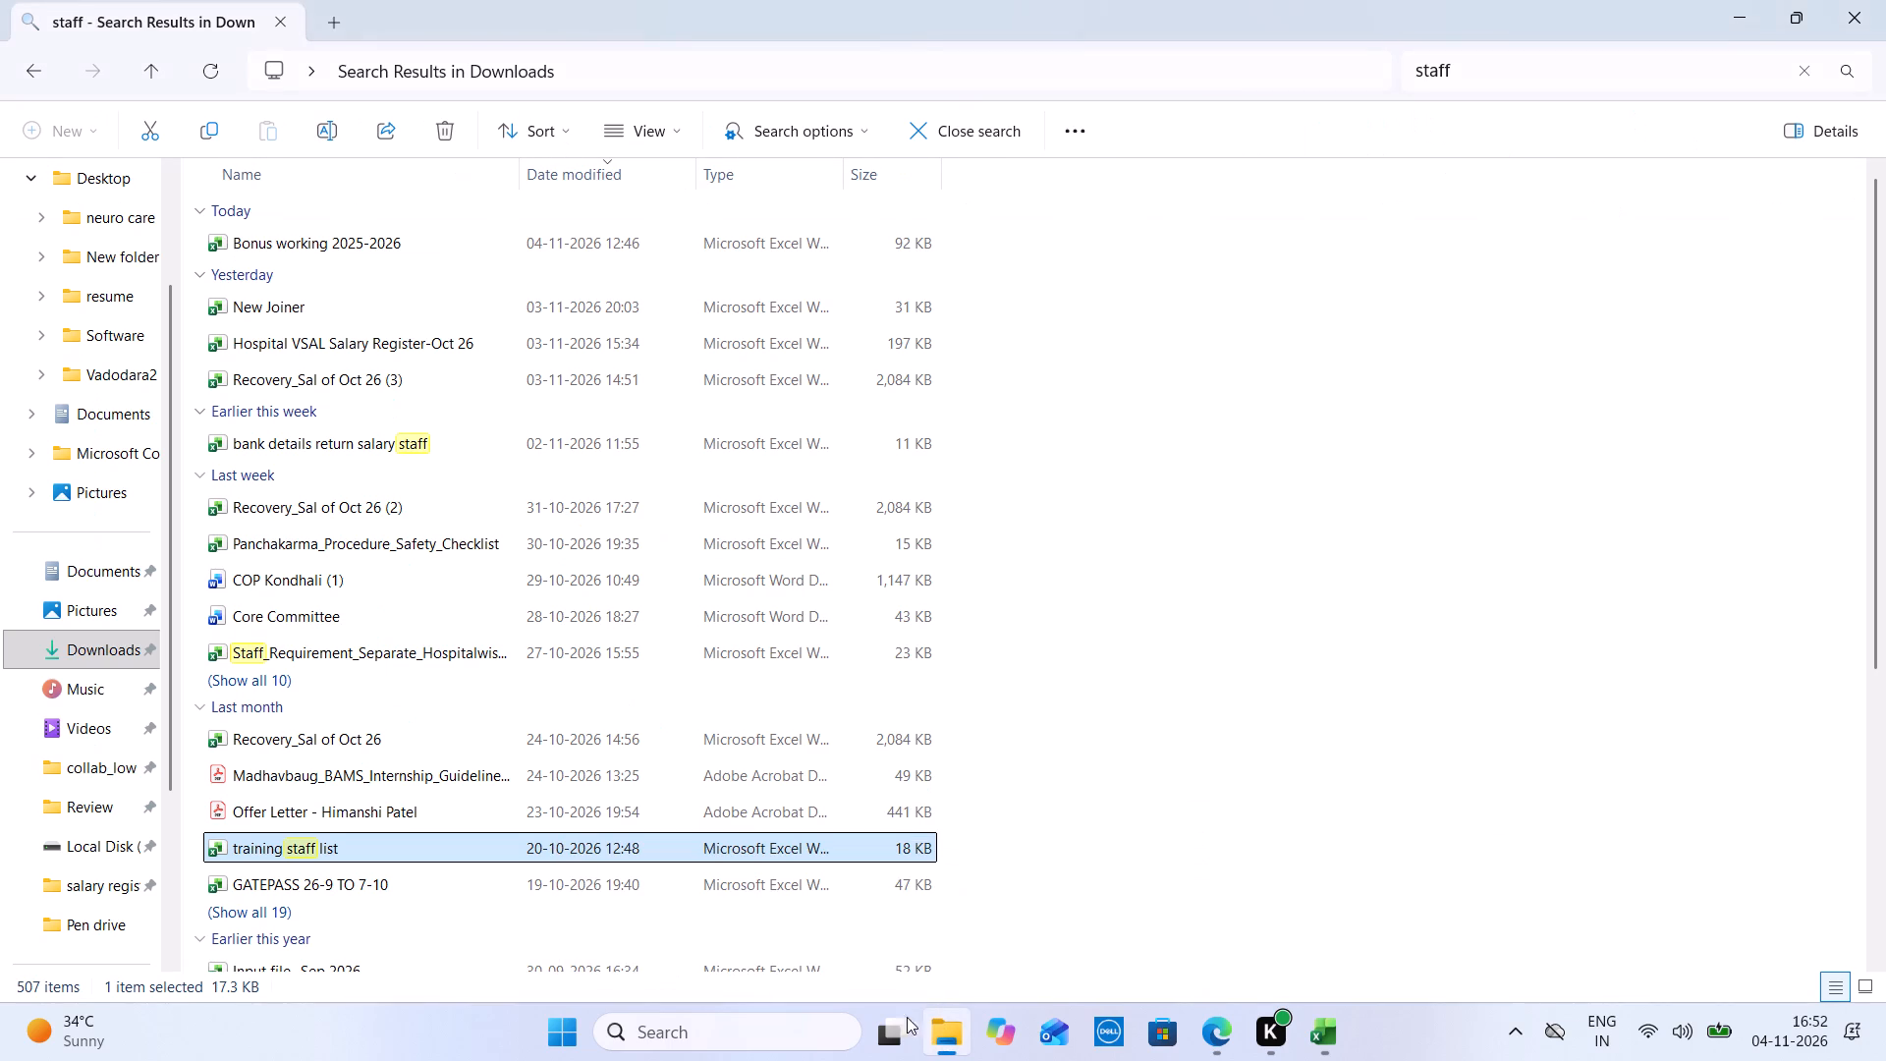
Open the People HR workbook from the Pen drive folder on Local Disk (D:) without updating its external links.
{"action": "left_click", "coordinate": [124, 846]}
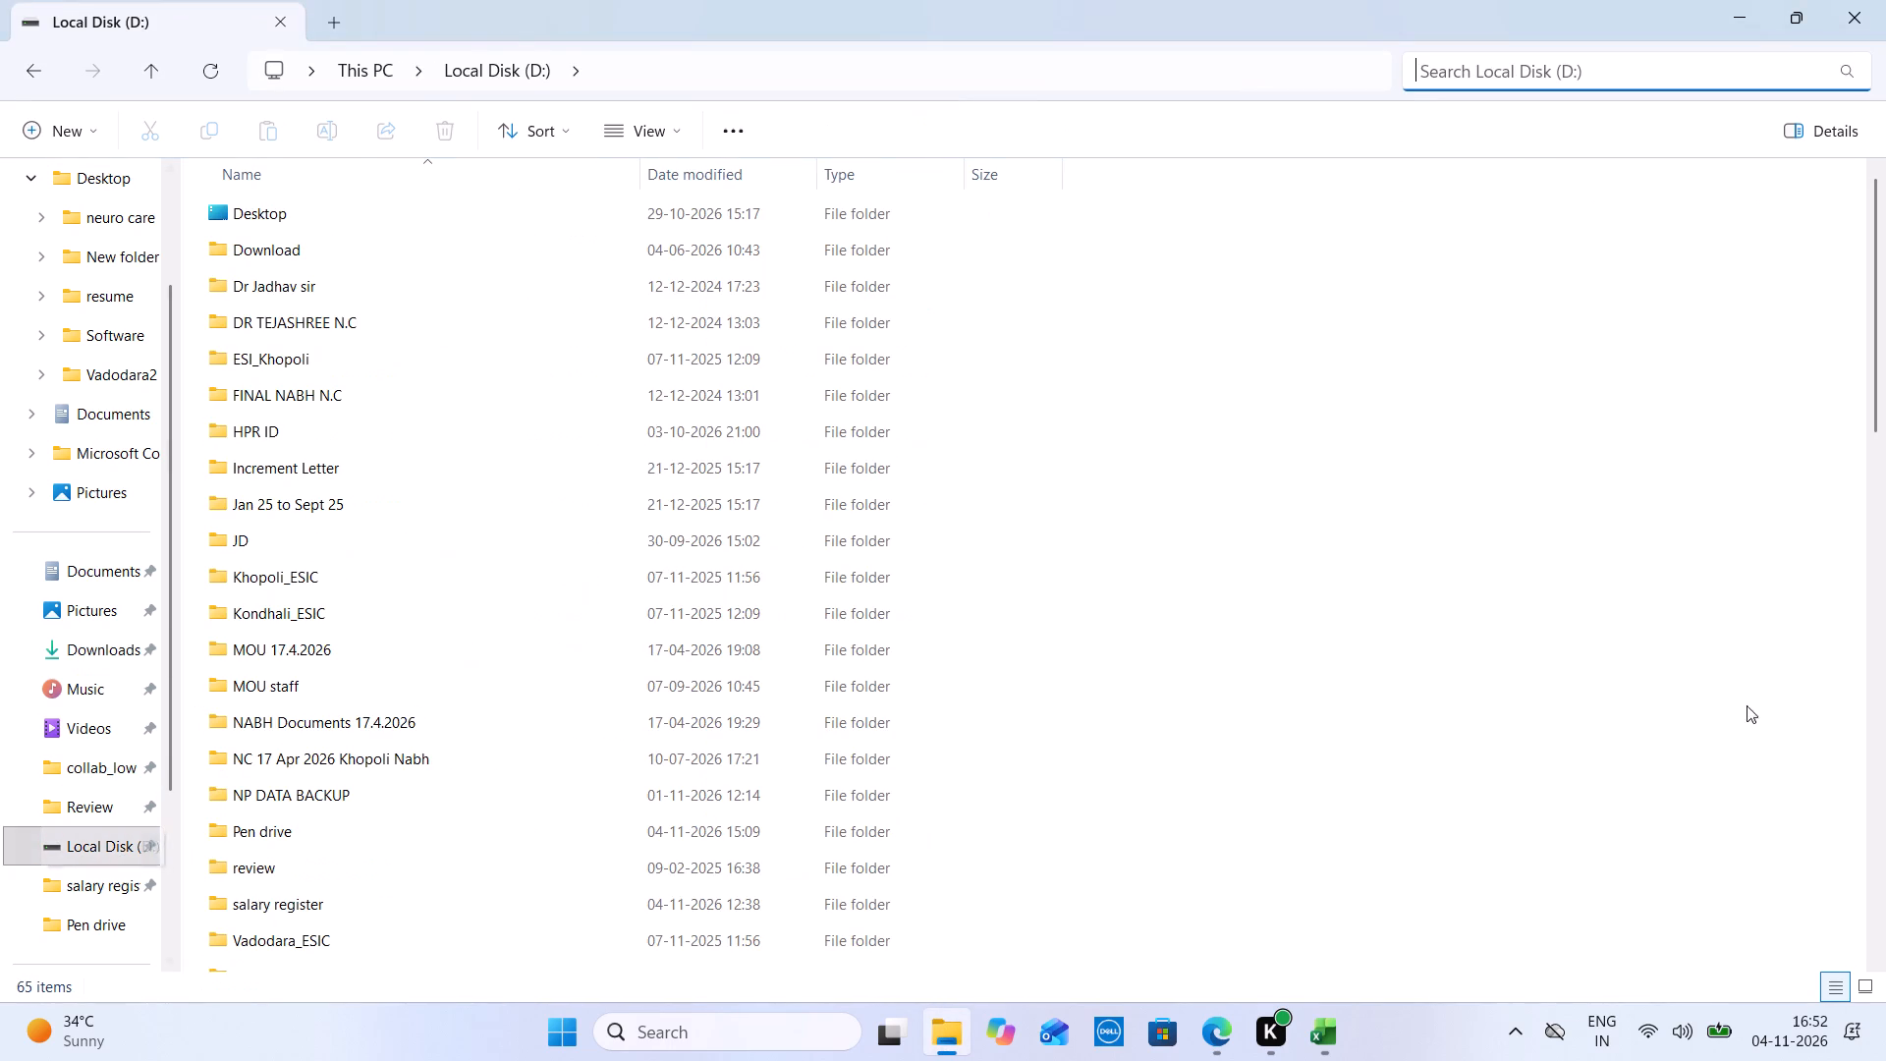
{"action": "double_click", "coordinate": [305, 829]}
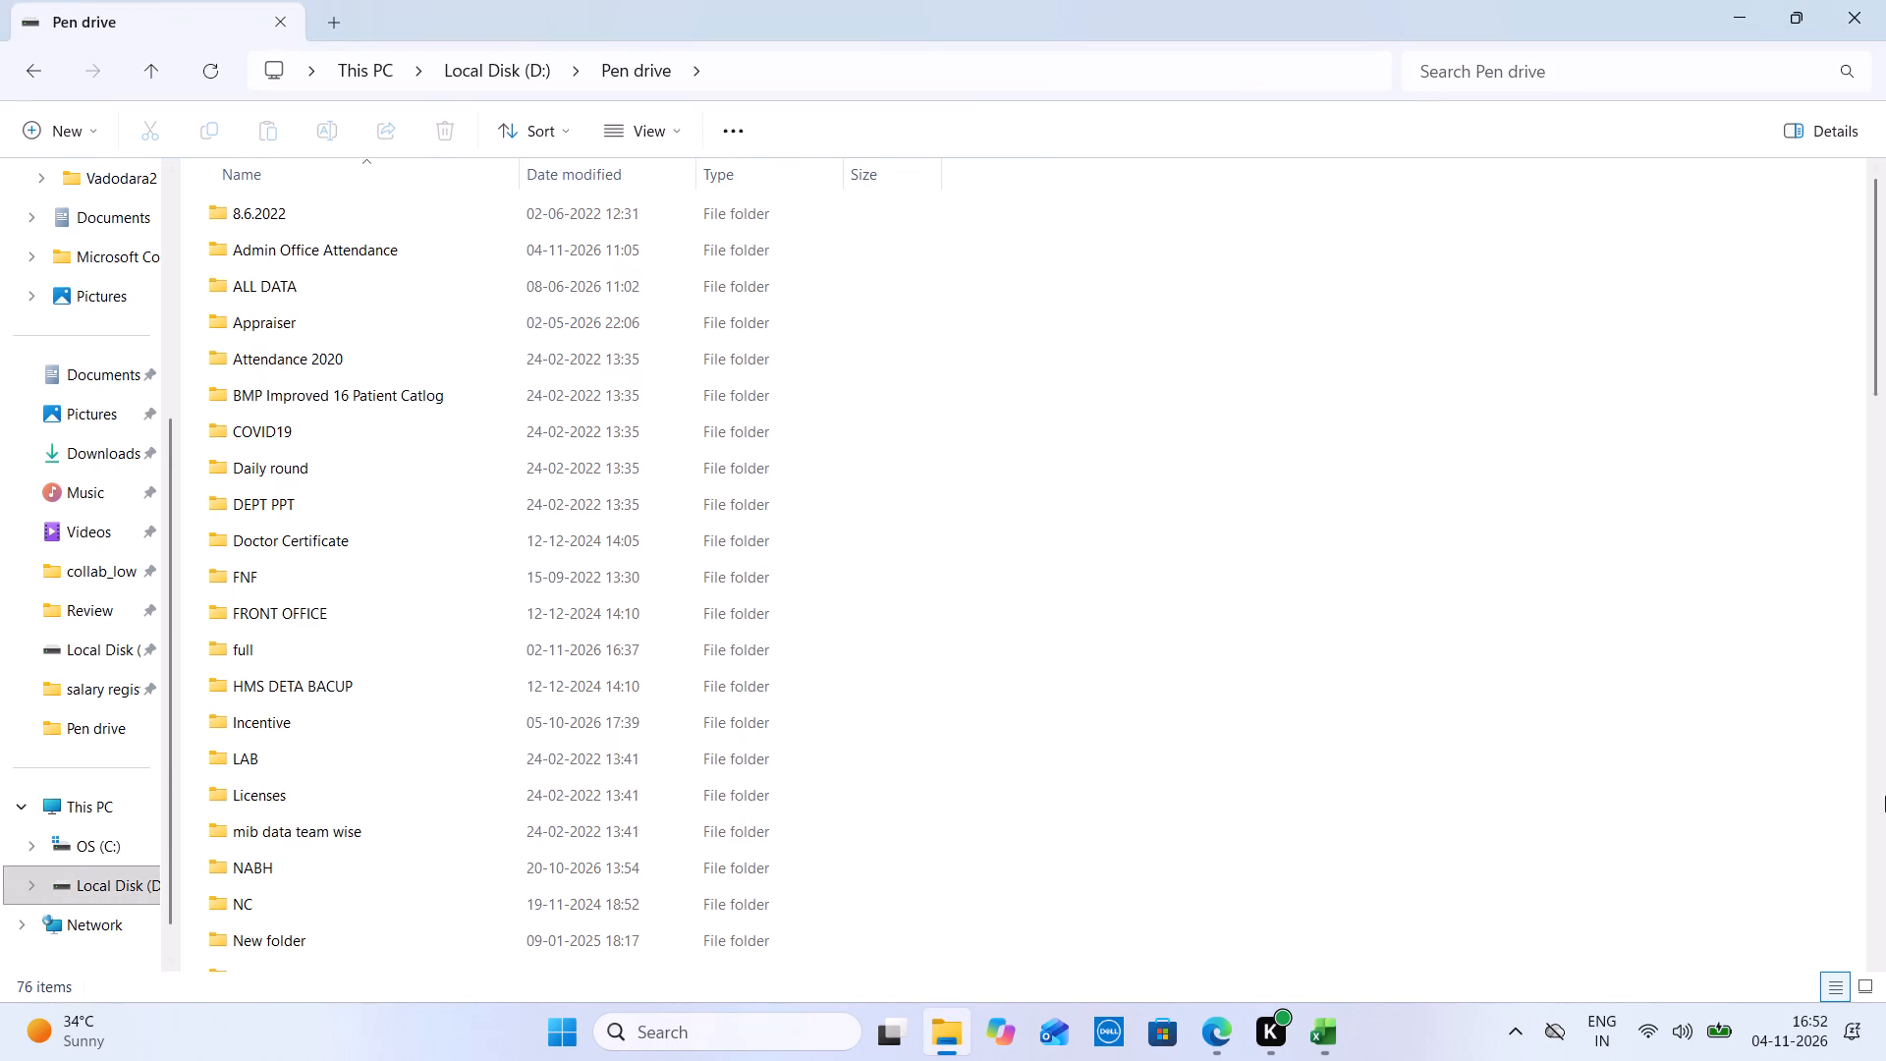
{"action": "triple_click", "coordinate": [1877, 875]}
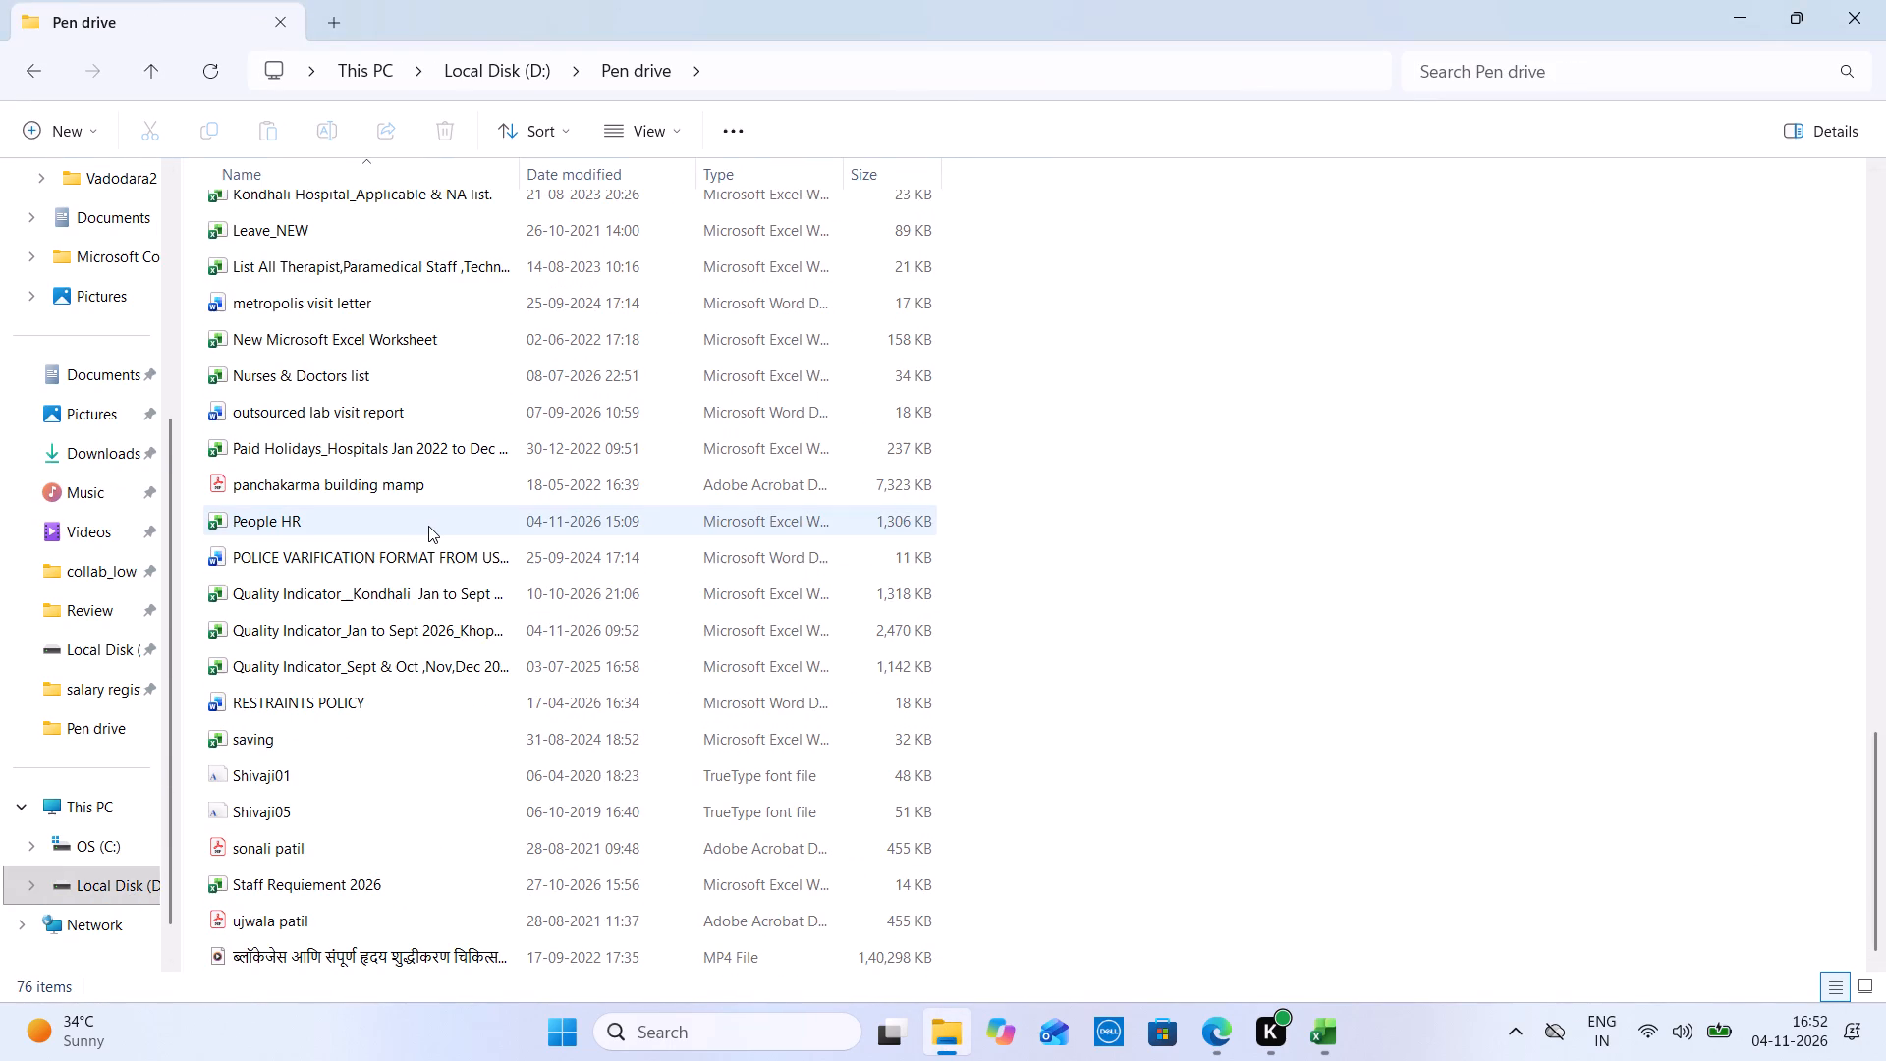
{"action": "double_click", "coordinate": [433, 526]}
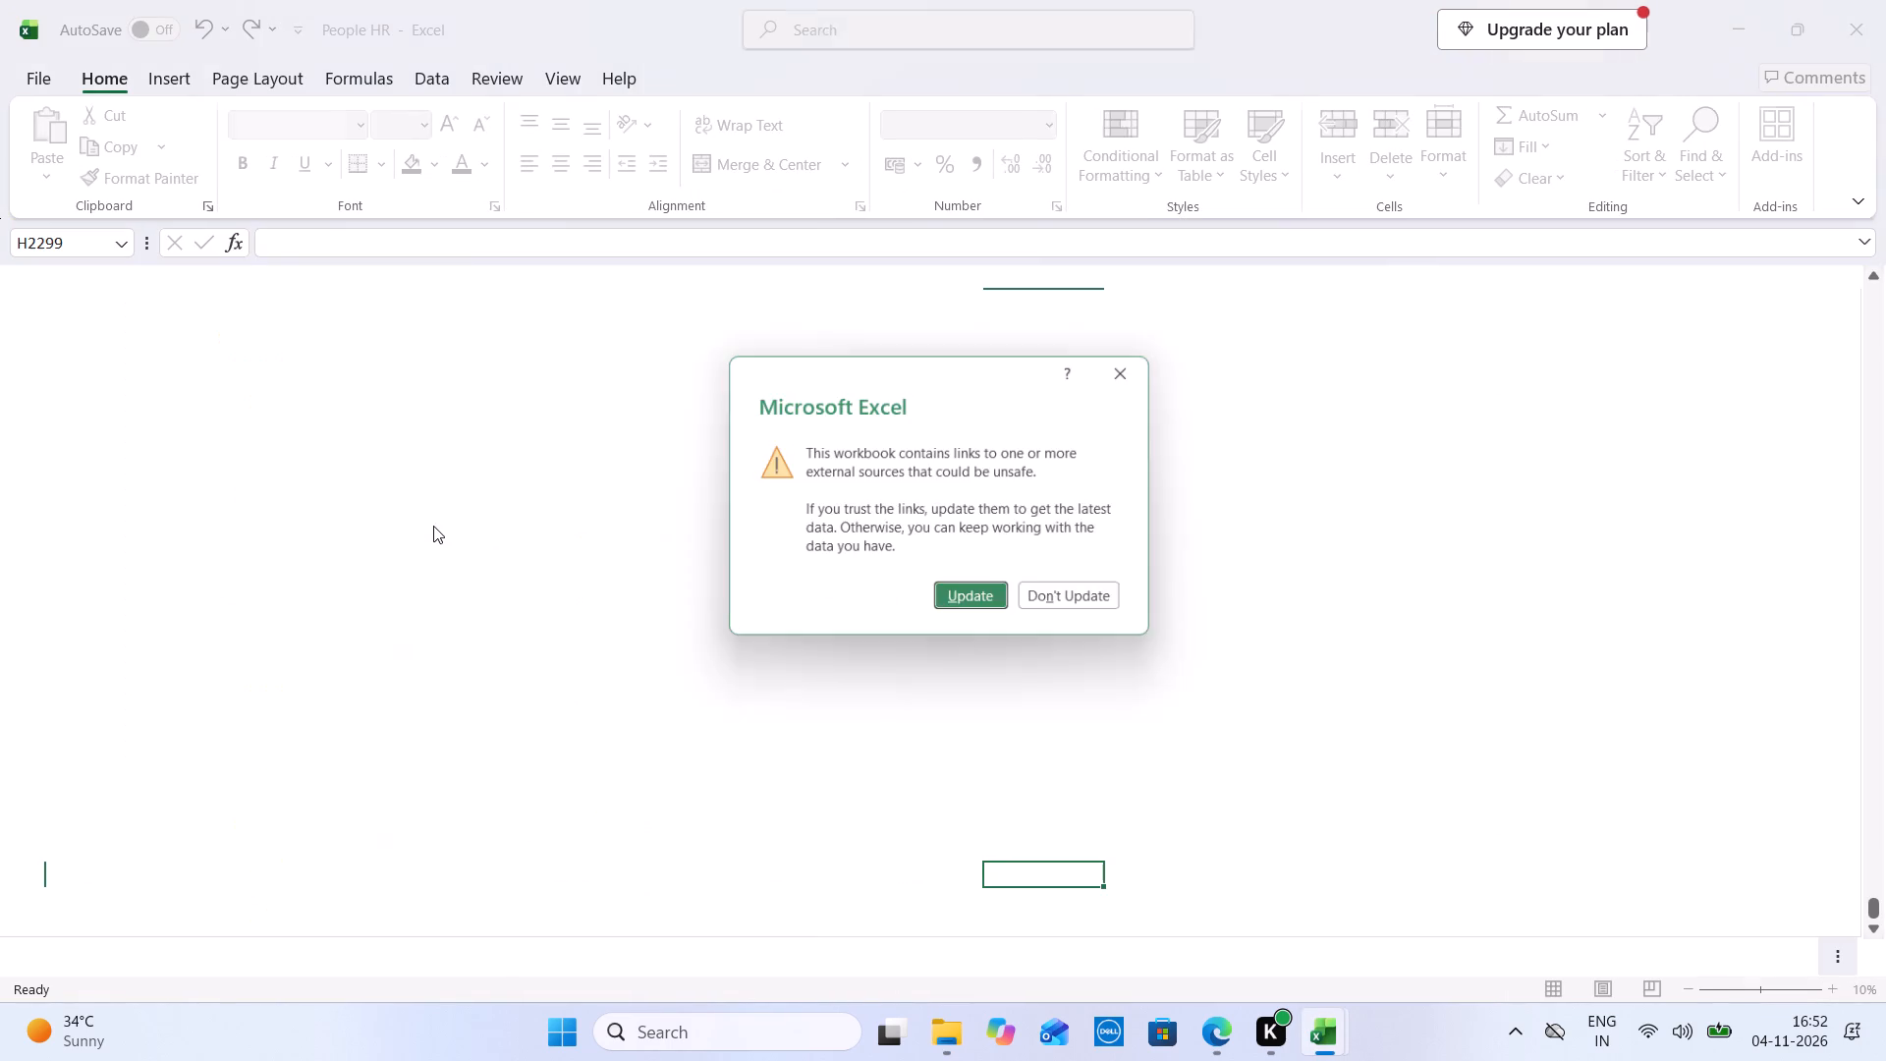
{"action": "left_click", "coordinate": [1144, 370]}
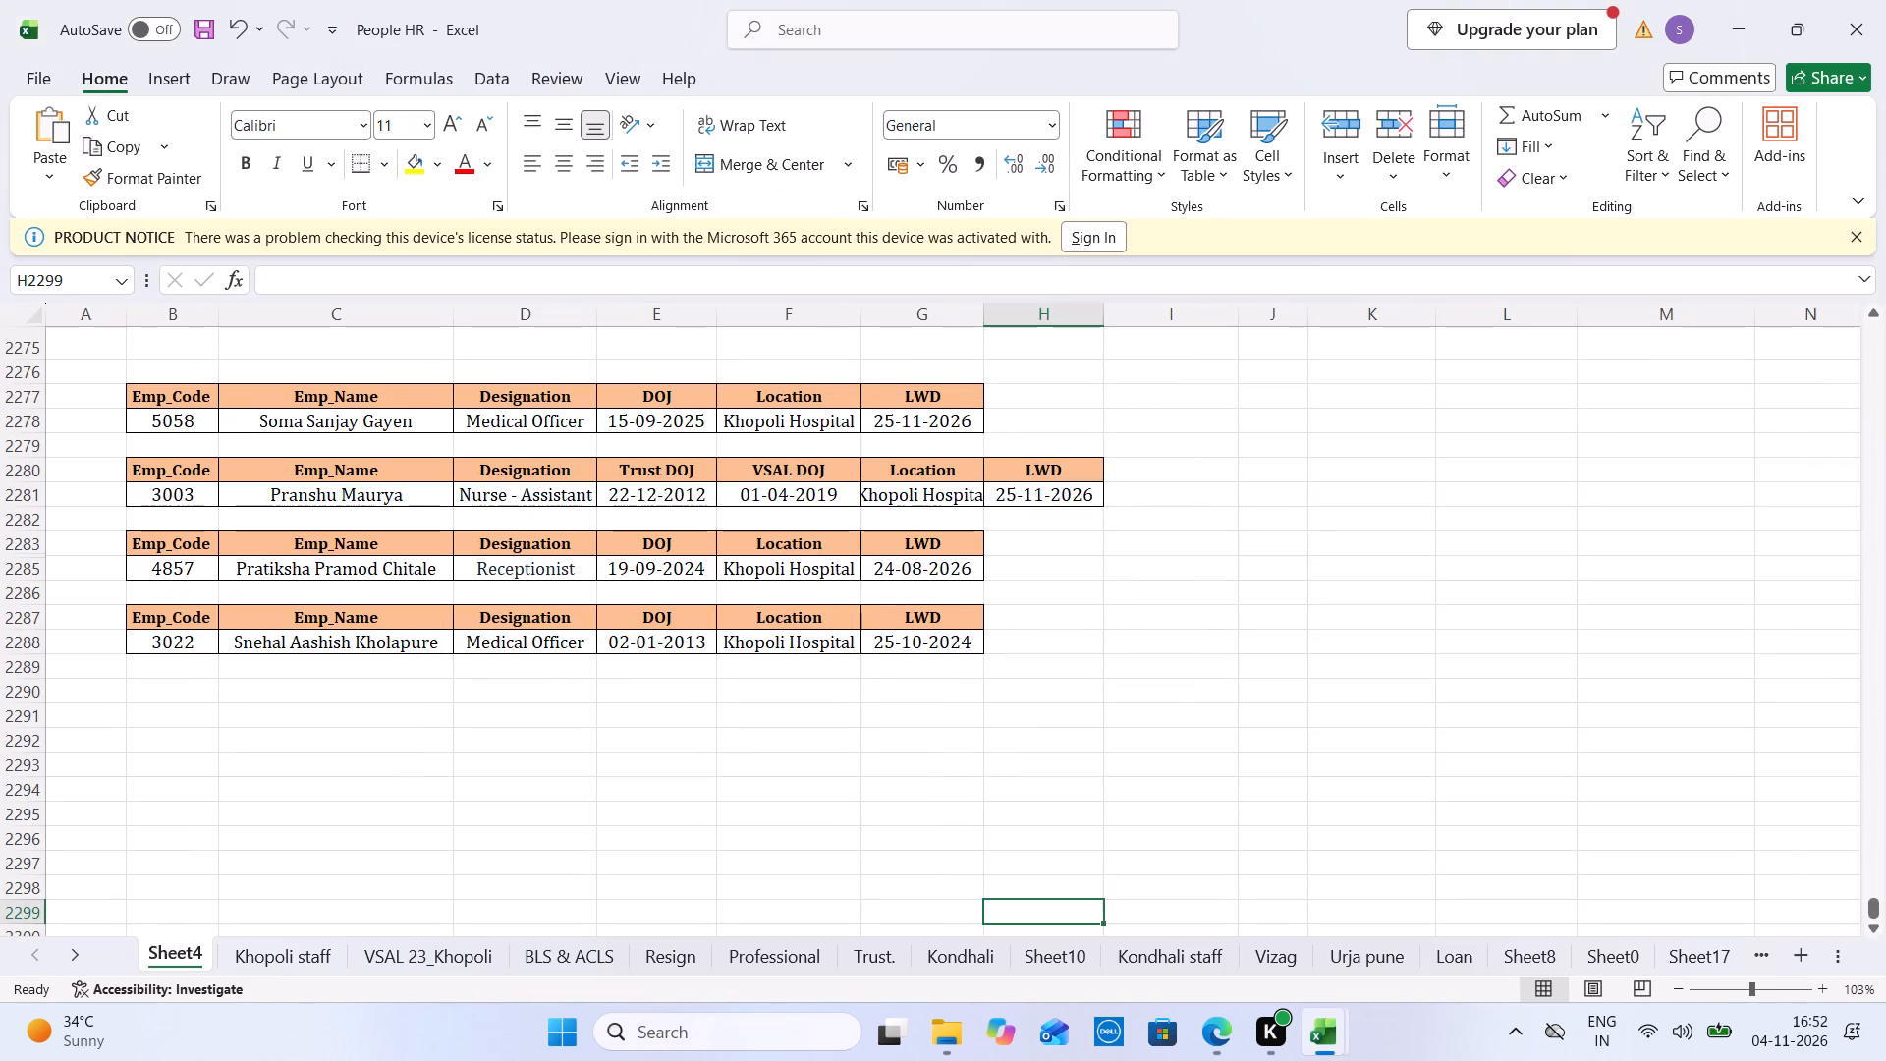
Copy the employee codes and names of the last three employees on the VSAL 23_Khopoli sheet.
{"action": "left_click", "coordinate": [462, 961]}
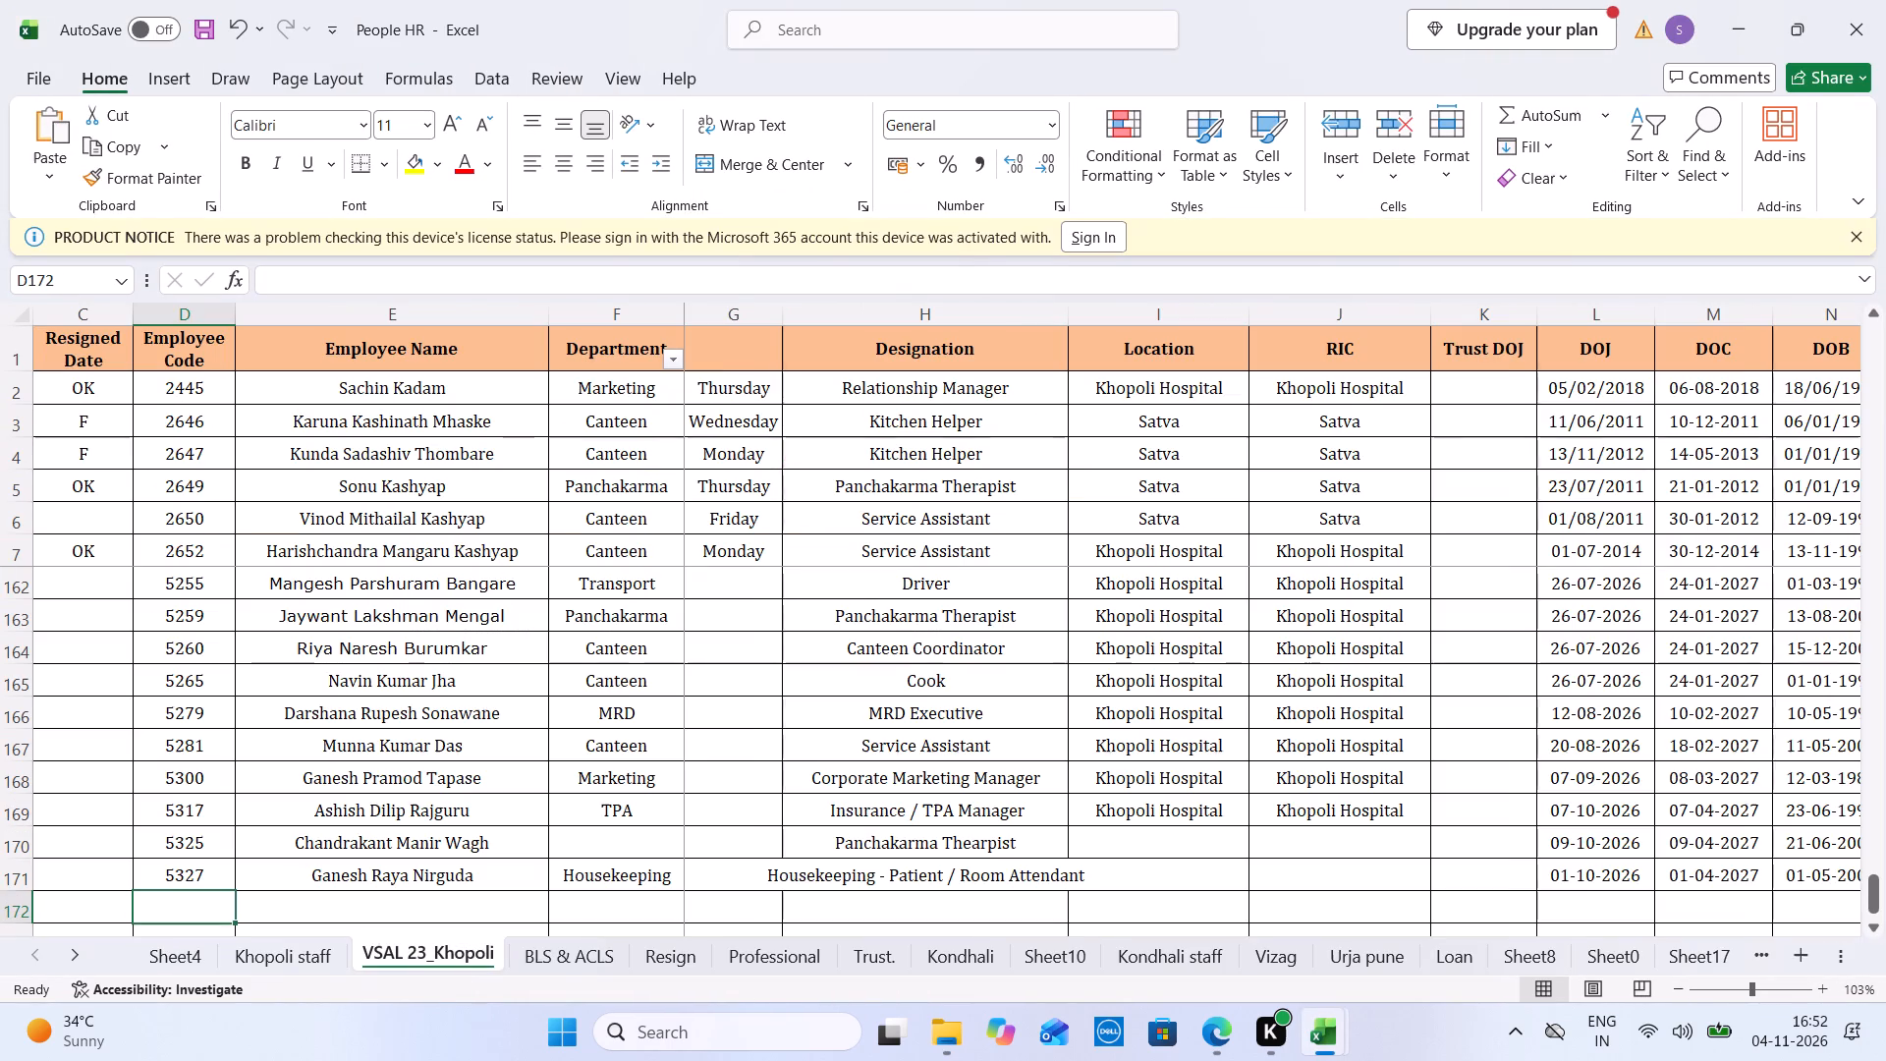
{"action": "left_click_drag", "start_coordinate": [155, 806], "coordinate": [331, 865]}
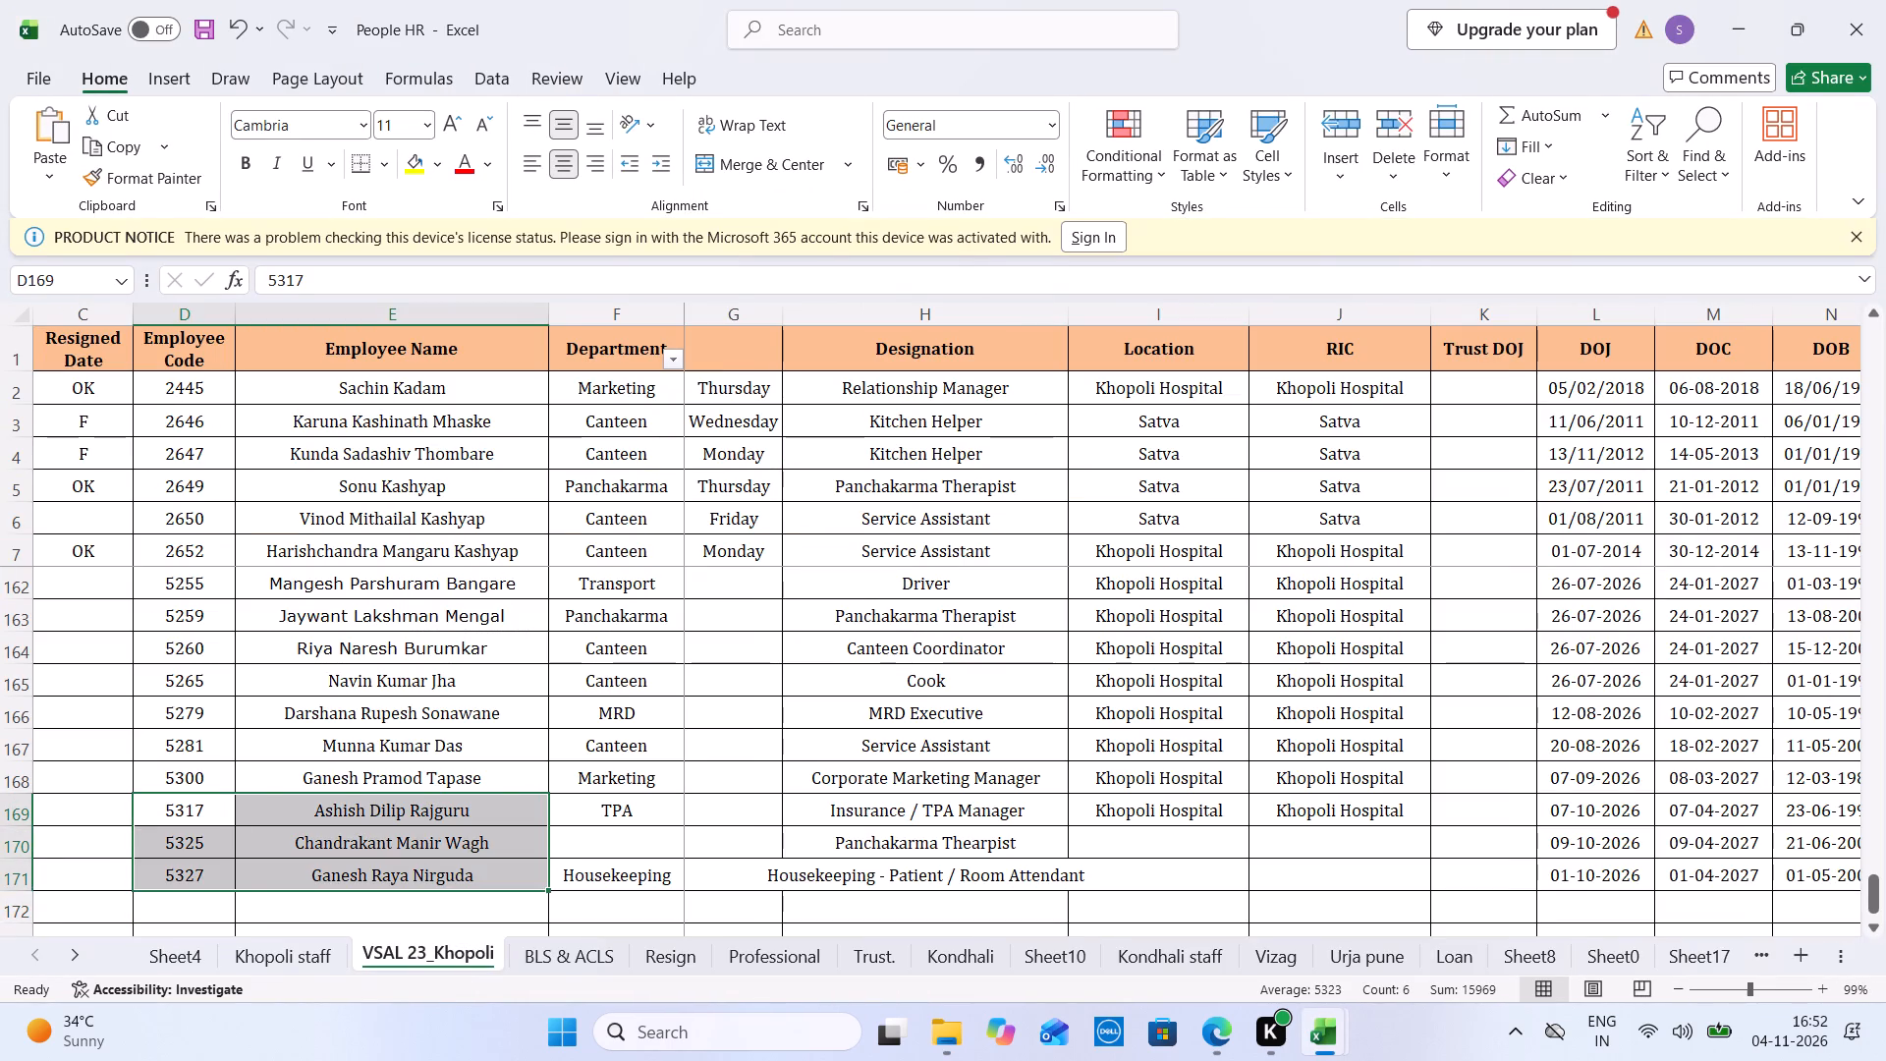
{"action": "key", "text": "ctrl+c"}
In the training staff list workbook, add a new staff member's name with department Panchakarma in row 180, below the last entry.
{"action": "key", "text": "ctrl+Tab"}
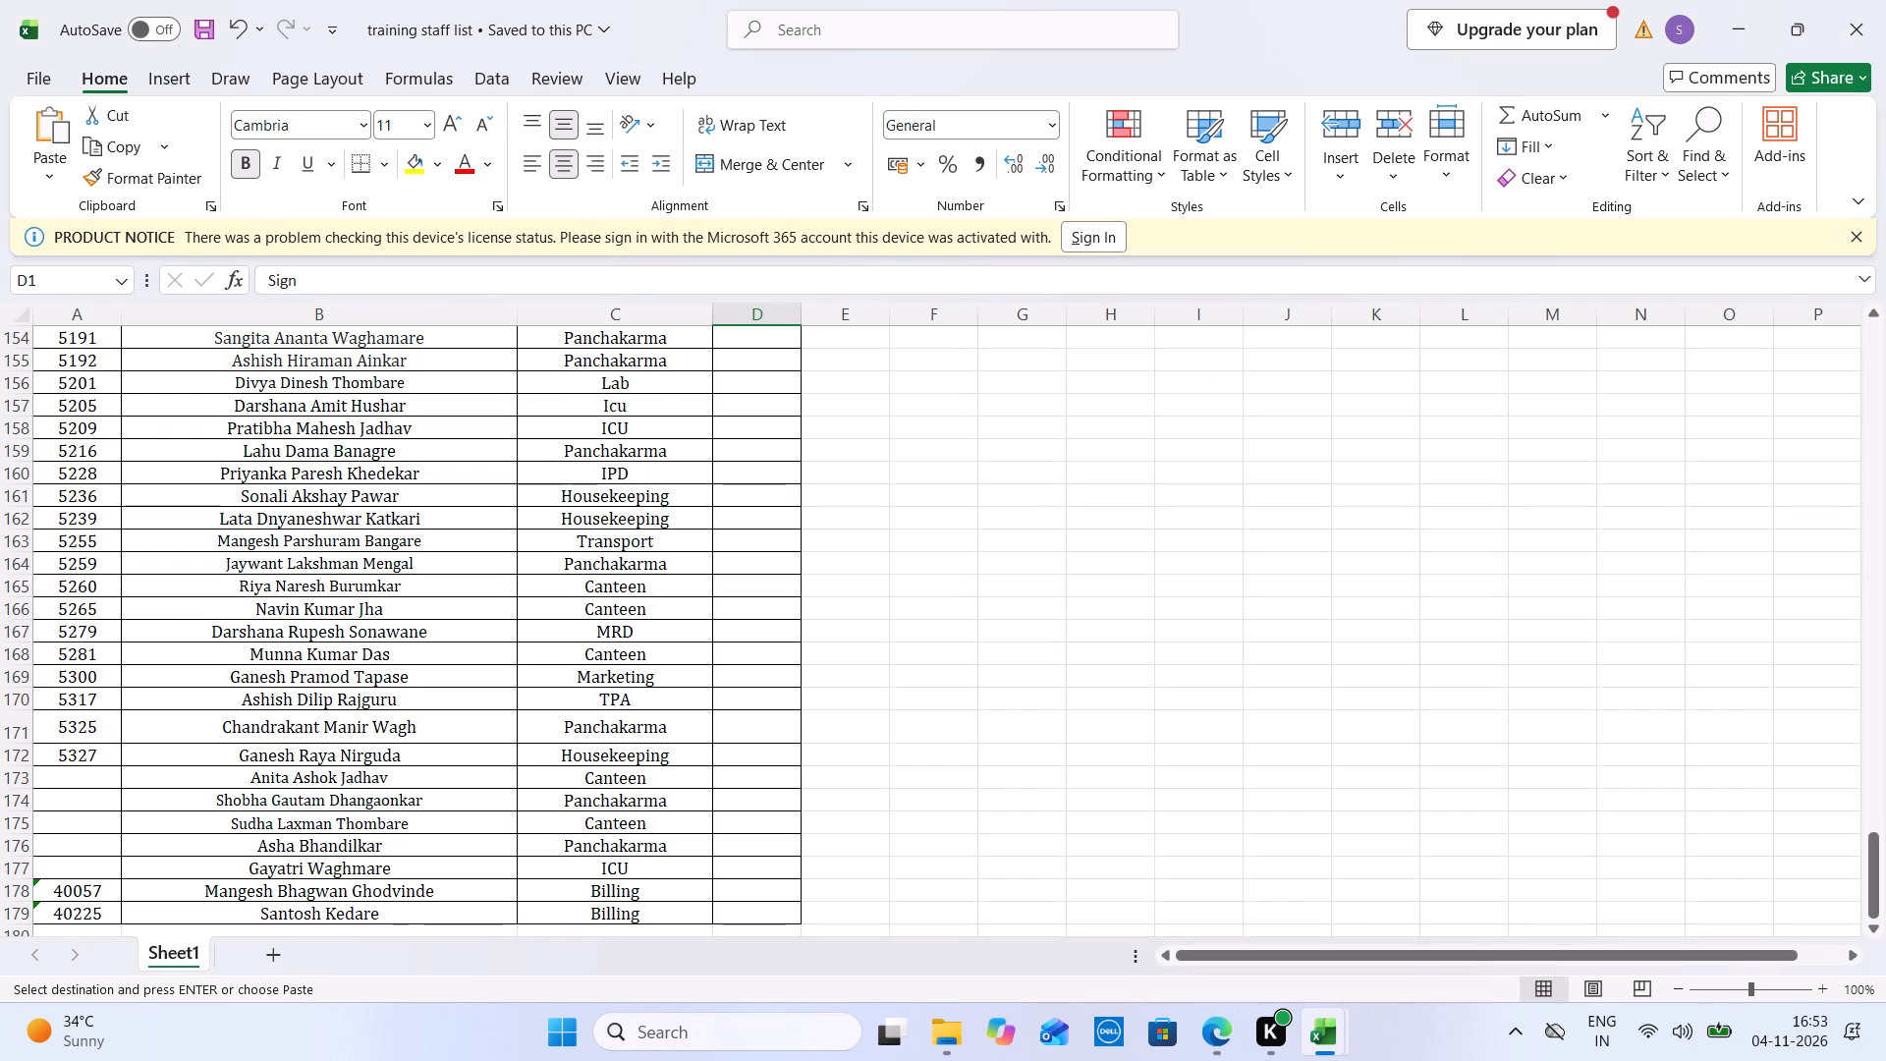
{"action": "left_click", "coordinate": [371, 841]}
{"action": "key", "text": "Down"}
{"action": "key", "text": "Down"}
{"action": "key", "text": "Down"}
{"action": "key", "text": "Down"}
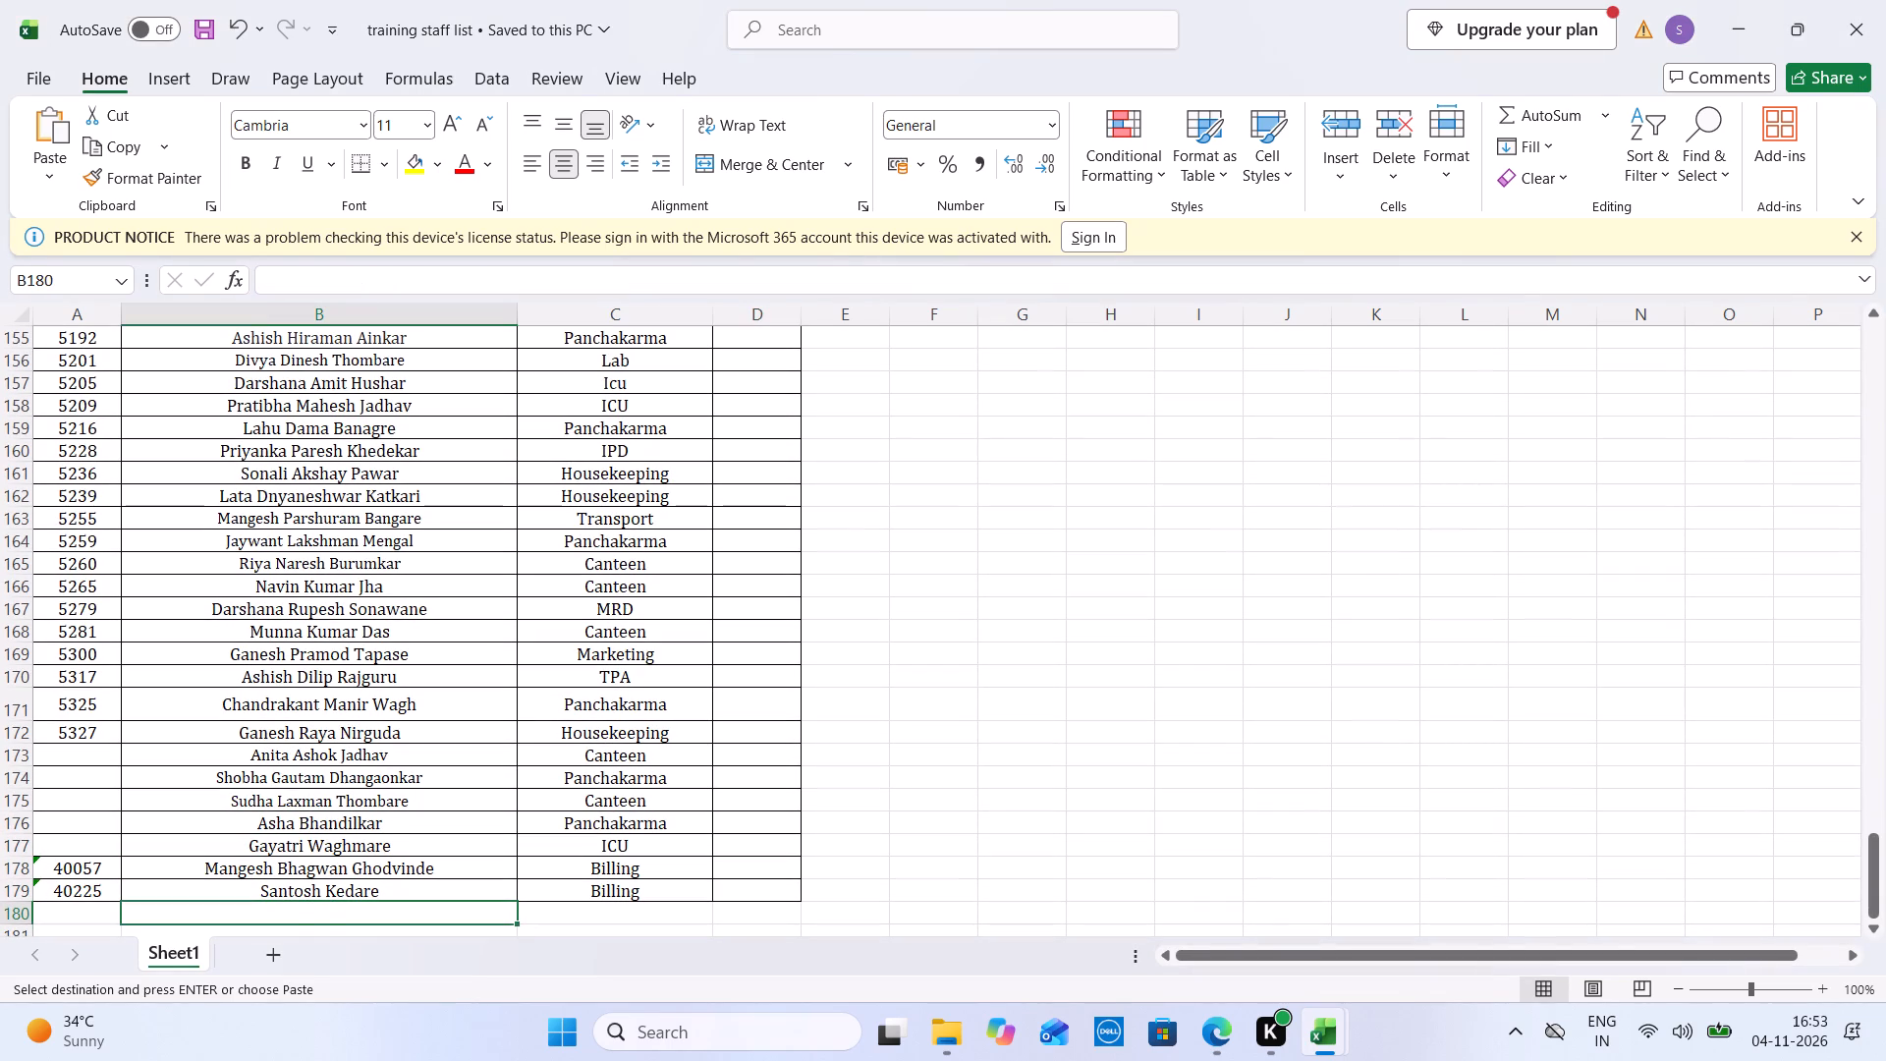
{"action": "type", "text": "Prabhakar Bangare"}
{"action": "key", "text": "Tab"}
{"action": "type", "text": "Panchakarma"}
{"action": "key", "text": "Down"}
Add a second new staff member's name in row 181, reusing the Panchakarma department from the row above.
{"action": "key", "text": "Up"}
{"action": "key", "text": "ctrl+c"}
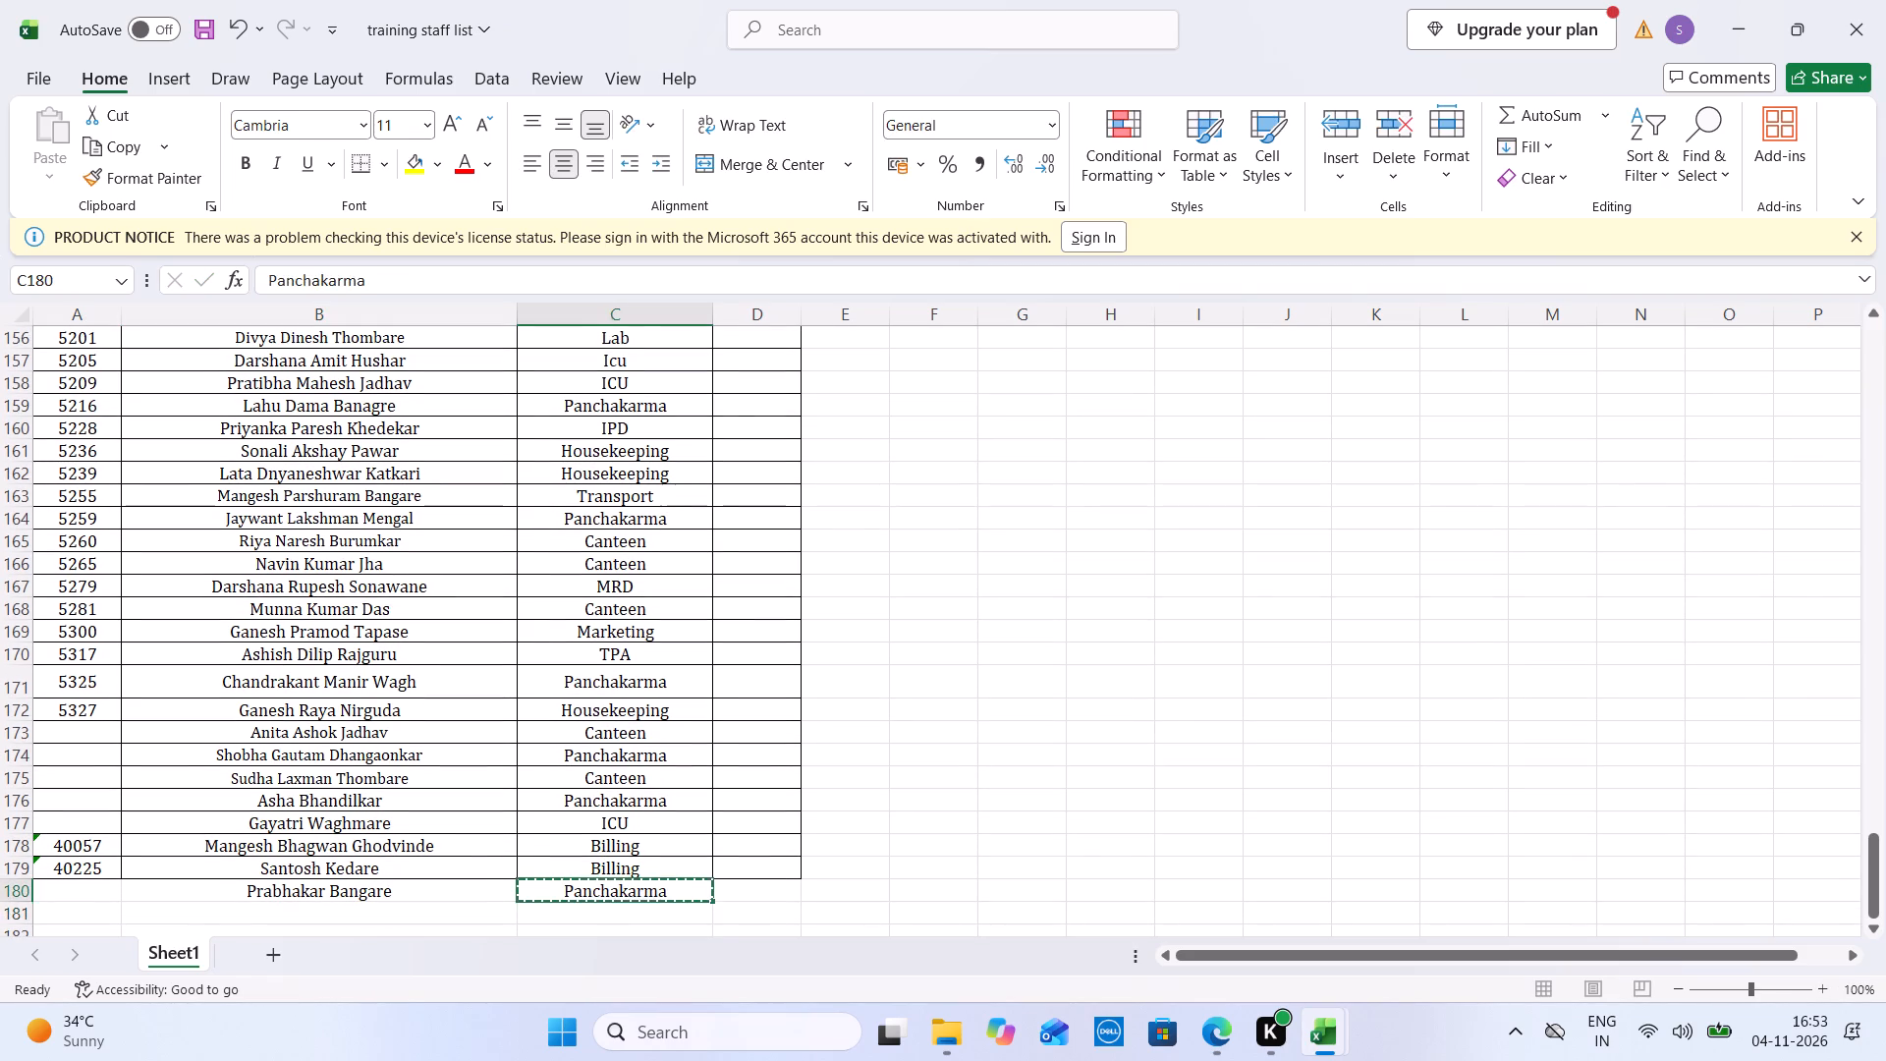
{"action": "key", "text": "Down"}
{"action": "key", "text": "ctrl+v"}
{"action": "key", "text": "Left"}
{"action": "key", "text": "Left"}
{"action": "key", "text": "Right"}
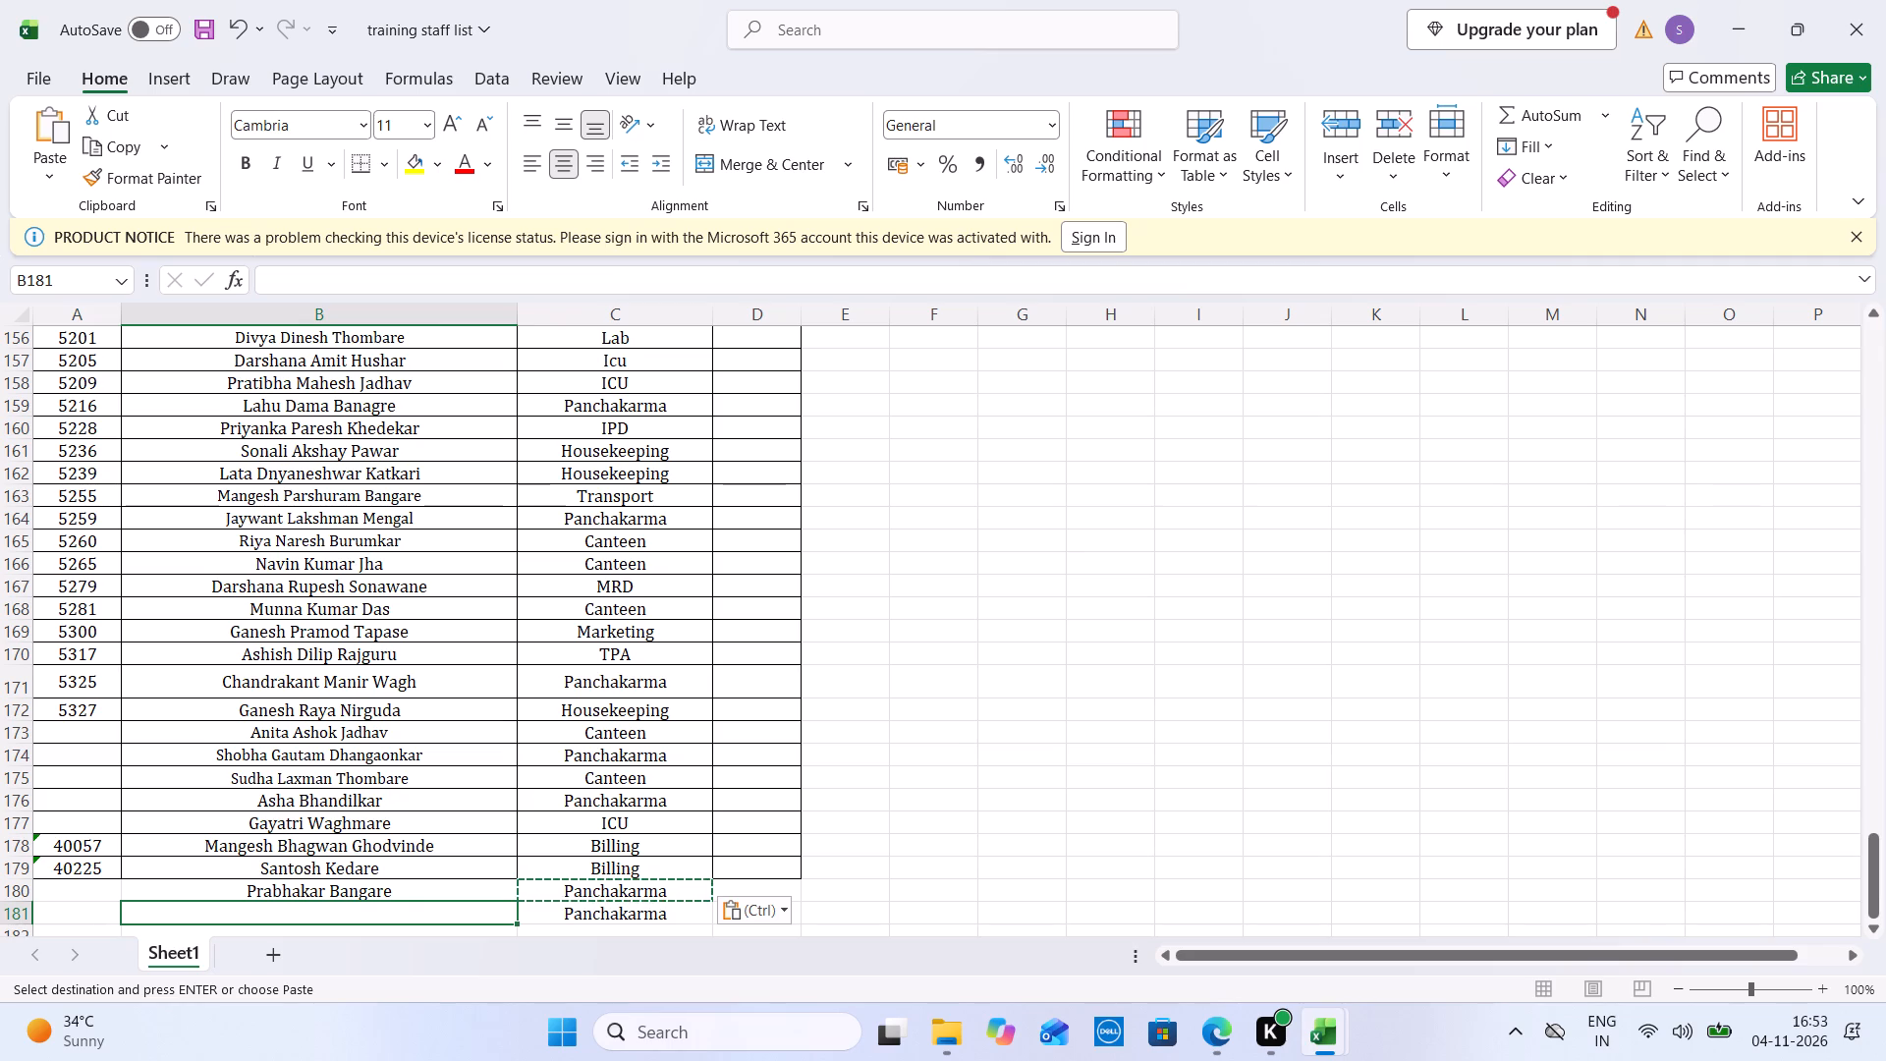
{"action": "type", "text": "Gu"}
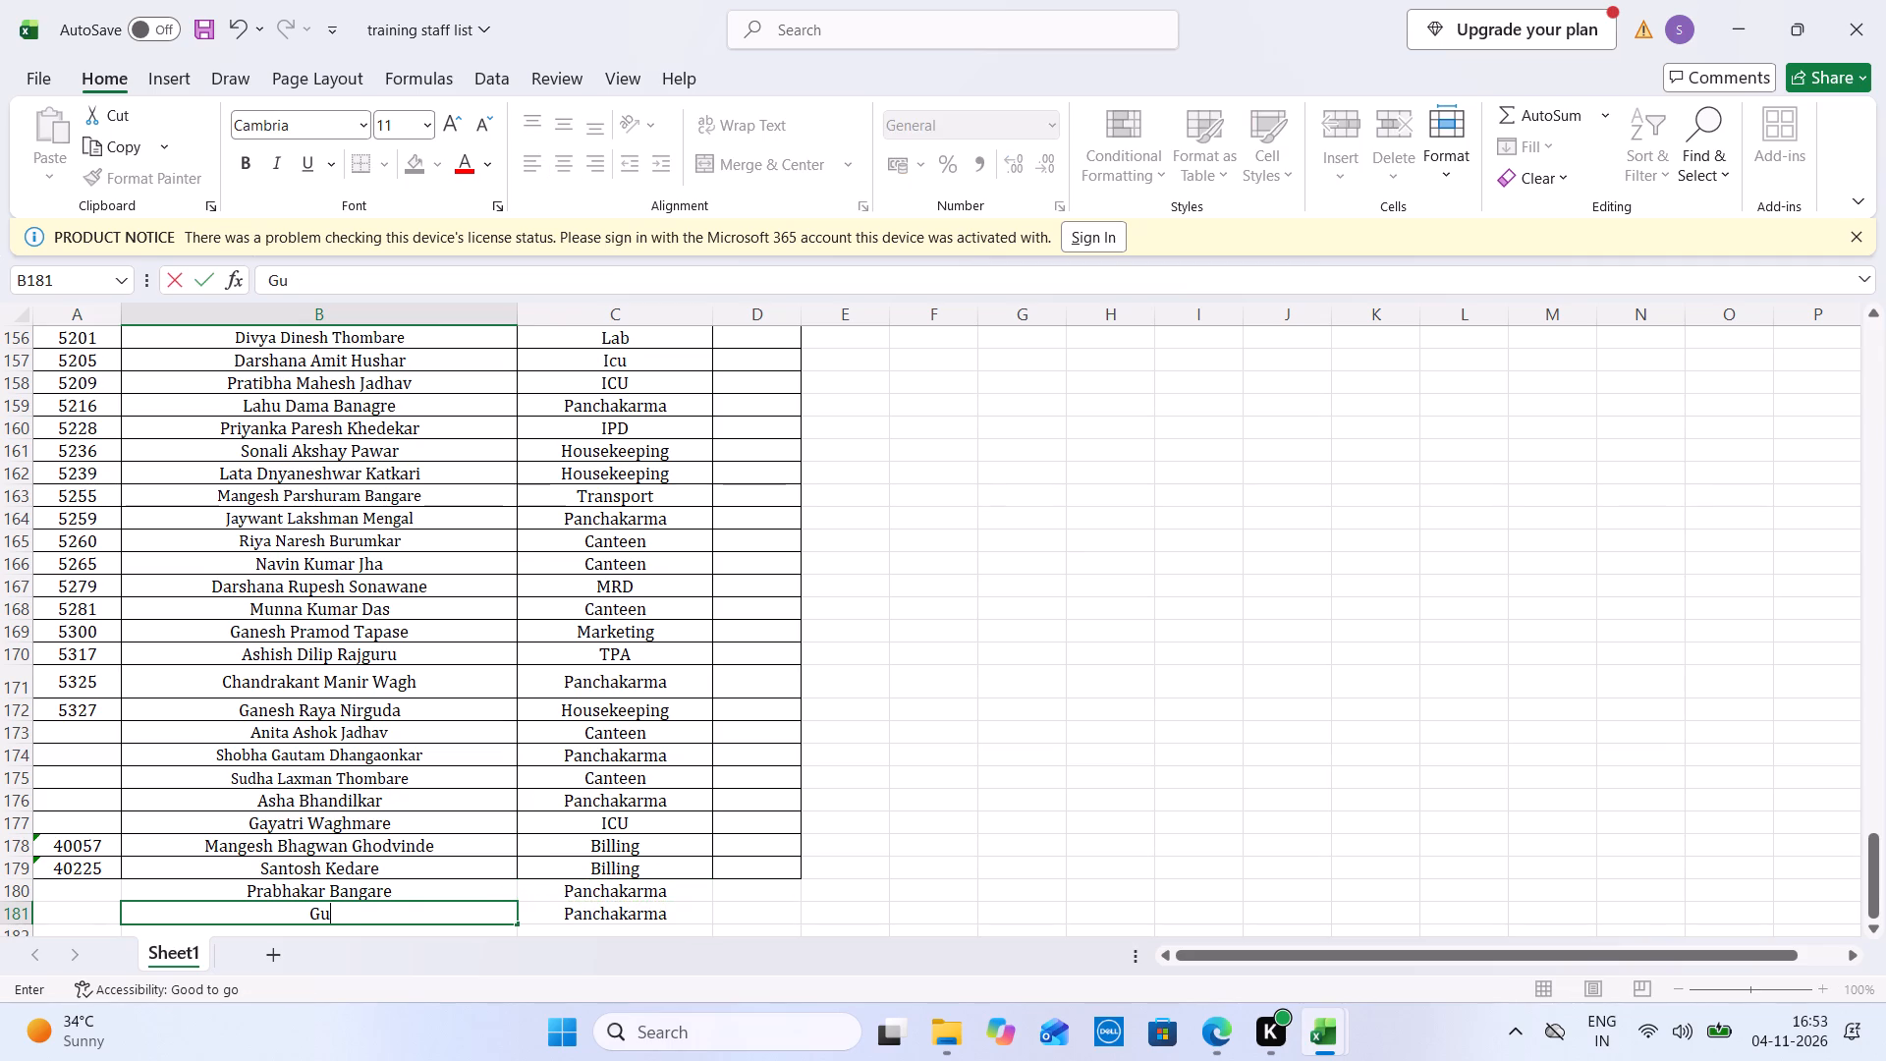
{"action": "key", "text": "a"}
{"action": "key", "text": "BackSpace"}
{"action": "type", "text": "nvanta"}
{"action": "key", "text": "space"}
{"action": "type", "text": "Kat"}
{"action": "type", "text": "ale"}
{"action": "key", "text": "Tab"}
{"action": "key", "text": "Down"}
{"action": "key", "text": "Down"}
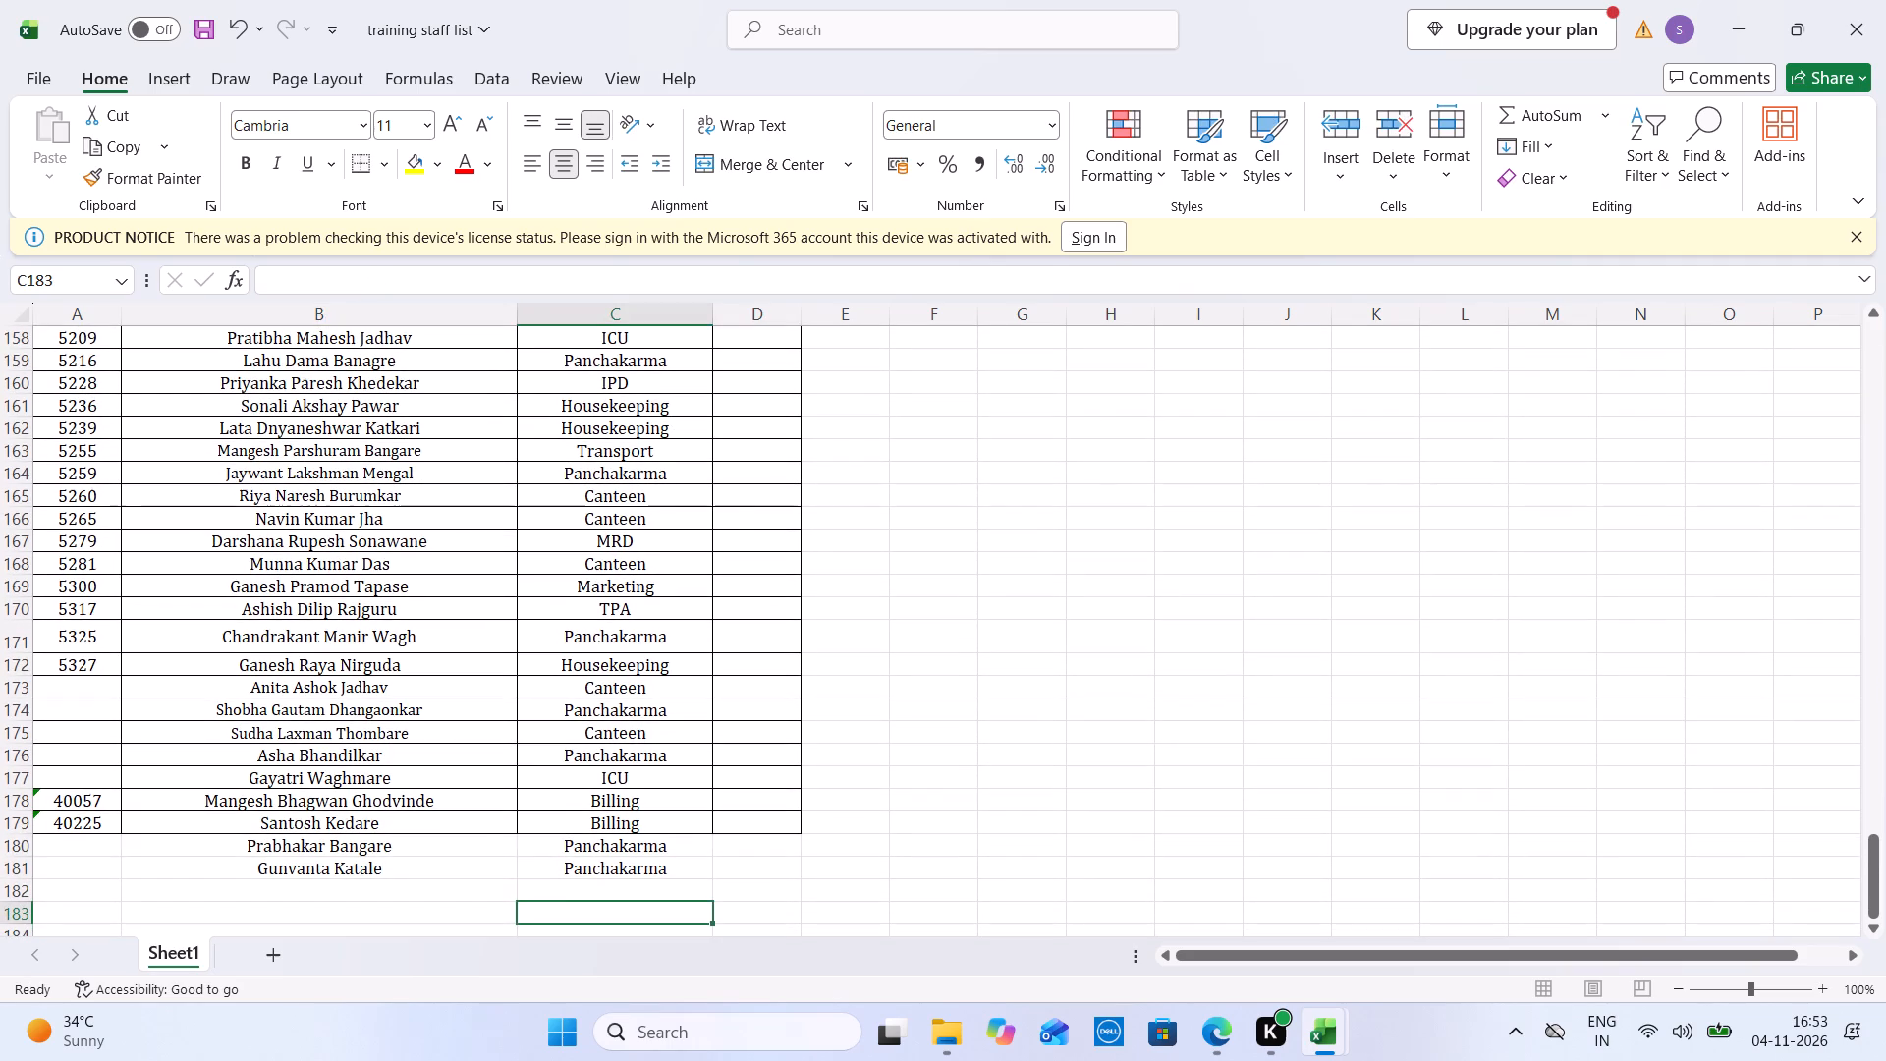
Apply cell borders to the two new staff rows, 180 and 181, across columns A to D.
{"action": "left_click_drag", "start_coordinate": [110, 840], "coordinate": [725, 867]}
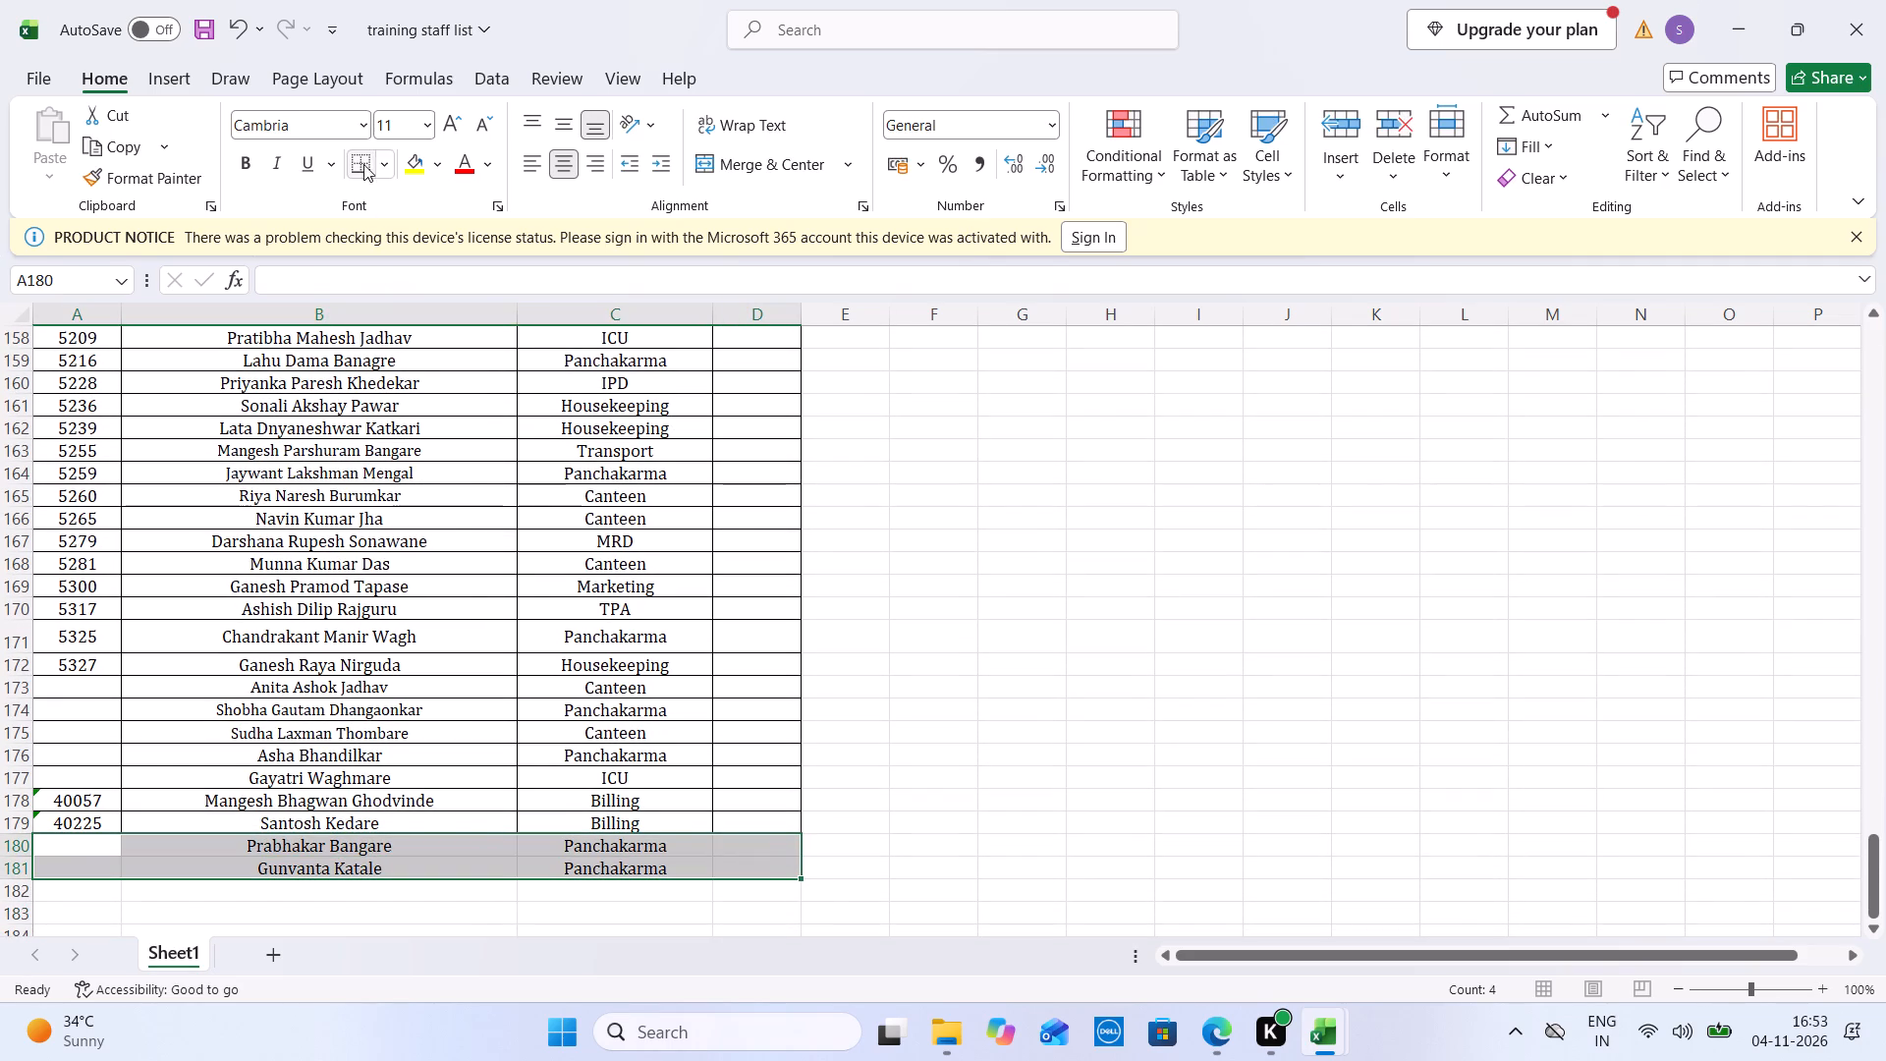
Reapply cell borders to the two new staff rows, 180 and 181, across columns A to D.
{"action": "left_click", "coordinate": [386, 151]}
{"action": "left_click", "coordinate": [442, 413]}
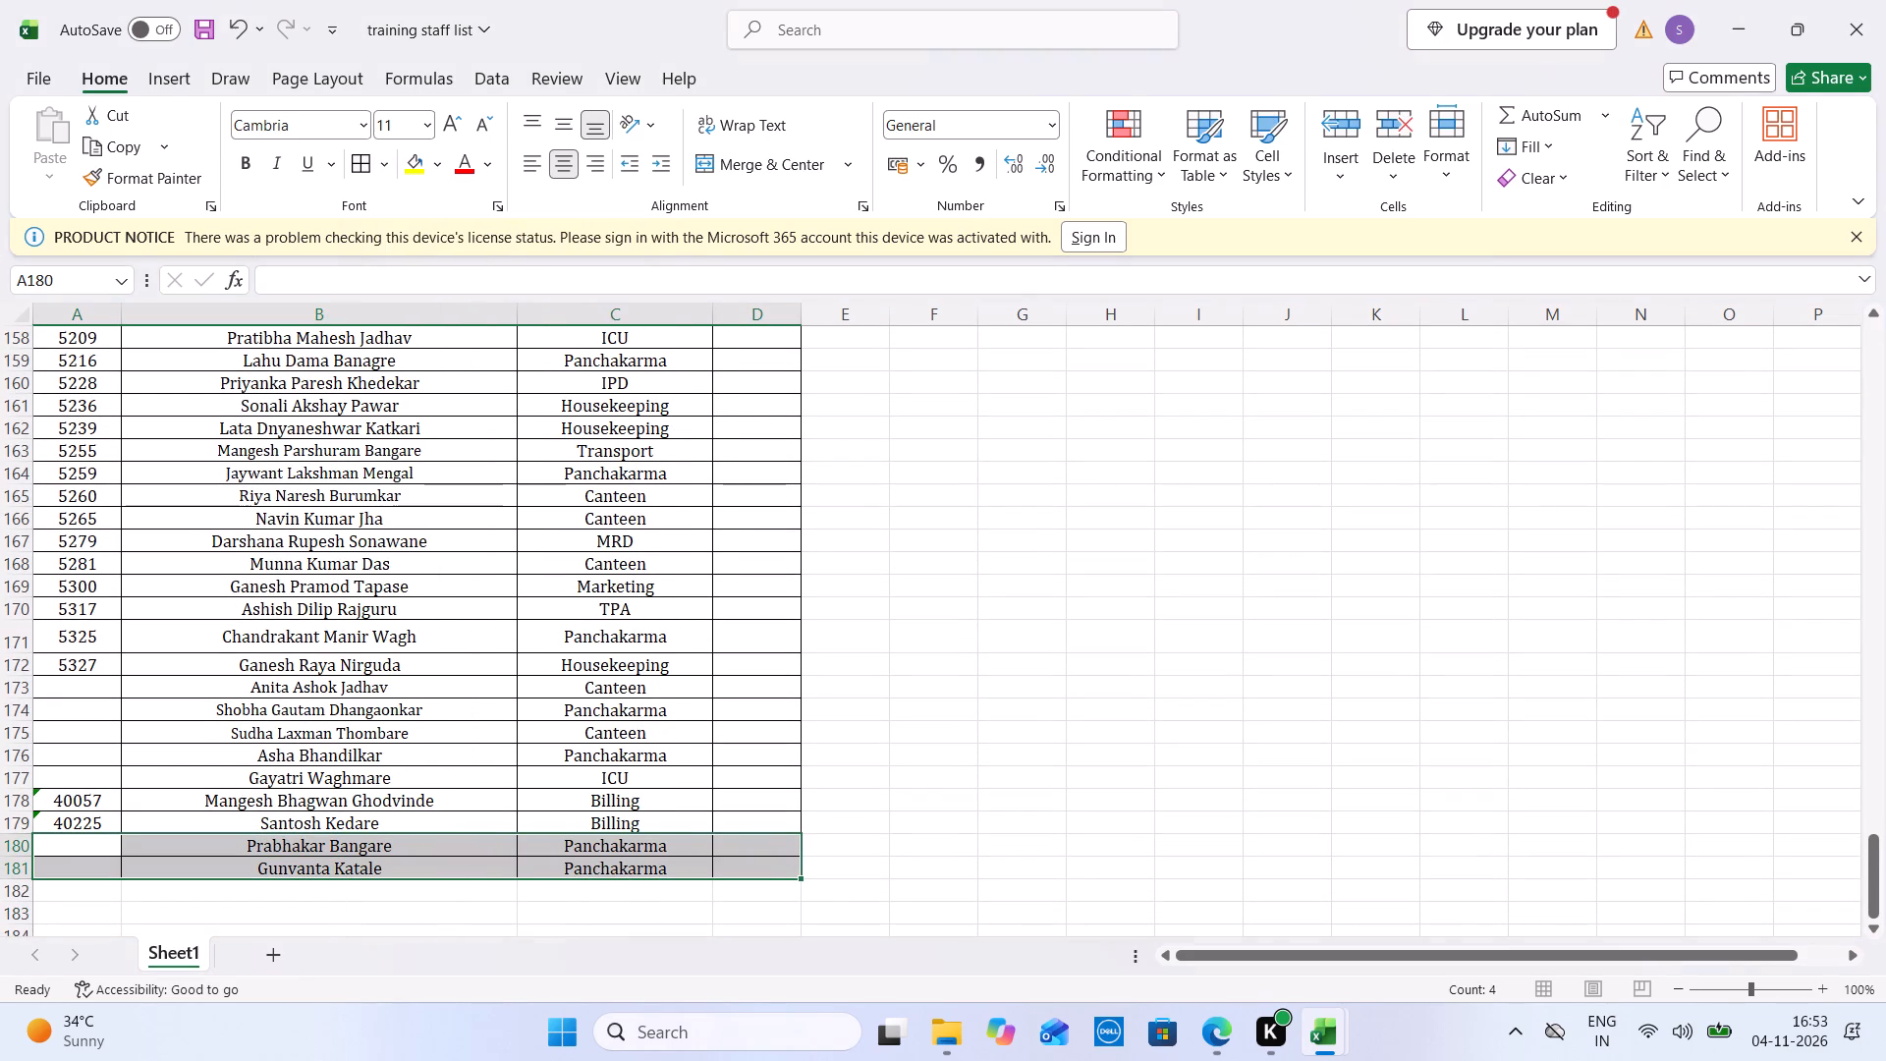
Save the training staff list workbook and close it from the top of the list, returning to the People HR workbook.
{"action": "key", "text": "ctrl+s"}
{"action": "key", "text": "ctrl+s"}
{"action": "key", "text": "ctrl+s"}
{"action": "key", "text": "ctrl+s"}
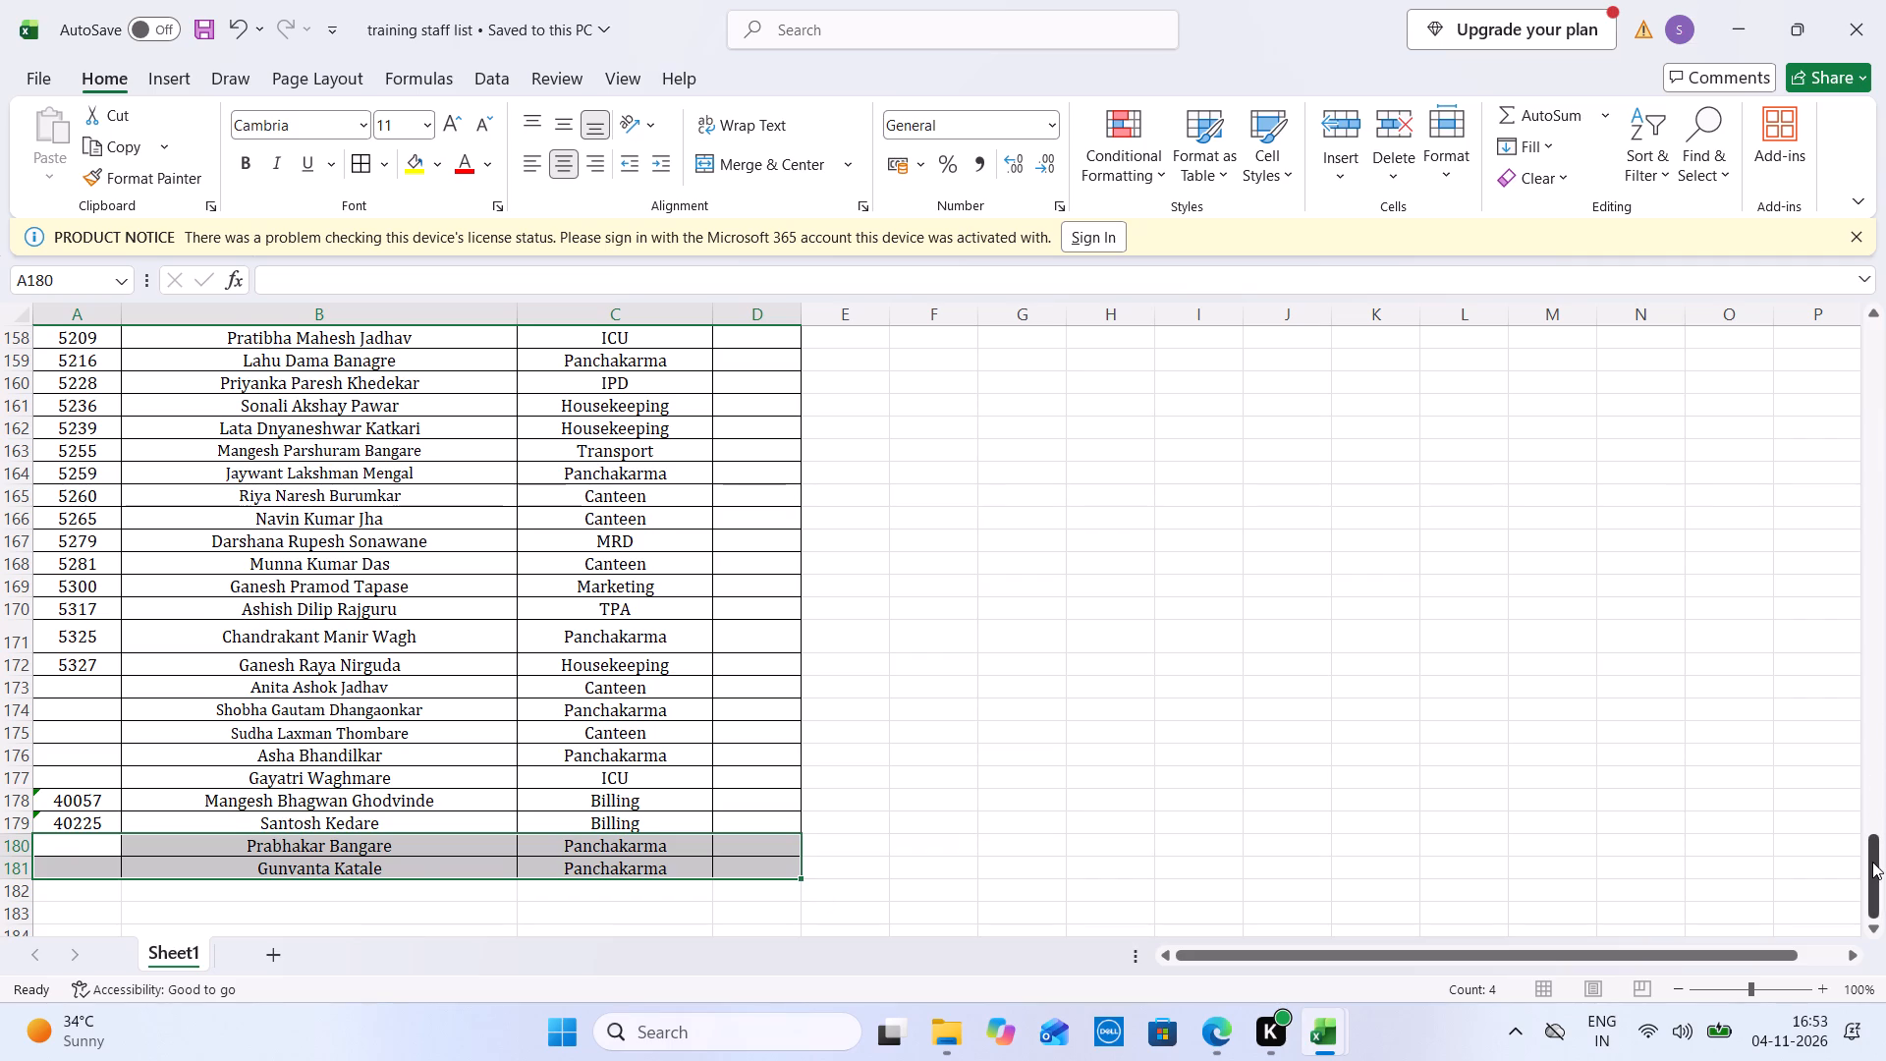
{"action": "left_click_drag", "start_coordinate": [1872, 862], "coordinate": [1871, 574]}
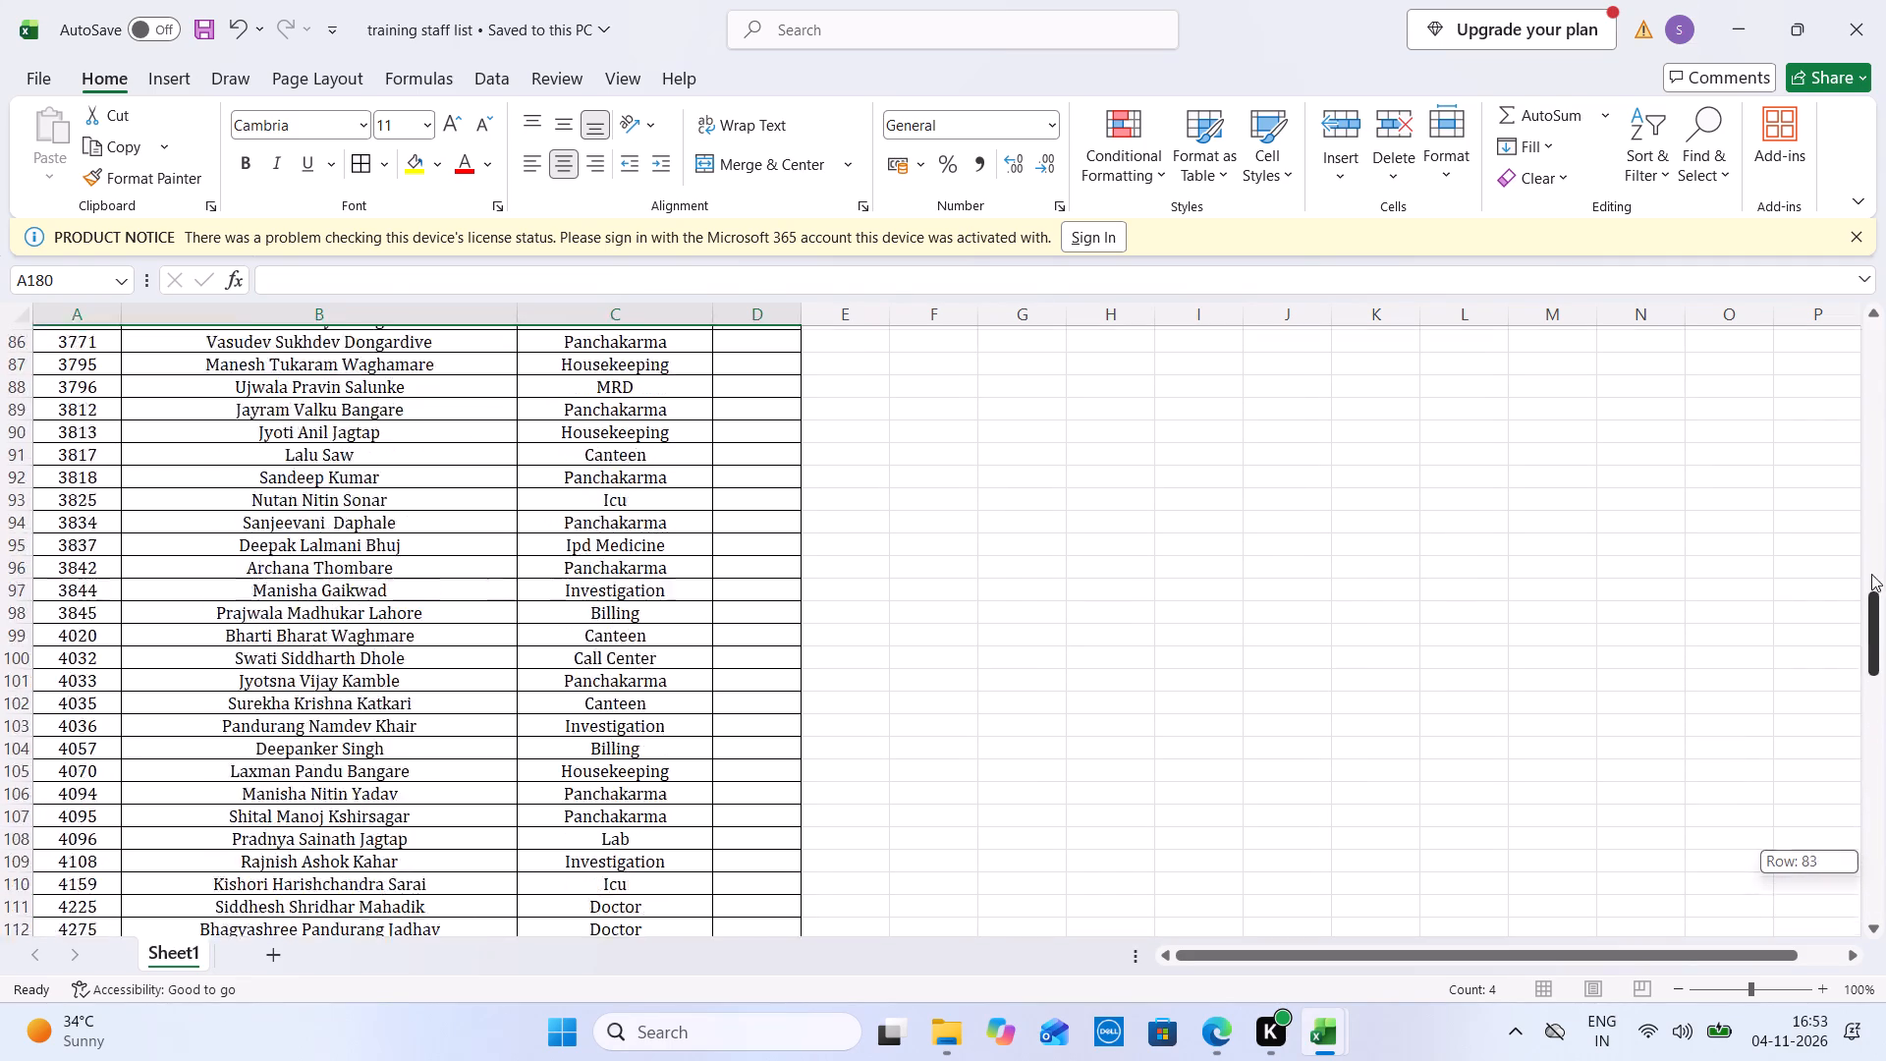
{"action": "left_click_drag", "start_coordinate": [1871, 574], "coordinate": [1885, 337]}
{"action": "left_click", "coordinate": [1885, 0]}
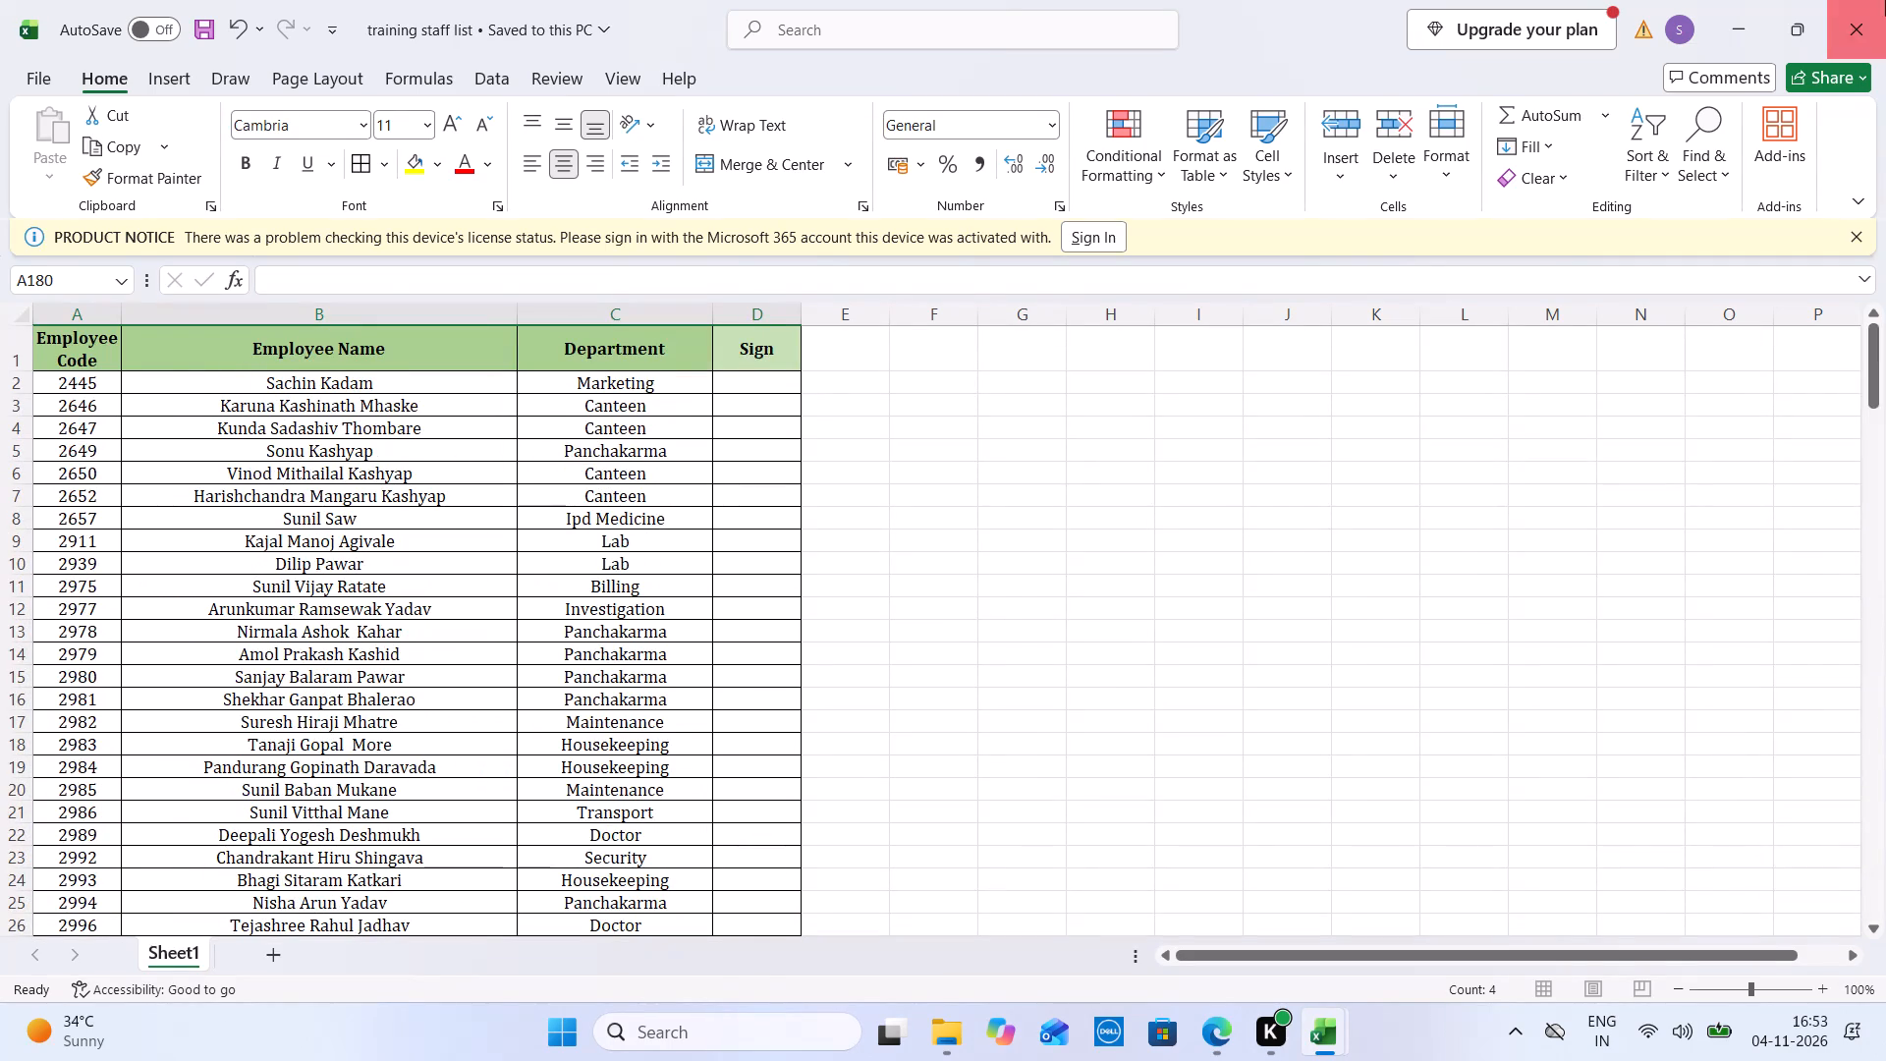
{"action": "left_click", "coordinate": [1885, 0]}
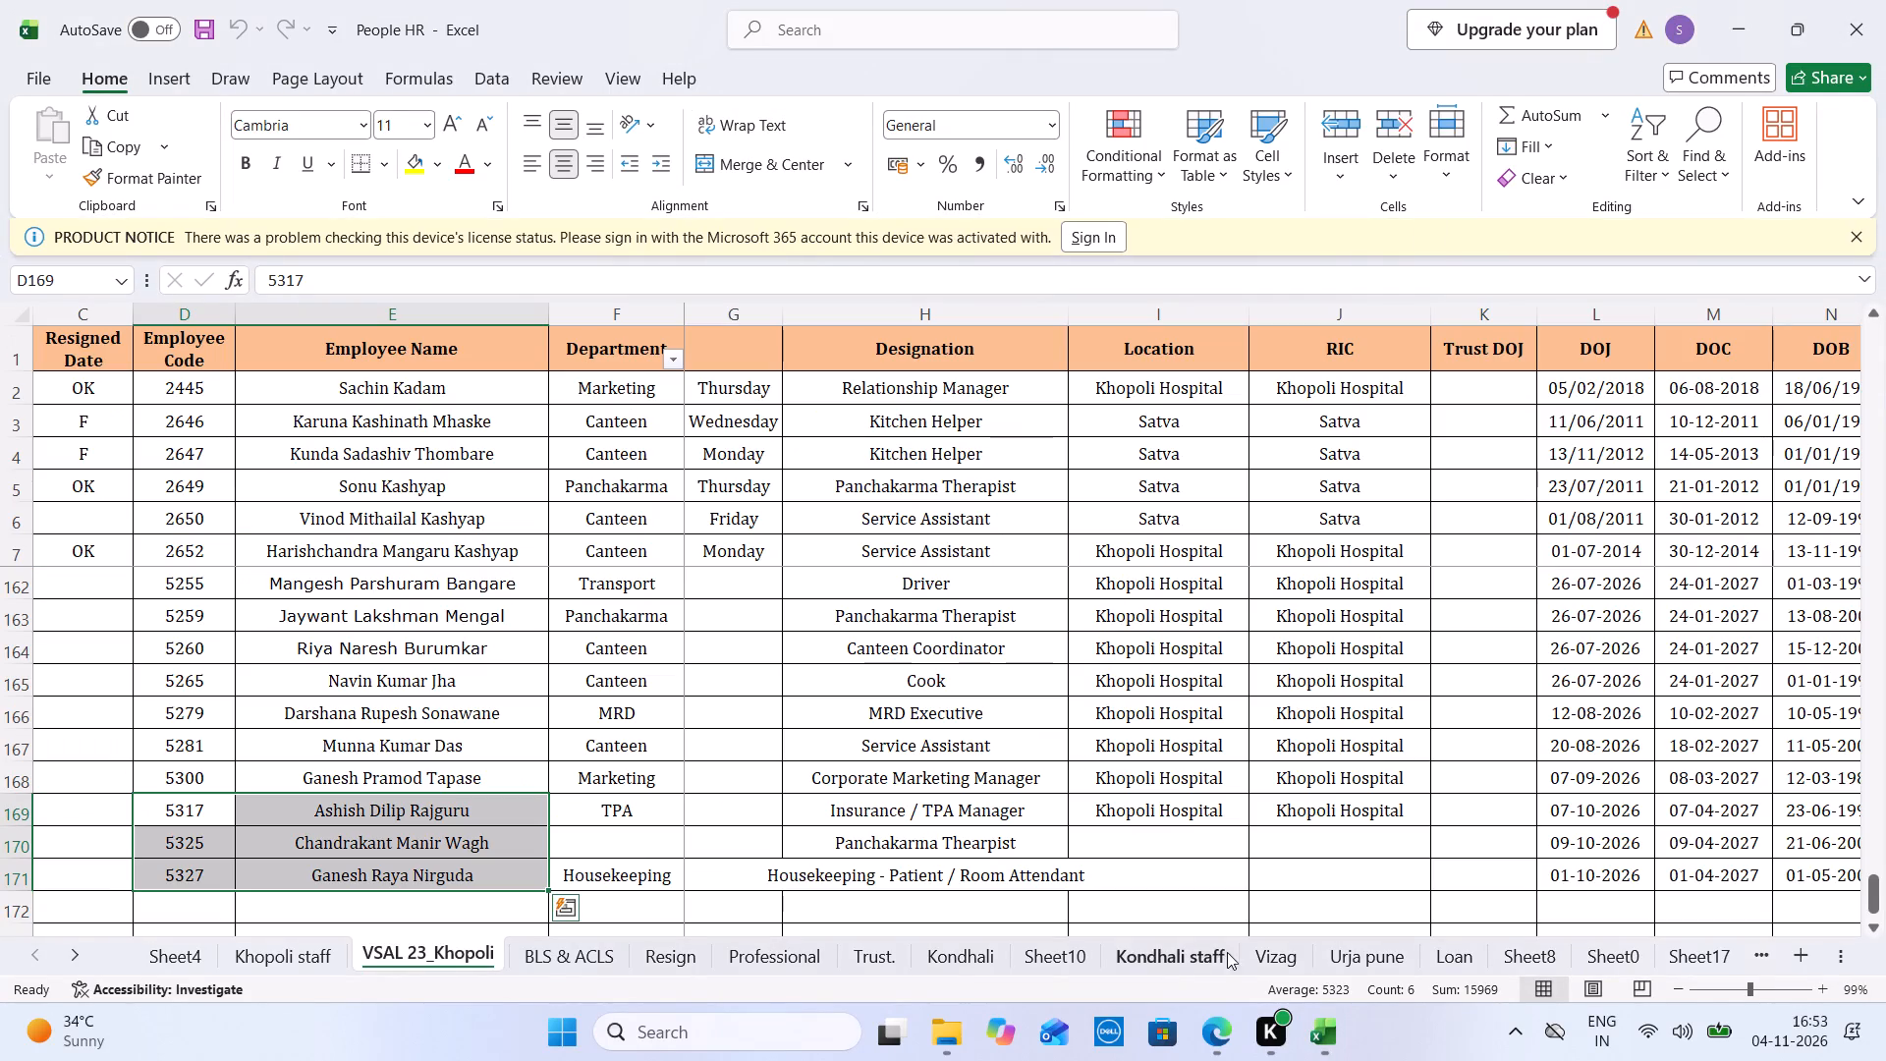
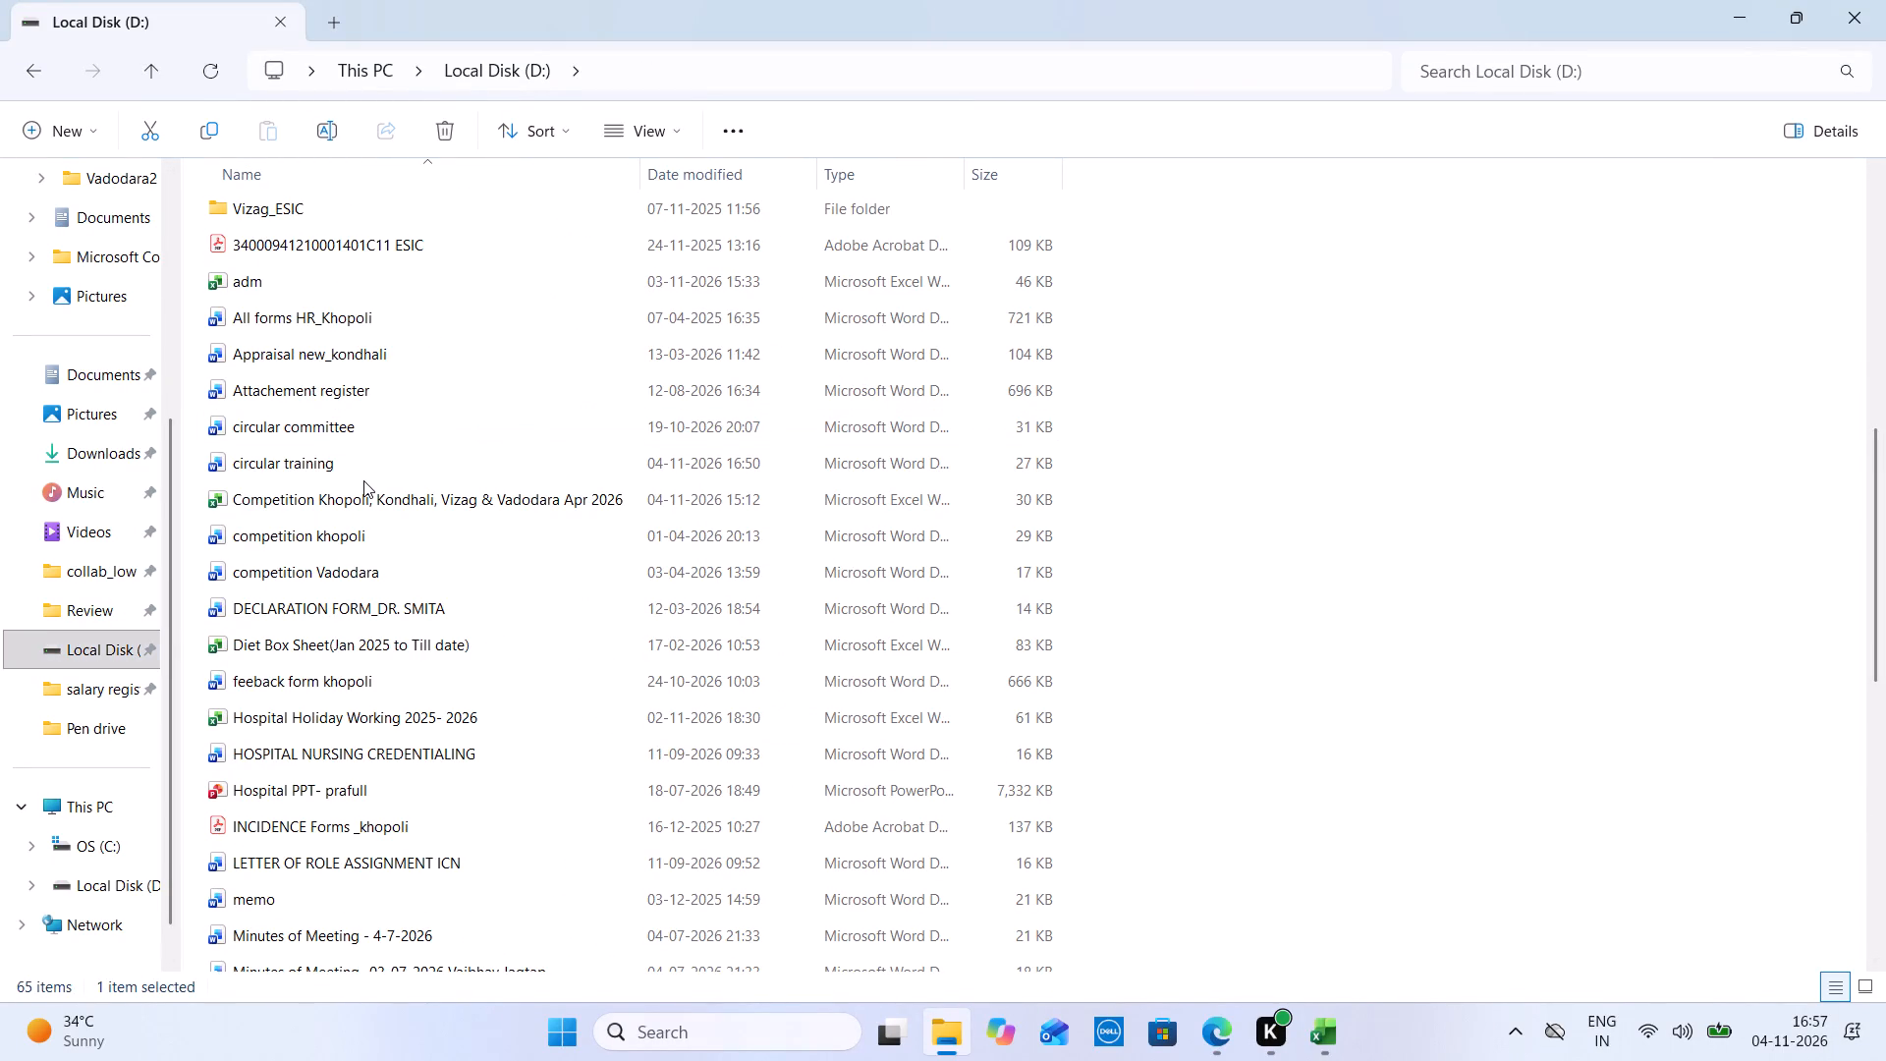
Open the circular training document from Local Disk (D:) and go to the Sentinel Events & Incidence Reporting circular.
{"action": "double_click", "coordinate": [389, 473]}
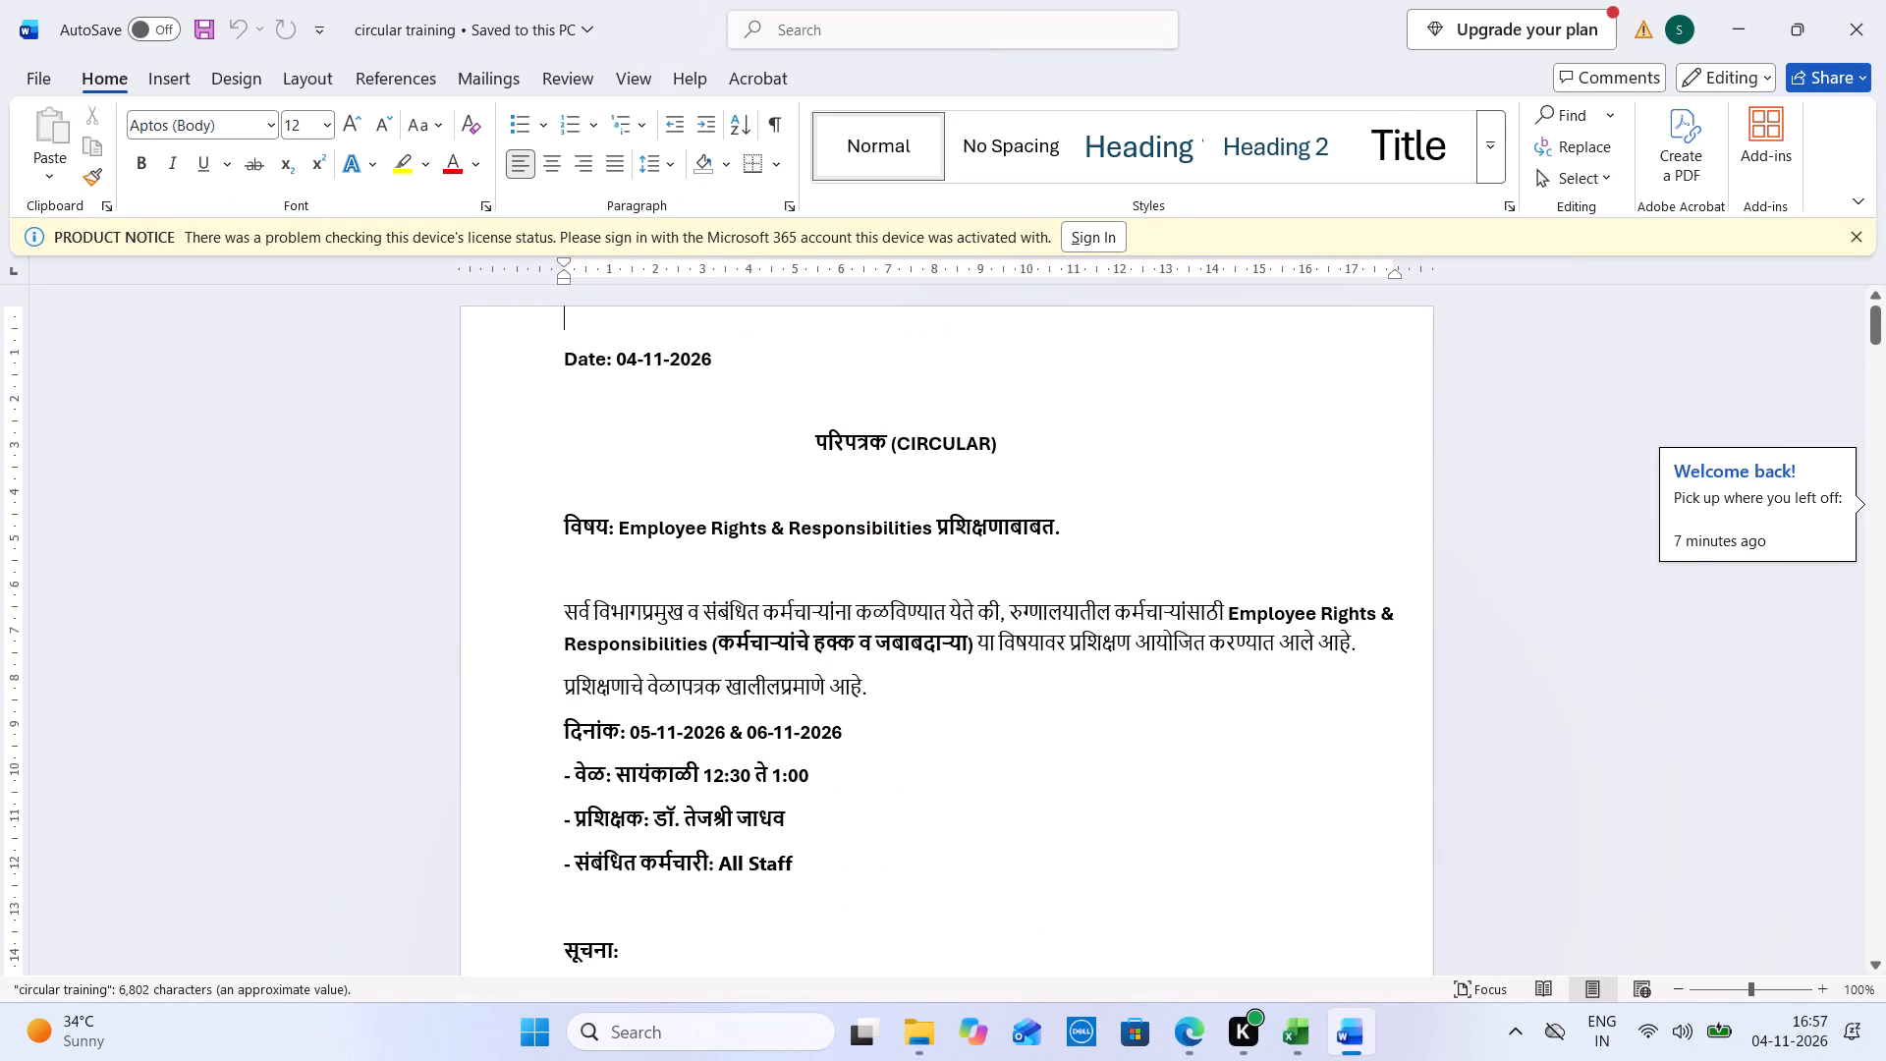
{"action": "left_click", "coordinate": [1881, 812]}
{"action": "left_click", "coordinate": [1881, 812]}
{"action": "left_click", "coordinate": [1881, 812]}
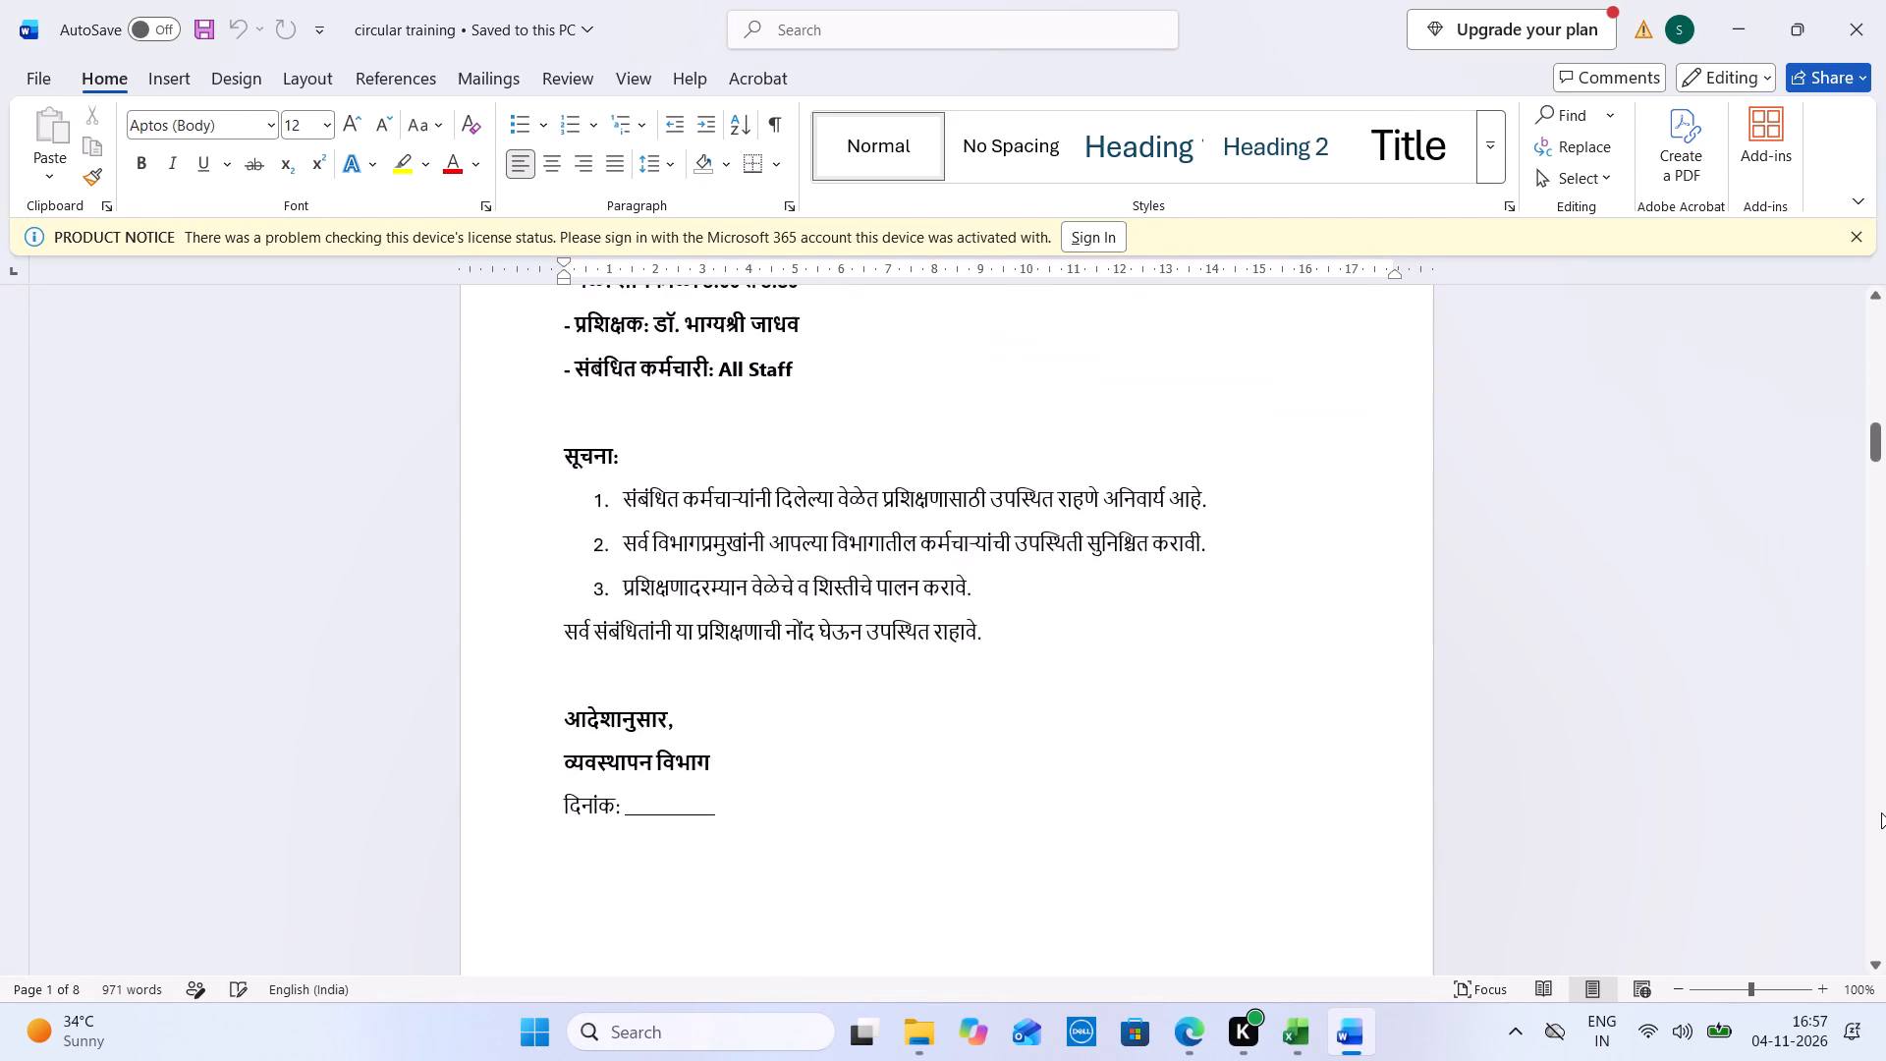
{"action": "left_click", "coordinate": [1881, 812]}
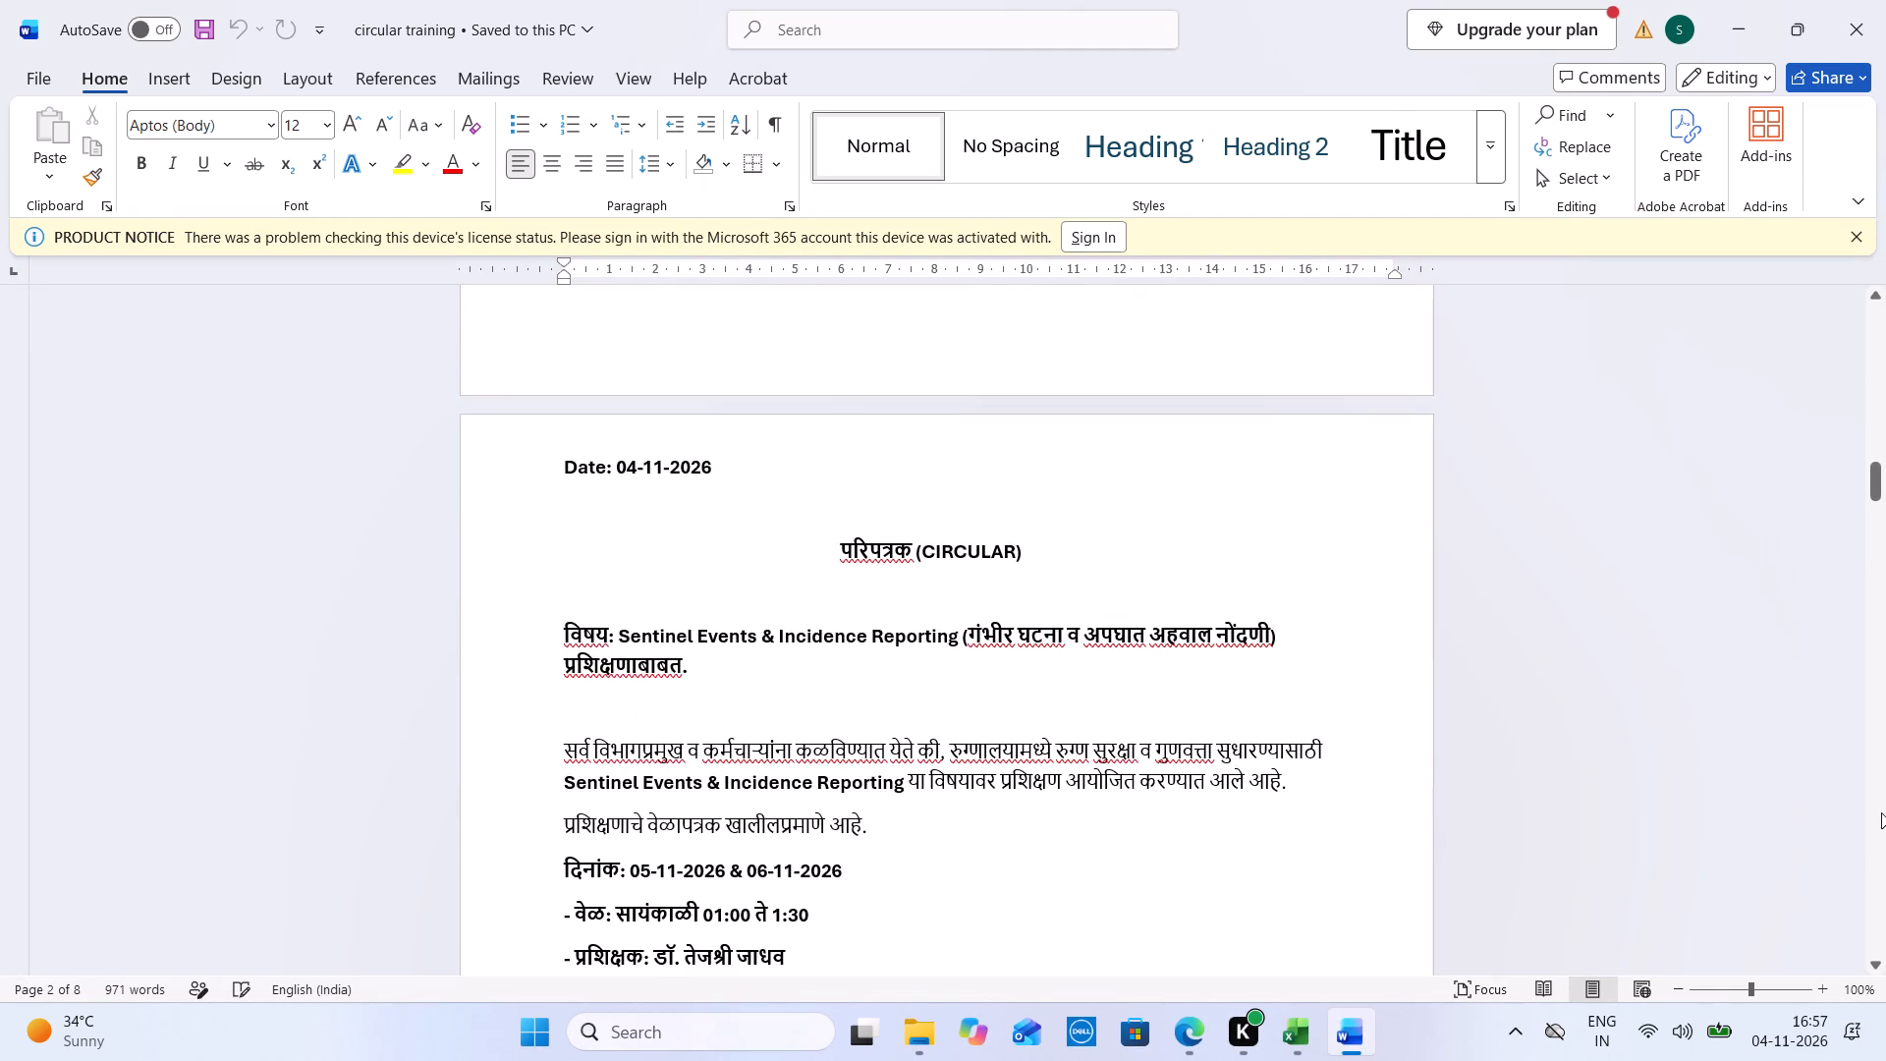